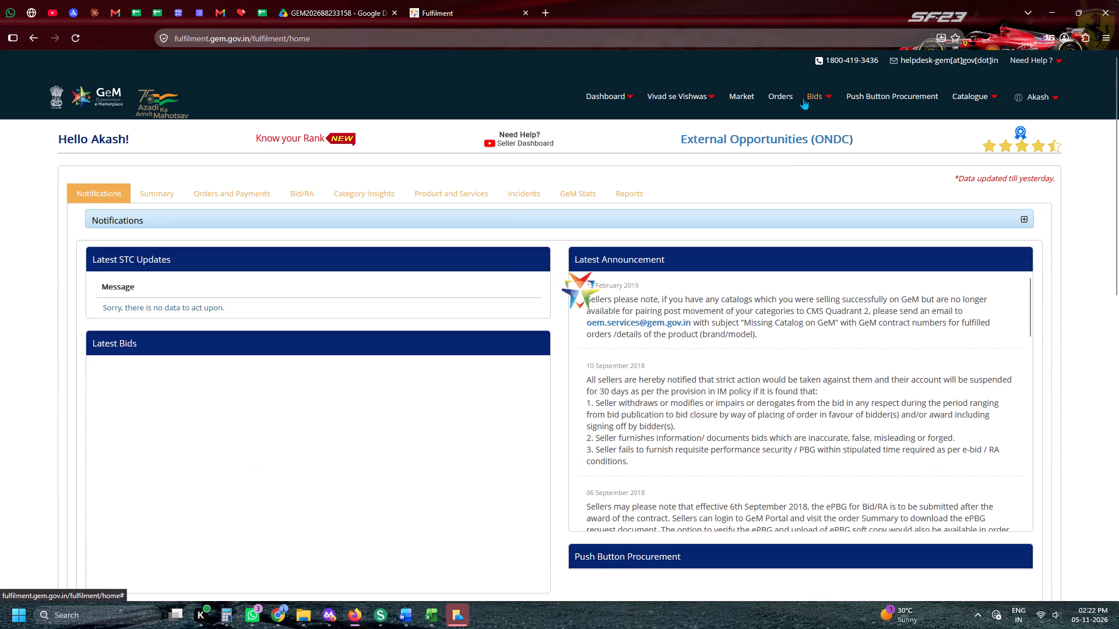
Open the seller bid listing on the GeM portal.
{"action": "left_click", "coordinate": [822, 97]}
{"action": "left_click", "coordinate": [793, 158]}
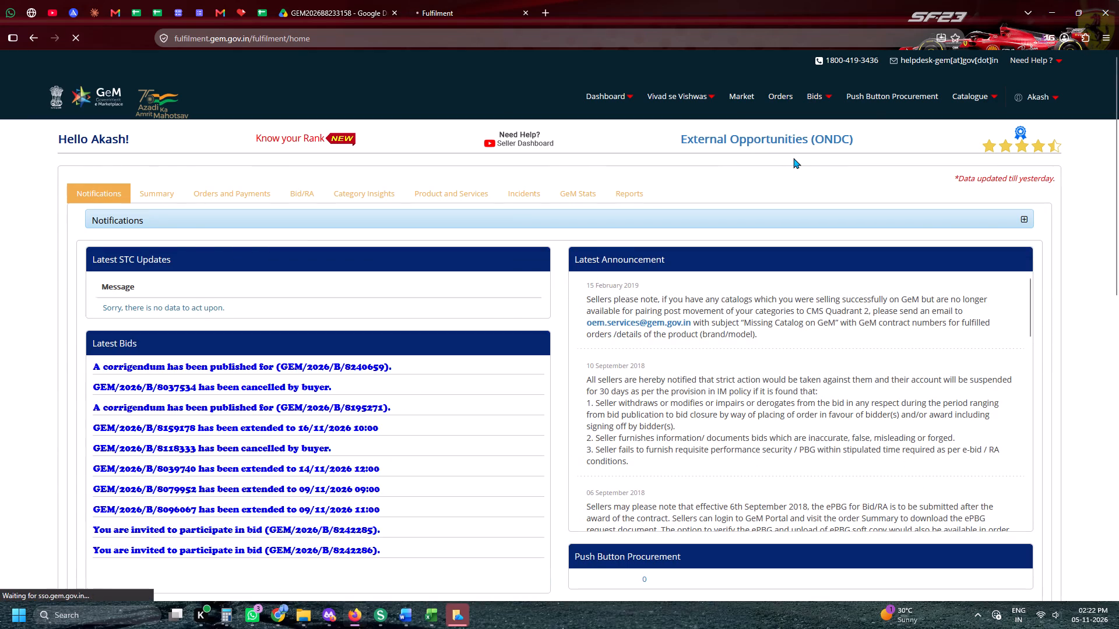
Switch to the tender tracking sheet and copy the GeM ID of the Pune bid in row 310.
{"action": "left_click", "coordinate": [253, 0]}
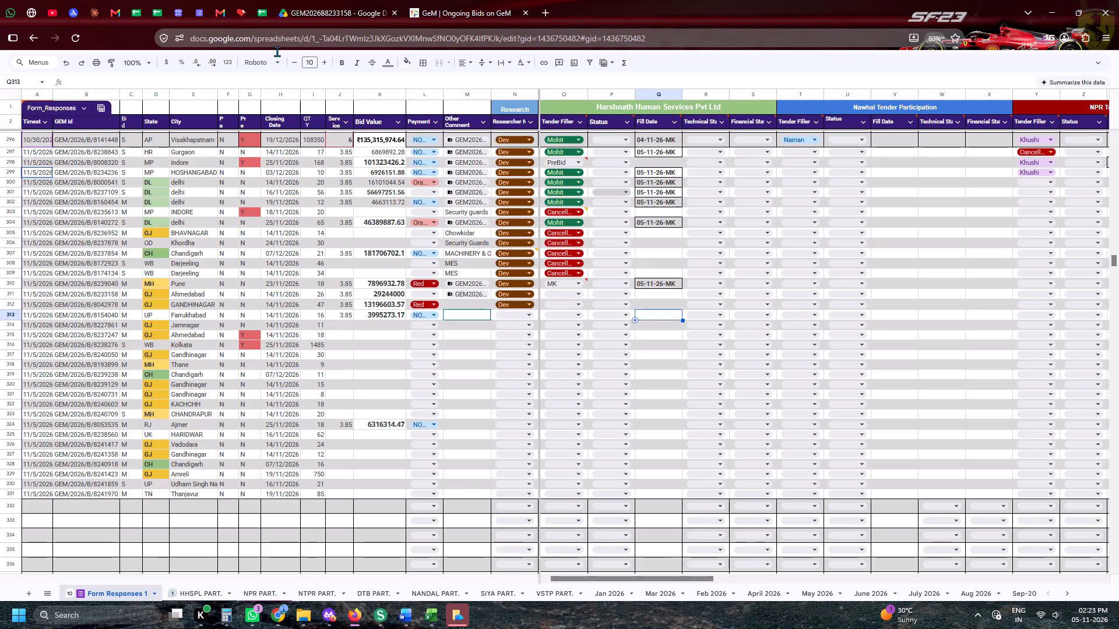
{"action": "left_click", "coordinate": [0, 281]}
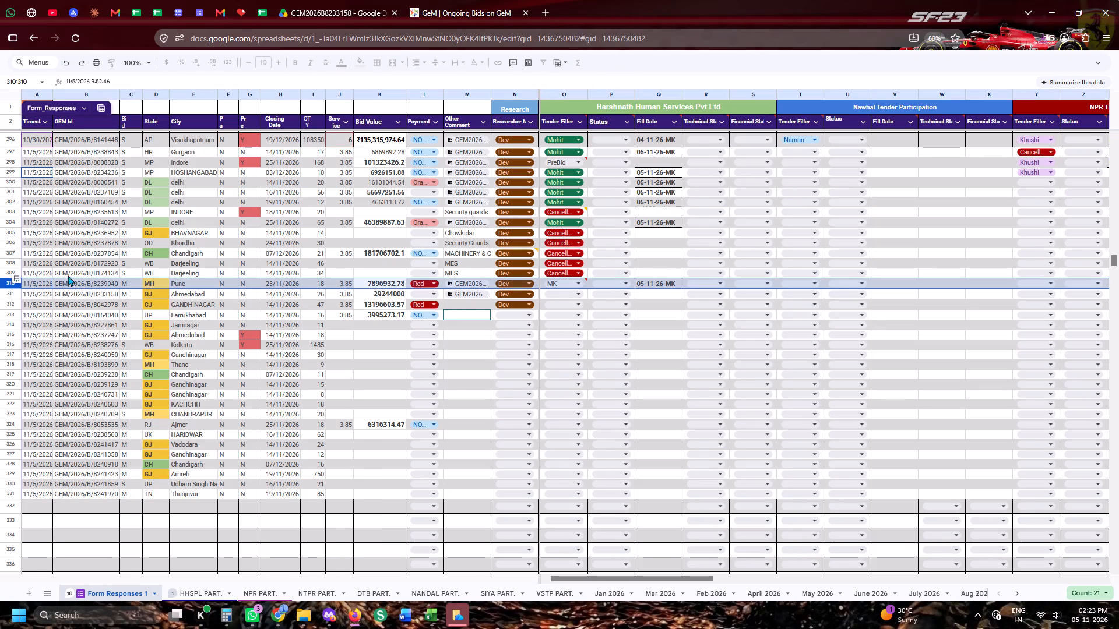
{"action": "left_click", "coordinate": [83, 278]}
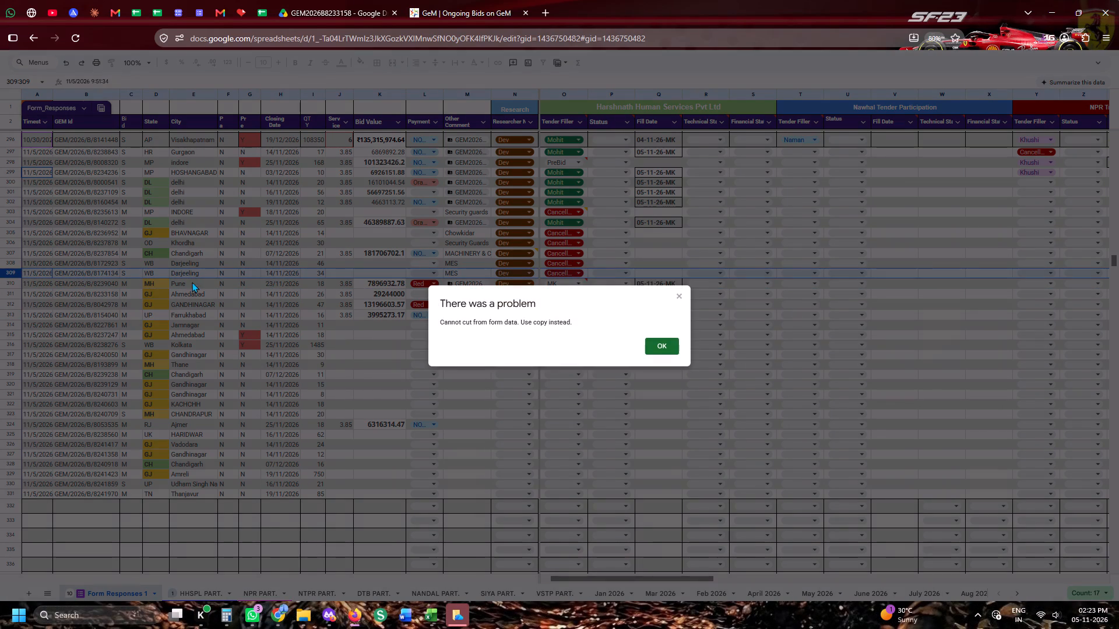
{"action": "left_click", "coordinate": [685, 293]}
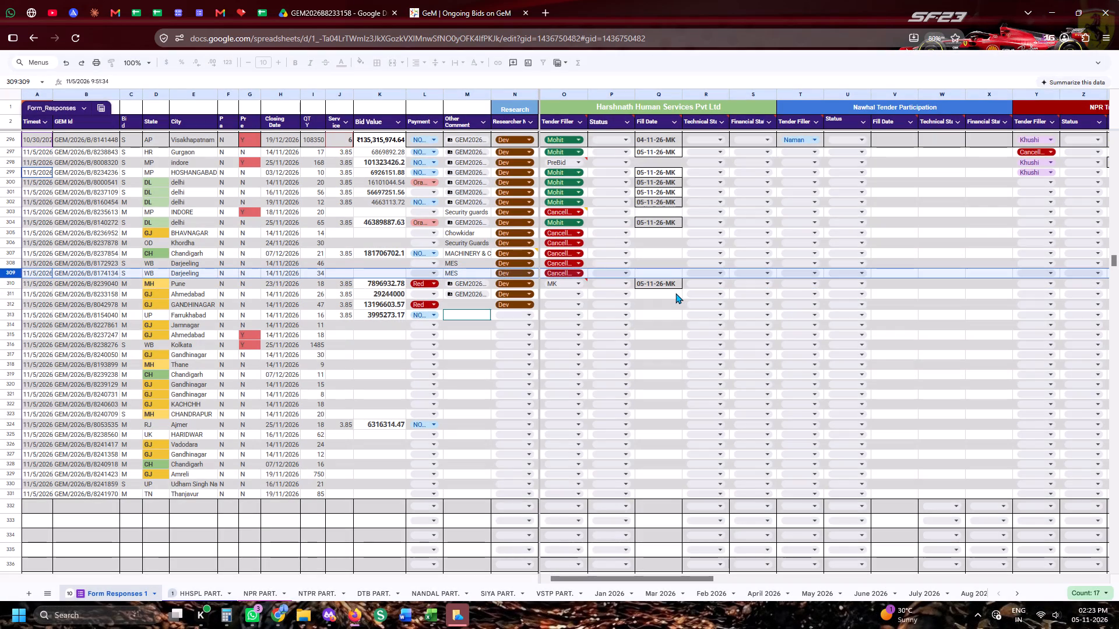
{"action": "left_click", "coordinate": [0, 285]}
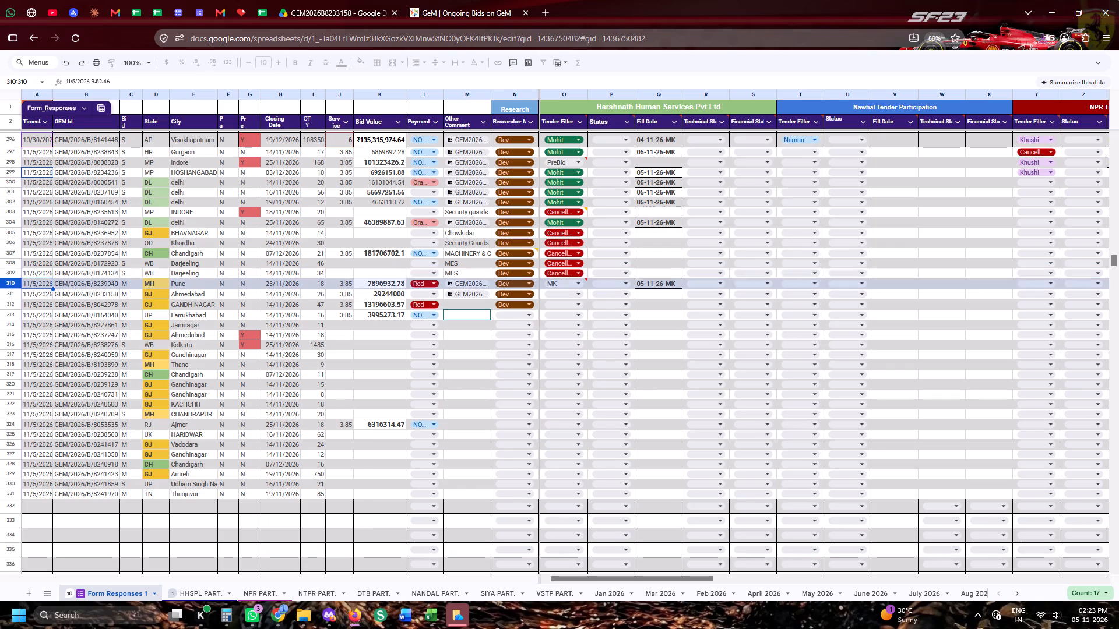
{"action": "left_click", "coordinate": [75, 282]}
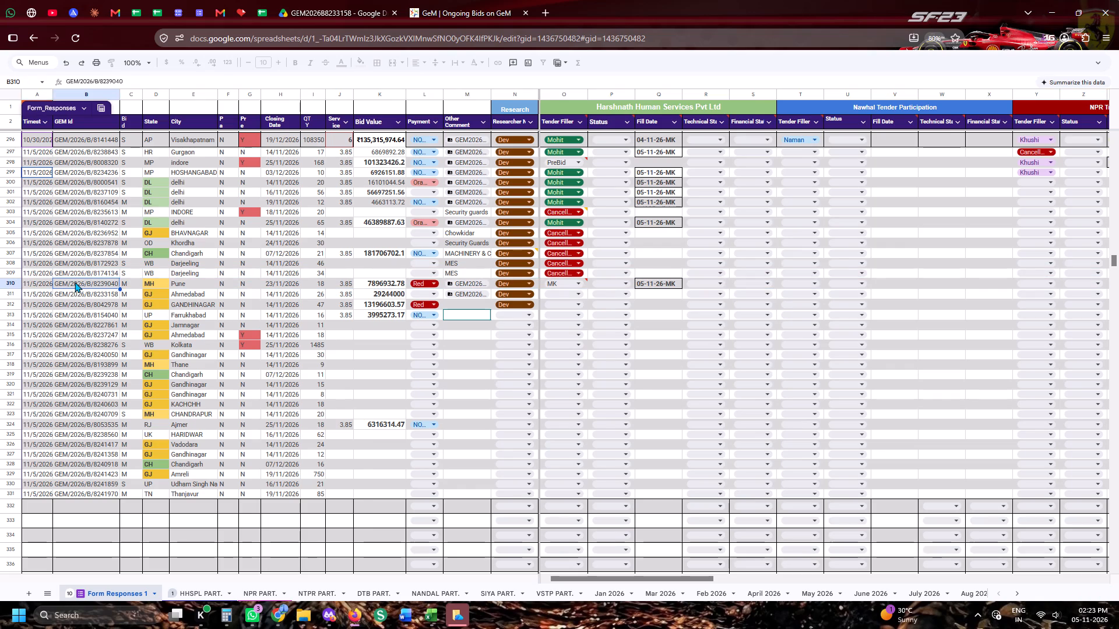
{"action": "key", "text": "ctrl+c"}
{"action": "key", "text": "ctrl+c"}
{"action": "key", "text": "ctrl+c"}
{"action": "key", "text": "ctrl+c"}
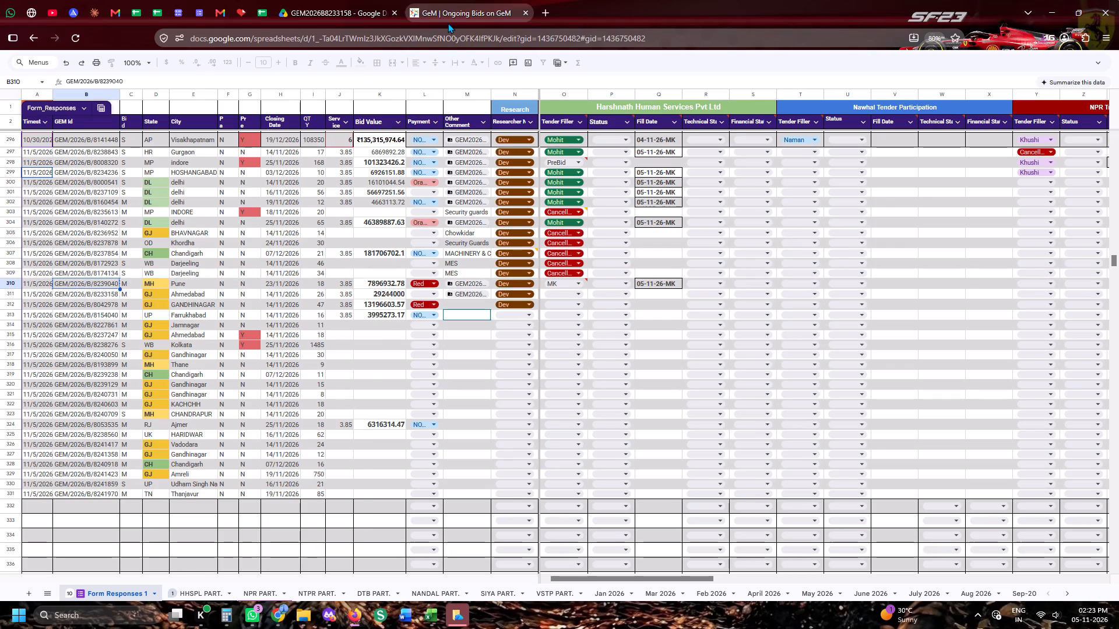
Find bid GEM/2026/B/8239040 in the GeM bid listing using the Exact Bid Search option.
{"action": "left_click", "coordinate": [448, 23]}
{"action": "left_click", "coordinate": [733, 143]}
{"action": "key", "text": "ctrl+v"}
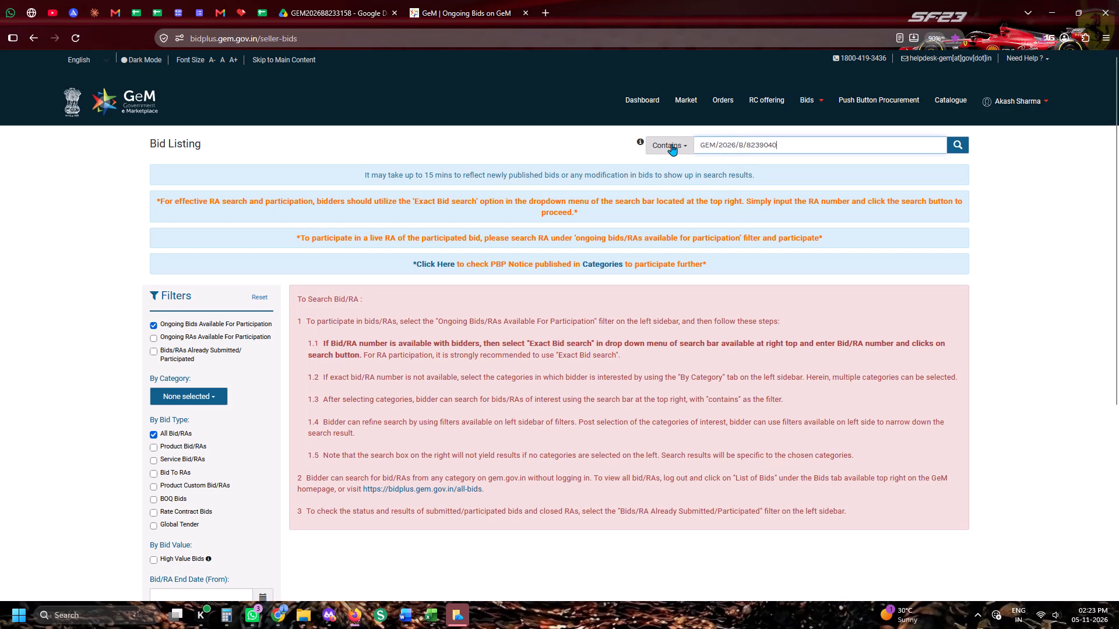
{"action": "left_click", "coordinate": [663, 144]}
{"action": "left_click", "coordinate": [657, 204]}
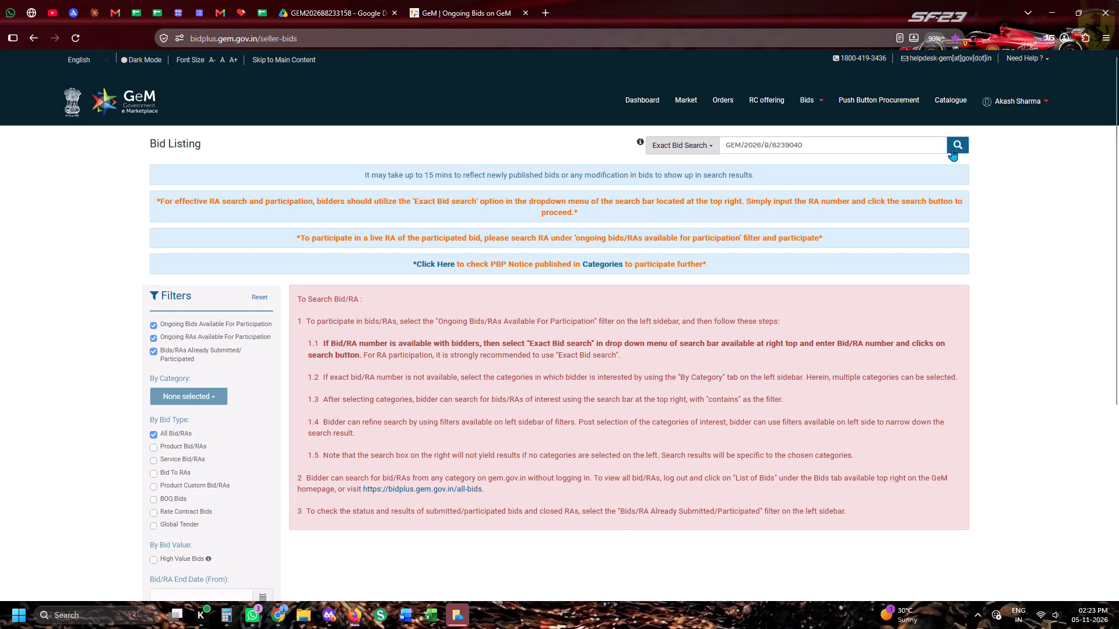
{"action": "left_click", "coordinate": [953, 147]}
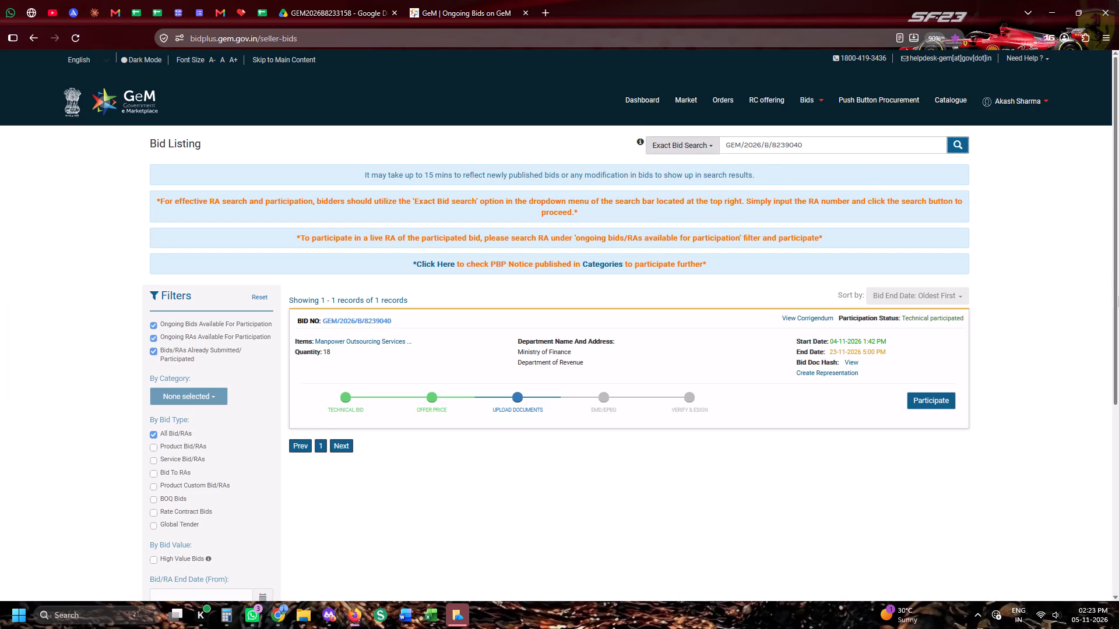
Open the participation form for bid GEM/2026/B/8239040.
{"action": "left_click", "coordinate": [905, 402]}
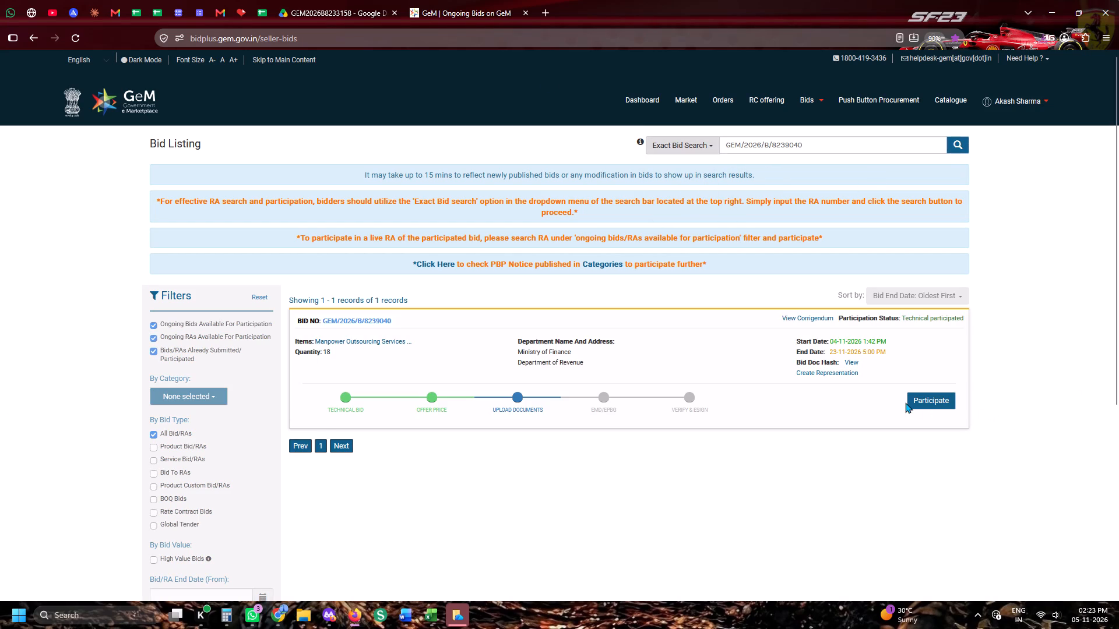
{"action": "left_click", "coordinate": [918, 412]}
{"action": "left_click", "coordinate": [919, 410]}
{"action": "left_click", "coordinate": [913, 396]}
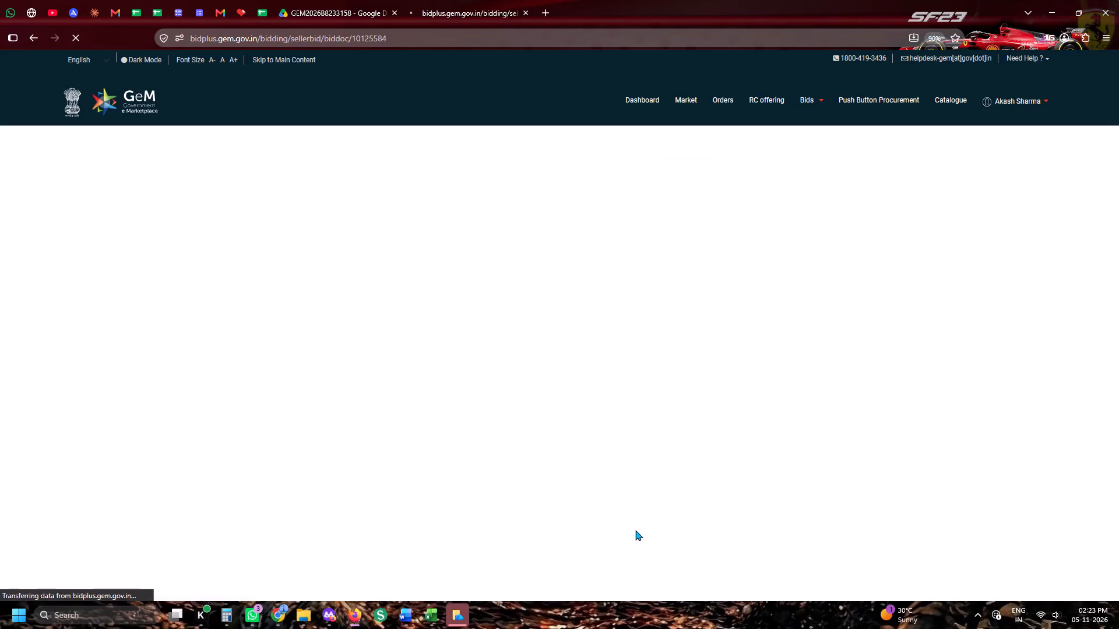
Upload atc-62-hhspl_merged-41 from Downloads as the Certificate (Requested in ATC).
{"action": "left_click", "coordinate": [659, 337]}
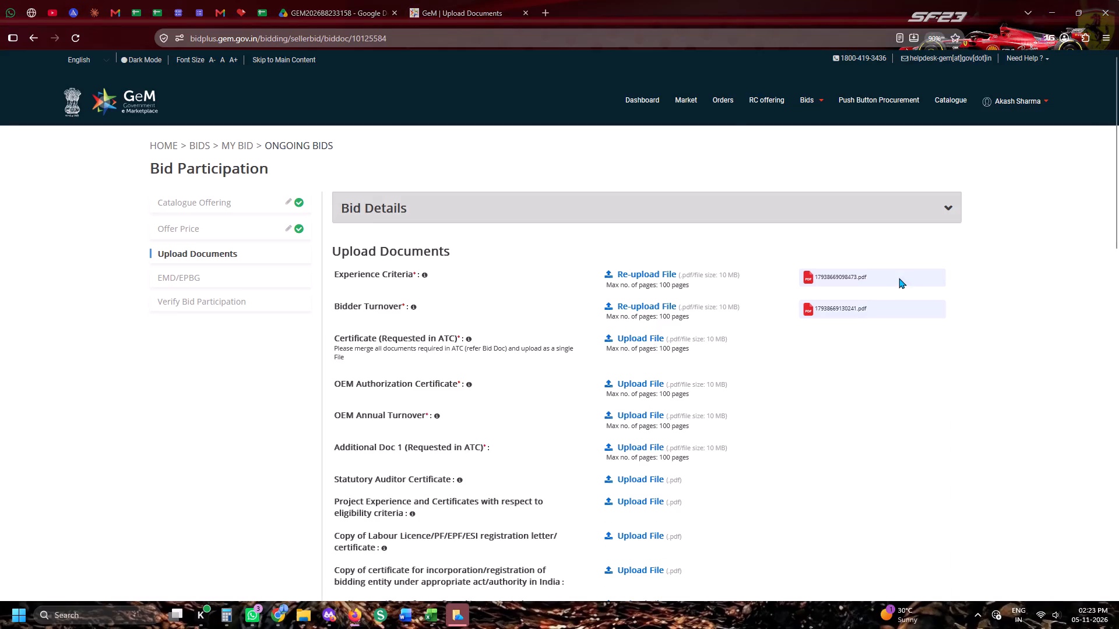
{"action": "scroll", "coordinate": [893, 253], "scroll_direction": "up", "scroll_amount": 6}
{"action": "left_click", "coordinate": [791, 204]}
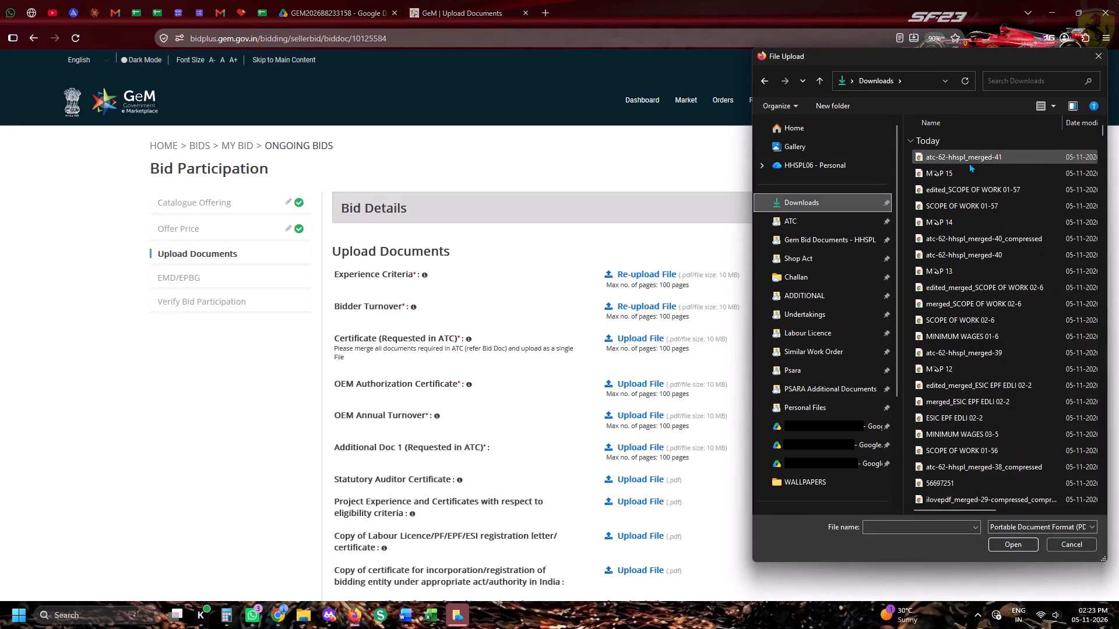
{"action": "double_click", "coordinate": [969, 162]}
Upload undertaking-oem-authorization-hhspl from the Undertakings folder as the OEM Authorization Certificate.
{"action": "scroll", "coordinate": [917, 193], "scroll_direction": "down", "scroll_amount": 3}
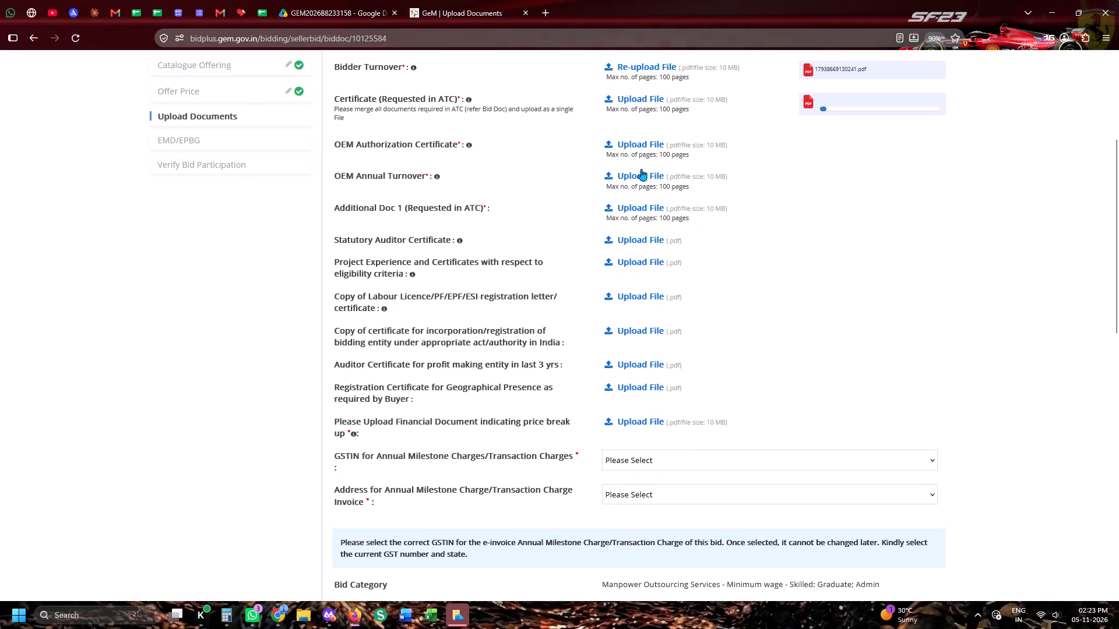
{"action": "left_click", "coordinate": [648, 153]}
{"action": "scroll", "coordinate": [850, 253], "scroll_direction": "up", "scroll_amount": 3}
{"action": "left_click", "coordinate": [853, 299]}
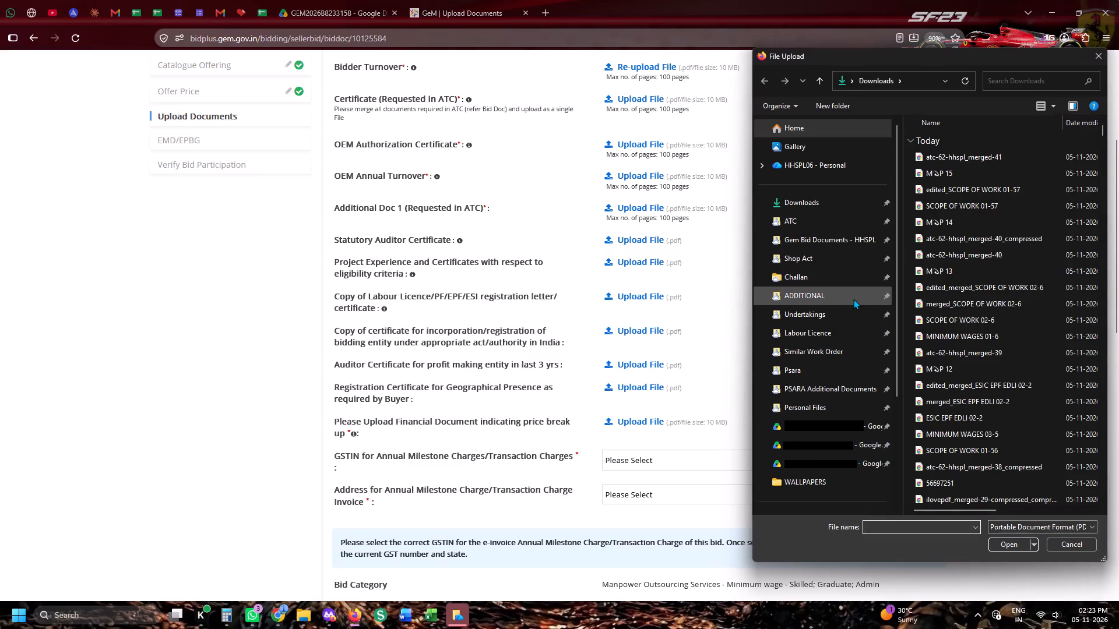
{"action": "left_click", "coordinate": [863, 316]}
{"action": "scroll", "coordinate": [926, 314], "scroll_direction": "down", "scroll_amount": 4}
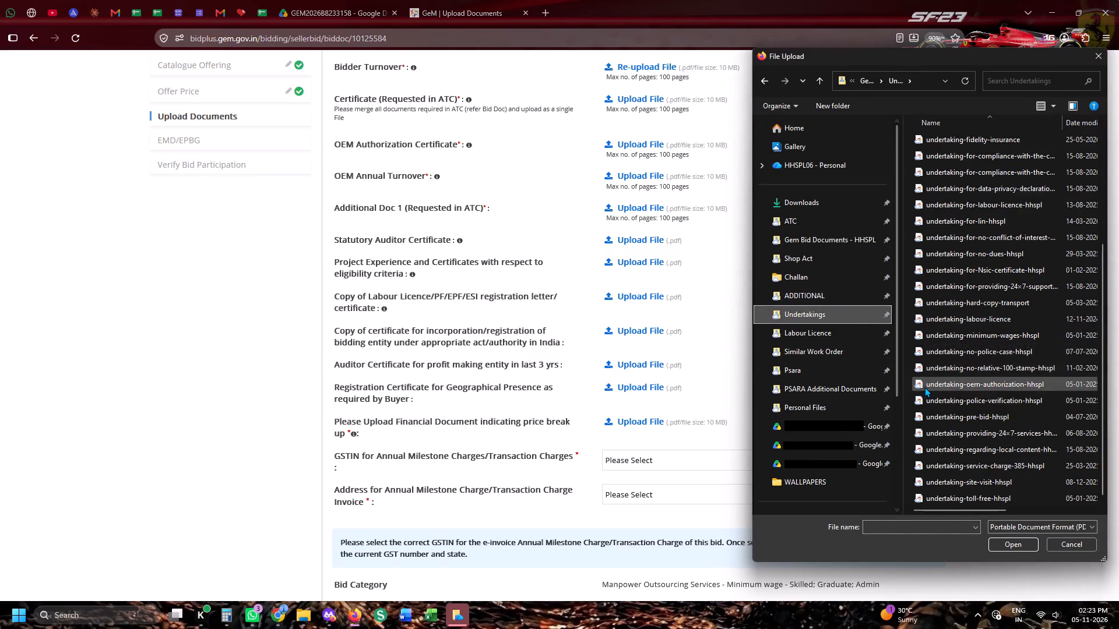
{"action": "double_click", "coordinate": [924, 385]}
Upload bidder-turnover-certificate-hhspl from the Gem Bid Documents - HHSPL folder as the OEM Annual Turnover document.
{"action": "left_click", "coordinate": [622, 184]}
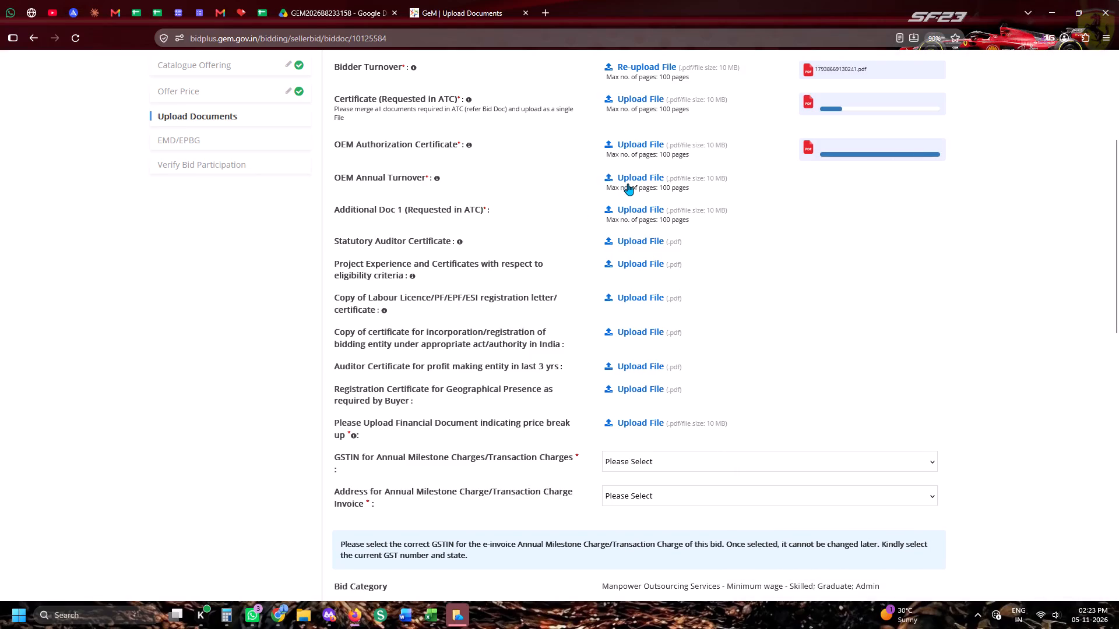
{"action": "scroll", "coordinate": [1019, 391], "scroll_direction": "up", "scroll_amount": 3}
{"action": "scroll", "coordinate": [965, 364], "scroll_direction": "up", "scroll_amount": 3}
{"action": "scroll", "coordinate": [945, 363], "scroll_direction": "down", "scroll_amount": 2}
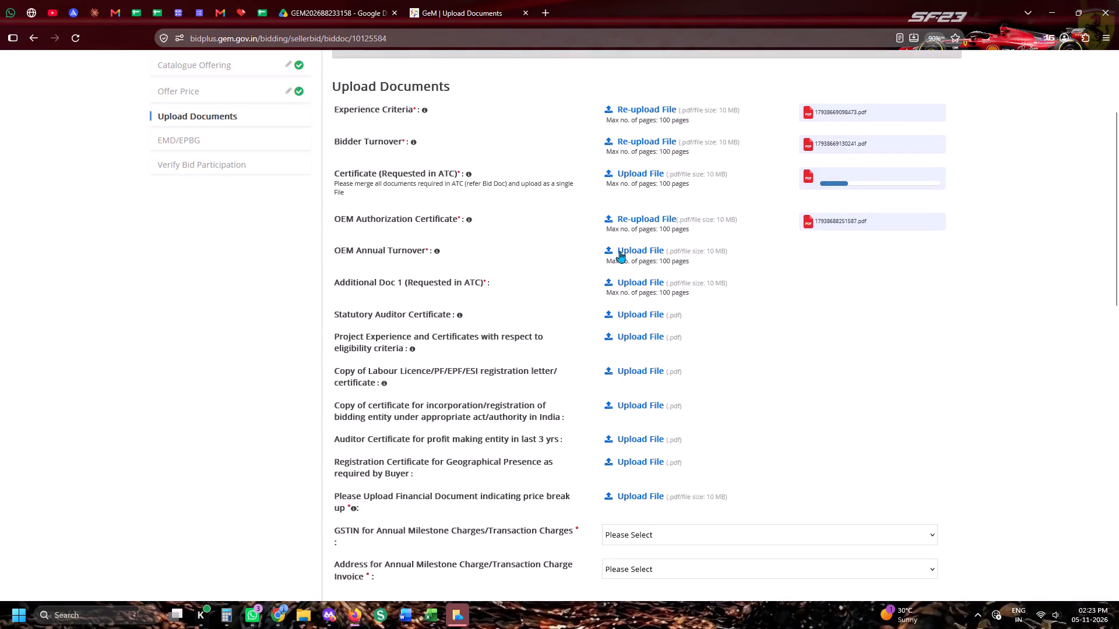
{"action": "left_click", "coordinate": [618, 258]}
{"action": "scroll", "coordinate": [807, 273], "scroll_direction": "up", "scroll_amount": 2}
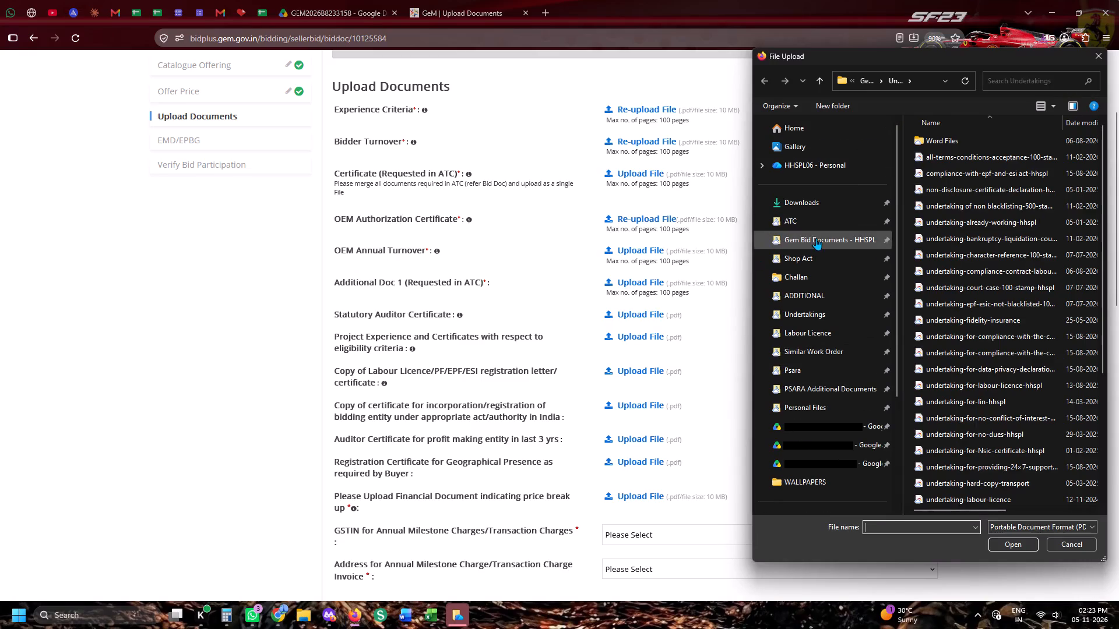
{"action": "left_click", "coordinate": [822, 242]}
{"action": "double_click", "coordinate": [954, 369]}
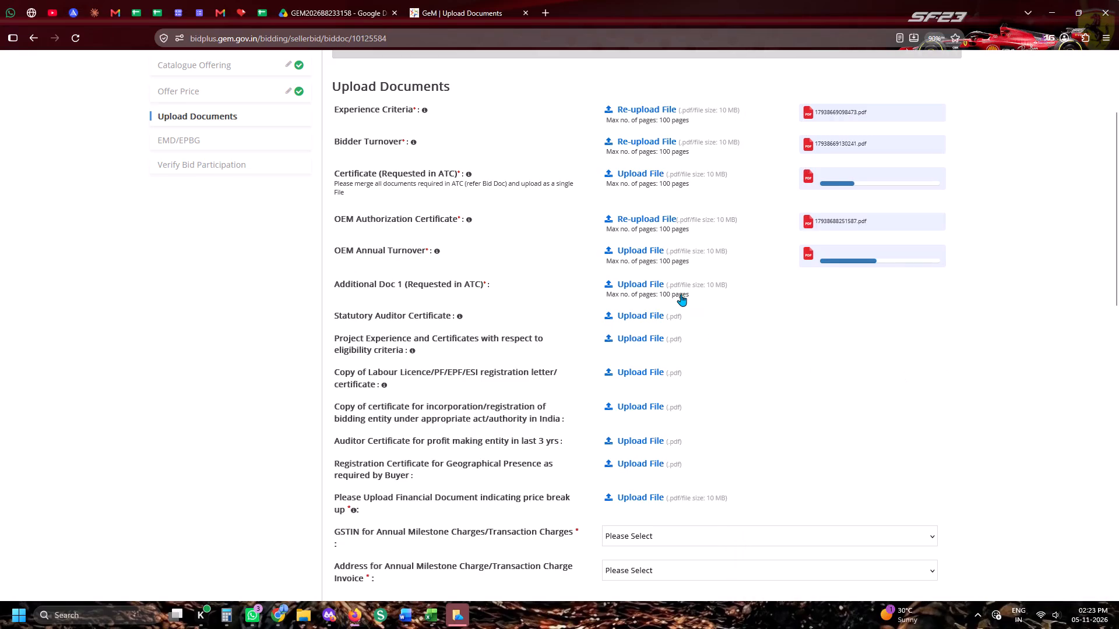
Upload bank-solvency-certificate-hhspl from the ADDITIONAL folder as Additional Doc 1 (Requested in ATC).
{"action": "left_click", "coordinate": [681, 294]}
{"action": "scroll", "coordinate": [793, 313], "scroll_direction": "up", "scroll_amount": 4}
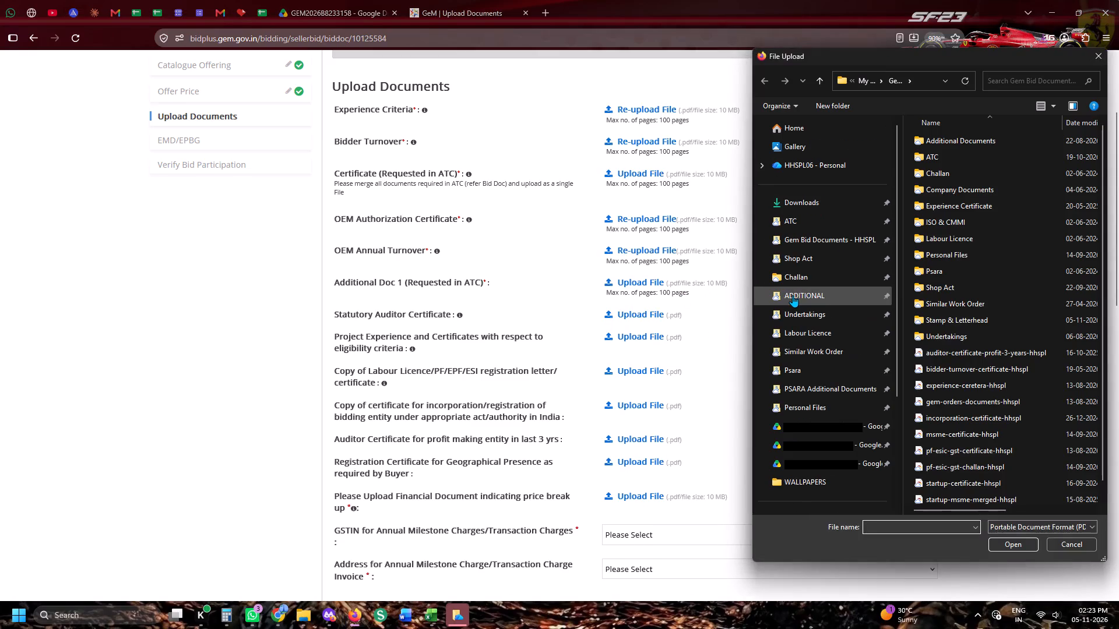
{"action": "left_click", "coordinate": [793, 295]}
{"action": "double_click", "coordinate": [935, 238]}
Upload statutory-auditor-certificate-hhspl from the Gem Bid Documents - HHSPL folder as the Statutory Auditor Certificate.
{"action": "scroll", "coordinate": [773, 224], "scroll_direction": "down", "scroll_amount": 2}
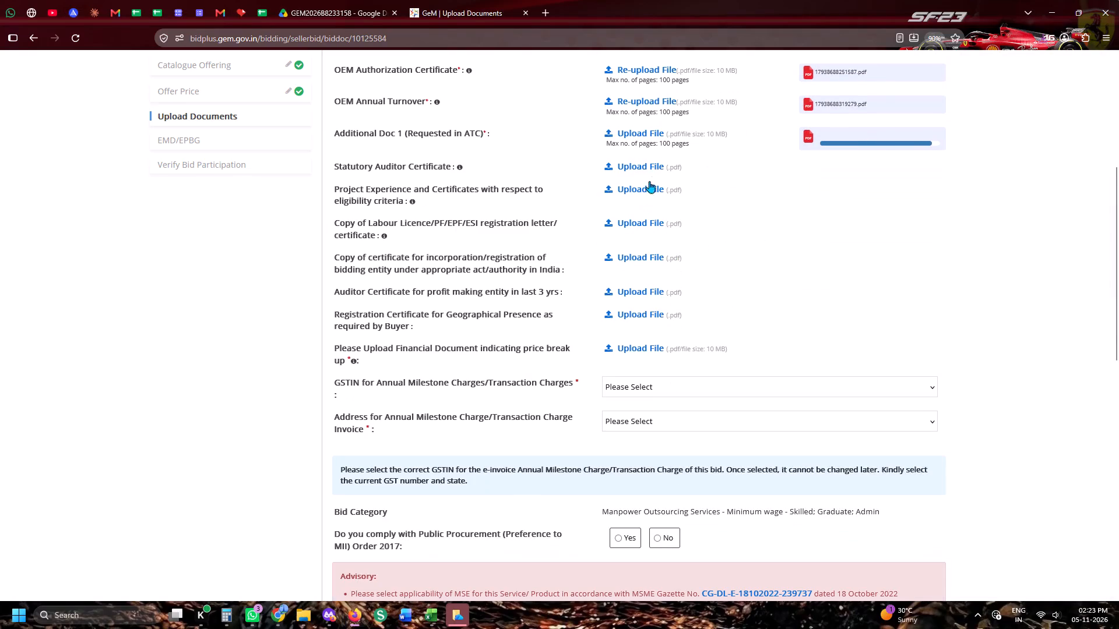
{"action": "left_click", "coordinate": [655, 168]}
{"action": "scroll", "coordinate": [879, 288], "scroll_direction": "up", "scroll_amount": 4}
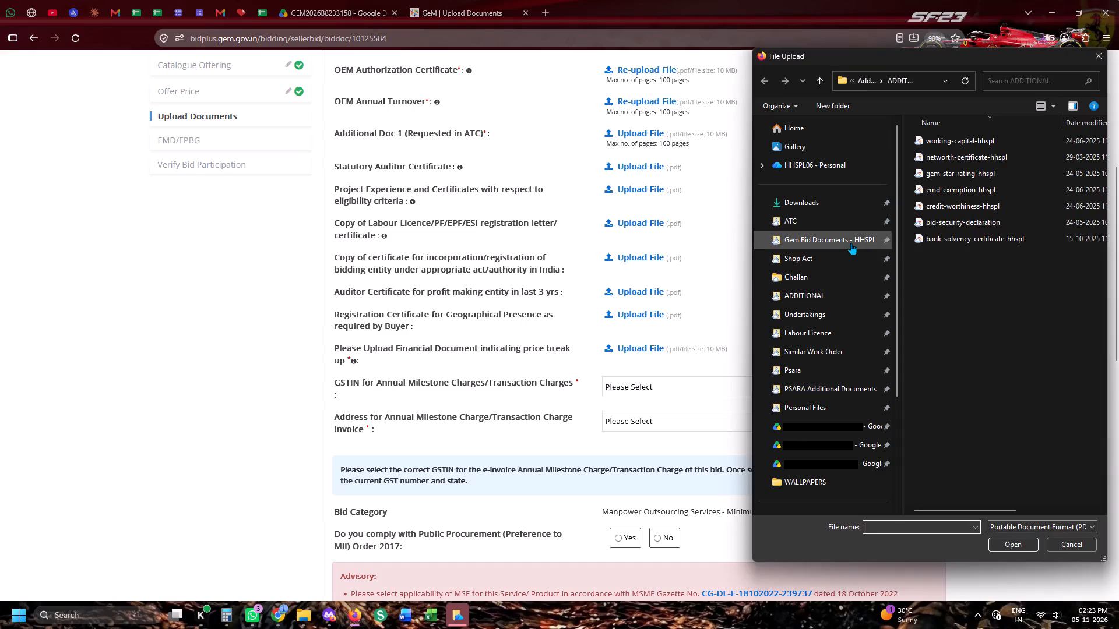
{"action": "left_click", "coordinate": [851, 243]}
{"action": "scroll", "coordinate": [1005, 414], "scroll_direction": "down", "scroll_amount": 5}
{"action": "left_click", "coordinate": [988, 486]}
{"action": "double_click", "coordinate": [991, 499]}
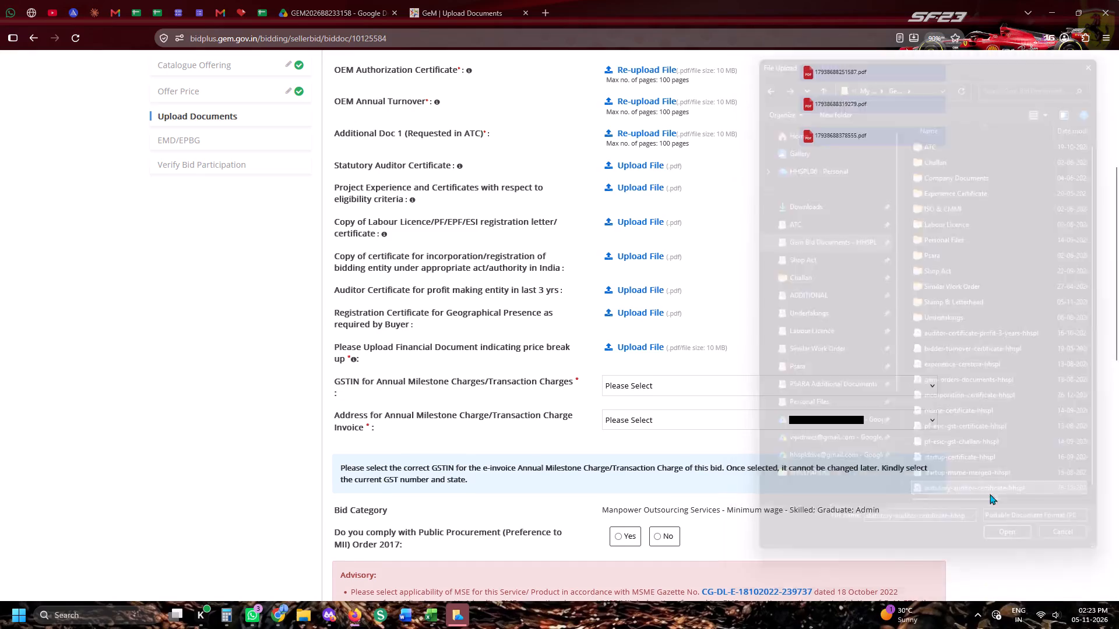
Upload a PDF from the Gem Bid Documents - HHSPL folder for Project Experience and Certificates with respect to eligibility criteria.
{"action": "left_click", "coordinate": [638, 194]}
{"action": "scroll", "coordinate": [1092, 289], "scroll_direction": "down", "scroll_amount": 5}
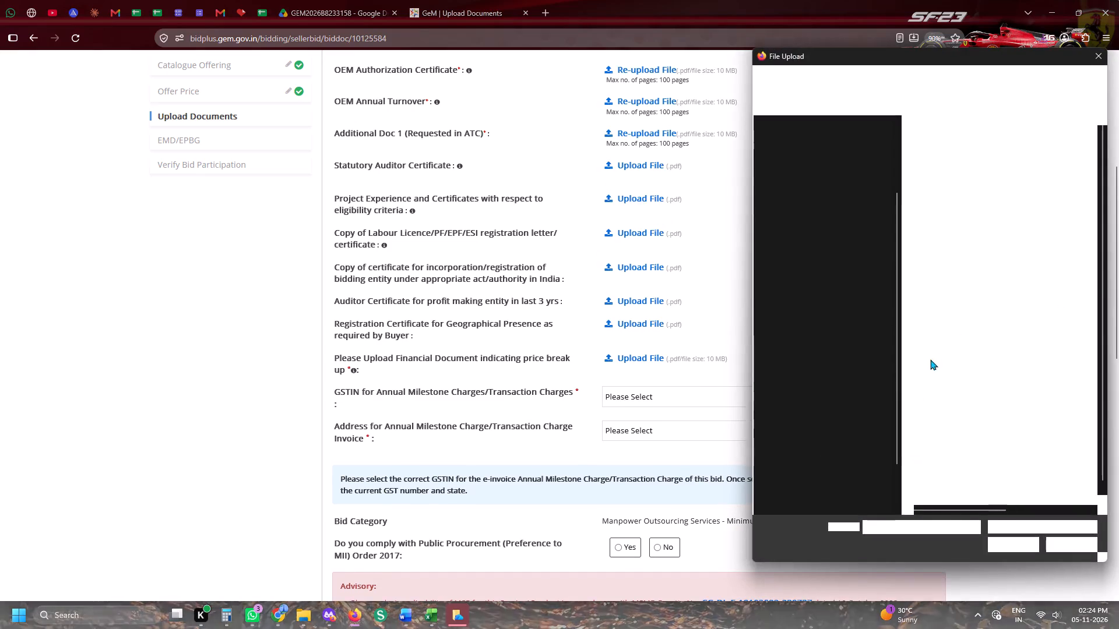
{"action": "double_click", "coordinate": [938, 383]}
Upload pf-esic-gst-certificate-hhspl as the copy of Labour Licence/PF/EPF/ESI registration letter/certificate.
{"action": "left_click", "coordinate": [624, 206]}
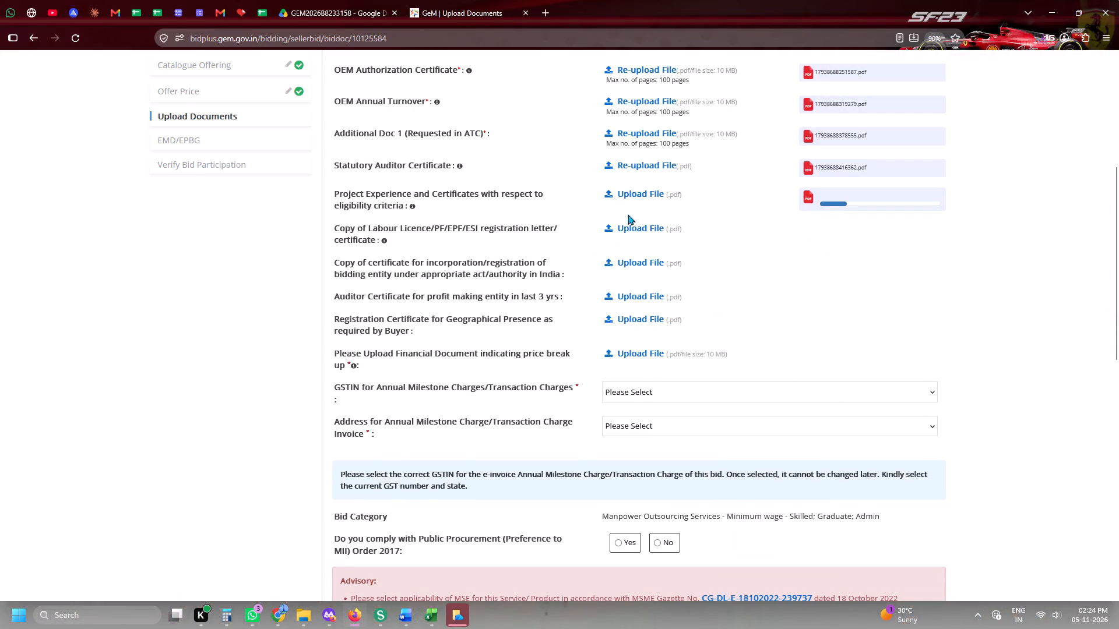
{"action": "left_click", "coordinate": [632, 221]}
{"action": "left_click", "coordinate": [636, 234]}
{"action": "left_click", "coordinate": [646, 225]}
{"action": "scroll", "coordinate": [1057, 356], "scroll_direction": "down", "scroll_amount": 5}
{"action": "scroll", "coordinate": [1028, 427], "scroll_direction": "down", "scroll_amount": 2}
{"action": "double_click", "coordinate": [959, 433]}
Upload incorporation-certificate-hhspl as the copy of the certificate for incorporation/registration of the bidding entity.
{"action": "left_click", "coordinate": [662, 259]}
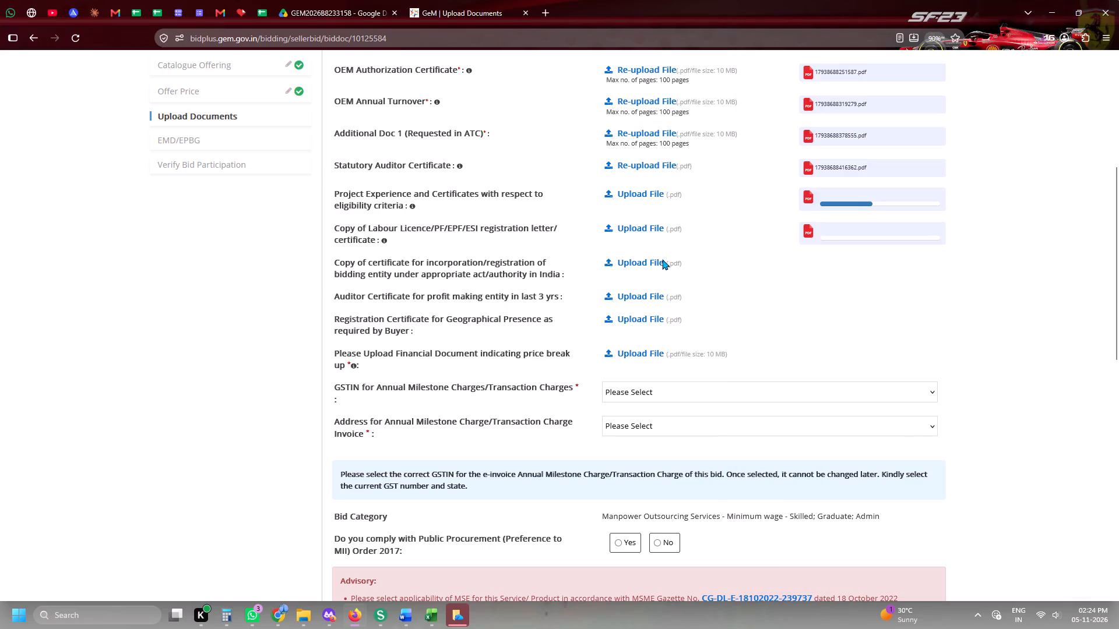
{"action": "scroll", "coordinate": [1084, 283], "scroll_direction": "down", "scroll_amount": 4}
{"action": "scroll", "coordinate": [995, 385], "scroll_direction": "down", "scroll_amount": 2}
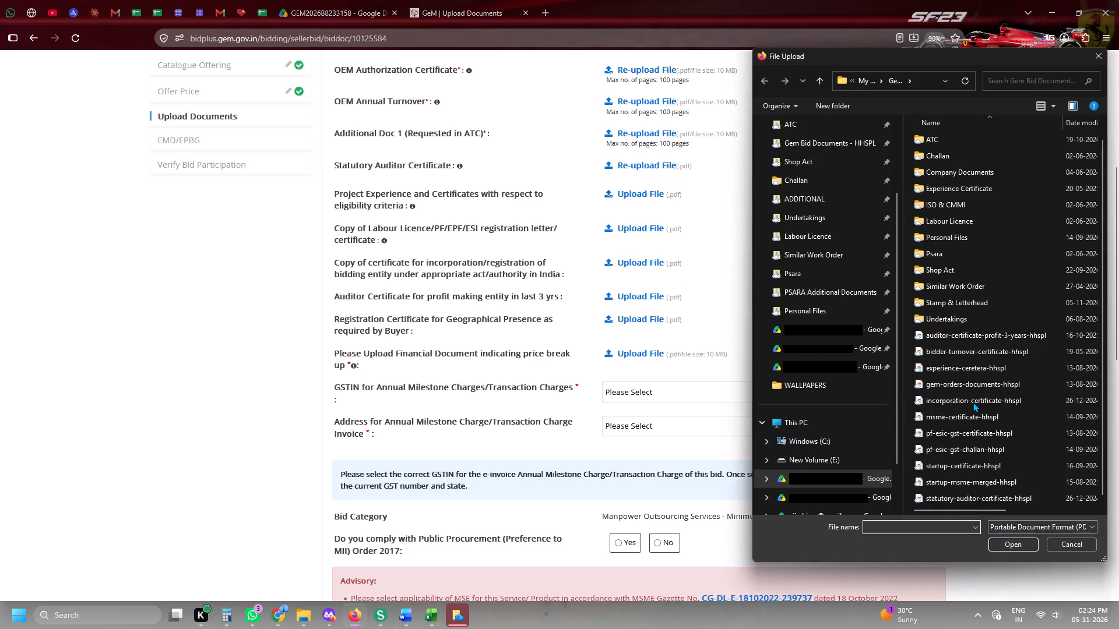
{"action": "double_click", "coordinate": [973, 402]}
Upload auditor-certificate-profit-3-years-hhspl as the Auditor Certificate for profit making entity in last 3 yrs.
{"action": "left_click_drag", "start_coordinate": [645, 259], "coordinate": [621, 296]}
{"action": "left_click", "coordinate": [619, 298]}
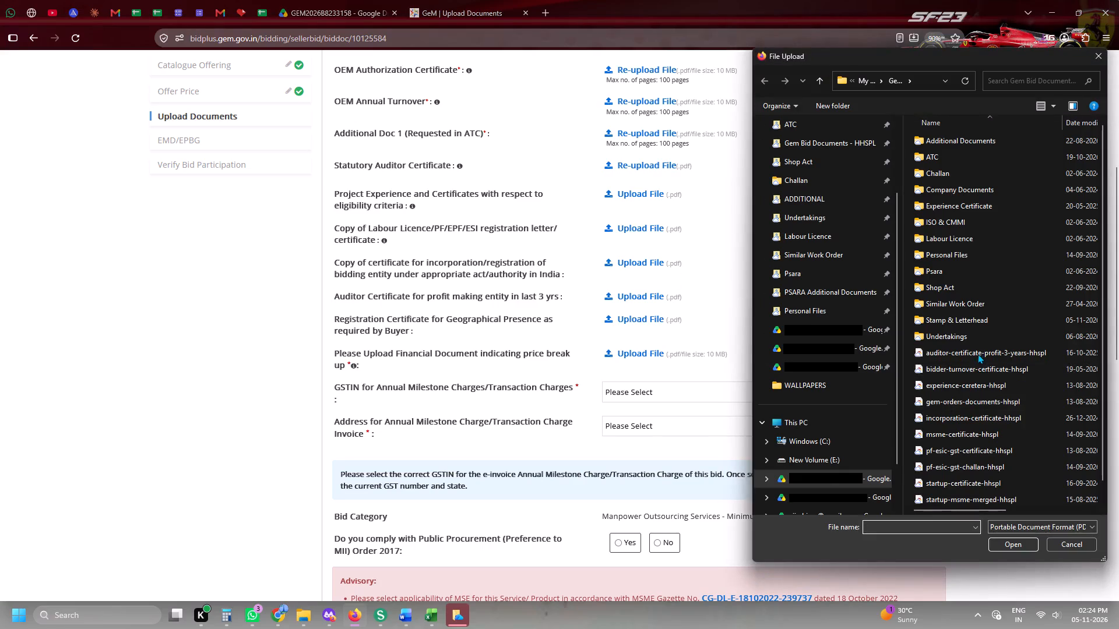
{"action": "double_click", "coordinate": [977, 352]}
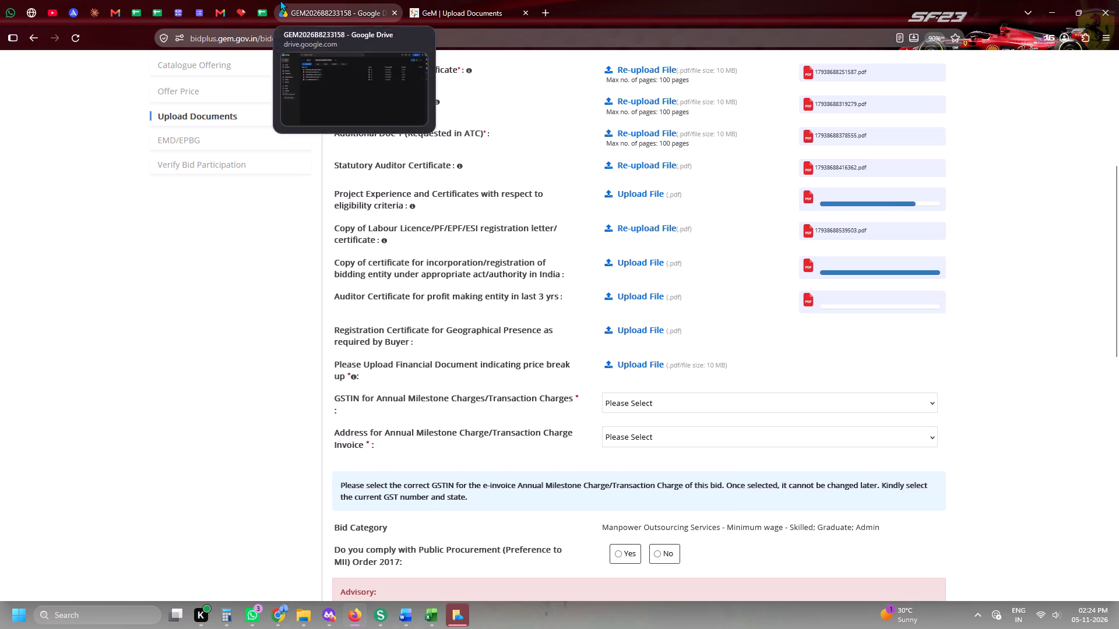
Check the bid's location in the tracking sheet and upload a Shop Act folder document as the Registration Certificate for Geographical Presence.
{"action": "left_click", "coordinate": [256, 0]}
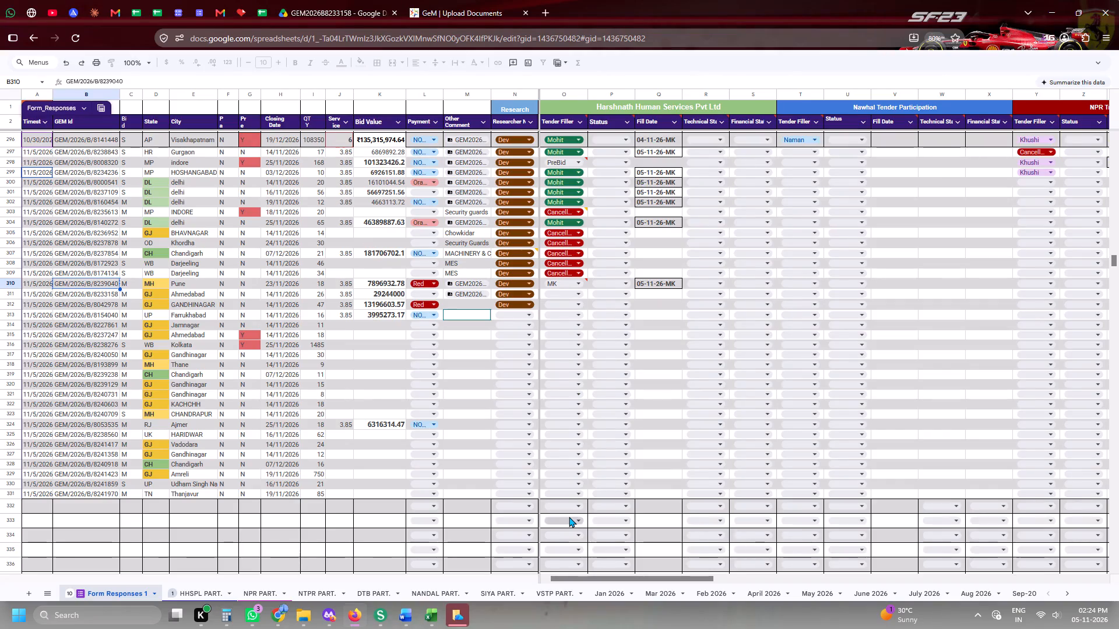
{"action": "left_click", "coordinate": [412, 0]}
{"action": "left_click", "coordinate": [623, 335]}
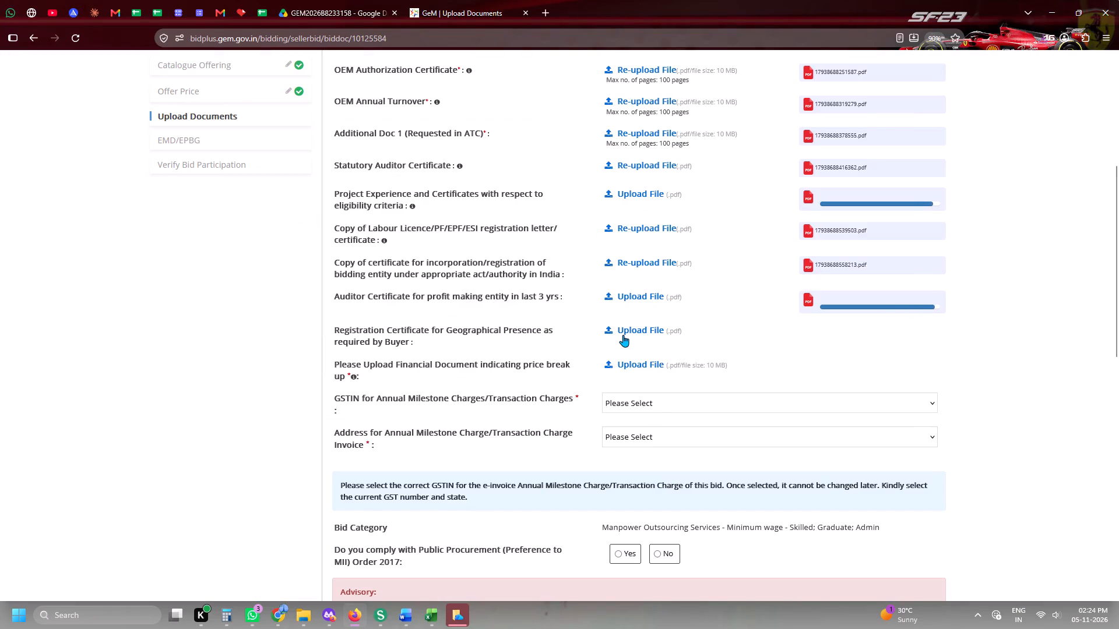
{"action": "scroll", "coordinate": [780, 292], "scroll_direction": "up", "scroll_amount": 5}
{"action": "left_click", "coordinate": [805, 261]}
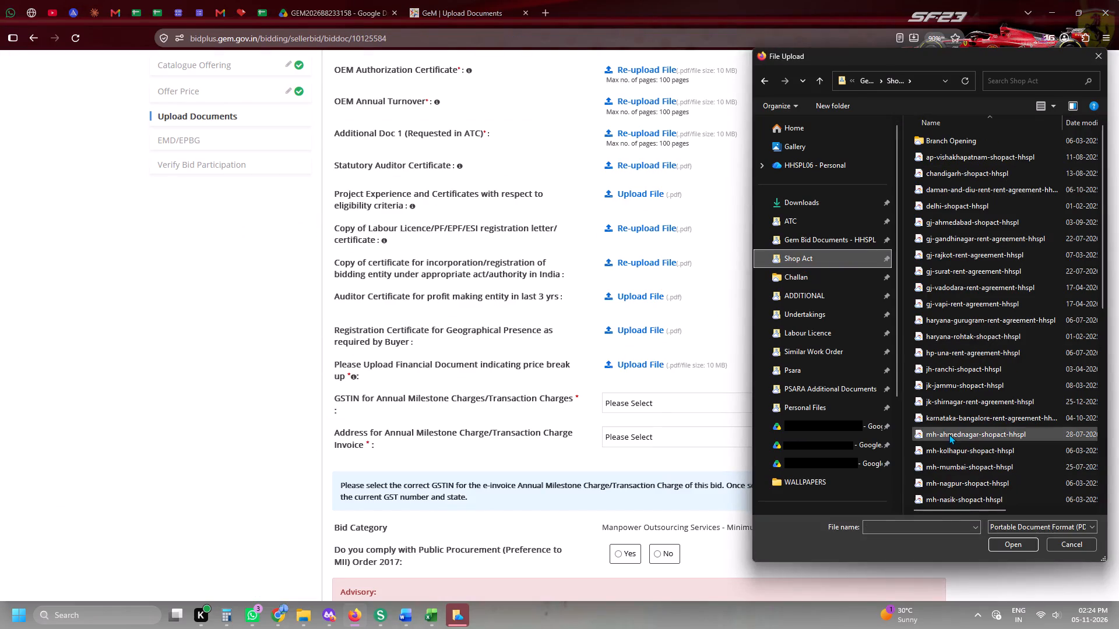
{"action": "scroll", "coordinate": [955, 431], "scroll_direction": "down", "scroll_amount": 1}
{"action": "double_click", "coordinate": [967, 470]}
Look up the bid value of GEM/2026/B/8239040 in row 310 of the tender tracking sheet.
{"action": "scroll", "coordinate": [694, 364], "scroll_direction": "down", "scroll_amount": 2}
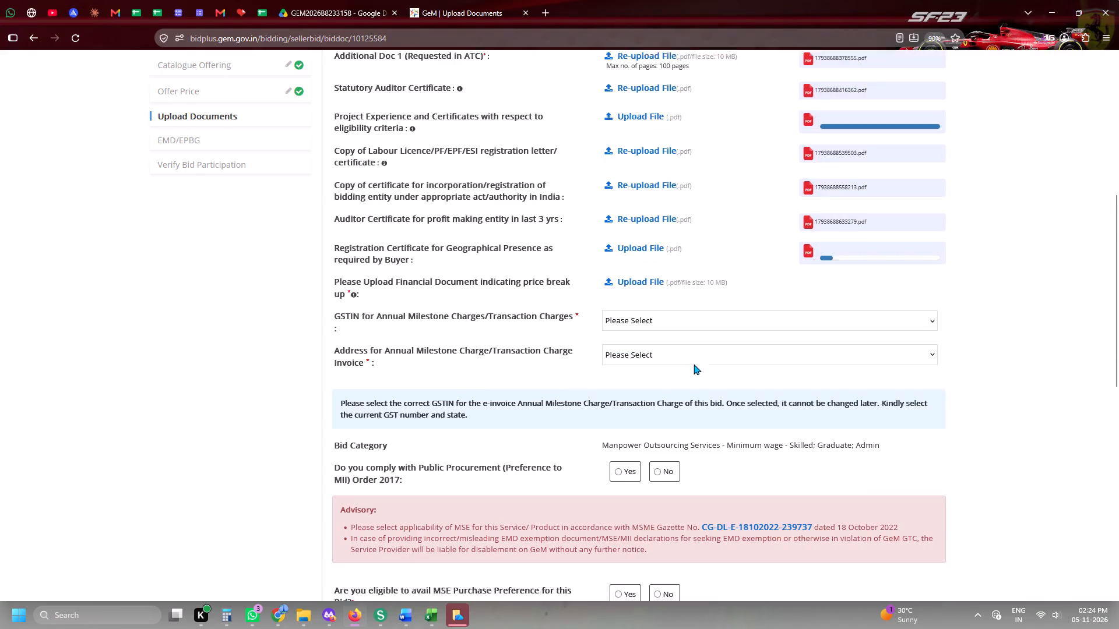
{"action": "left_click", "coordinate": [259, 7]}
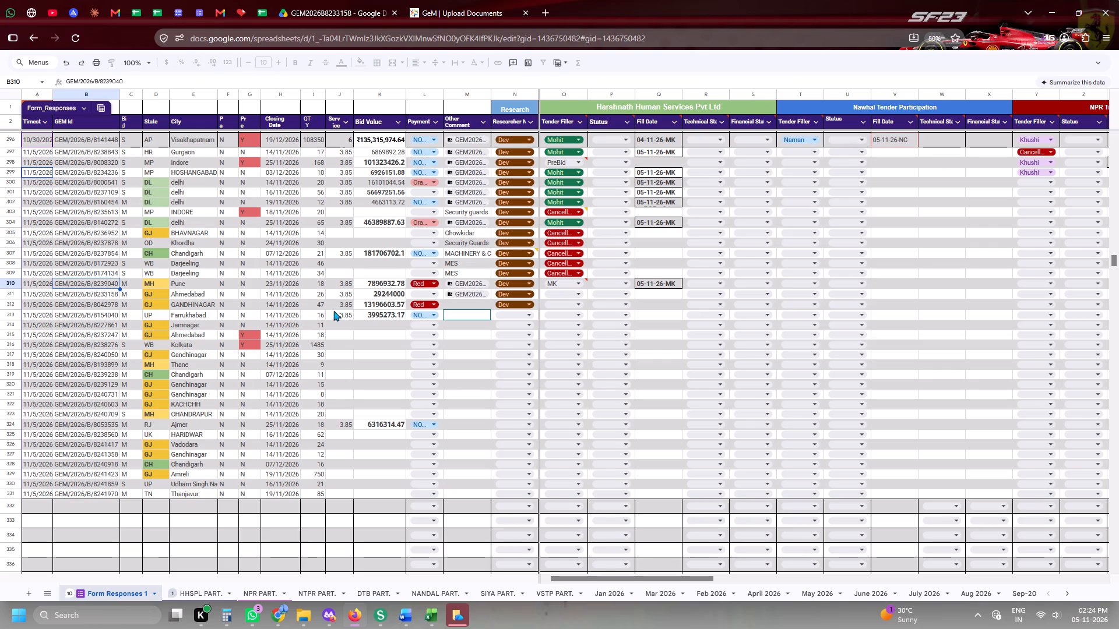
{"action": "left_click", "coordinate": [363, 291]}
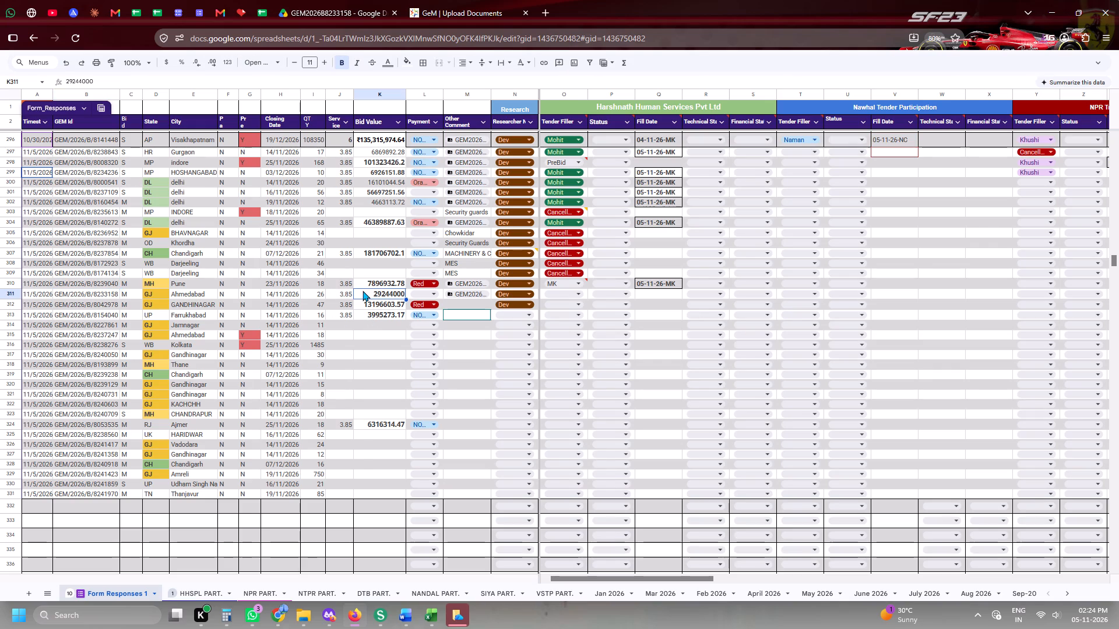
{"action": "left_click", "coordinate": [363, 285]}
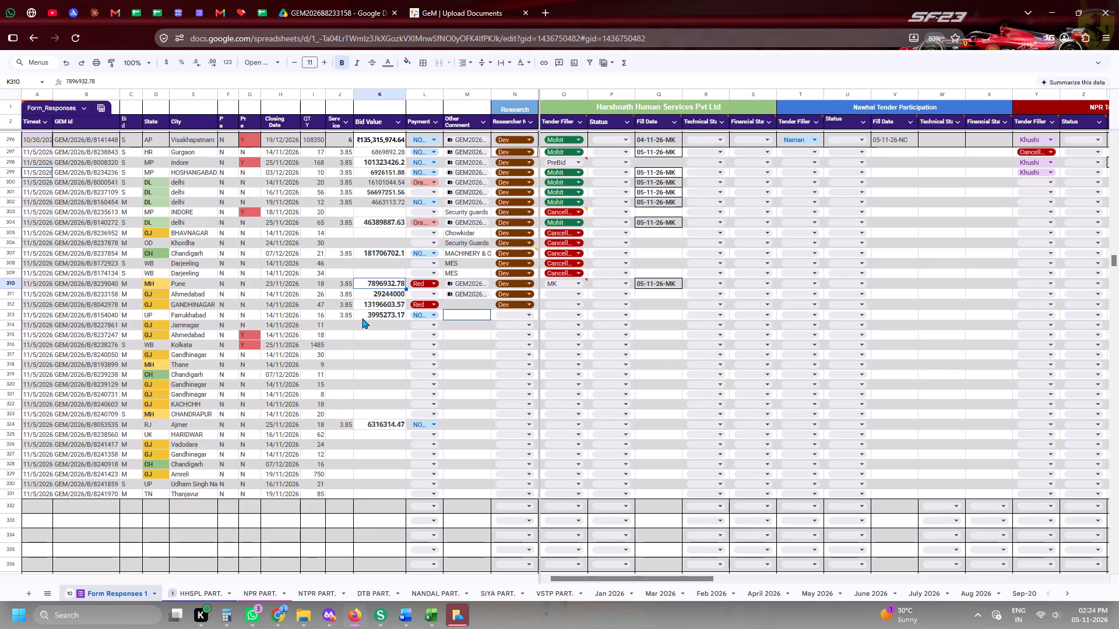
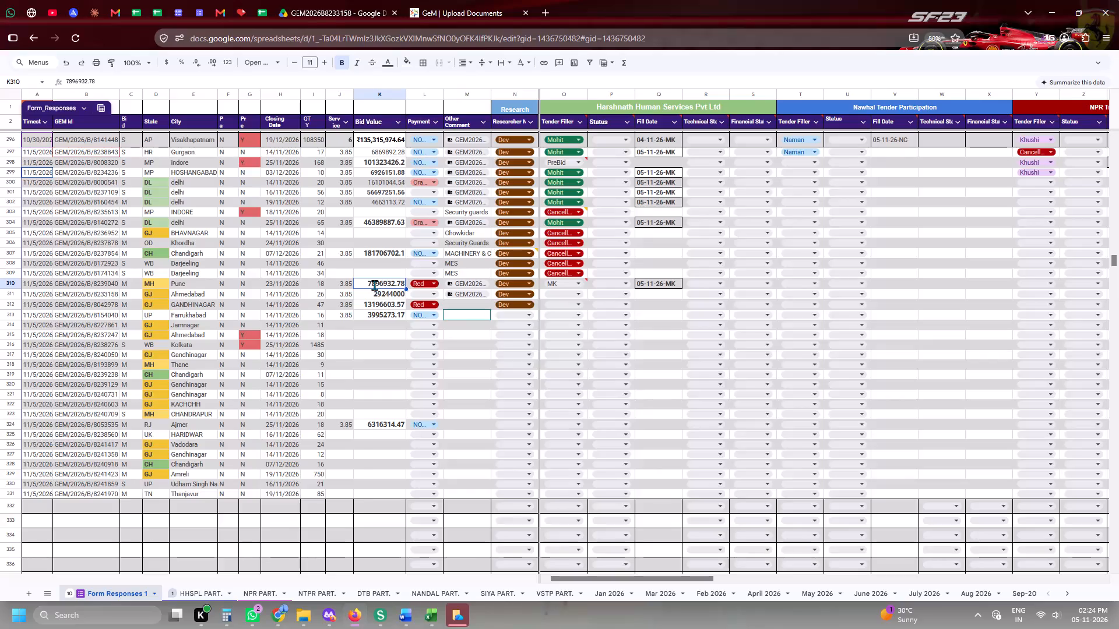
Copy the whole-number part of the bid value, 7896932, for GEM/2026/B/8239040 from row 310 of the tracking sheet.
{"action": "key", "text": "ctrl+c"}
{"action": "key", "text": "ctrl+c"}
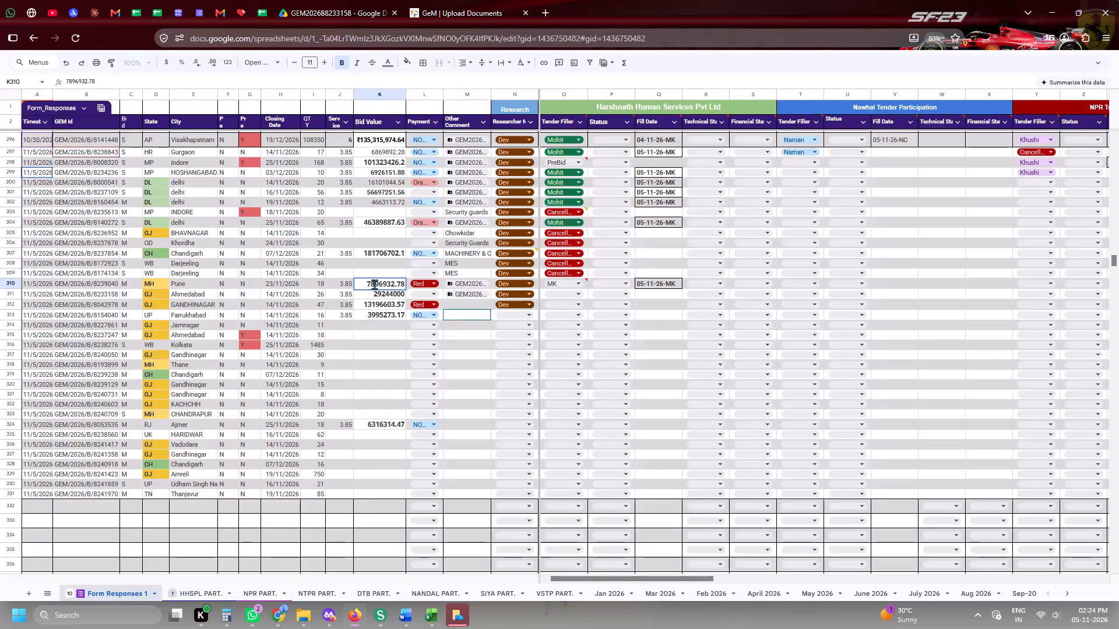
{"action": "double_click", "coordinate": [374, 284]}
{"action": "key", "text": "ctrl+c"}
{"action": "key", "text": "ctrl+c"}
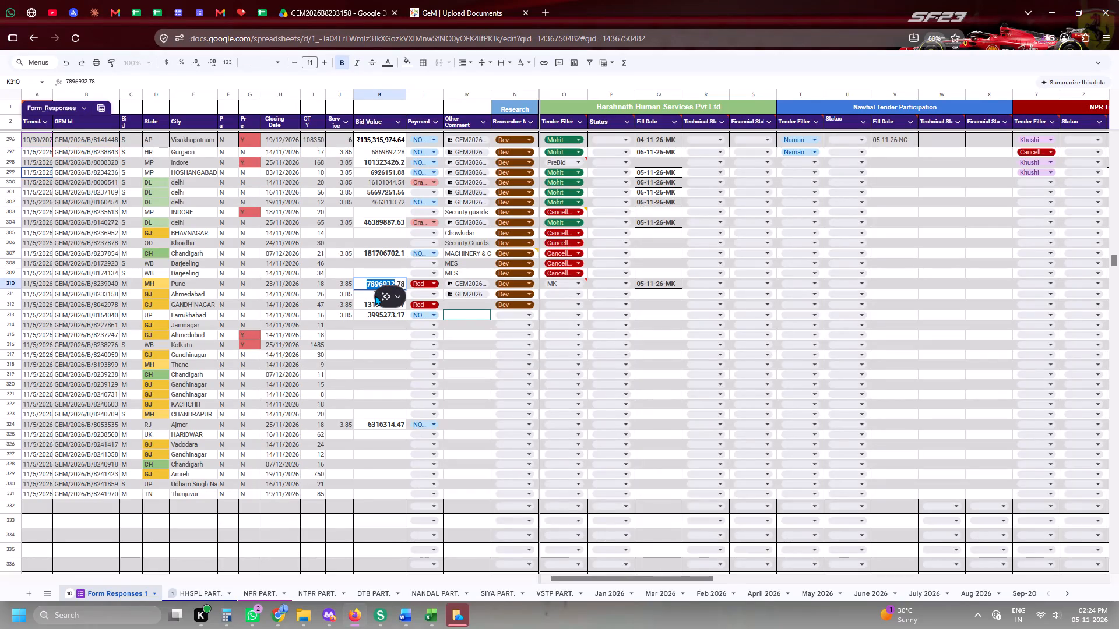
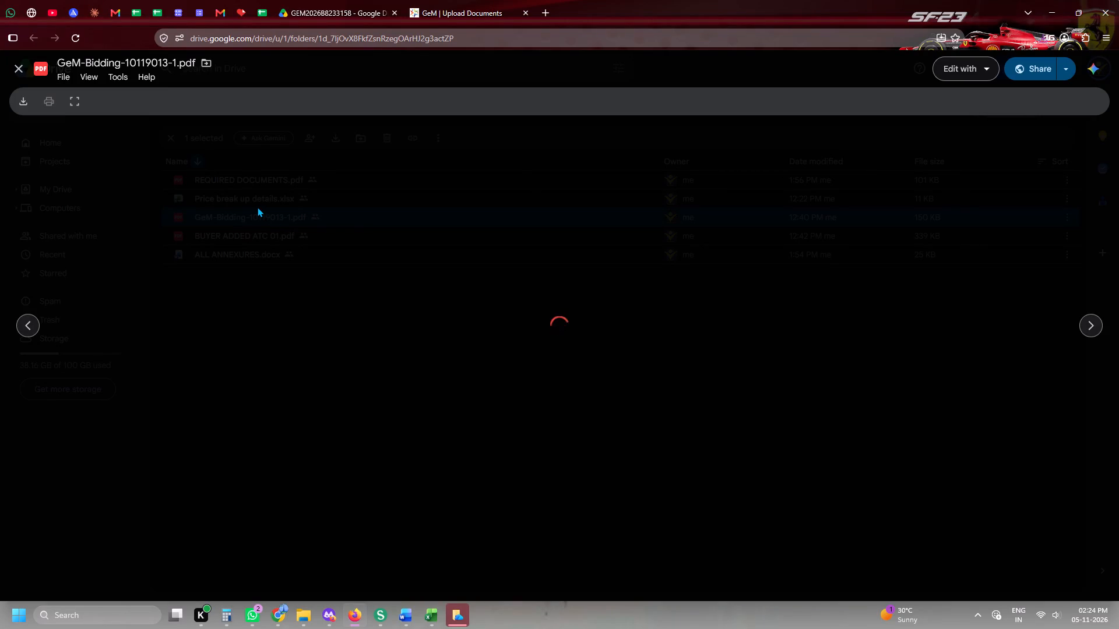
Review GeM-Bidding-10119013-1.pdf, checking the eligibility criteria on page 1 and the consignee and resource requirements on page 6.
{"action": "scroll", "coordinate": [264, 257], "scroll_direction": "down", "scroll_amount": 3}
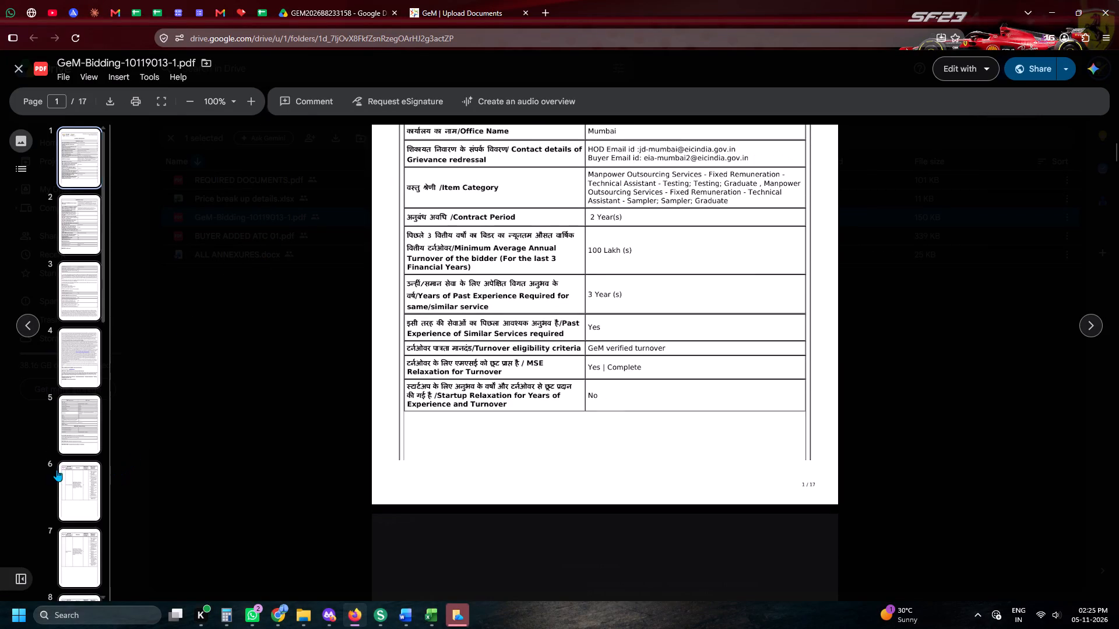
{"action": "left_click", "coordinate": [54, 469]}
{"action": "left_click", "coordinate": [57, 479]}
{"action": "left_click", "coordinate": [62, 485]}
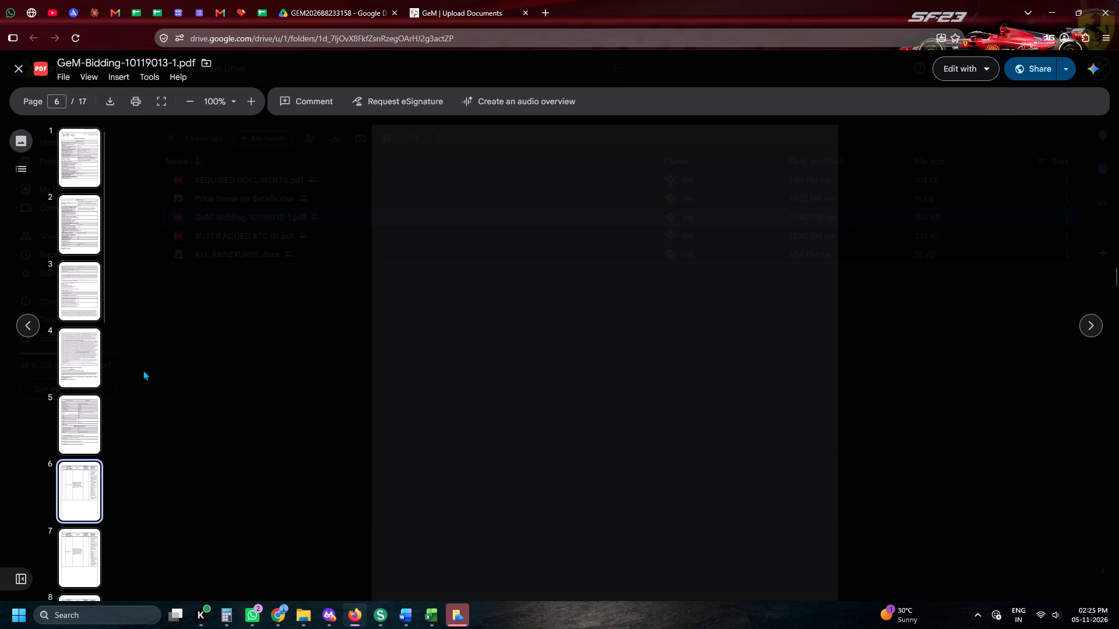
{"action": "scroll", "coordinate": [79, 331], "scroll_direction": "down", "scroll_amount": 12}
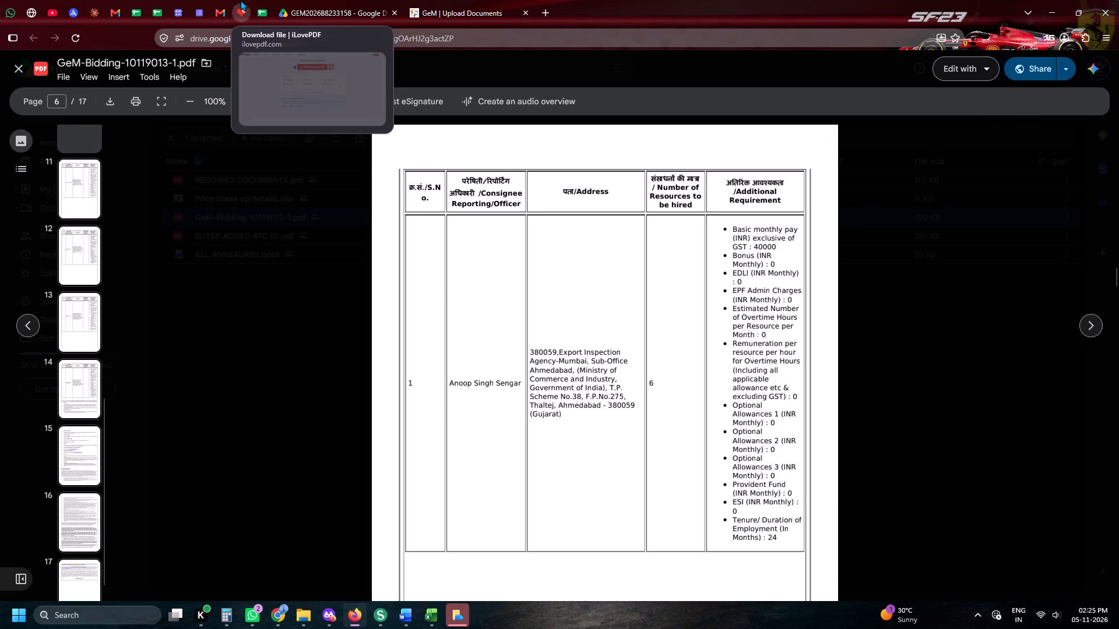
Check the participation entries of all companies for bid GEM/2026/B/8239040 across row 310 of the tracking sheet.
{"action": "left_click", "coordinate": [254, 0]}
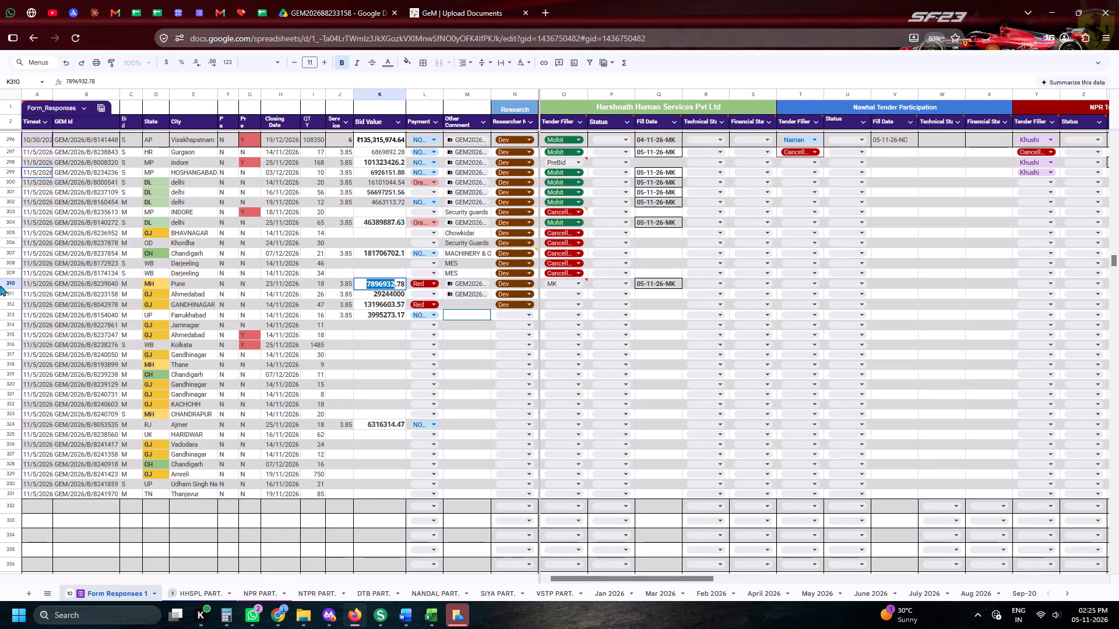
{"action": "left_click", "coordinate": [0, 285]}
{"action": "left_click_drag", "start_coordinate": [643, 578], "coordinate": [922, 610]}
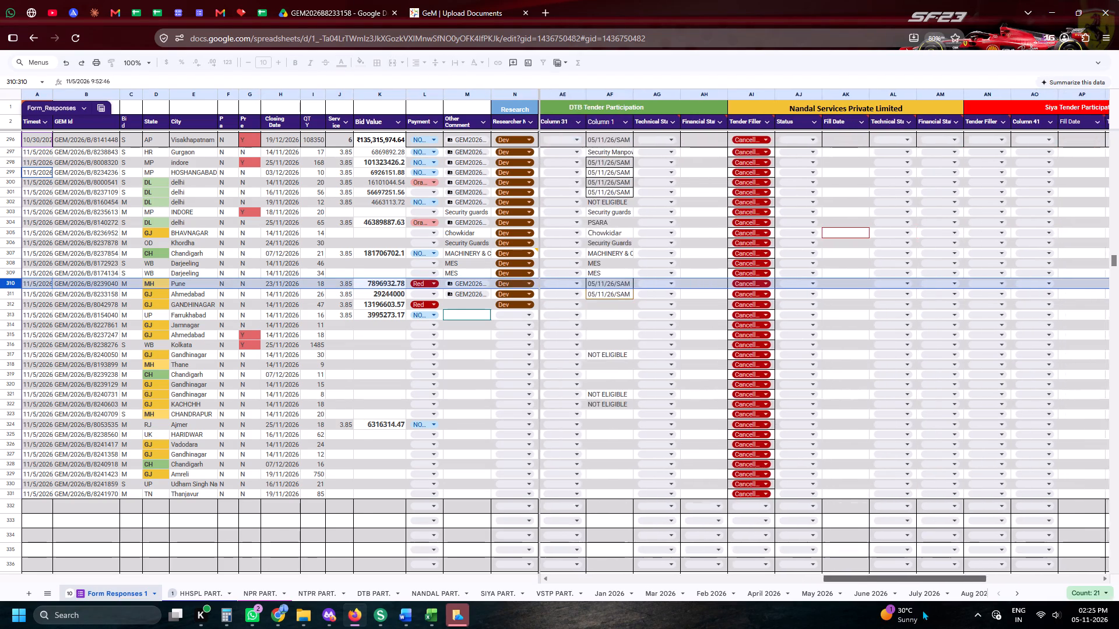
{"action": "left_click_drag", "start_coordinate": [922, 610], "coordinate": [1076, 611]}
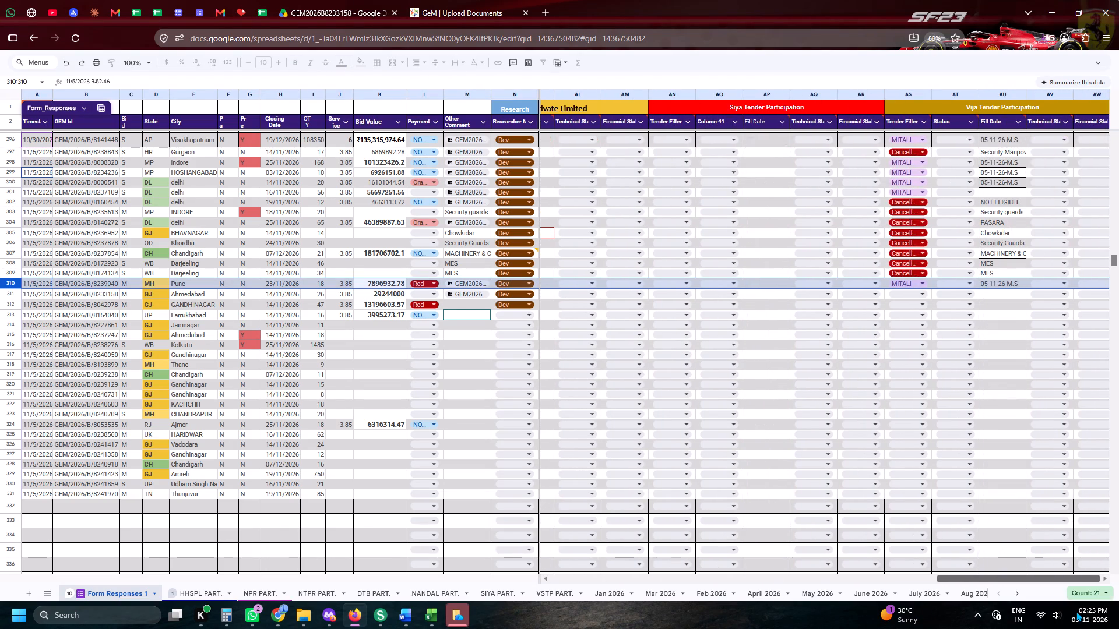
{"action": "left_click_drag", "start_coordinate": [1076, 611], "coordinate": [511, 564]}
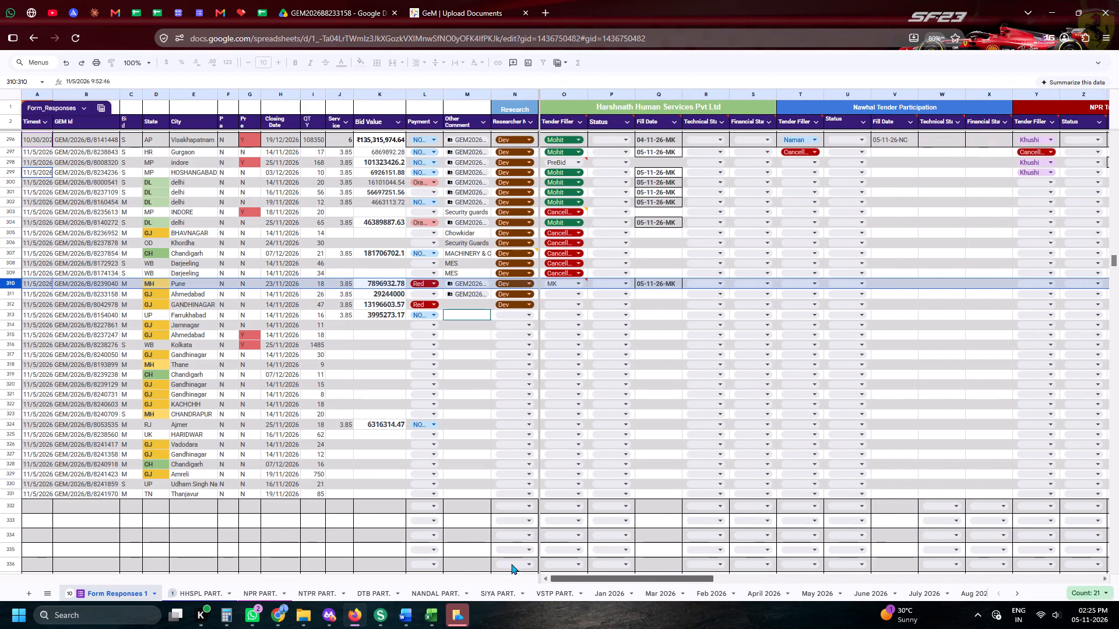
Review REQUIRED DOCUMENTS.pdf in the GEM2026B8233158 Drive folder for the turnover, relaxation, experience and bid value requirements.
{"action": "left_click_drag", "start_coordinate": [511, 564], "coordinate": [501, 564]}
{"action": "left_click", "coordinate": [348, 0]}
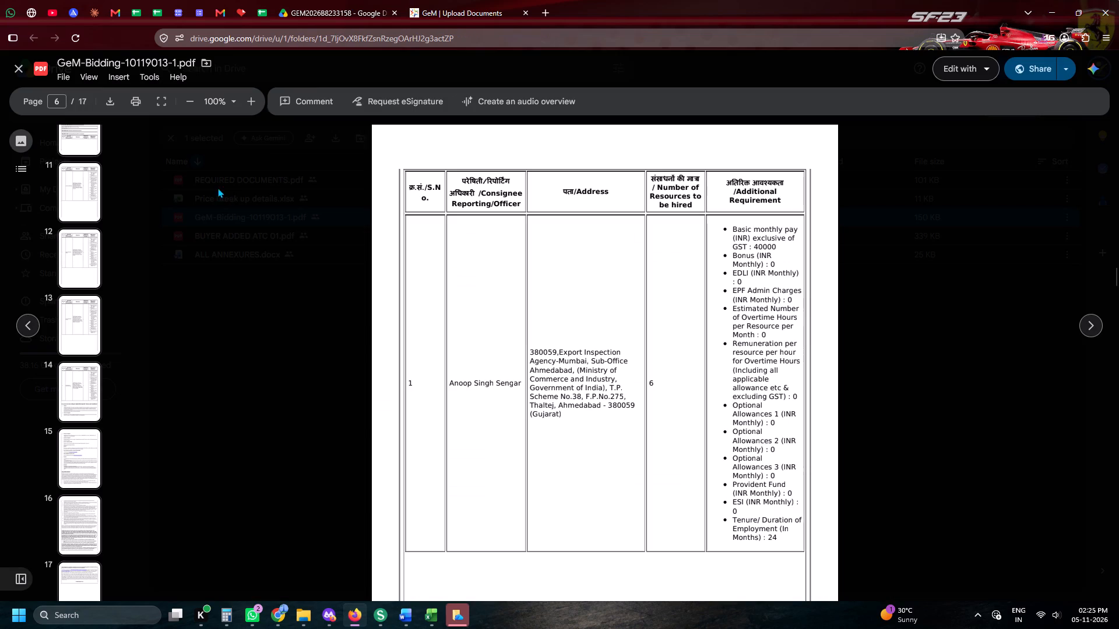
{"action": "left_click", "coordinate": [15, 68]}
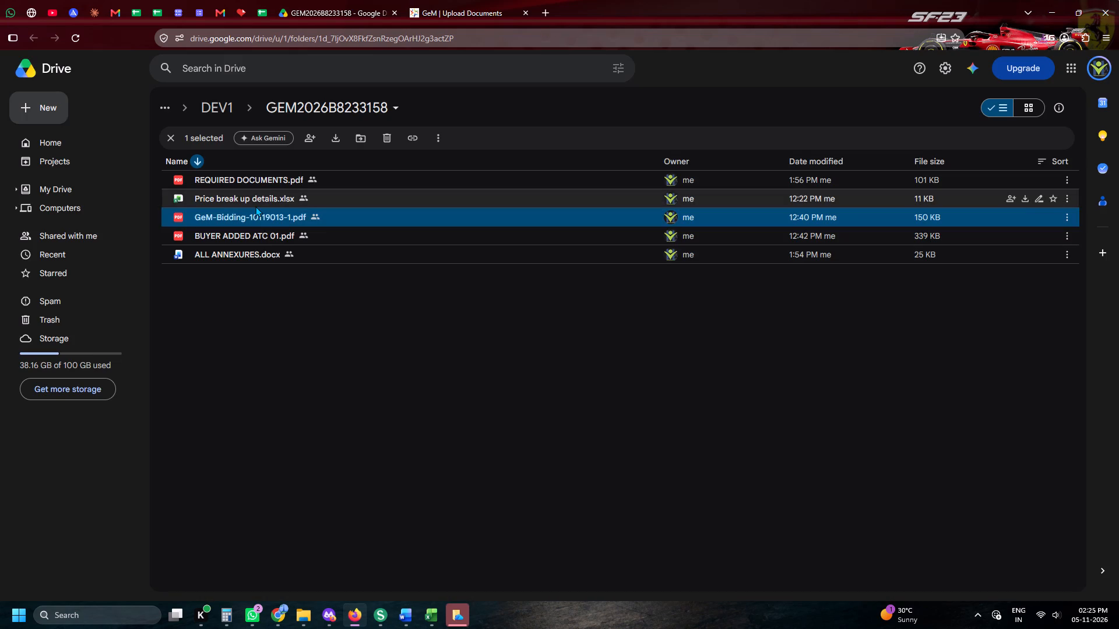
{"action": "triple_click", "coordinate": [247, 181]}
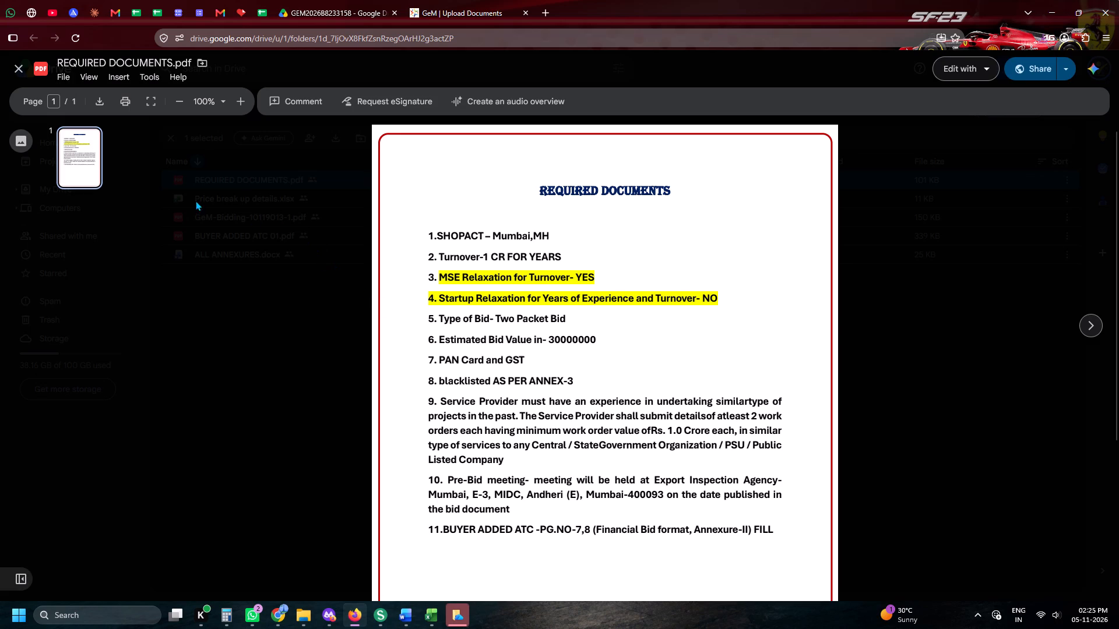
{"action": "left_click", "coordinate": [11, 74]}
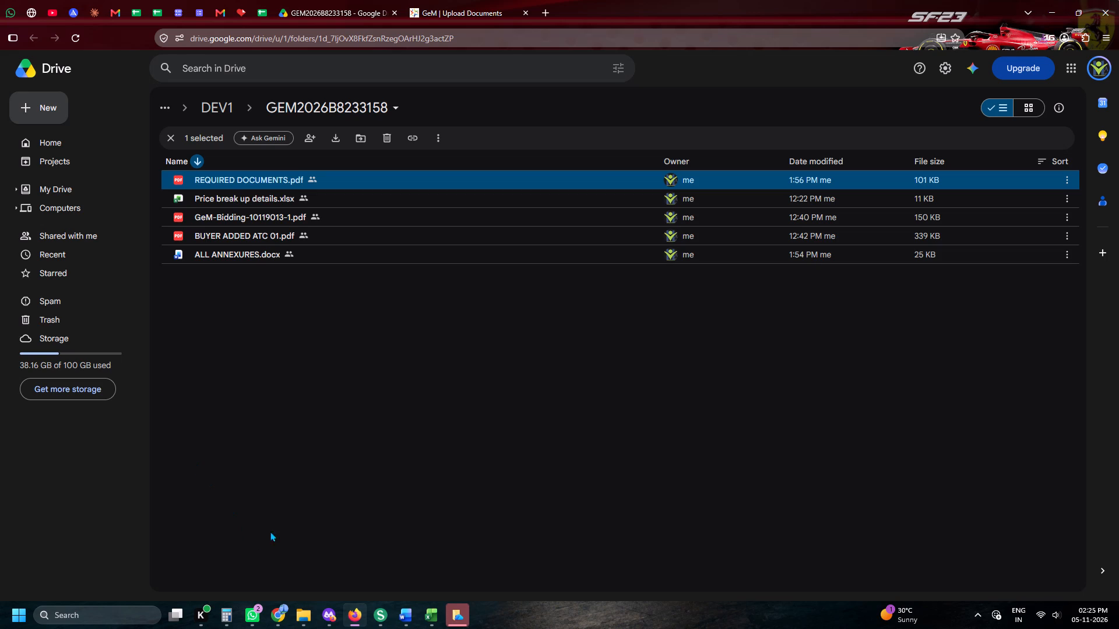
Copy the whole-number part of the bid value, 7896932, for GEM/2026/B/8239040 from row 310 of the tracking sheet.
{"action": "left_click", "coordinate": [264, 0]}
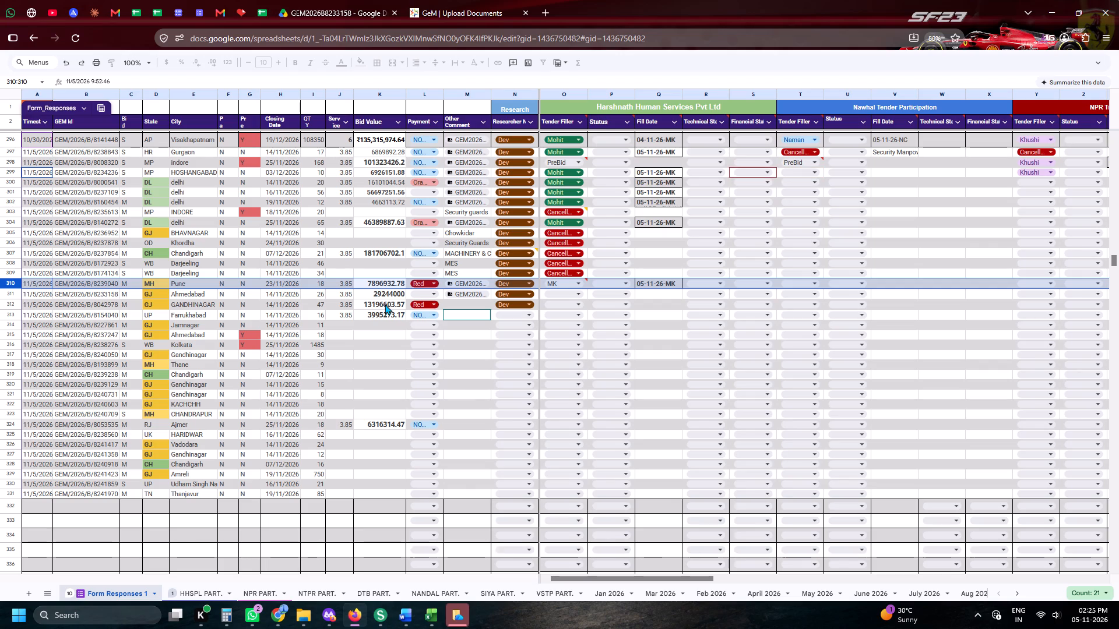
{"action": "double_click", "coordinate": [370, 280]}
{"action": "double_click", "coordinate": [371, 282]}
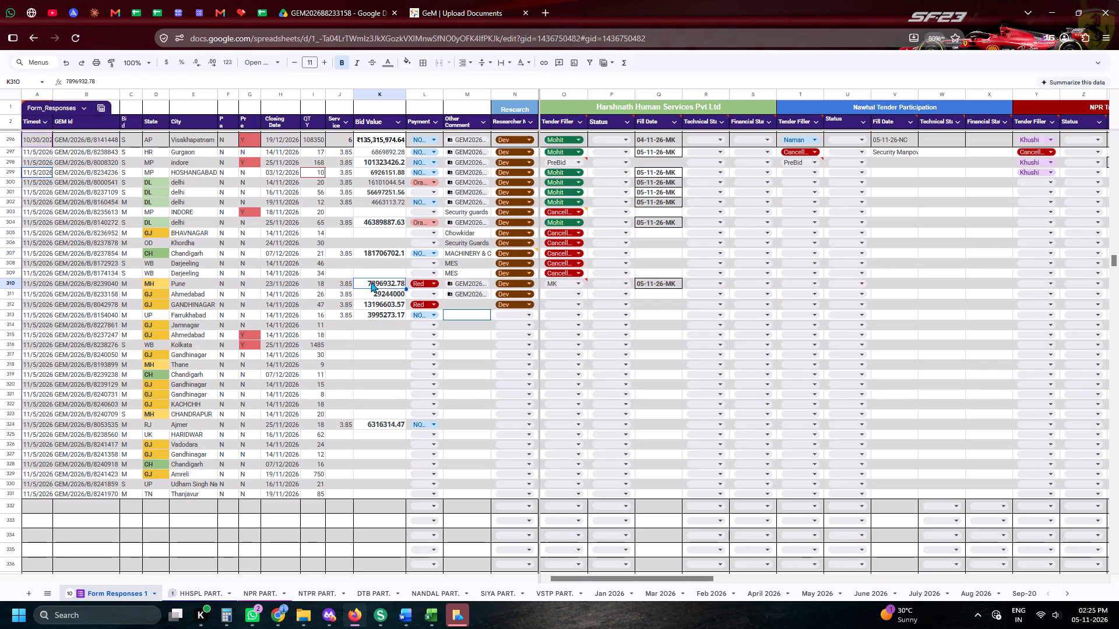
{"action": "double_click", "coordinate": [371, 282]}
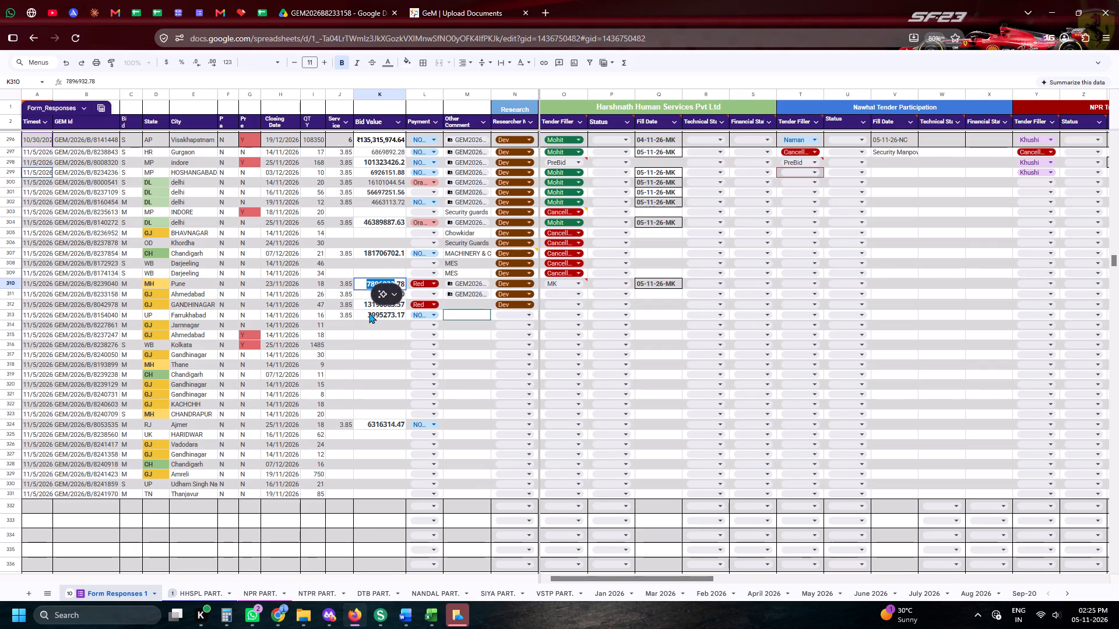
{"action": "key", "text": "ctrl+c"}
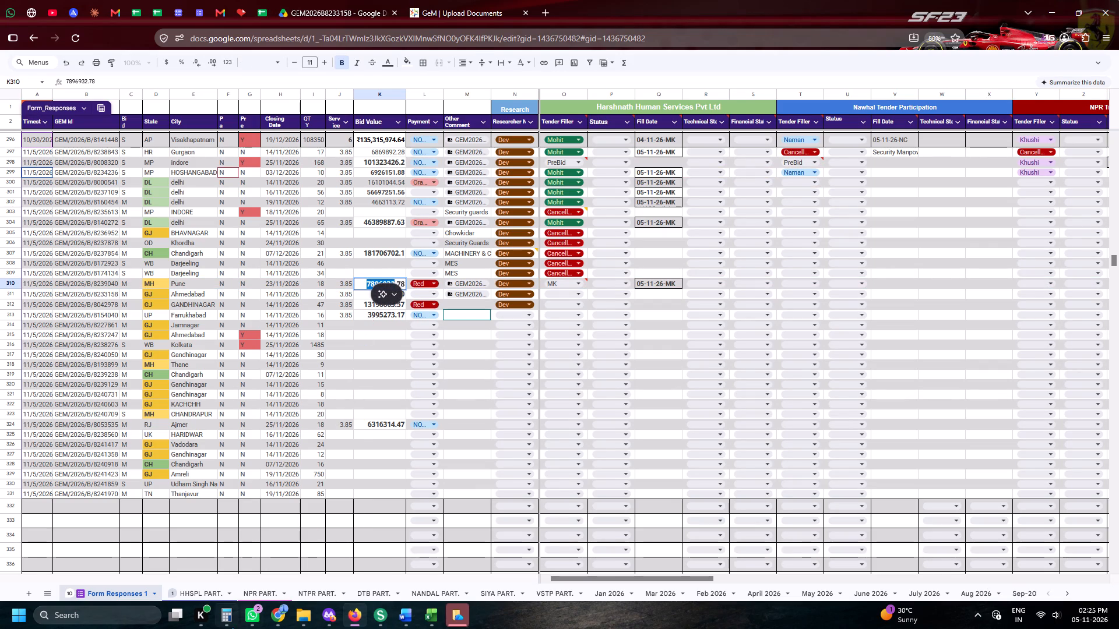
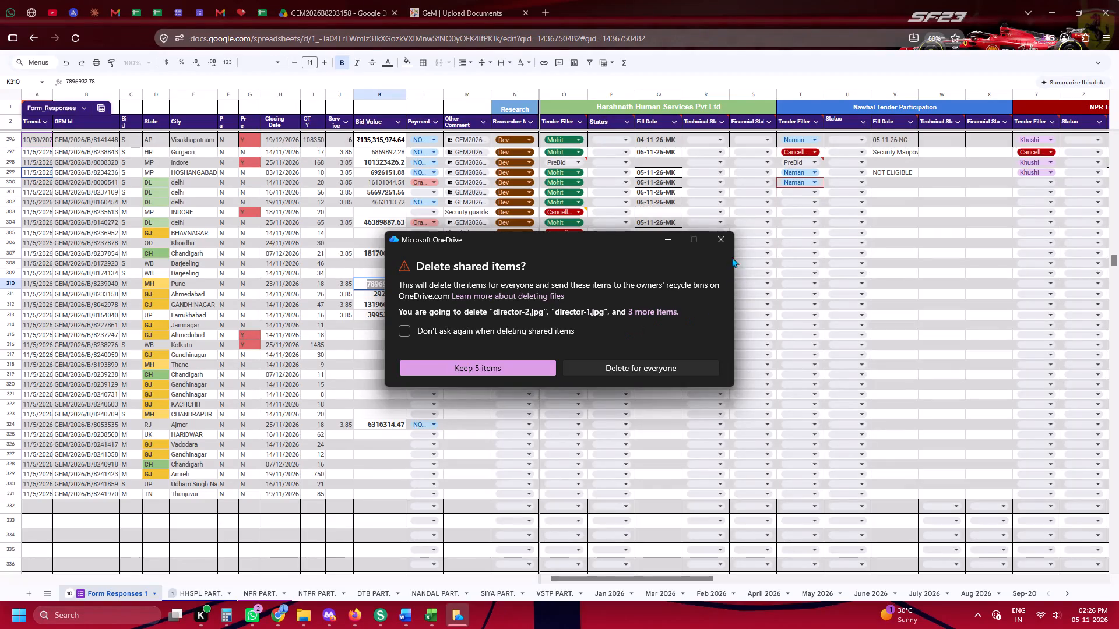
Dismiss the OneDrive prompt about deleting shared items without choosing an option, and return to the tender tracking sheet.
{"action": "left_click", "coordinate": [719, 246]}
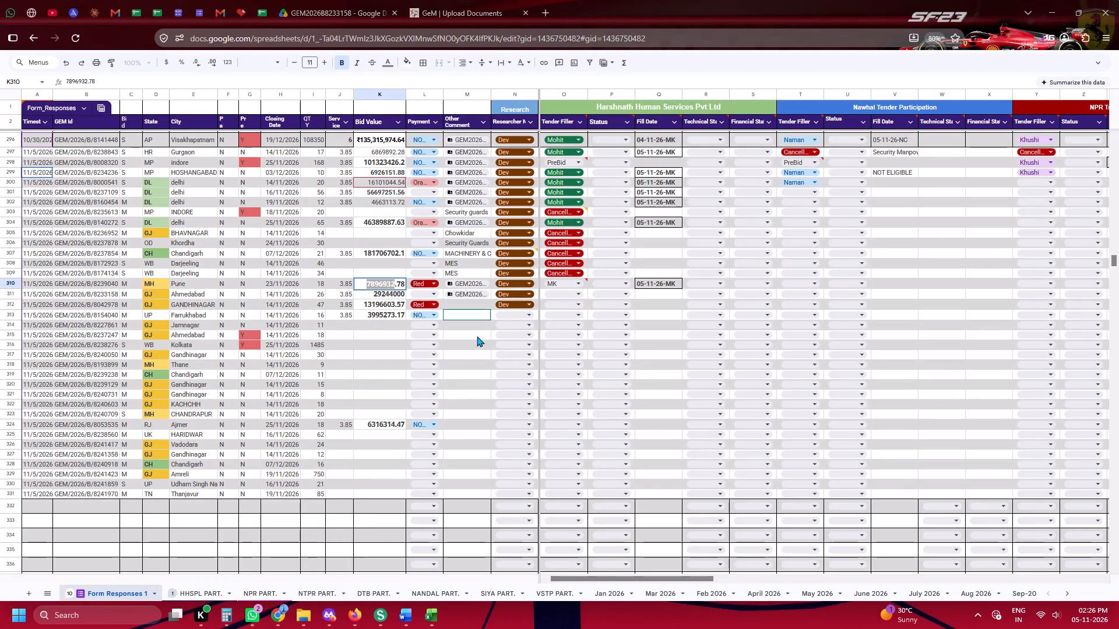
{"action": "left_click", "coordinate": [462, 344]}
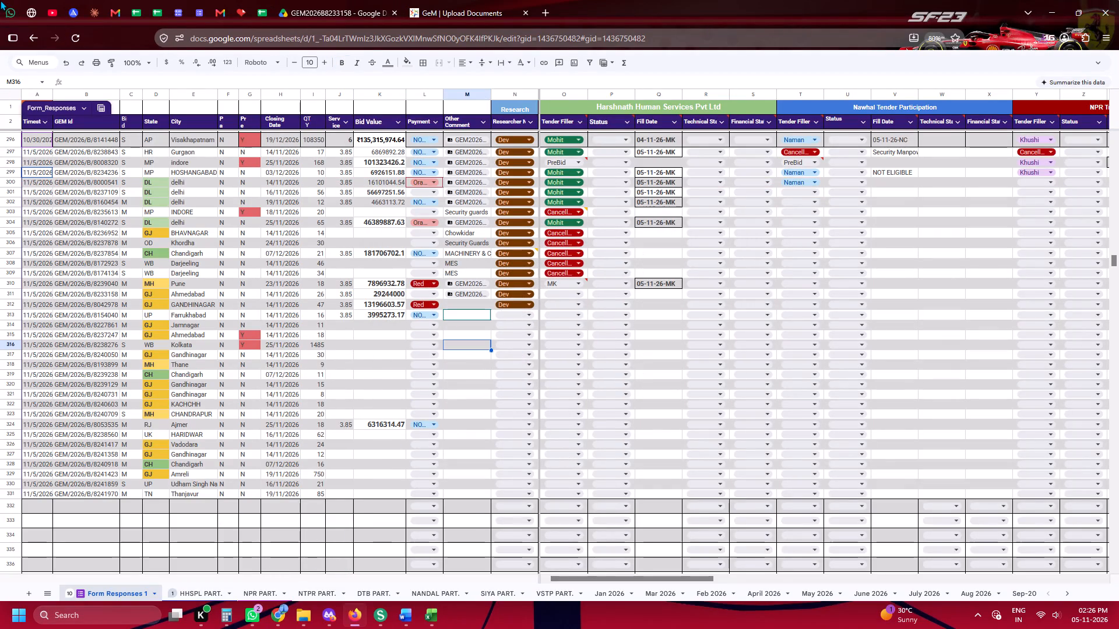
Return to the GeM Upload Documents page and set the GSTIN for annual milestone/transaction charges to the company's registered GSTIN.
{"action": "left_click", "coordinate": [485, 0]}
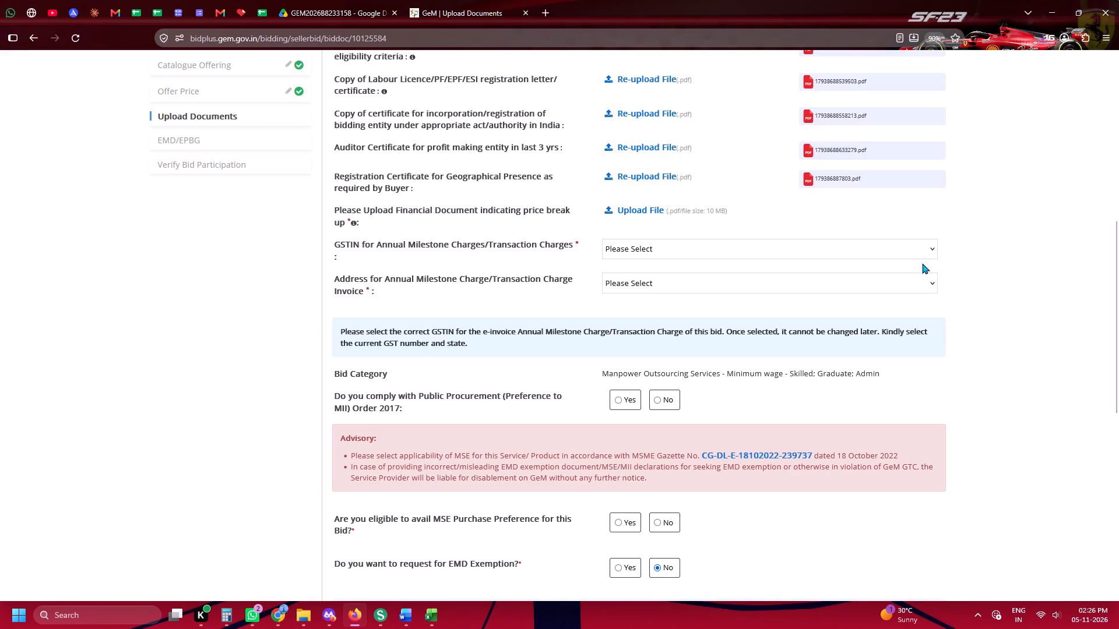
{"action": "left_click", "coordinate": [620, 252]}
{"action": "left_click", "coordinate": [620, 280]}
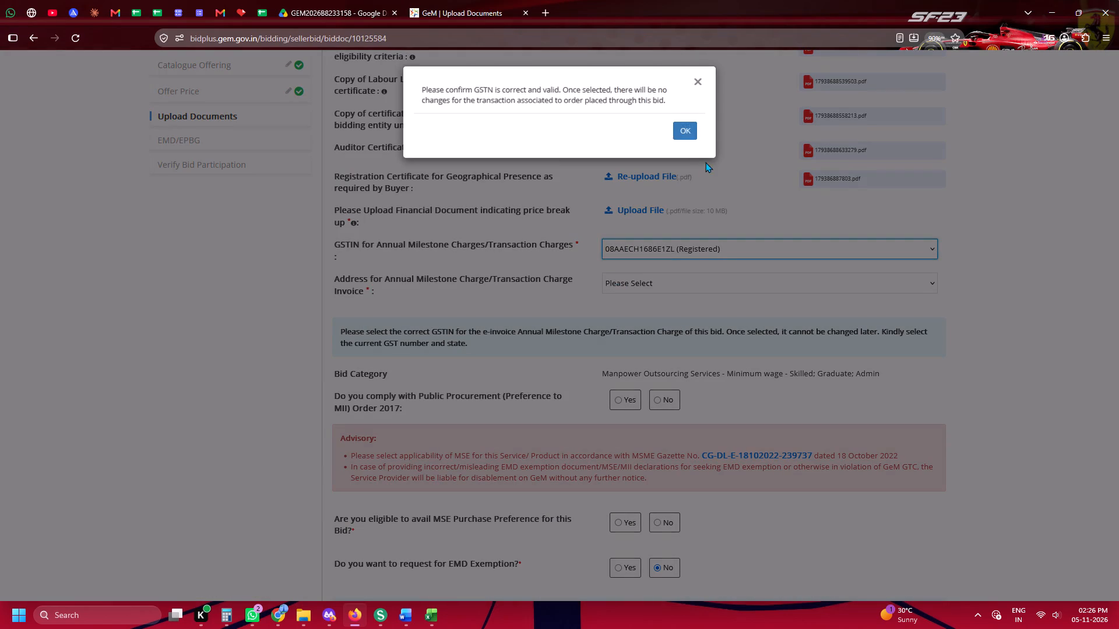
{"action": "left_click", "coordinate": [681, 134]}
Set the annual milestone/transaction charge invoice address to the company's Jaipur, Rajasthan address.
{"action": "scroll", "coordinate": [604, 402], "scroll_direction": "up", "scroll_amount": 5}
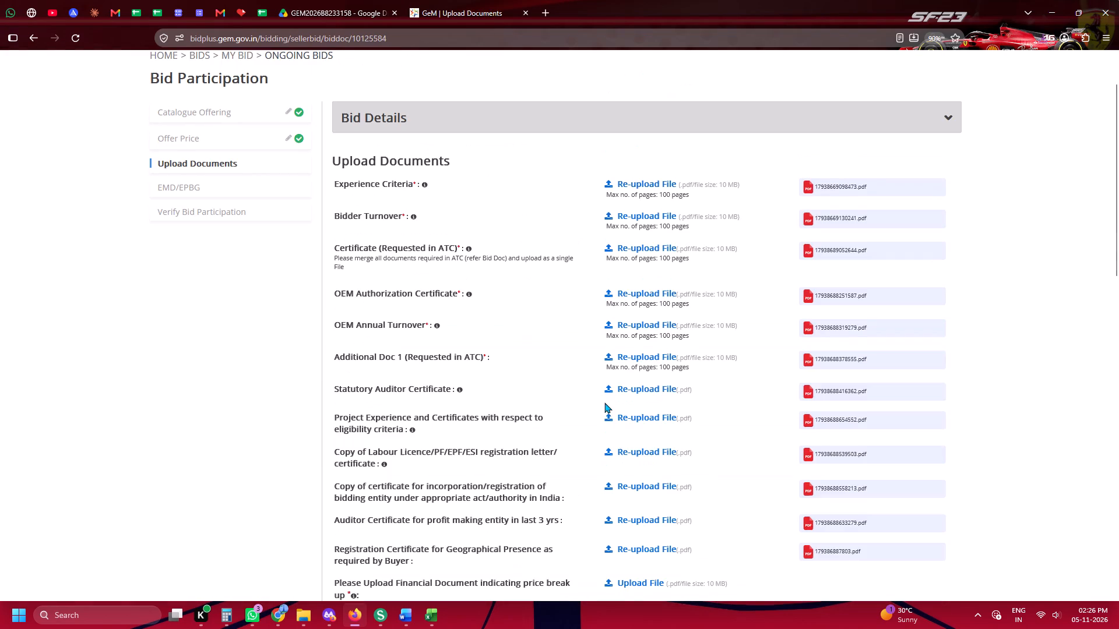
{"action": "scroll", "coordinate": [604, 402], "scroll_direction": "down", "scroll_amount": 6}
{"action": "left_click", "coordinate": [617, 207]}
{"action": "left_click", "coordinate": [625, 243]}
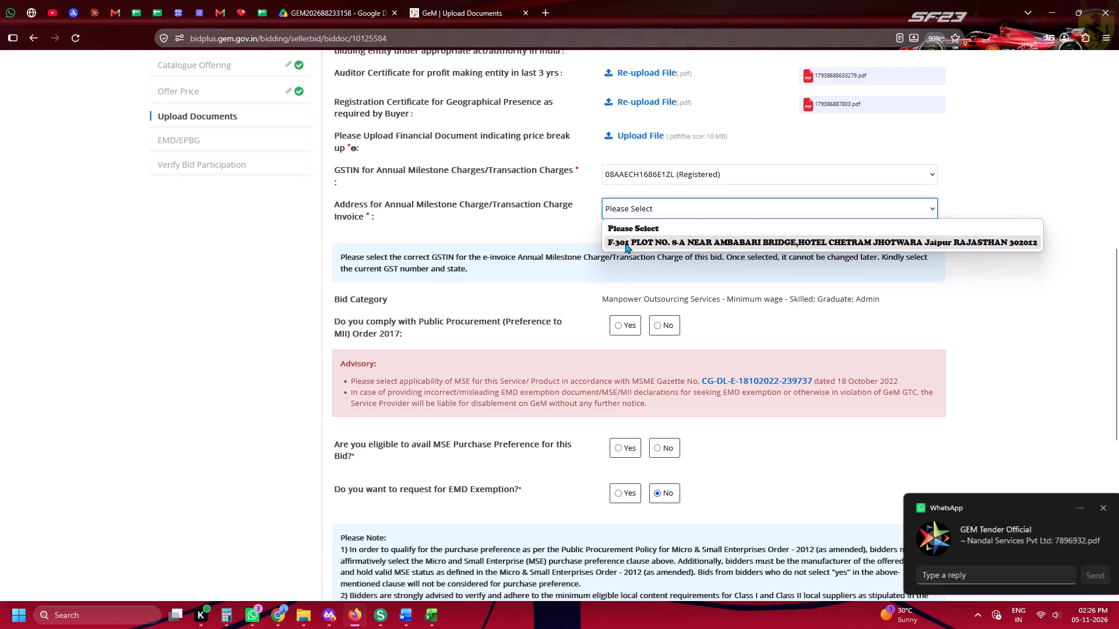
{"action": "left_click", "coordinate": [692, 124]}
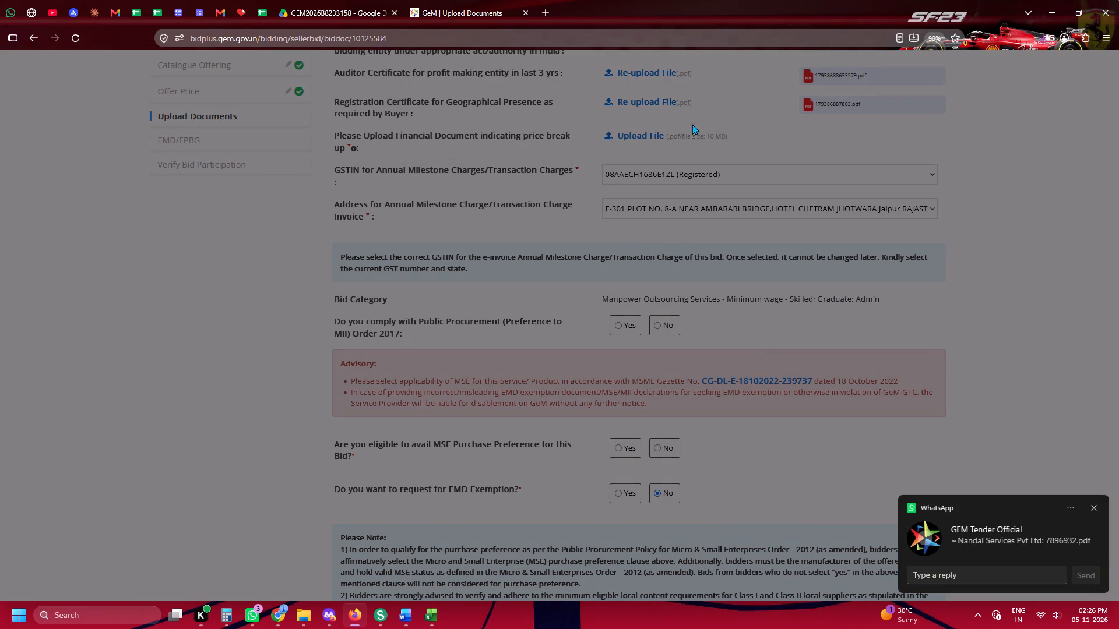
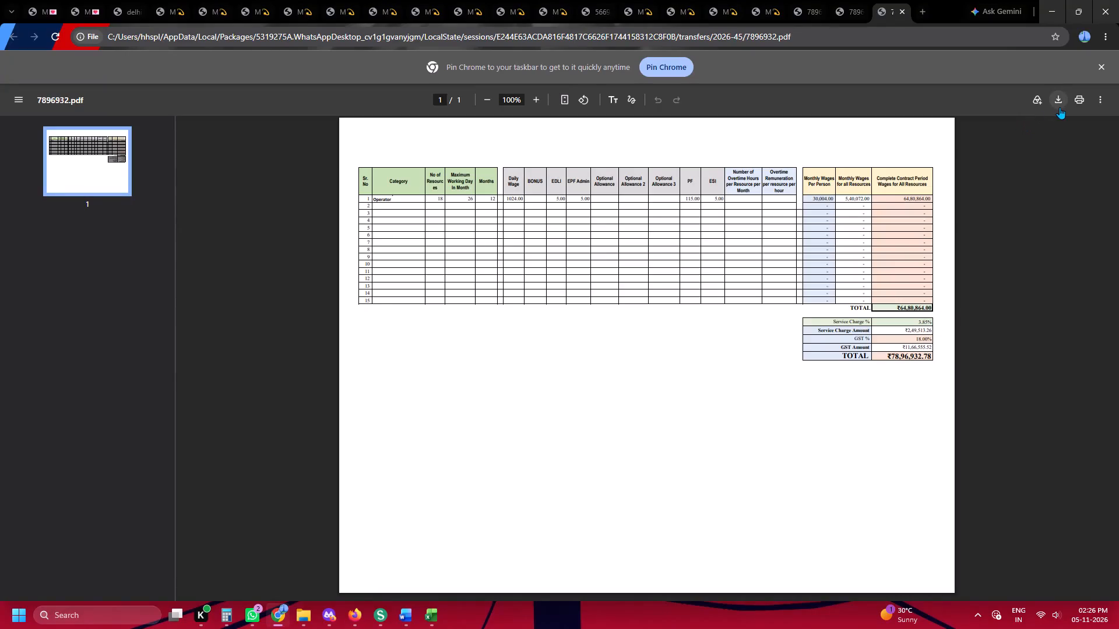
Save the price break-up PDF 7896932 to the Downloads folder and close the PDF viewer window.
{"action": "left_click", "coordinate": [1060, 107]}
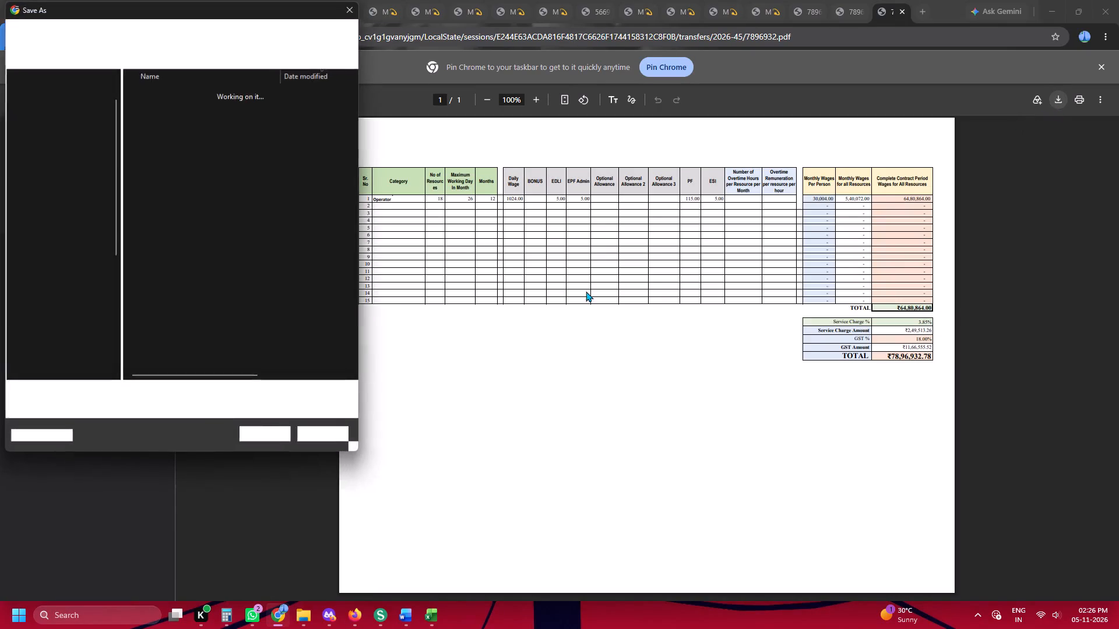
{"action": "left_click", "coordinate": [66, 126]}
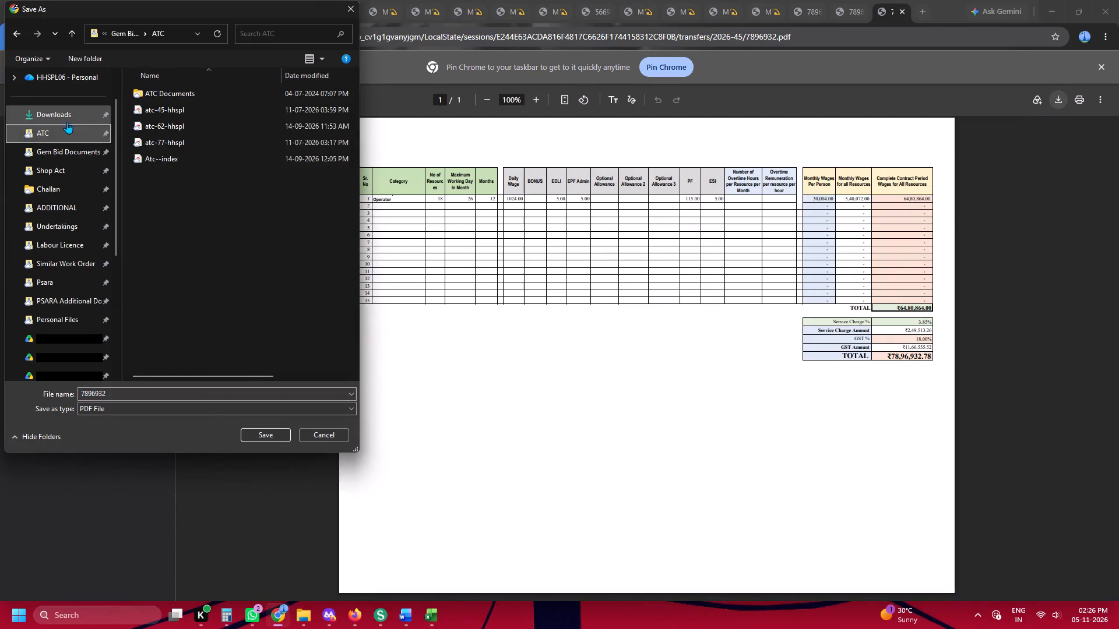
{"action": "left_click", "coordinate": [67, 122]}
{"action": "left_click", "coordinate": [247, 434]}
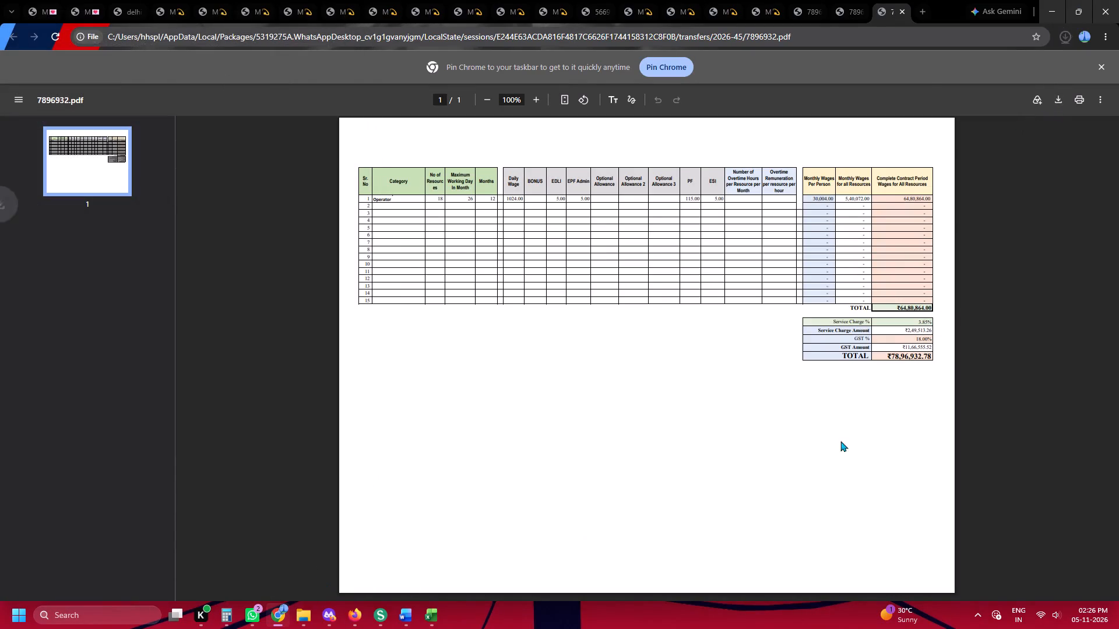
{"action": "left_click", "coordinate": [1102, 0]}
Switch to the GeM Upload Documents page in Firefox and upload 7896932 from Downloads as the financial document indicating price break-up.
{"action": "left_click", "coordinate": [360, 617]}
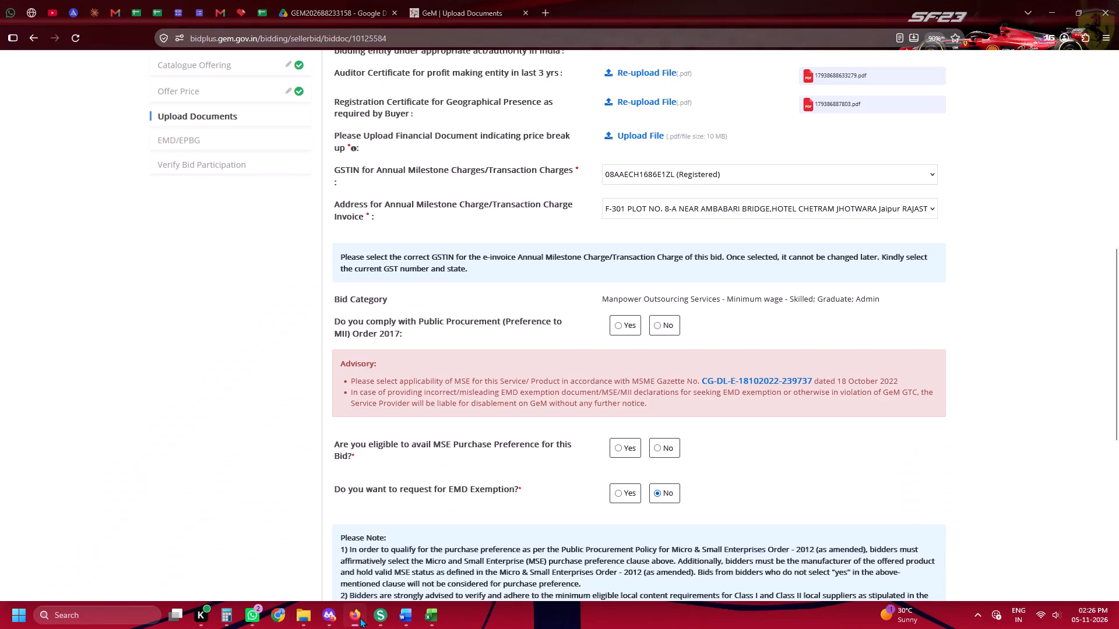
{"action": "left_click", "coordinate": [544, 0]}
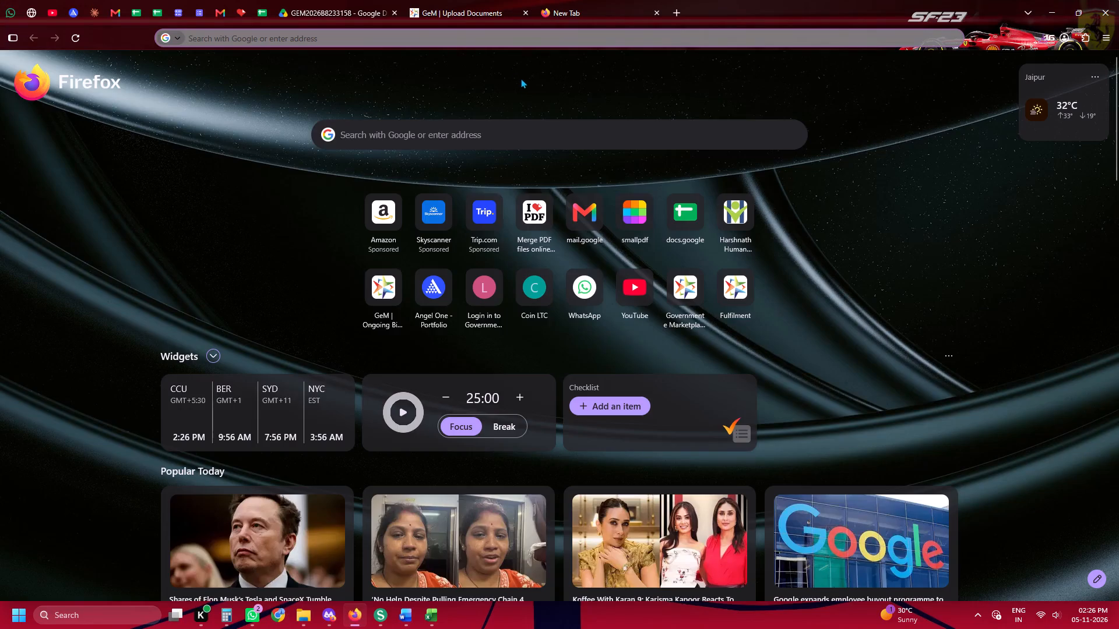
{"action": "scroll", "coordinate": [519, 264], "scroll_direction": "down", "scroll_amount": 2}
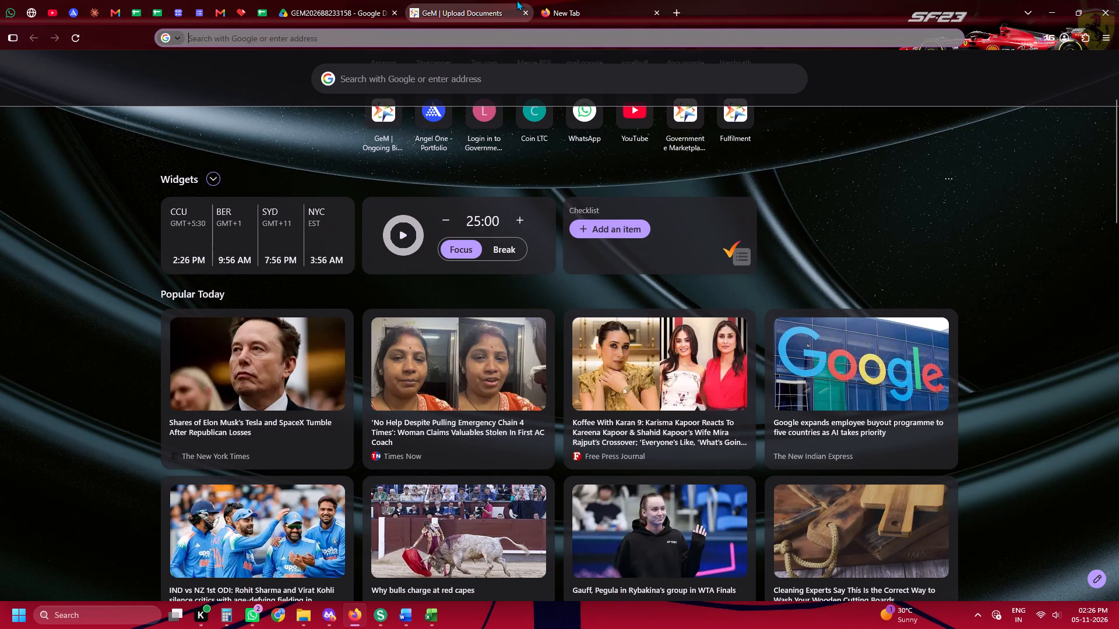
{"action": "left_click", "coordinate": [501, 0]}
{"action": "left_click", "coordinate": [663, 133]}
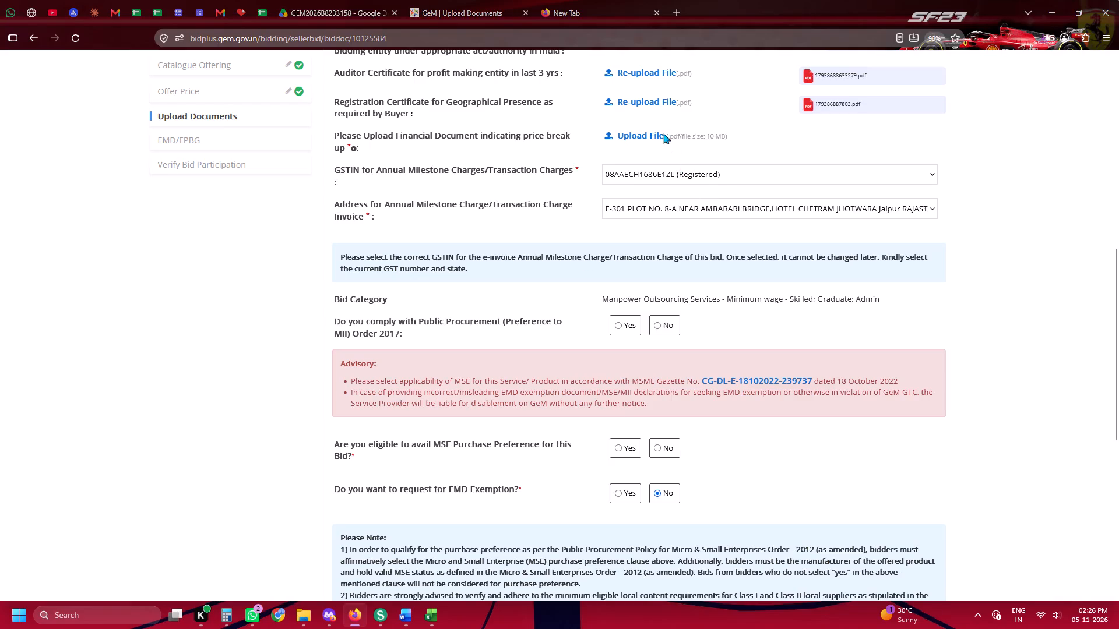
{"action": "scroll", "coordinate": [789, 231], "scroll_direction": "up", "scroll_amount": 3}
{"action": "left_click", "coordinate": [814, 200]}
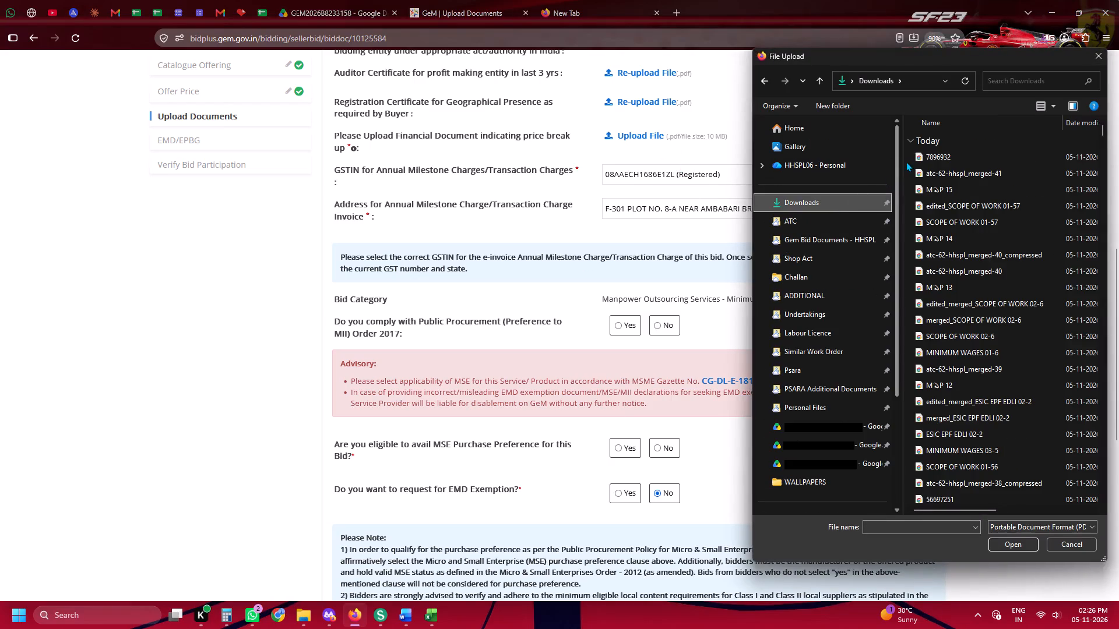
{"action": "double_click", "coordinate": [923, 158]}
{"action": "scroll", "coordinate": [932, 283], "scroll_direction": "up", "scroll_amount": 5}
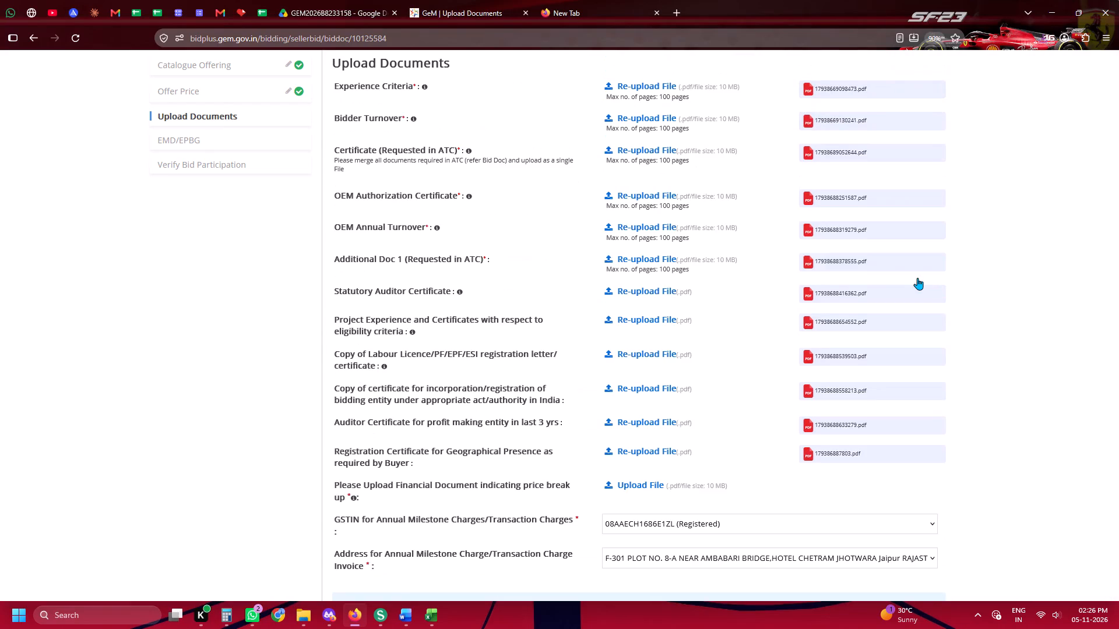
{"action": "scroll", "coordinate": [914, 278], "scroll_direction": "down", "scroll_amount": 2}
{"action": "scroll", "coordinate": [692, 306], "scroll_direction": "down", "scroll_amount": 3}
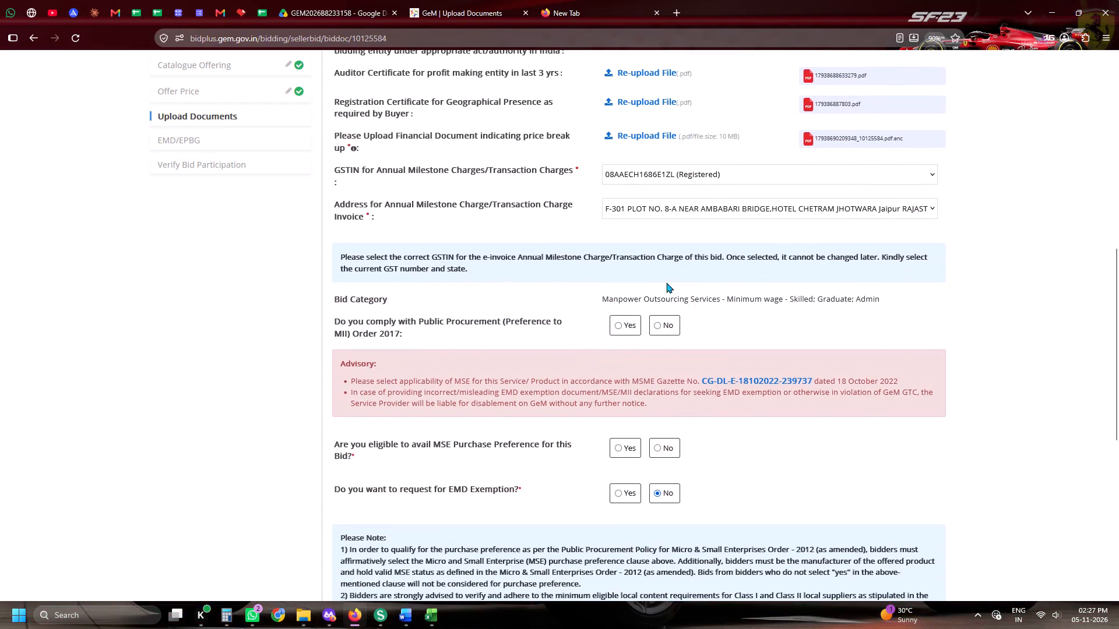
Answer Yes to Public Procurement (Preference to MII) compliance, MSE Purchase Preference eligibility and the EMD Exemption request.
{"action": "left_click", "coordinate": [615, 321]}
{"action": "left_click", "coordinate": [617, 449]}
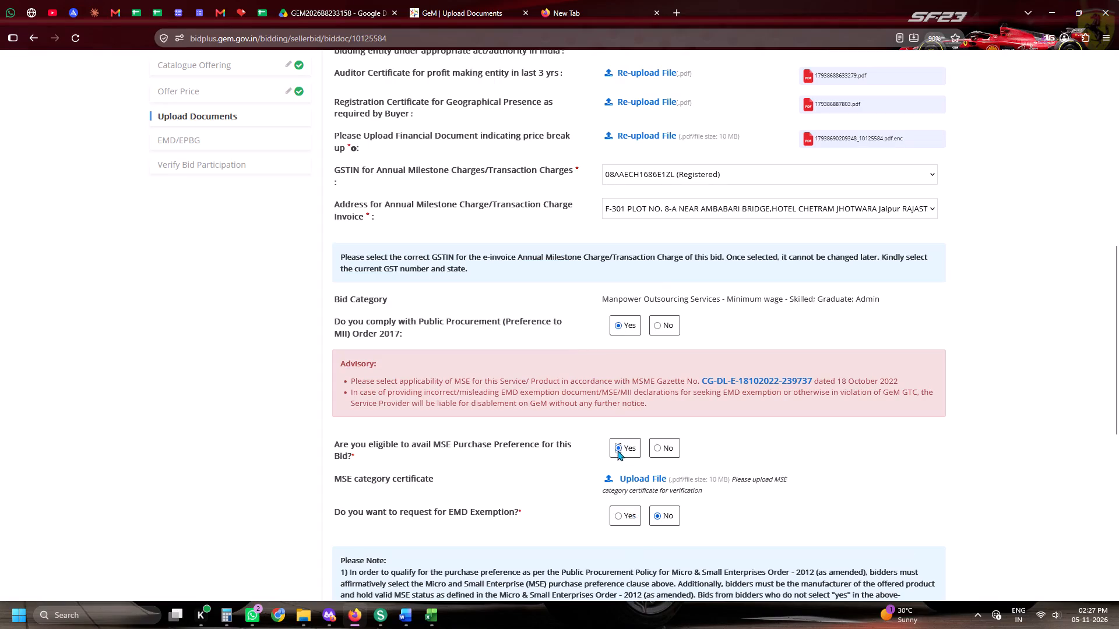
{"action": "left_click", "coordinate": [621, 518]}
Upload msme-certificate-hhspl from the Gem Bid Documents - HHSPL folder as the MSE category certificate.
{"action": "left_click", "coordinate": [634, 478]}
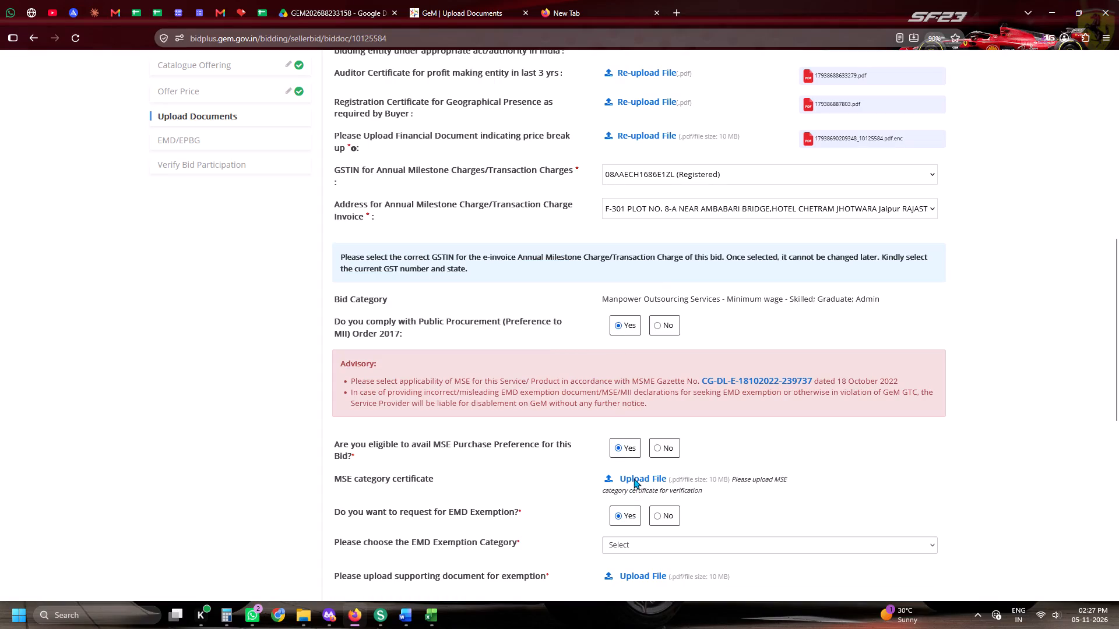
{"action": "scroll", "coordinate": [810, 391], "scroll_direction": "up", "scroll_amount": 3}
{"action": "left_click", "coordinate": [846, 243]}
{"action": "scroll", "coordinate": [1027, 380], "scroll_direction": "down", "scroll_amount": 1}
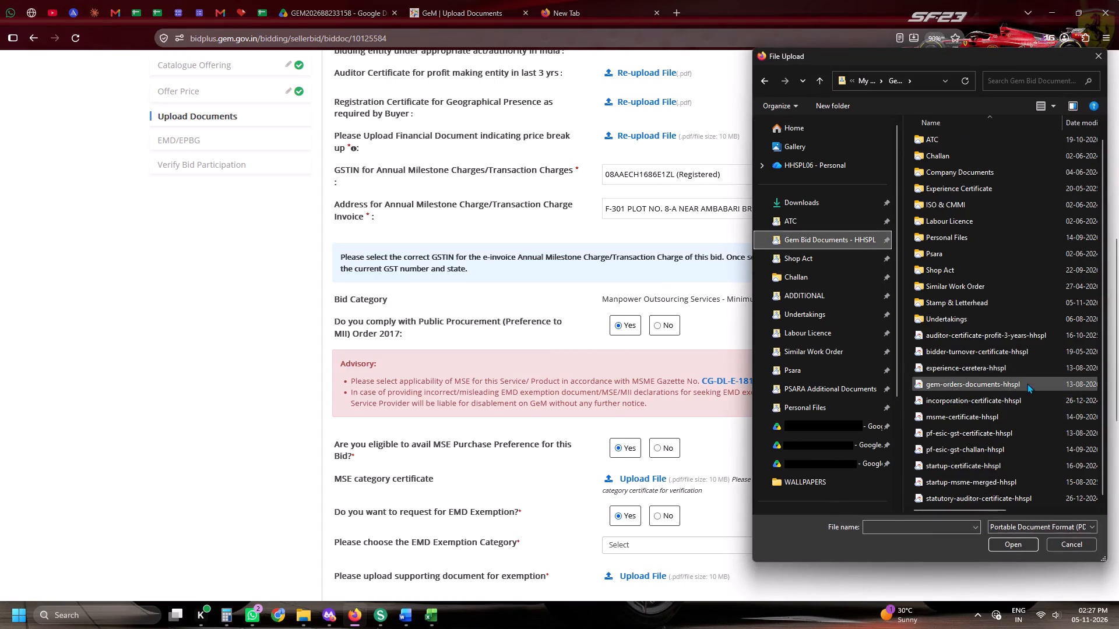
{"action": "double_click", "coordinate": [959, 414]}
Set the EMD Exemption Category to Start-up.
{"action": "scroll", "coordinate": [684, 340], "scroll_direction": "down", "scroll_amount": 3}
{"action": "left_click", "coordinate": [644, 317]}
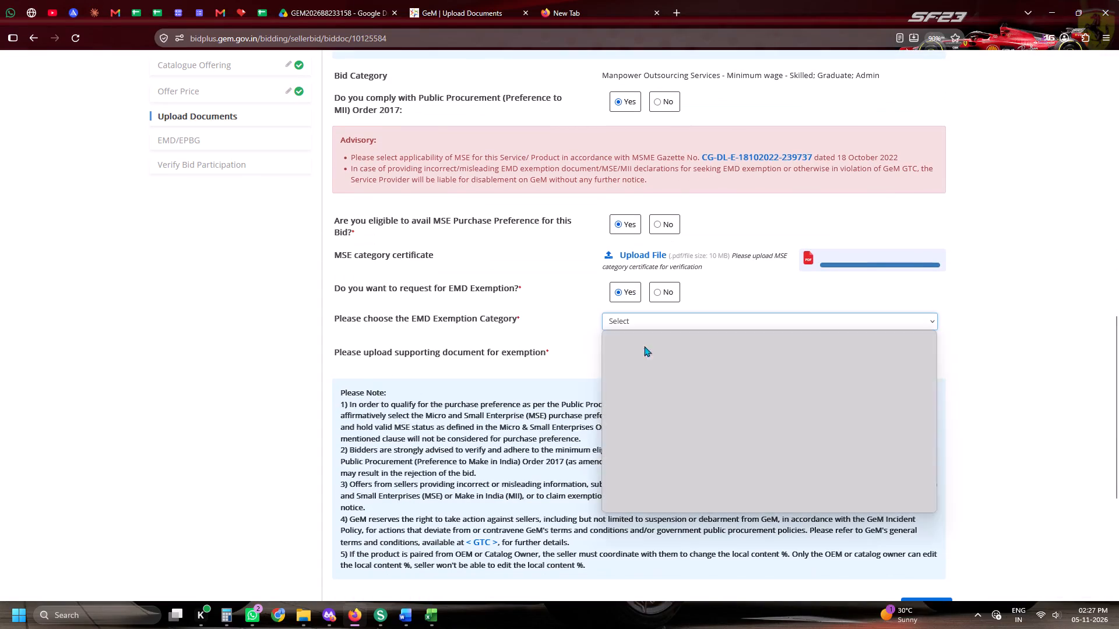
{"action": "left_click", "coordinate": [643, 361]}
{"action": "left_click", "coordinate": [642, 344]}
{"action": "left_click", "coordinate": [627, 325]}
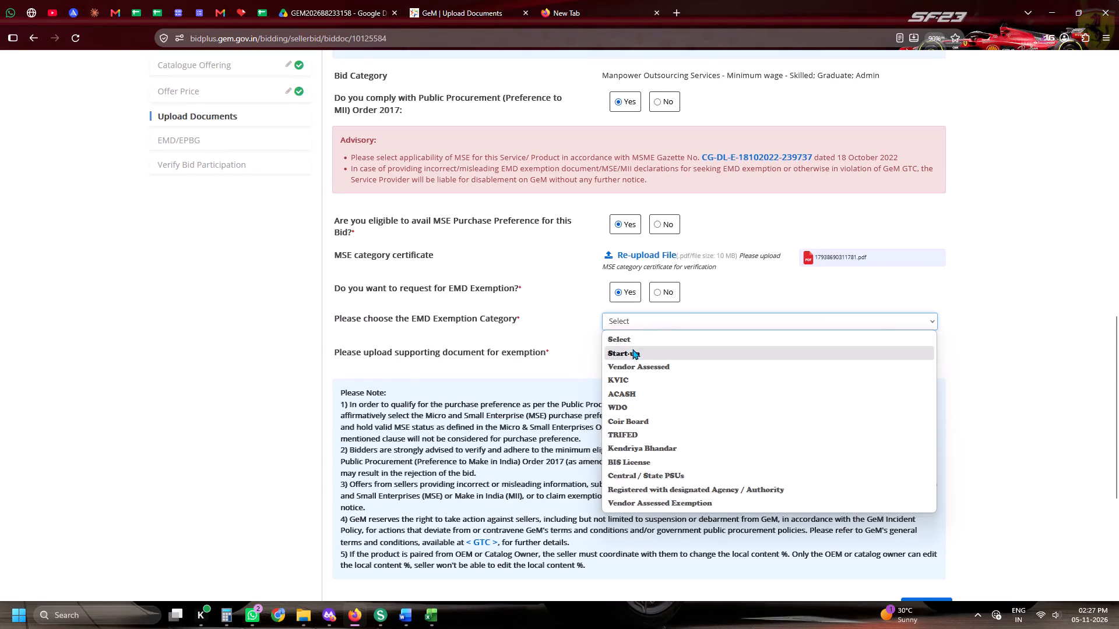
{"action": "left_click", "coordinate": [632, 349]}
Upload startup-msme-merged-hhspl as the supporting document for the EMD exemption.
{"action": "left_click", "coordinate": [637, 363]}
{"action": "scroll", "coordinate": [994, 404], "scroll_direction": "down", "scroll_amount": 6}
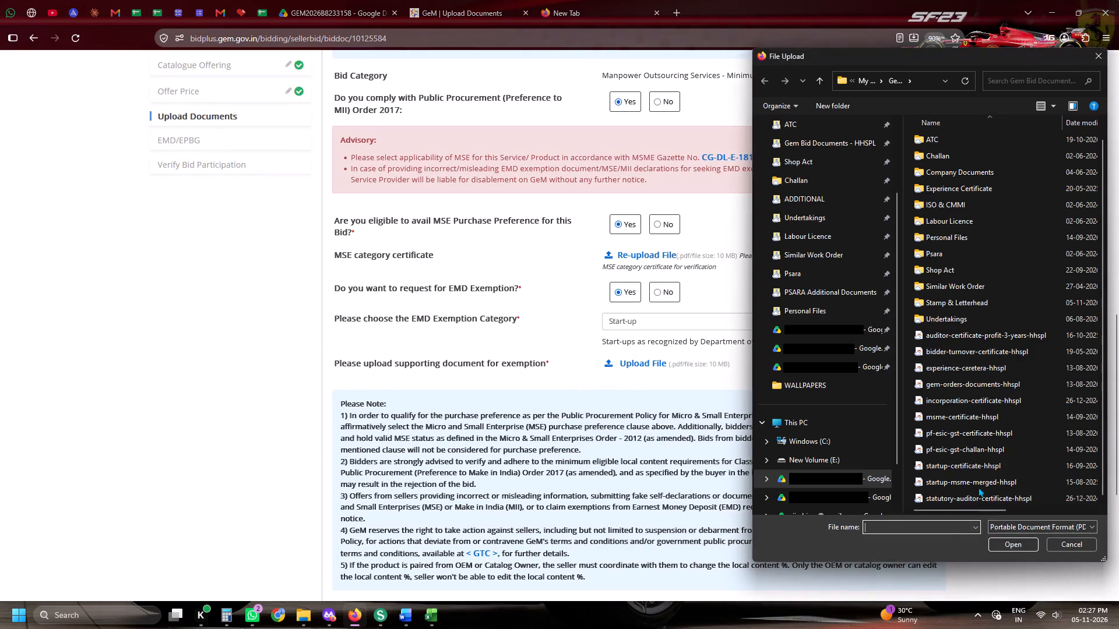
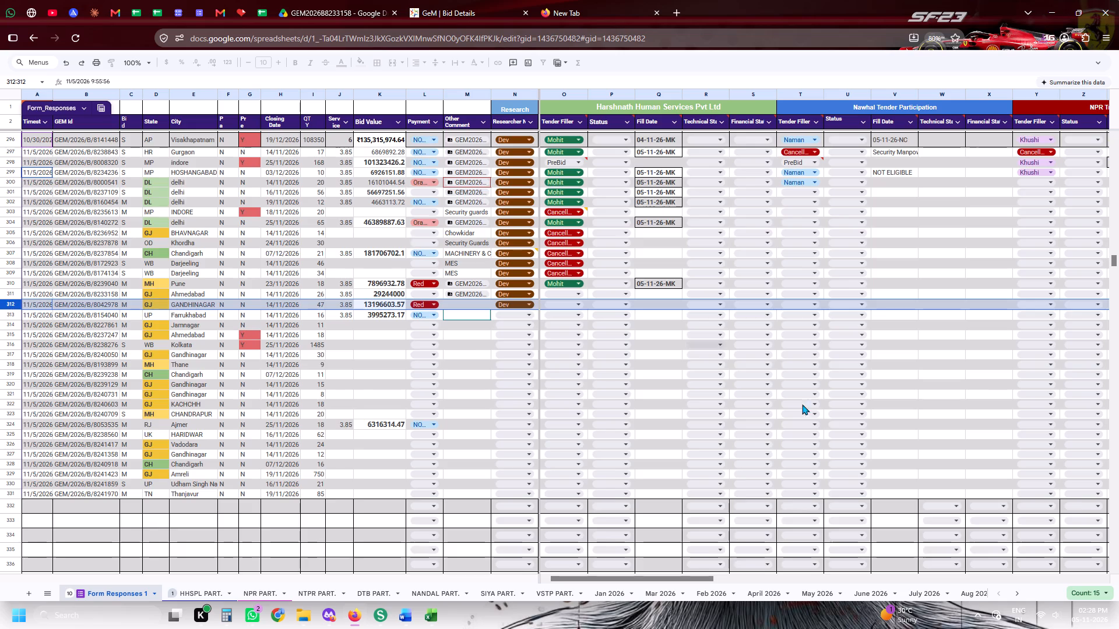
Examine the closing dates, tender filler and fill date entries across the earlier and recent bids in the Form Responses 1 sheet.
{"action": "scroll", "coordinate": [826, 417], "scroll_direction": "up", "scroll_amount": 2}
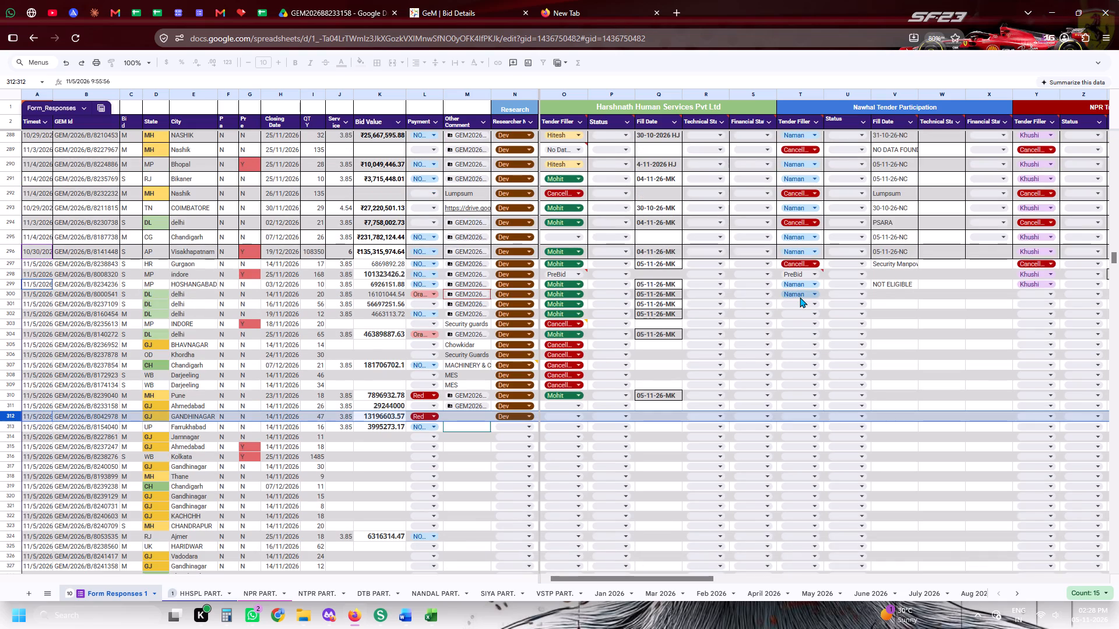
{"action": "scroll", "coordinate": [800, 297], "scroll_direction": "up", "scroll_amount": 7}
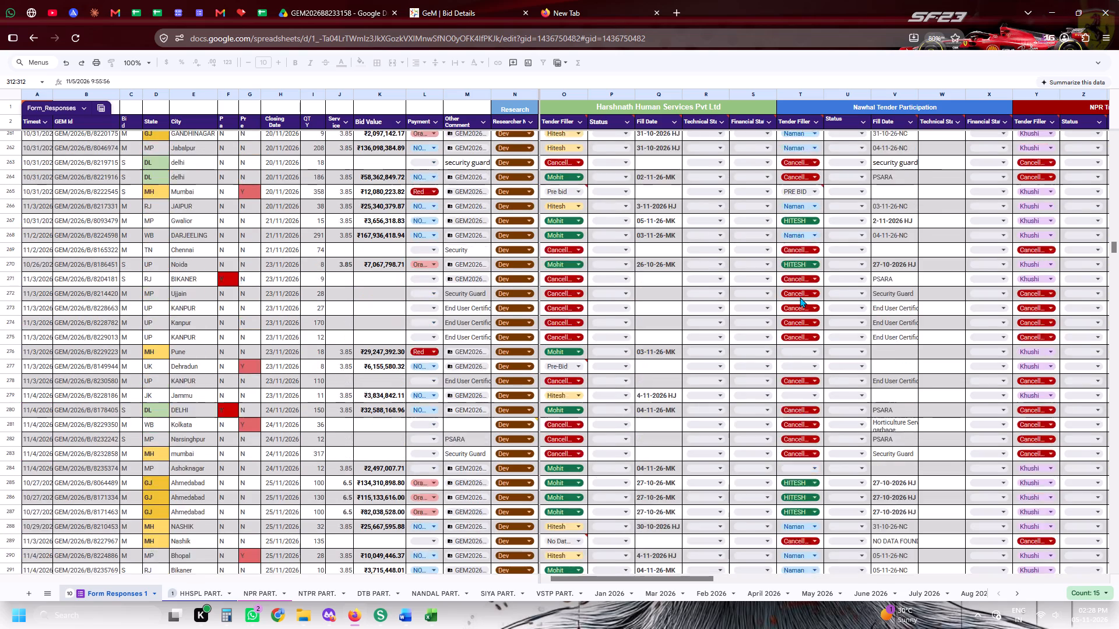
{"action": "scroll", "coordinate": [800, 297], "scroll_direction": "up", "scroll_amount": 4}
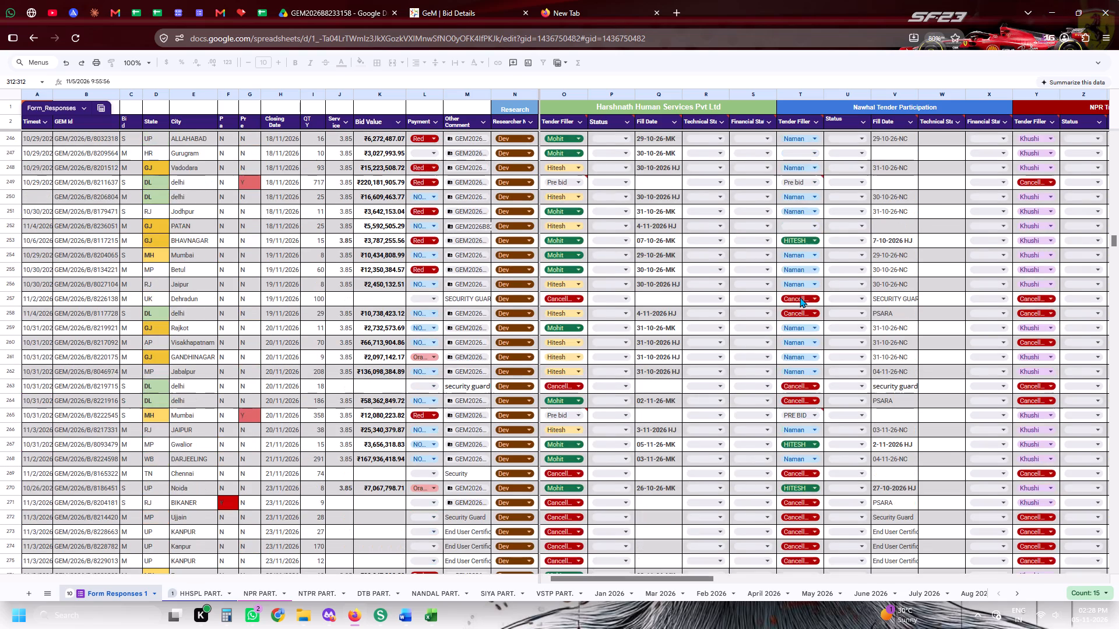
{"action": "scroll", "coordinate": [800, 297], "scroll_direction": "up", "scroll_amount": 10}
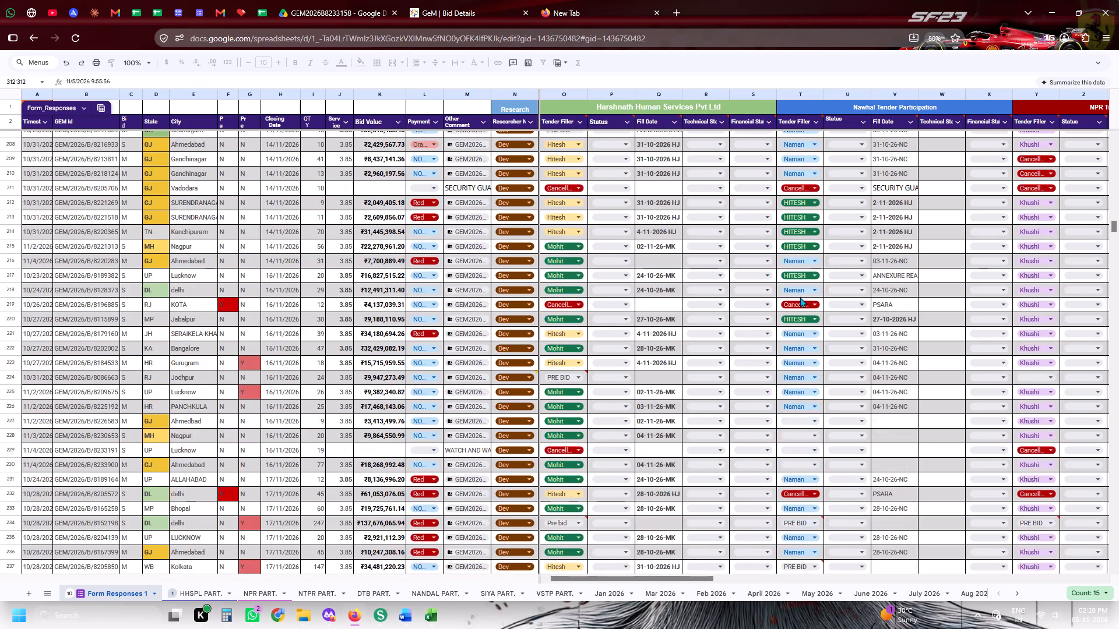
{"action": "left_click", "coordinate": [800, 297]}
{"action": "right_click", "coordinate": [800, 297]}
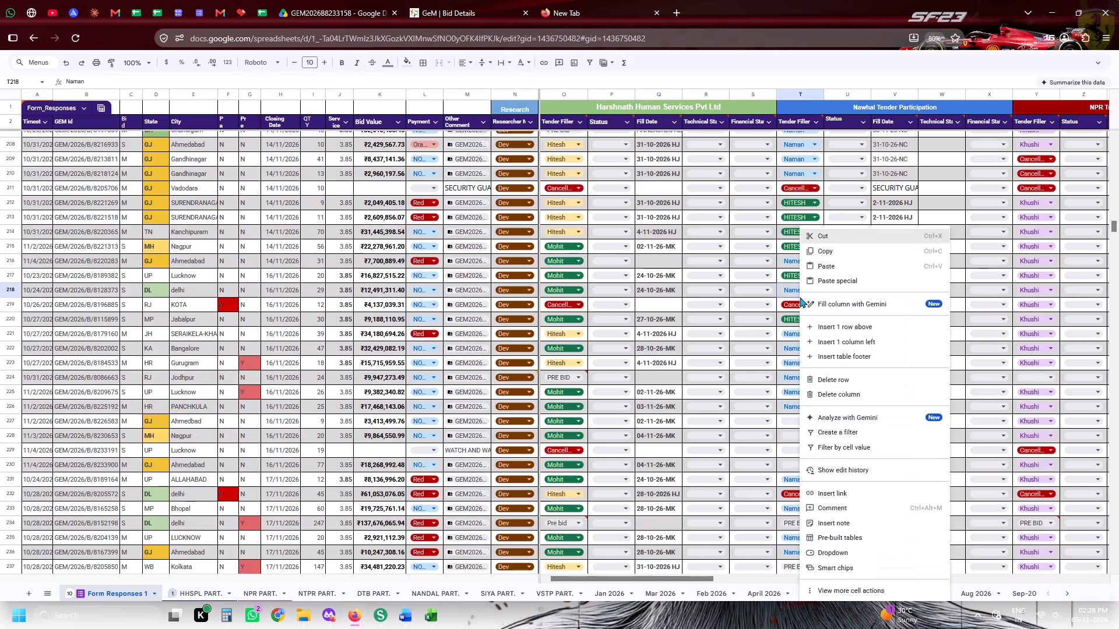
{"action": "scroll", "coordinate": [519, 293], "scroll_direction": "up", "scroll_amount": 6}
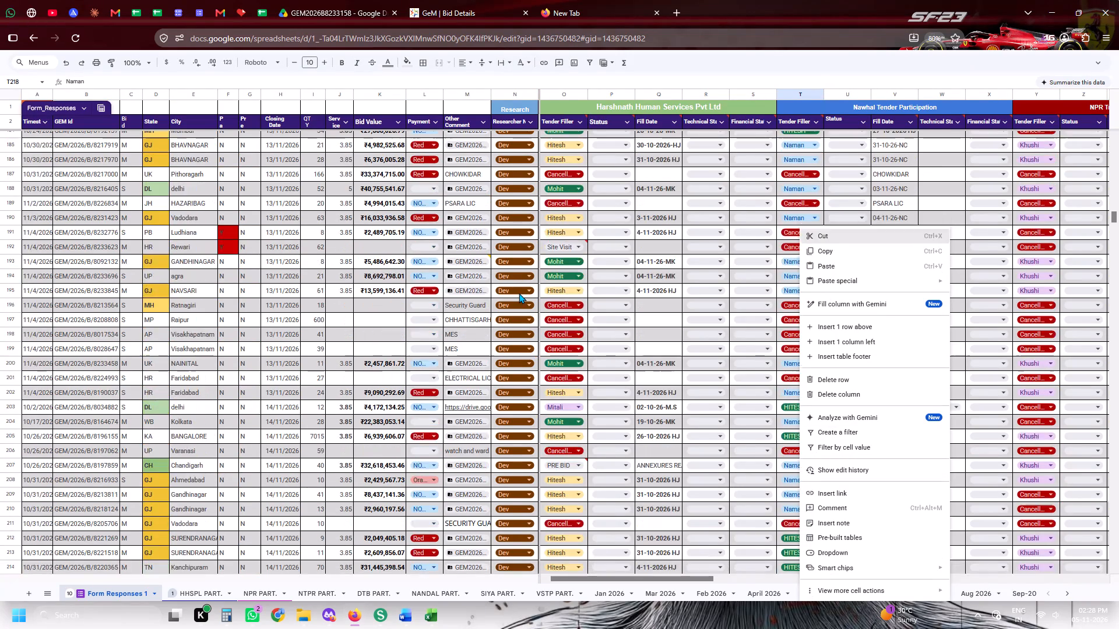
{"action": "scroll", "coordinate": [519, 293], "scroll_direction": "up", "scroll_amount": 9}
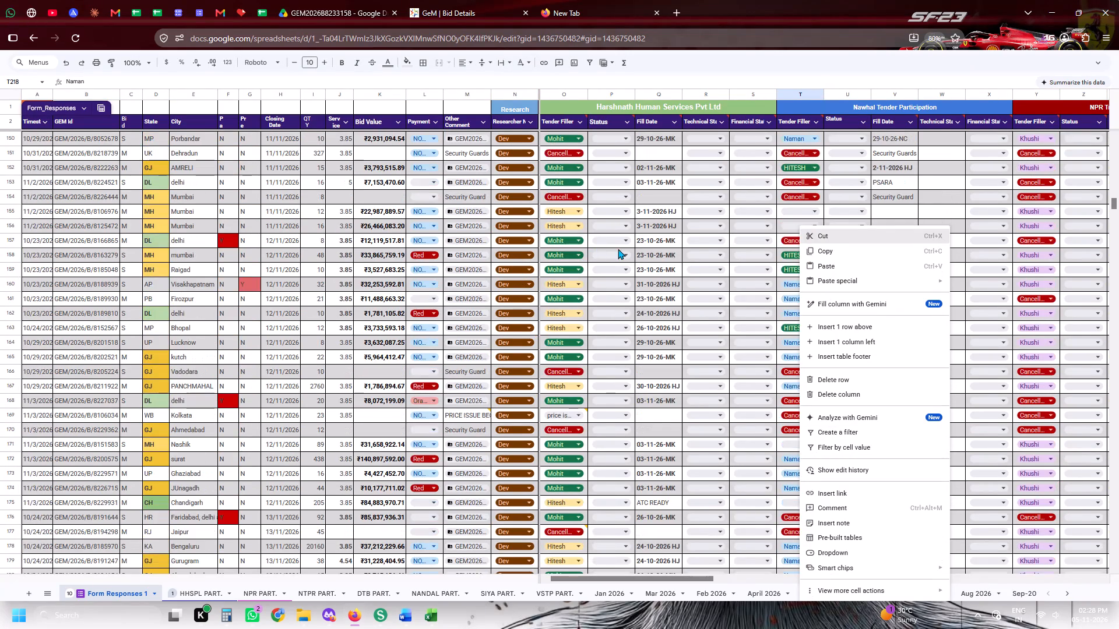
{"action": "left_click", "coordinate": [654, 292]}
{"action": "scroll", "coordinate": [654, 292], "scroll_direction": "up", "scroll_amount": 7}
{"action": "scroll", "coordinate": [520, 144], "scroll_direction": "up", "scroll_amount": 6}
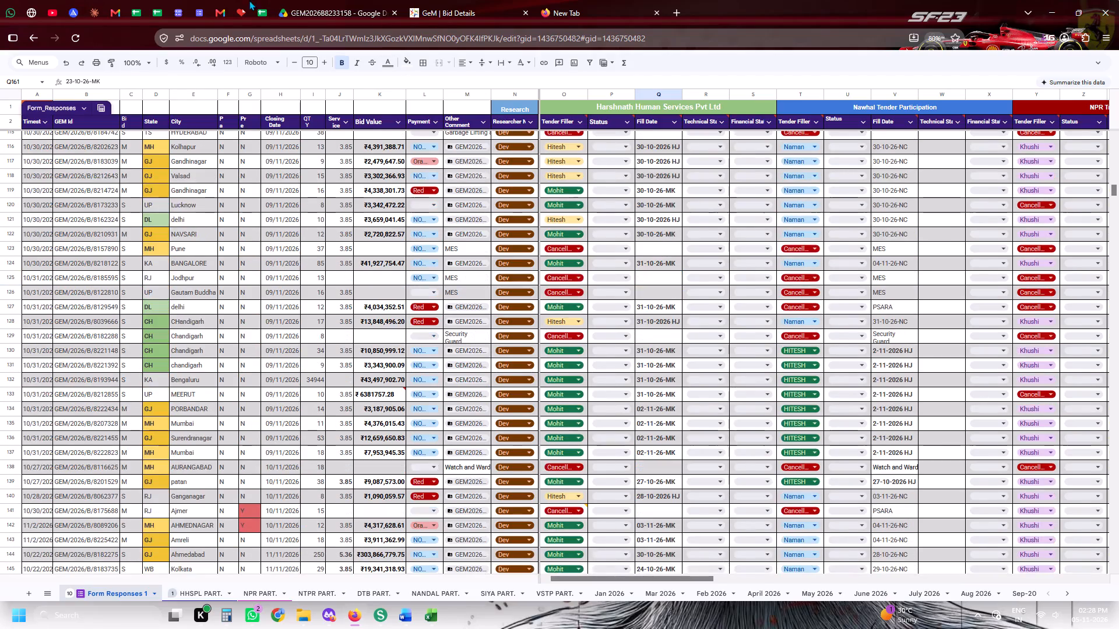
{"action": "scroll", "coordinate": [204, 133], "scroll_direction": "up", "scroll_amount": 4}
{"action": "scroll", "coordinate": [244, 271], "scroll_direction": "up", "scroll_amount": 14}
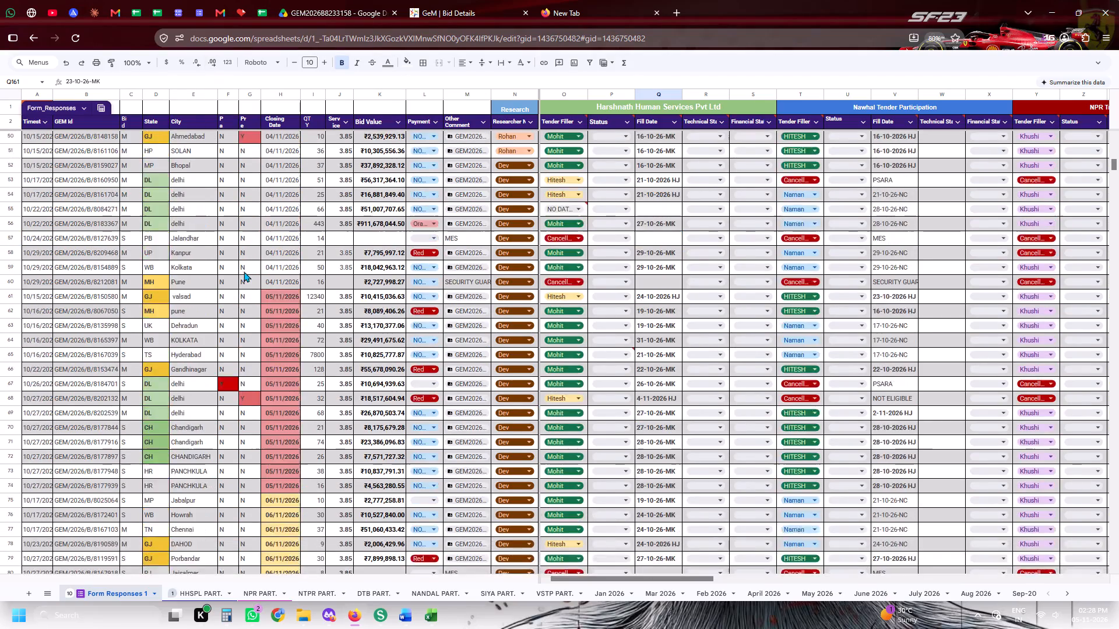
{"action": "scroll", "coordinate": [244, 271], "scroll_direction": "up", "scroll_amount": 5}
{"action": "scroll", "coordinate": [244, 271], "scroll_direction": "down", "scroll_amount": 15}
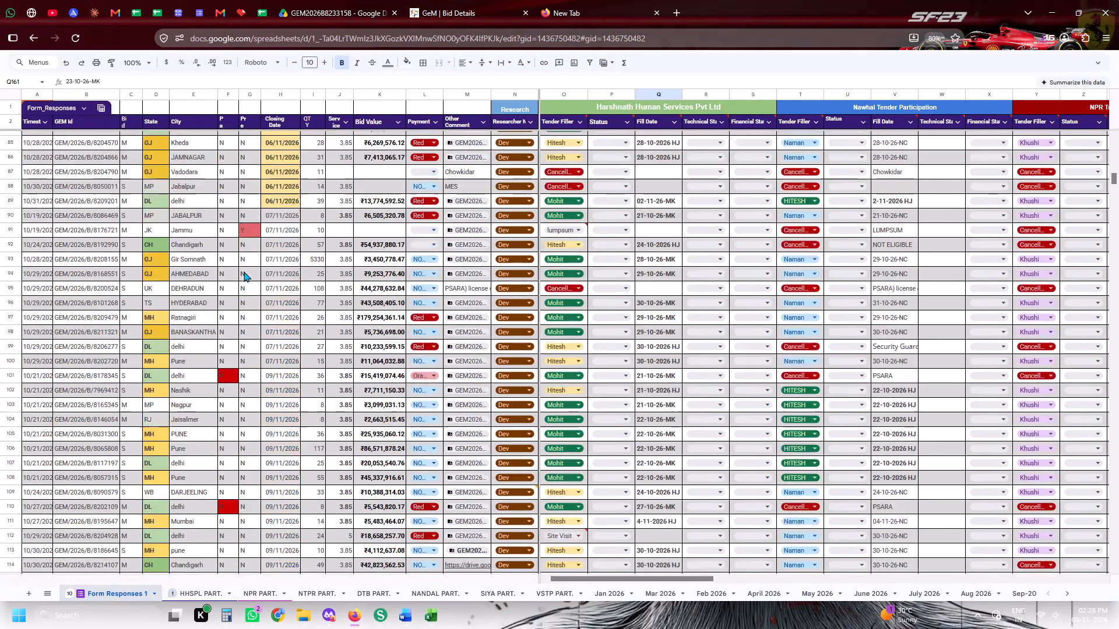
{"action": "scroll", "coordinate": [244, 271], "scroll_direction": "down", "scroll_amount": 20}
{"action": "scroll", "coordinate": [222, 262], "scroll_direction": "down", "scroll_amount": 8}
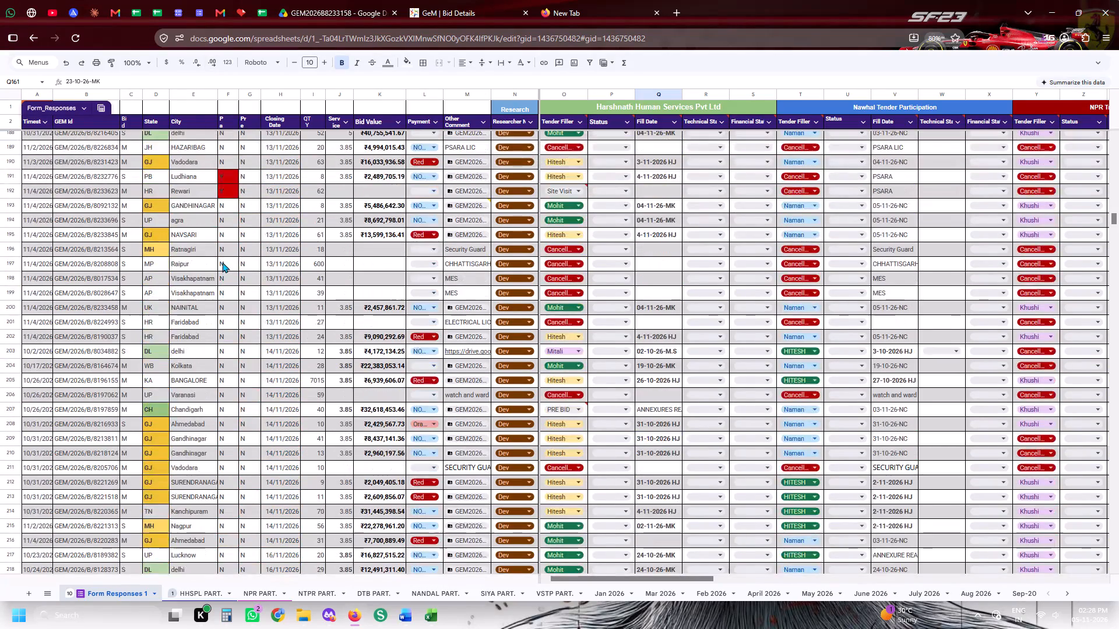
{"action": "scroll", "coordinate": [222, 262], "scroll_direction": "down", "scroll_amount": 19}
{"action": "scroll", "coordinate": [421, 205], "scroll_direction": "down", "scroll_amount": 5}
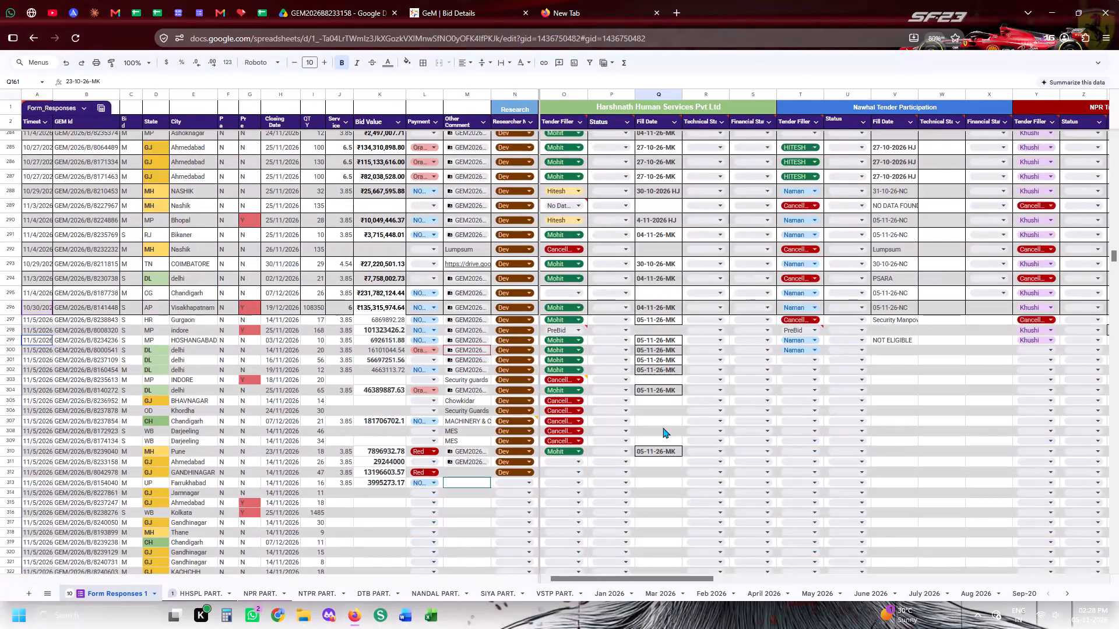
{"action": "scroll", "coordinate": [698, 443], "scroll_direction": "down", "scroll_amount": 2}
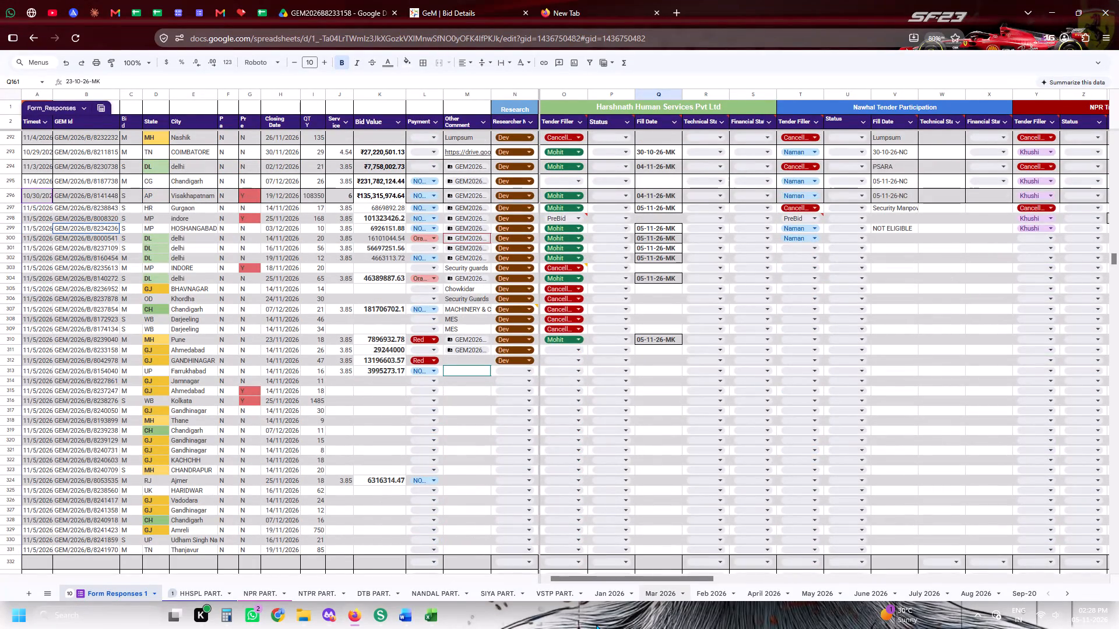
Change the NPR Troops Private Limited tender filler for bid GEM/2026/B/8234236 in row 299 to Dhushi.
{"action": "left_click_drag", "start_coordinate": [596, 574], "coordinate": [692, 561]}
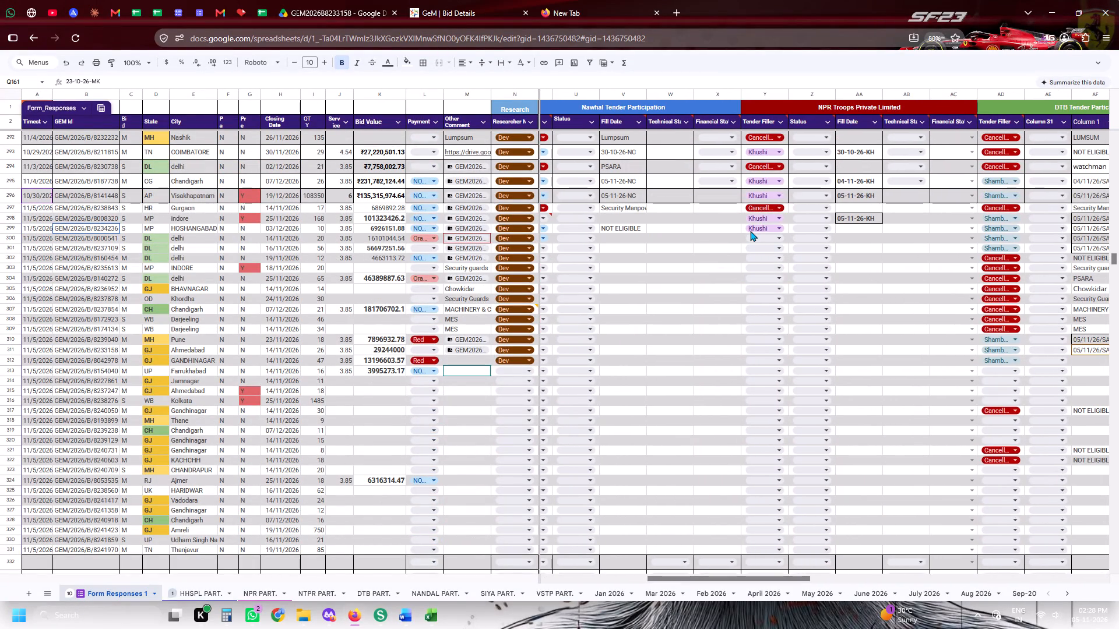
{"action": "left_click", "coordinate": [751, 231]}
{"action": "left_click", "coordinate": [747, 230]}
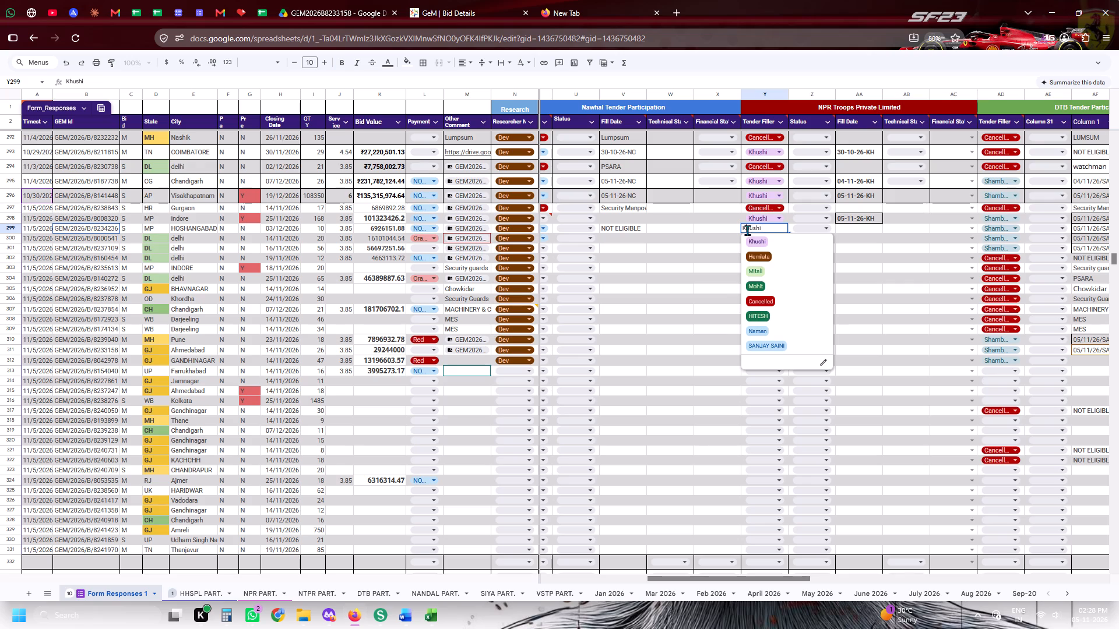
{"action": "key", "text": "BackSpace"}
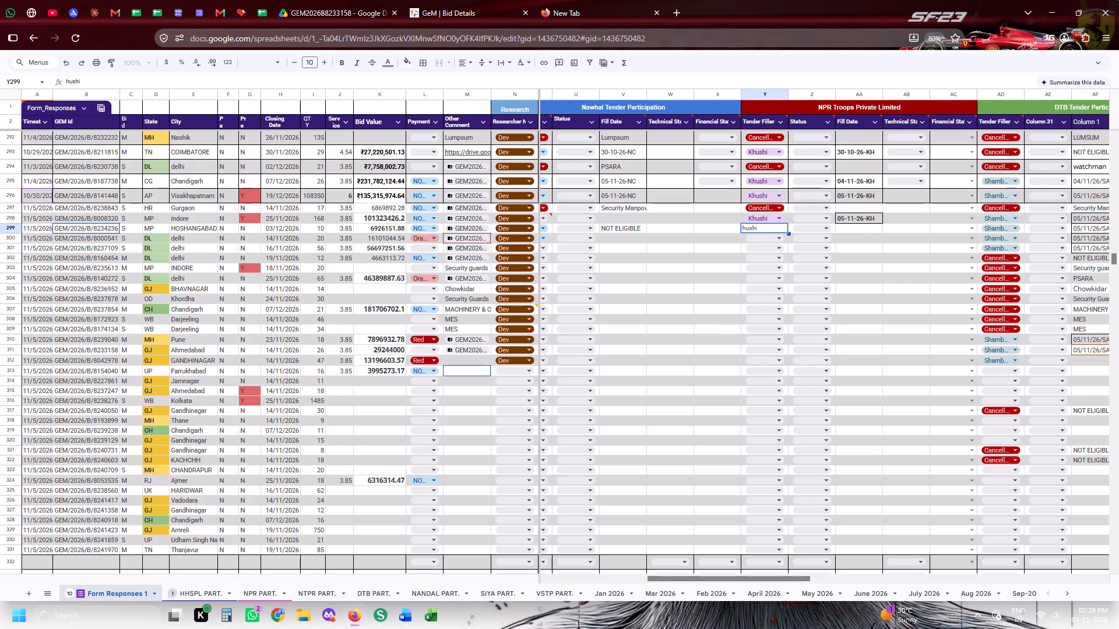
{"action": "key", "text": "d"}
{"action": "key", "text": "Tab"}
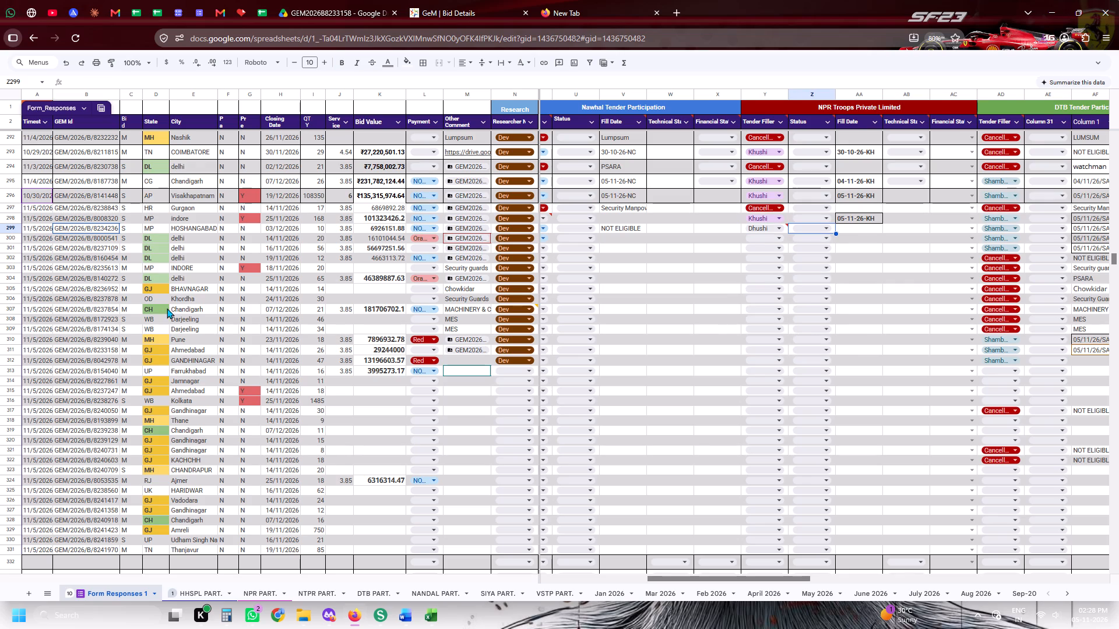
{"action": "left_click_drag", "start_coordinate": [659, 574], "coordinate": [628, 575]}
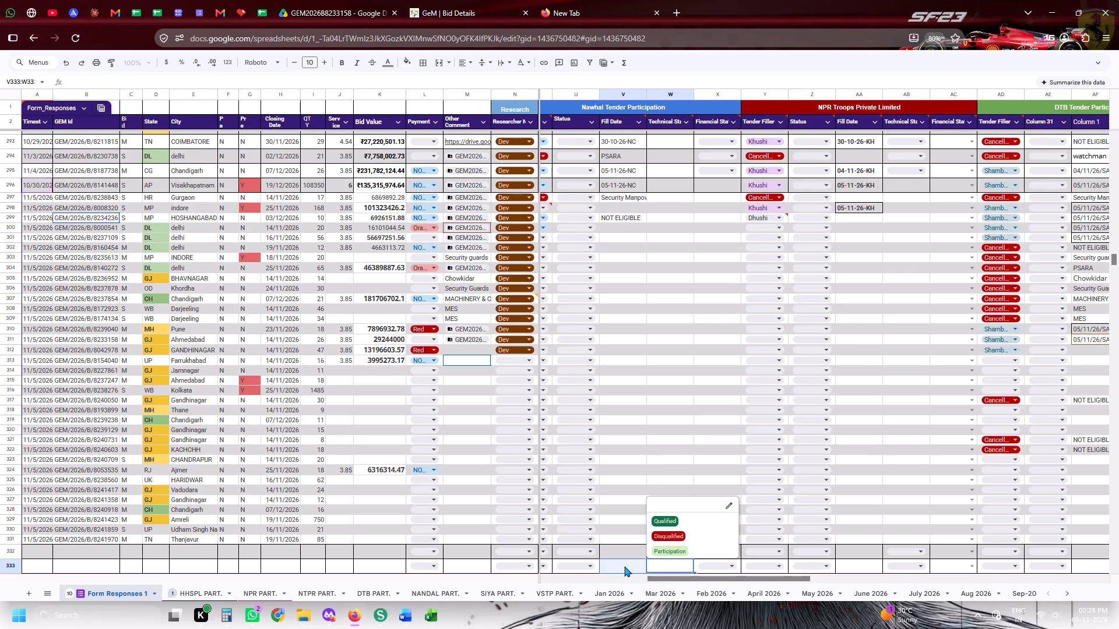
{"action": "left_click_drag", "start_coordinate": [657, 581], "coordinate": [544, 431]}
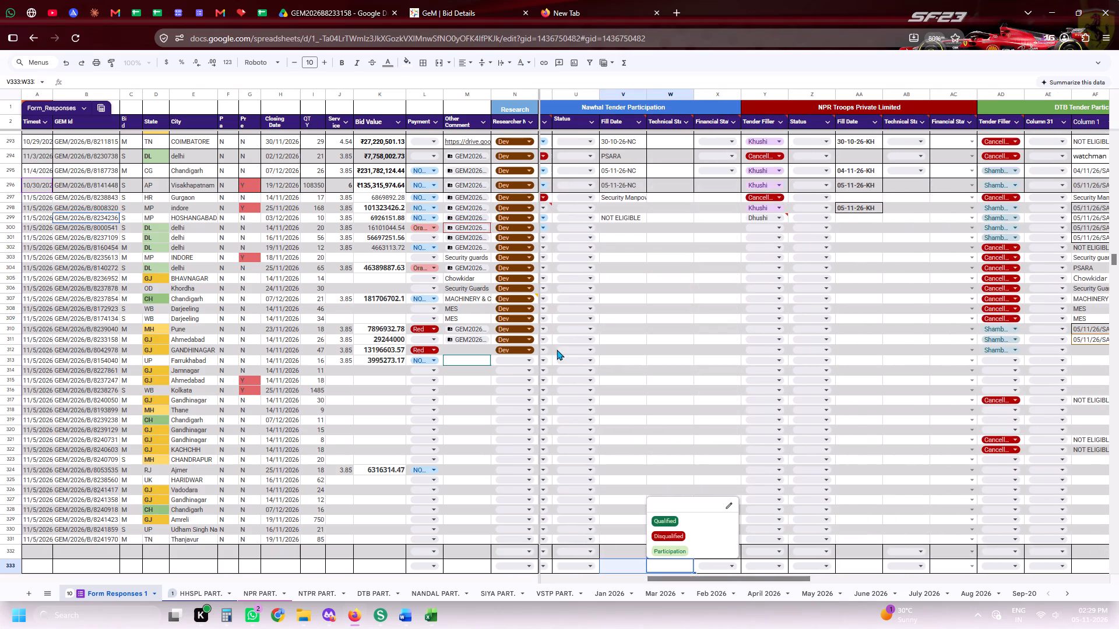
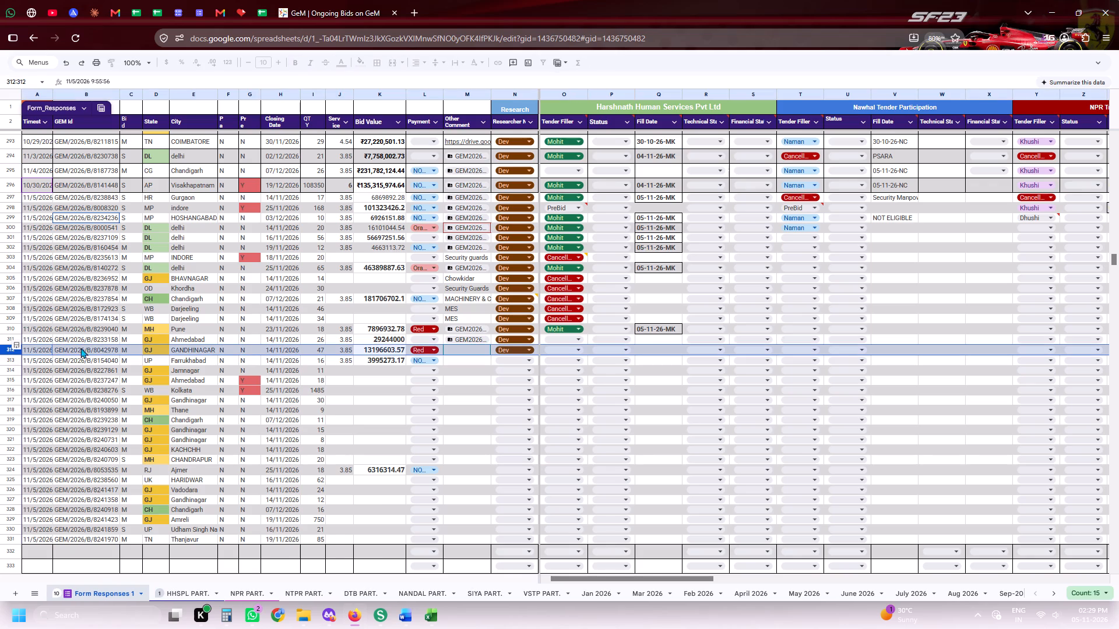
Copy the GeM ID GEM/2026/B/8042978 from row 312 and find it on the GeM bid listing with Exact Bid Search.
{"action": "left_click", "coordinate": [81, 352]}
{"action": "right_click", "coordinate": [81, 352]}
{"action": "left_click", "coordinate": [114, 294]}
{"action": "left_click", "coordinate": [399, 0]}
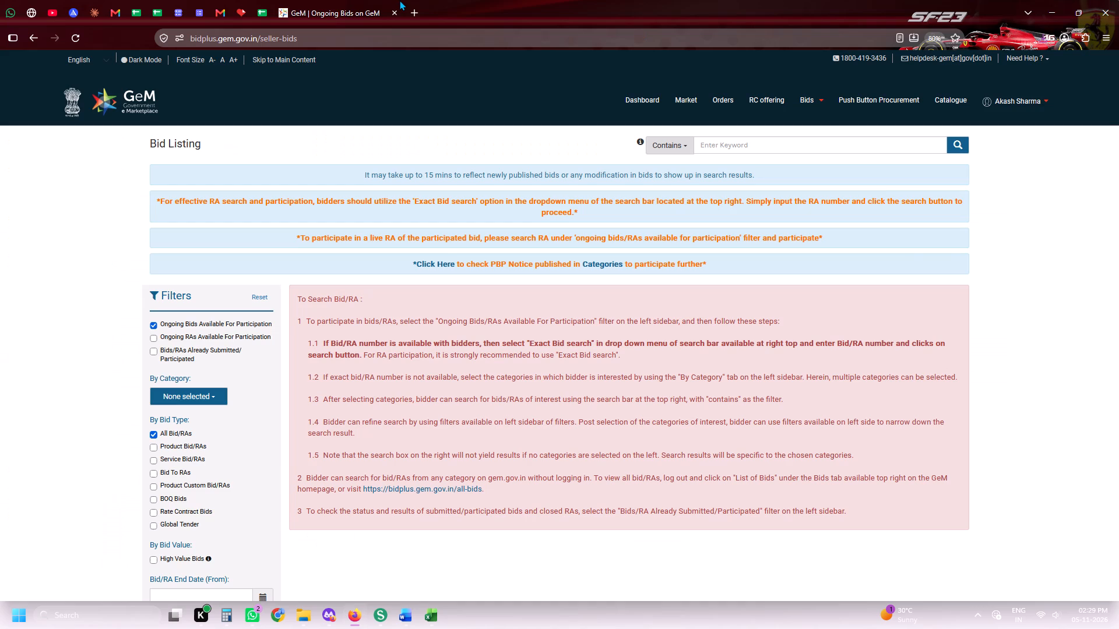
{"action": "left_click", "coordinate": [818, 135]}
{"action": "left_click", "coordinate": [808, 144]}
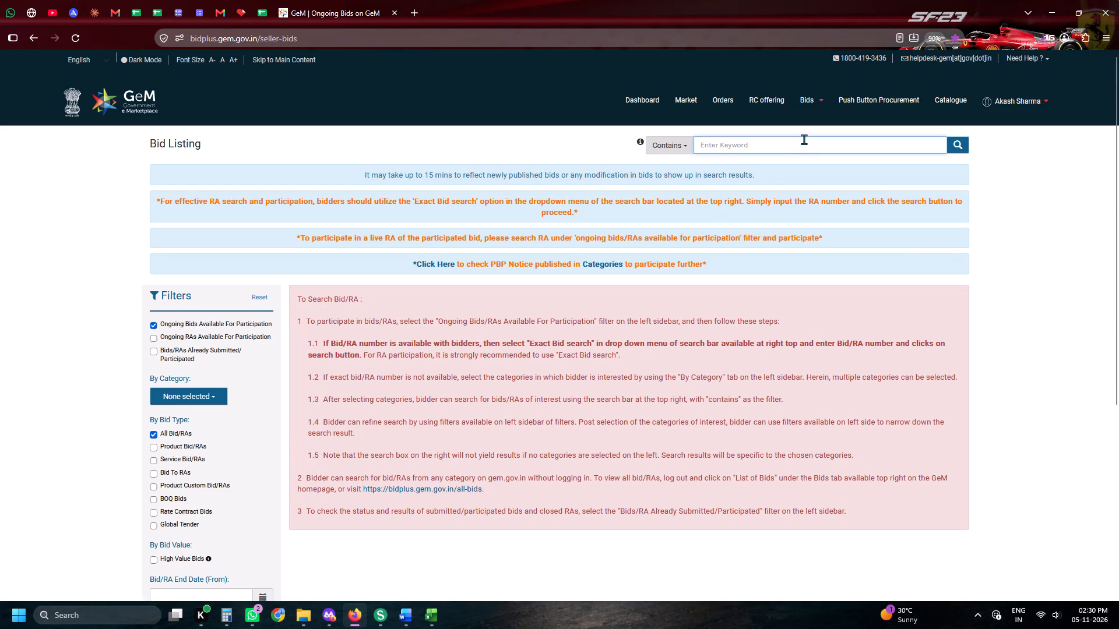
{"action": "key", "text": "ctrl+v"}
{"action": "left_click", "coordinate": [681, 144]}
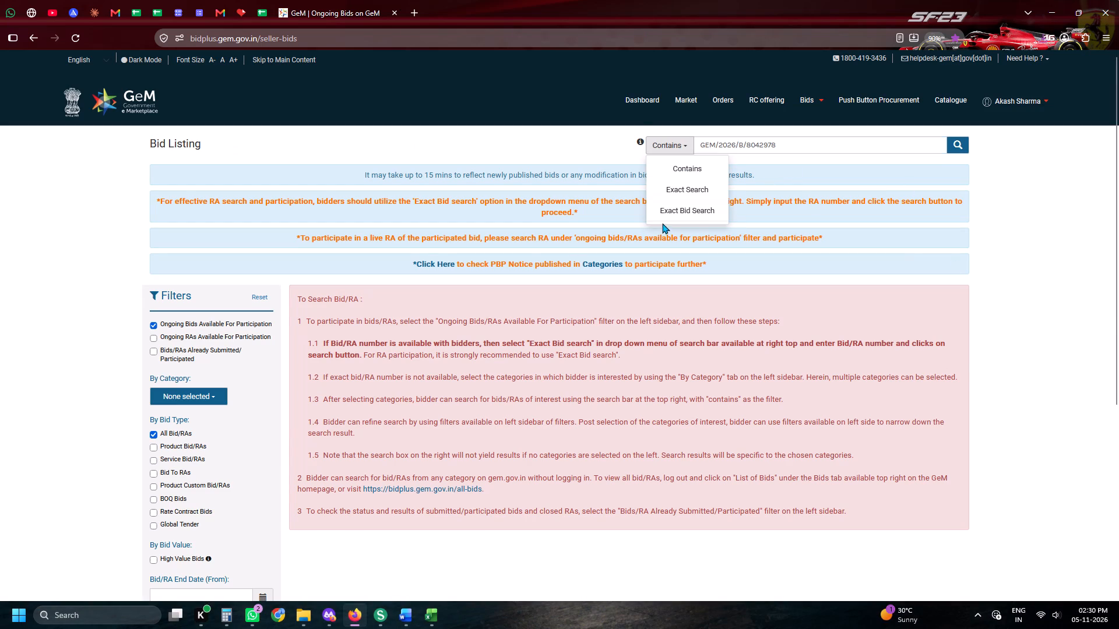
{"action": "left_click", "coordinate": [663, 213]}
{"action": "left_click", "coordinate": [959, 154]}
{"action": "left_click", "coordinate": [960, 149]}
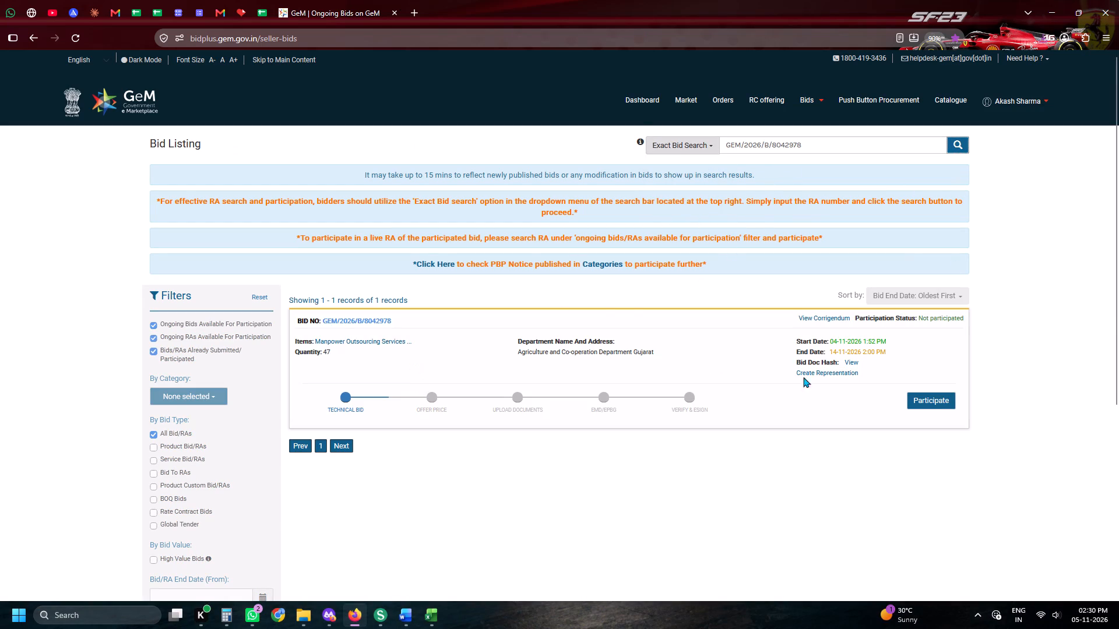
Start participating in the bid and save the compliance declaration with No, No and Yes for its three statements.
{"action": "left_click", "coordinate": [924, 394]}
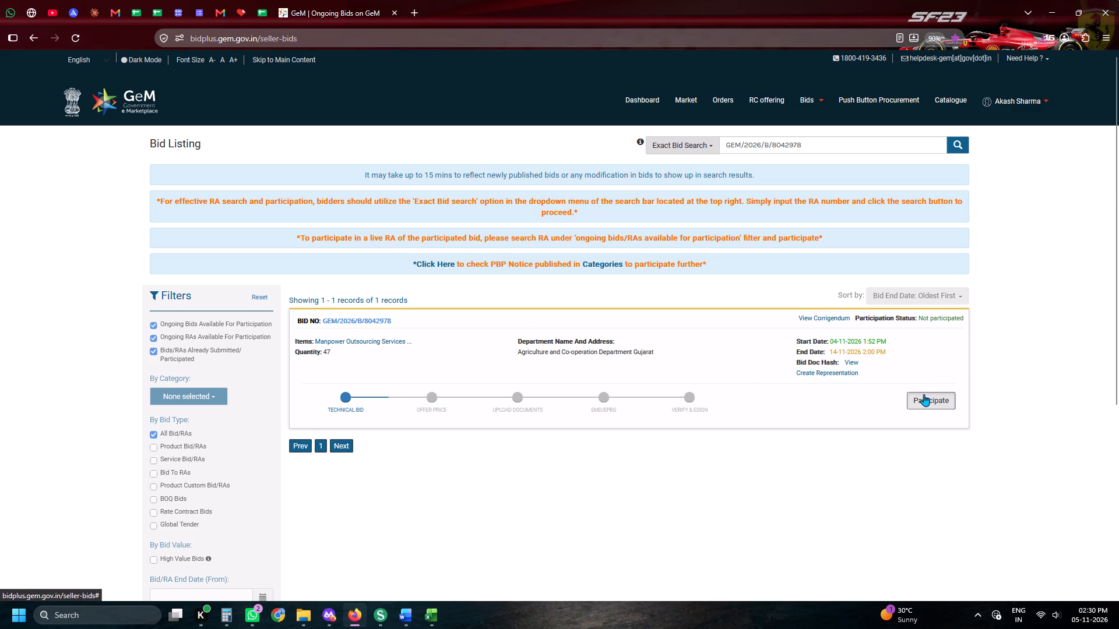
{"action": "left_click", "coordinate": [653, 118]}
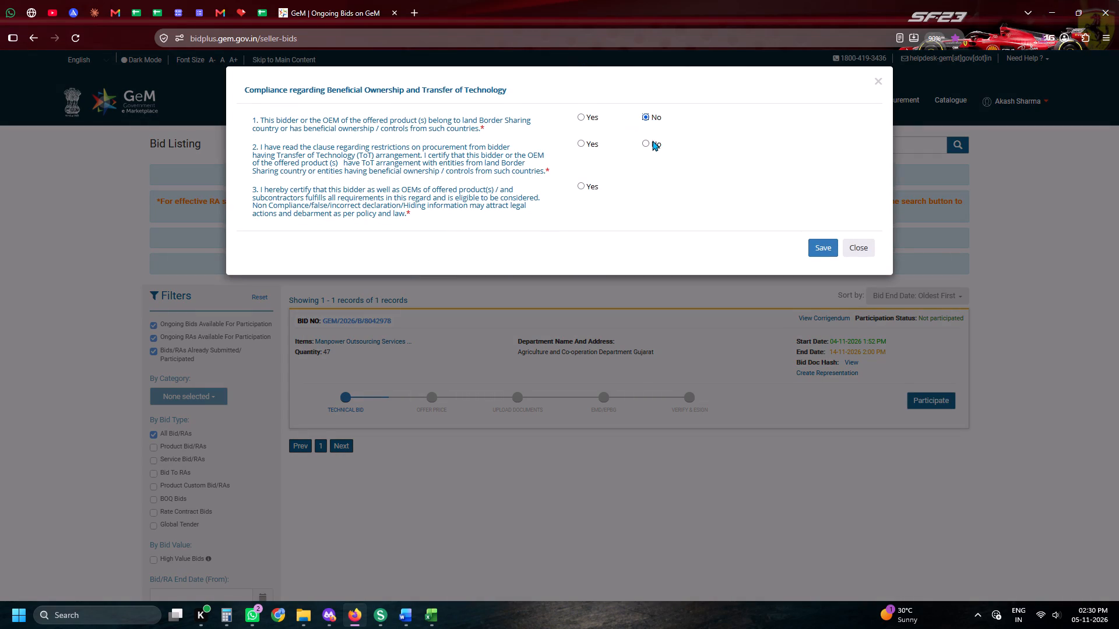
{"action": "left_click", "coordinate": [652, 141]}
{"action": "left_click", "coordinate": [599, 192]}
{"action": "left_click", "coordinate": [581, 181]}
{"action": "left_click", "coordinate": [816, 241]}
{"action": "left_click", "coordinate": [313, 0]}
{"action": "left_click", "coordinate": [291, 0]}
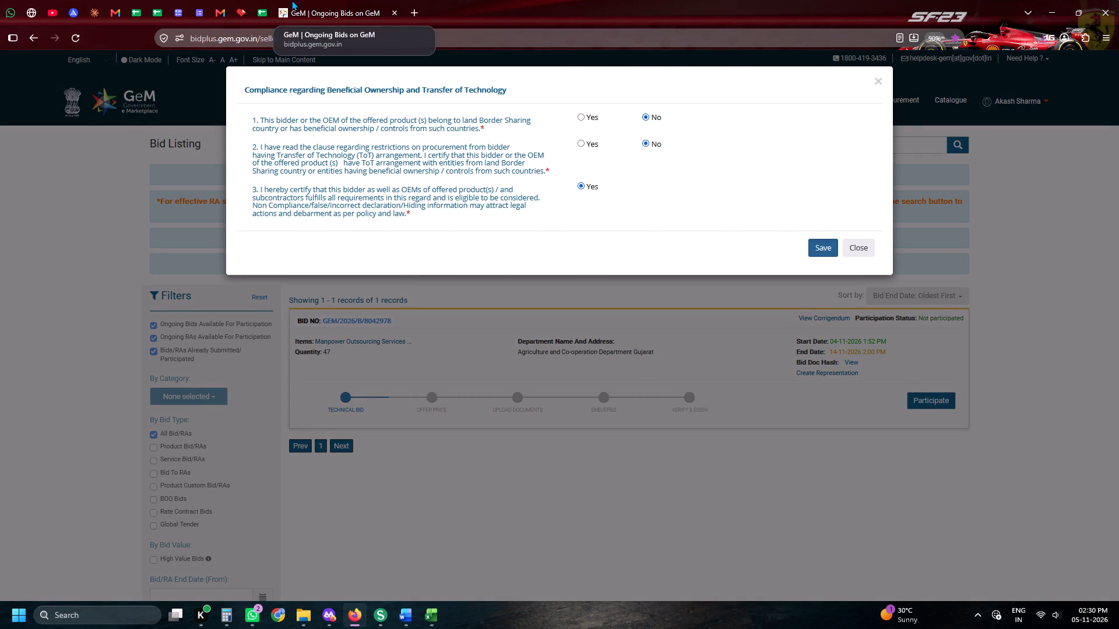
Select the Driver - LMV catalogue, set the offered geographical presence state to only Gujarat, and encrypt and save the offering.
{"action": "left_click", "coordinate": [912, 327]}
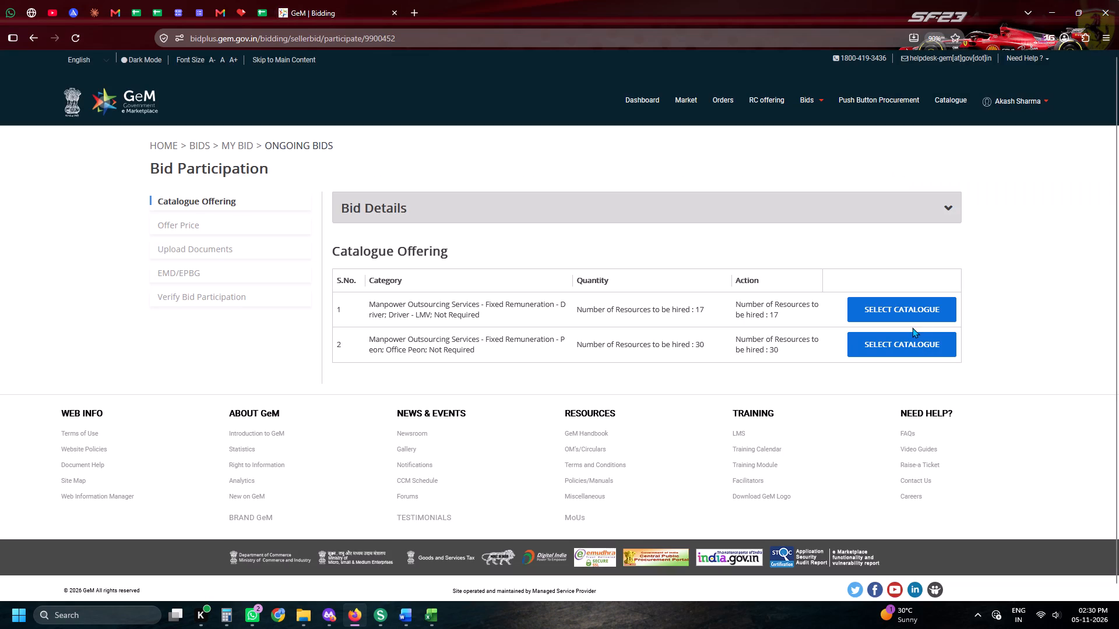
{"action": "left_click", "coordinate": [906, 315]}
{"action": "scroll", "coordinate": [530, 280], "scroll_direction": "down", "scroll_amount": 4}
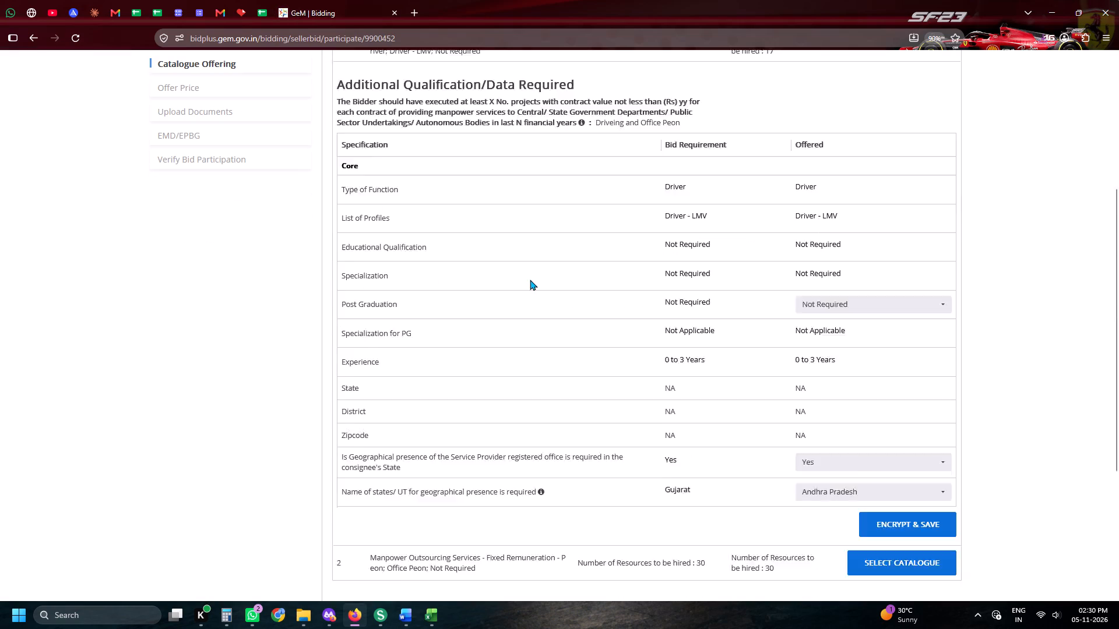
{"action": "scroll", "coordinate": [870, 256], "scroll_direction": "down", "scroll_amount": 4}
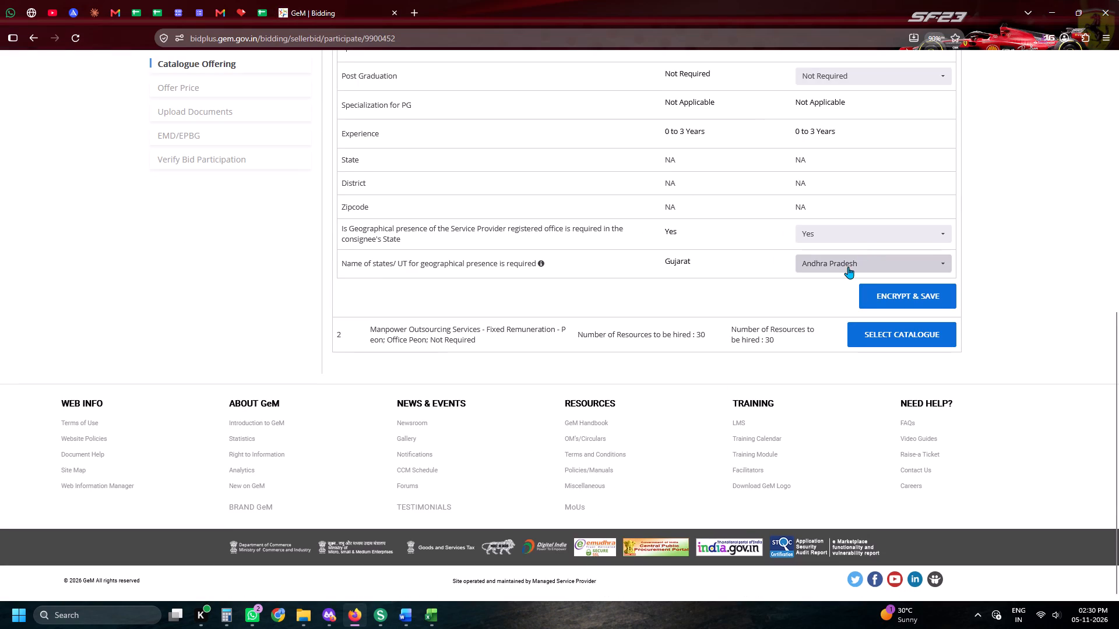
{"action": "left_click", "coordinate": [848, 267]}
{"action": "left_click", "coordinate": [831, 283]}
{"action": "left_click", "coordinate": [734, 295]}
{"action": "left_click", "coordinate": [820, 274]}
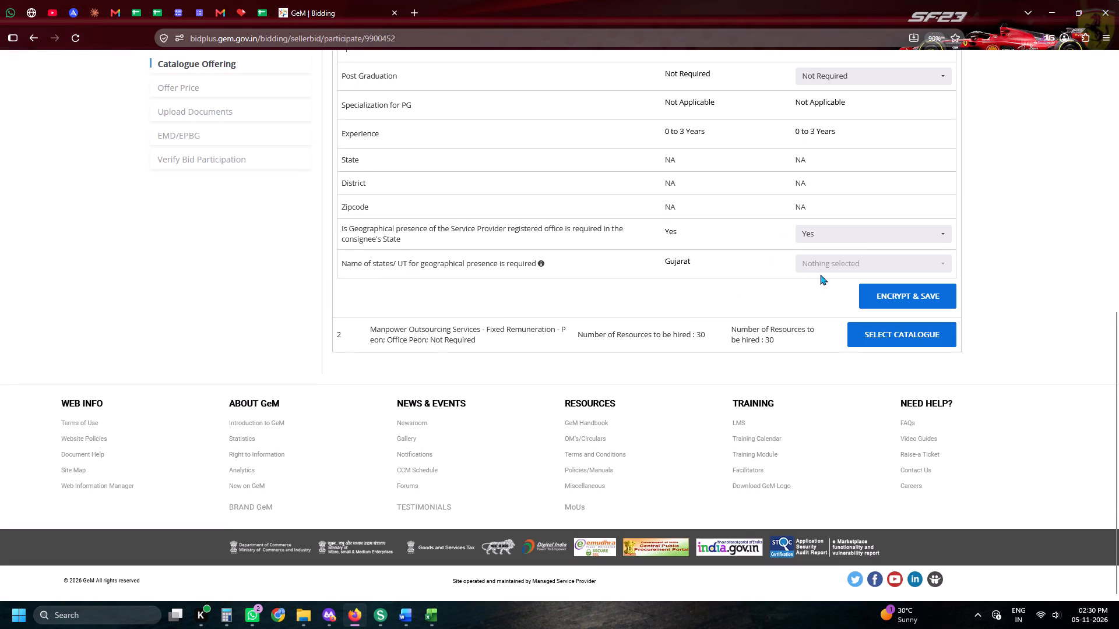
{"action": "left_click", "coordinate": [826, 264]}
{"action": "key", "text": "g"}
{"action": "key", "text": "g"}
{"action": "key", "text": "g"}
{"action": "left_click", "coordinate": [805, 329]}
{"action": "left_click", "coordinate": [761, 312]}
{"action": "left_click", "coordinate": [889, 315]}
{"action": "left_click", "coordinate": [889, 310]}
{"action": "left_click", "coordinate": [891, 306]}
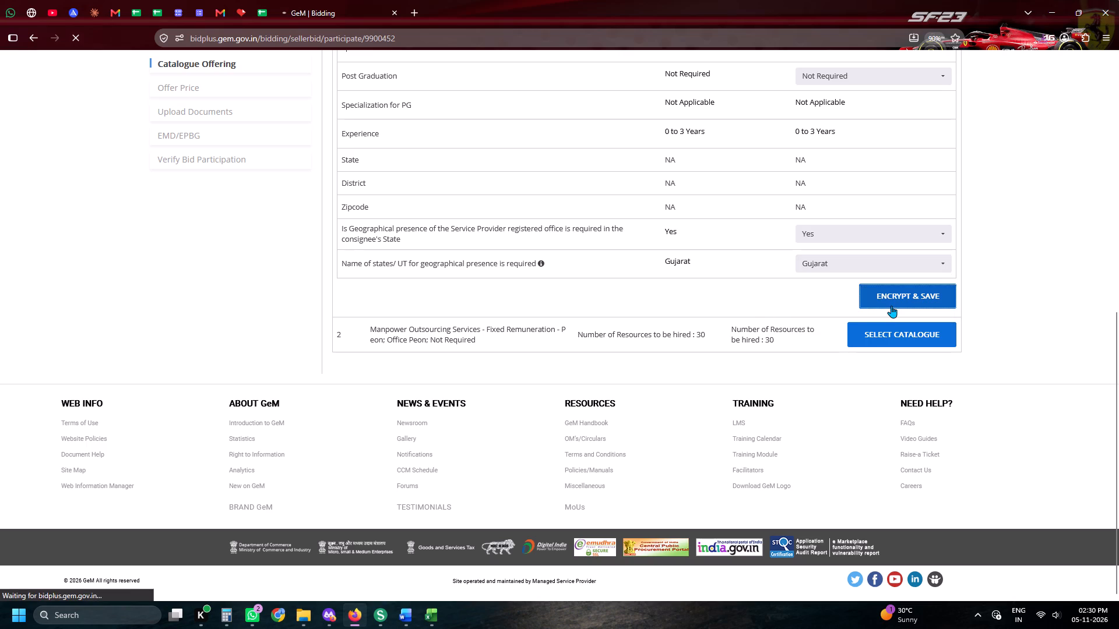
Select the Office Peon catalogue, set the offered geographical presence state to only Gujarat, and encrypt and save the offering.
{"action": "left_click", "coordinate": [898, 353]}
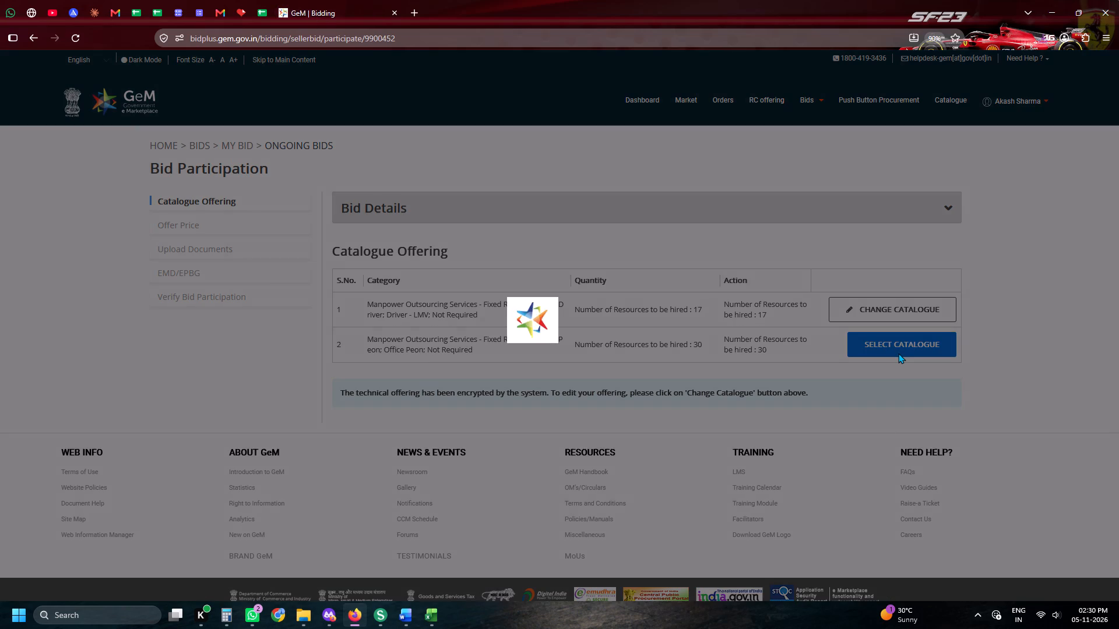
{"action": "scroll", "coordinate": [884, 352], "scroll_direction": "down", "scroll_amount": 4}
{"action": "scroll", "coordinate": [847, 308], "scroll_direction": "down", "scroll_amount": 3}
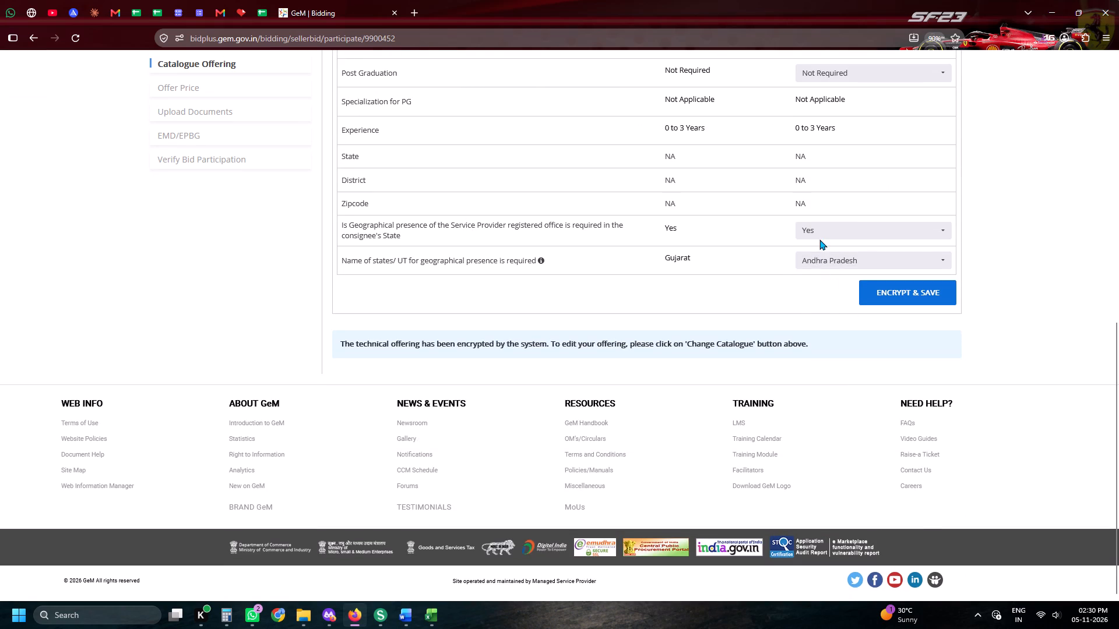
{"action": "left_click", "coordinate": [811, 259]}
{"action": "left_click", "coordinate": [810, 278]}
{"action": "left_click", "coordinate": [706, 296]}
{"action": "left_click", "coordinate": [810, 265]}
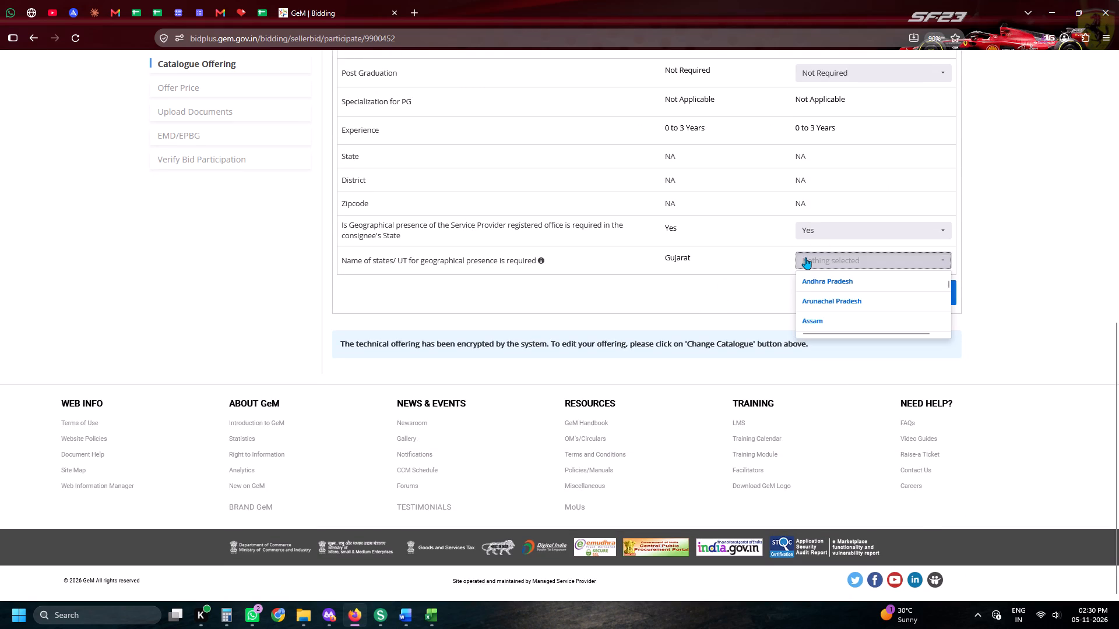
{"action": "key", "text": "g"}
{"action": "key", "text": "g"}
{"action": "left_click", "coordinate": [813, 325]}
{"action": "left_click", "coordinate": [671, 282]}
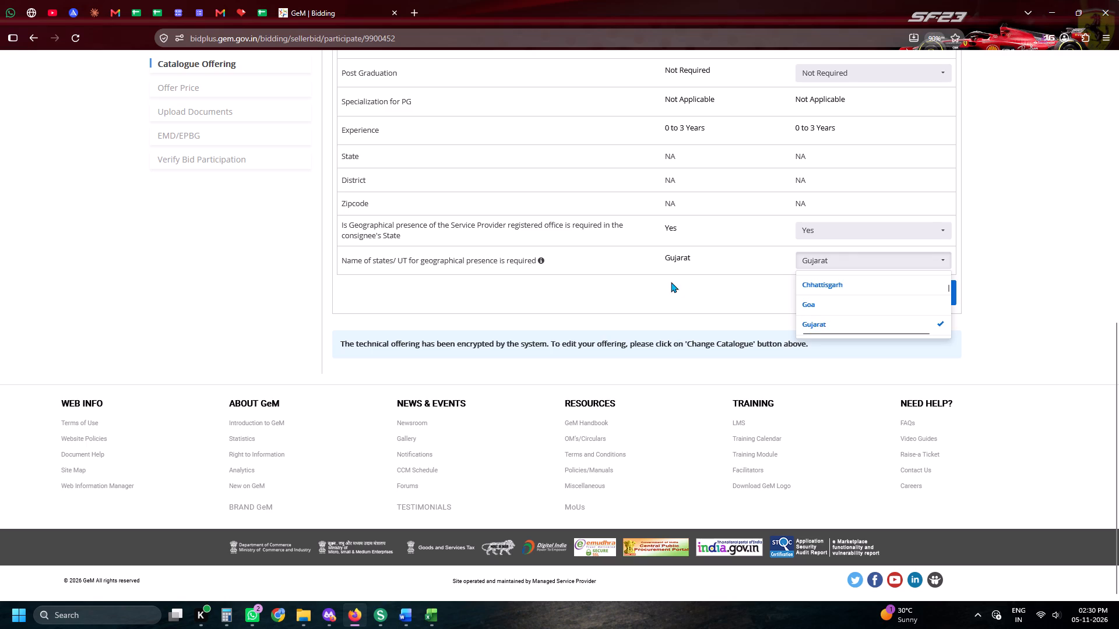
{"action": "left_click", "coordinate": [926, 290]}
Open the Drive folder GEM2026B8042978 linked in row 312 of the tender tracking sheet.
{"action": "left_click", "coordinate": [257, 0]}
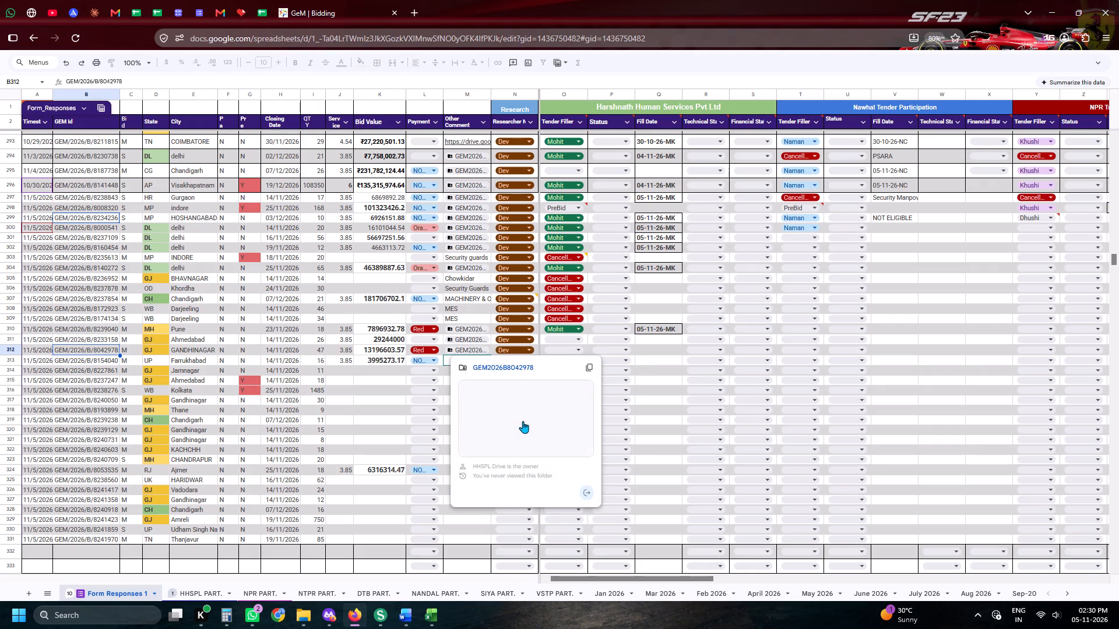
{"action": "left_click", "coordinate": [523, 421]}
{"action": "left_click", "coordinate": [382, 0]}
Continue the GeM bid to Offer Price and enter a 3.85 service charge percentage for both the Driver and Peon items.
{"action": "left_click", "coordinate": [443, 0]}
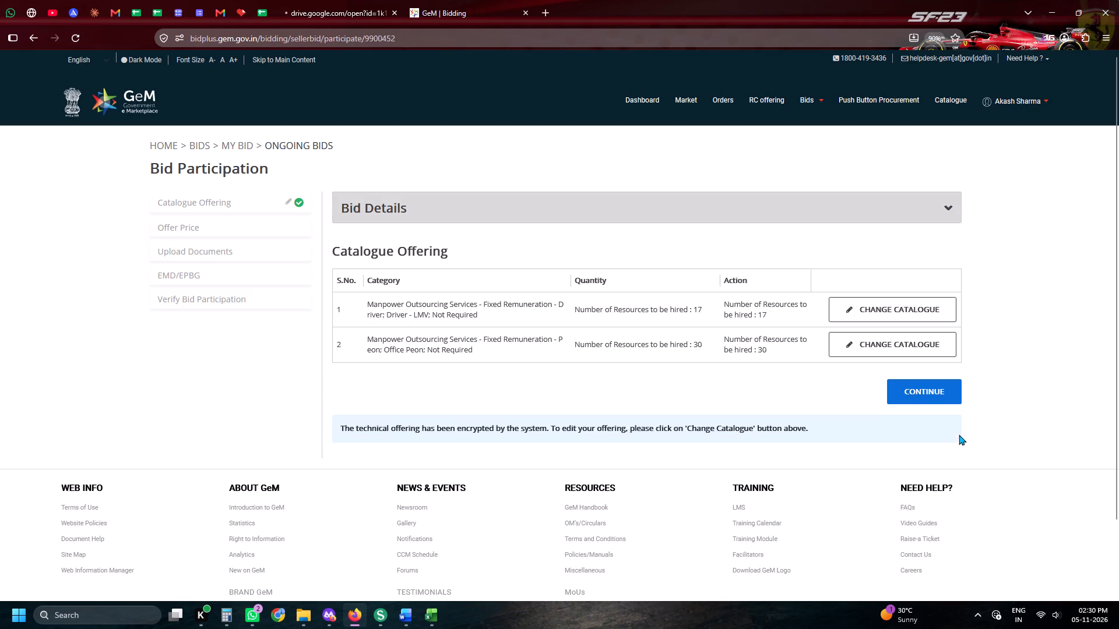
{"action": "left_click", "coordinate": [932, 391]}
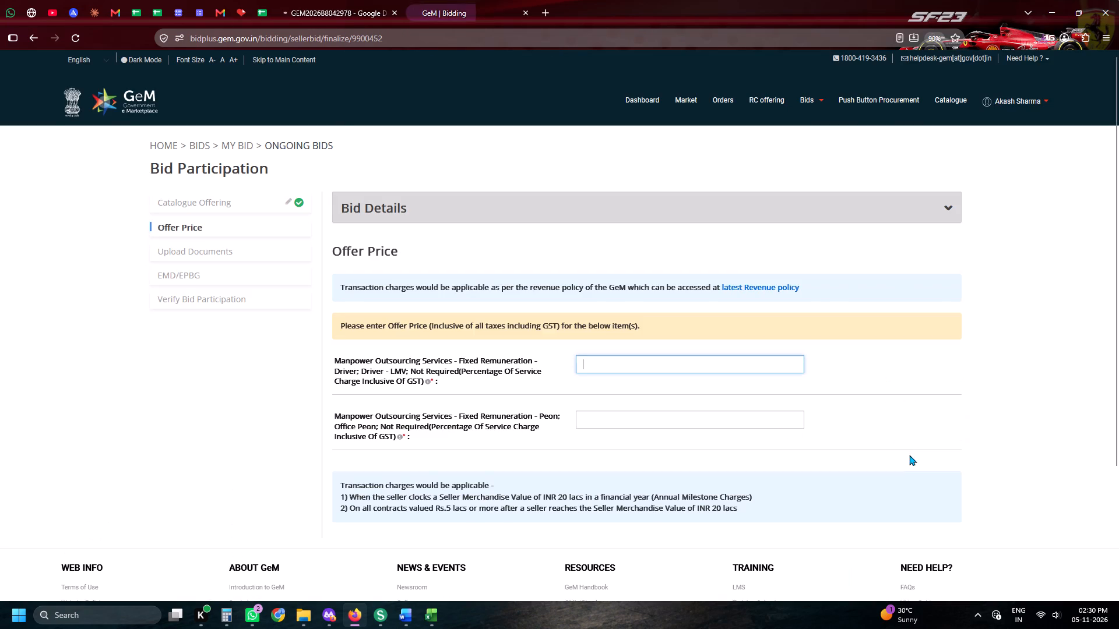
{"action": "key", "text": "3"}
{"action": "key", "text": "period"}
{"action": "type", "text": "85"}
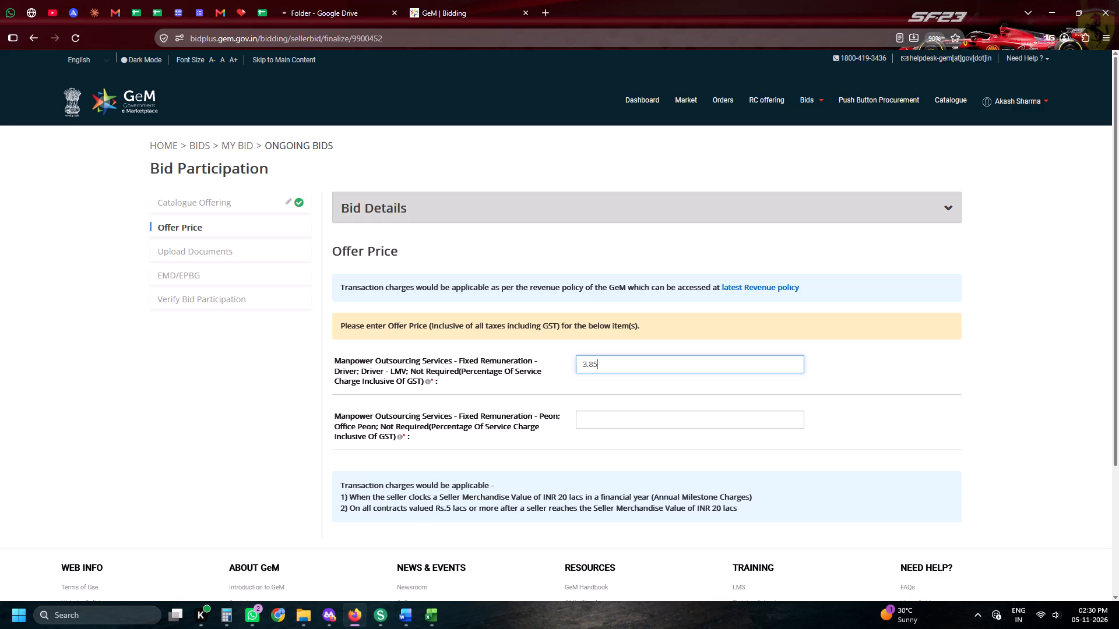
{"action": "key", "text": "Return"}
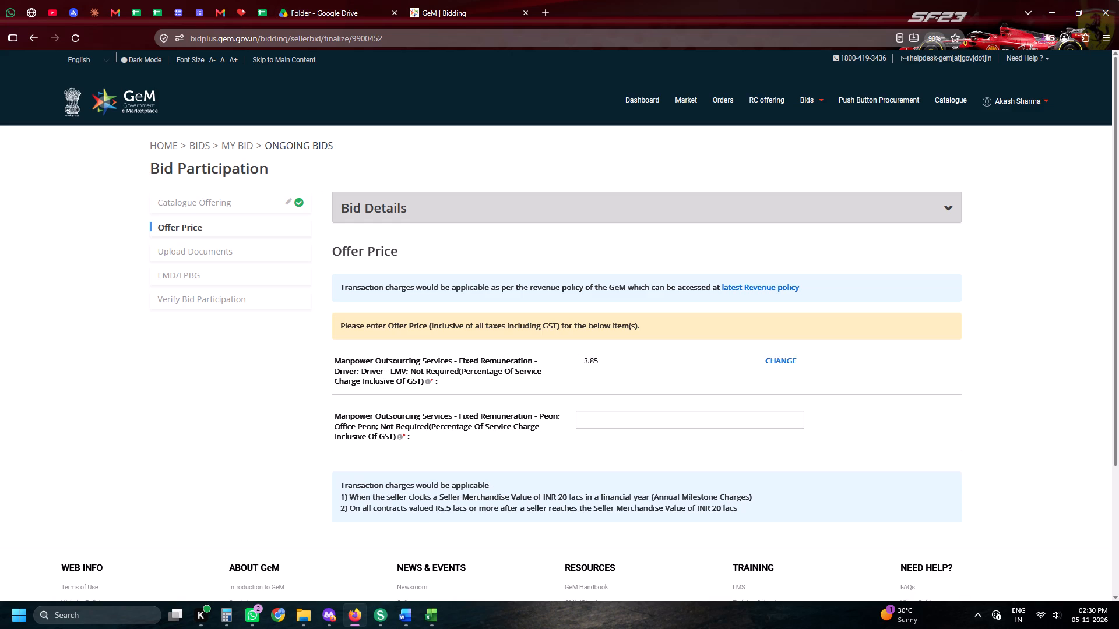
{"action": "left_click", "coordinate": [673, 415]}
{"action": "type", "text": "3."}
{"action": "key", "text": "8"}
{"action": "key", "text": "5"}
{"action": "key", "text": "Tab"}
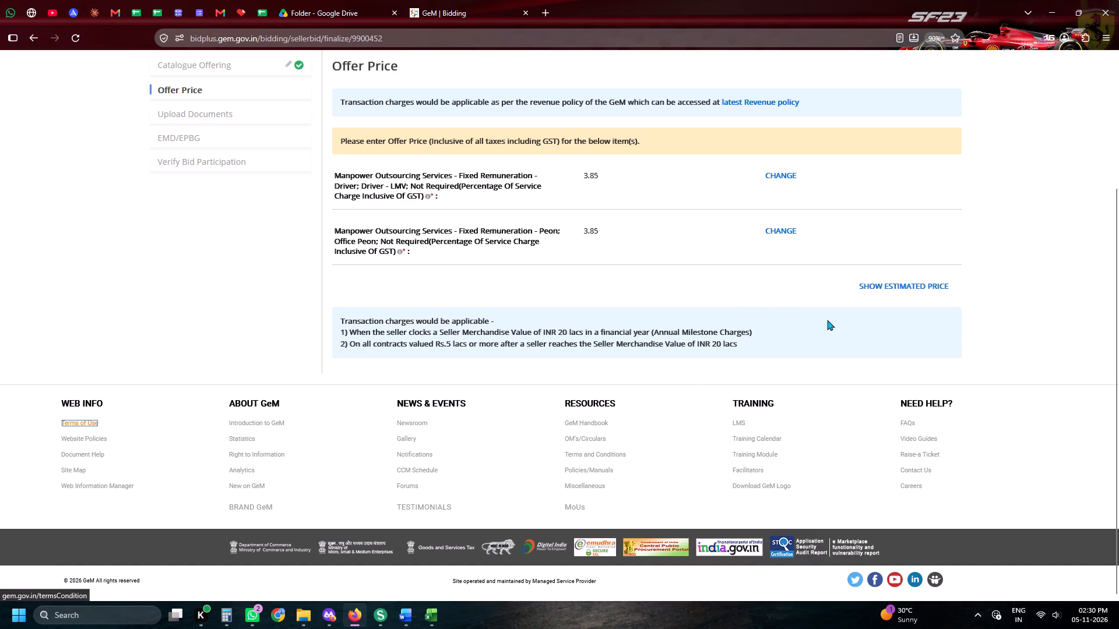
Show the estimated price, accept it, and encrypt and save the financial quote.
{"action": "left_click", "coordinate": [878, 285]}
{"action": "scroll", "coordinate": [856, 282], "scroll_direction": "down", "scroll_amount": 7}
{"action": "left_click", "coordinate": [718, 550]}
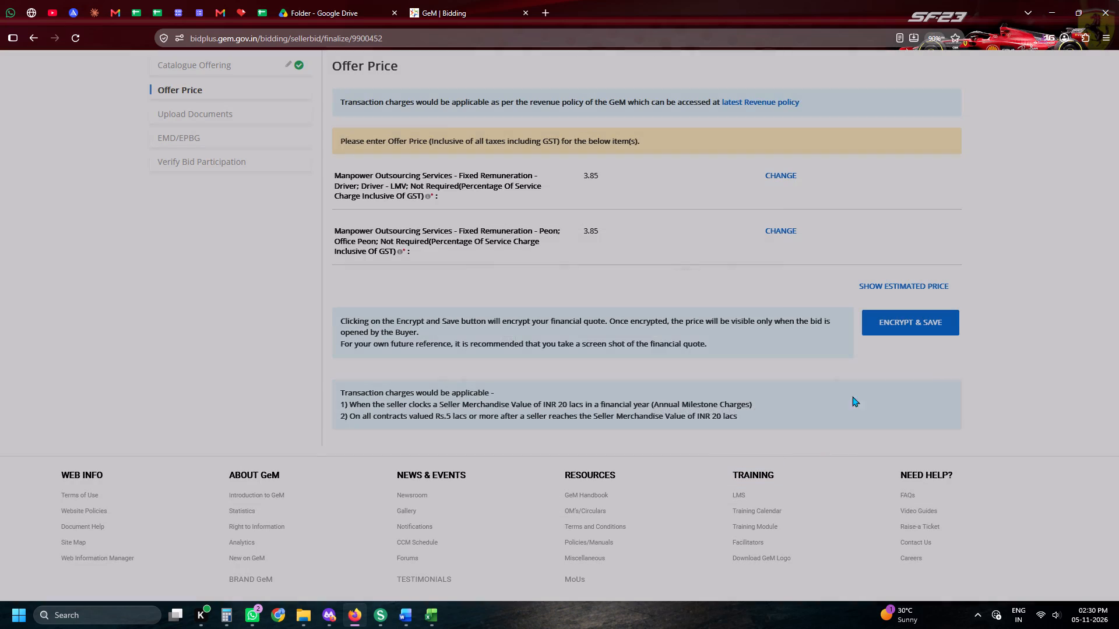
{"action": "left_click", "coordinate": [882, 324]}
{"action": "left_click", "coordinate": [593, 350]}
Open REQUIRED DOCUMENTS.pdf from the bid's Drive folder to review the documents it asks for.
{"action": "left_click", "coordinate": [321, 0]}
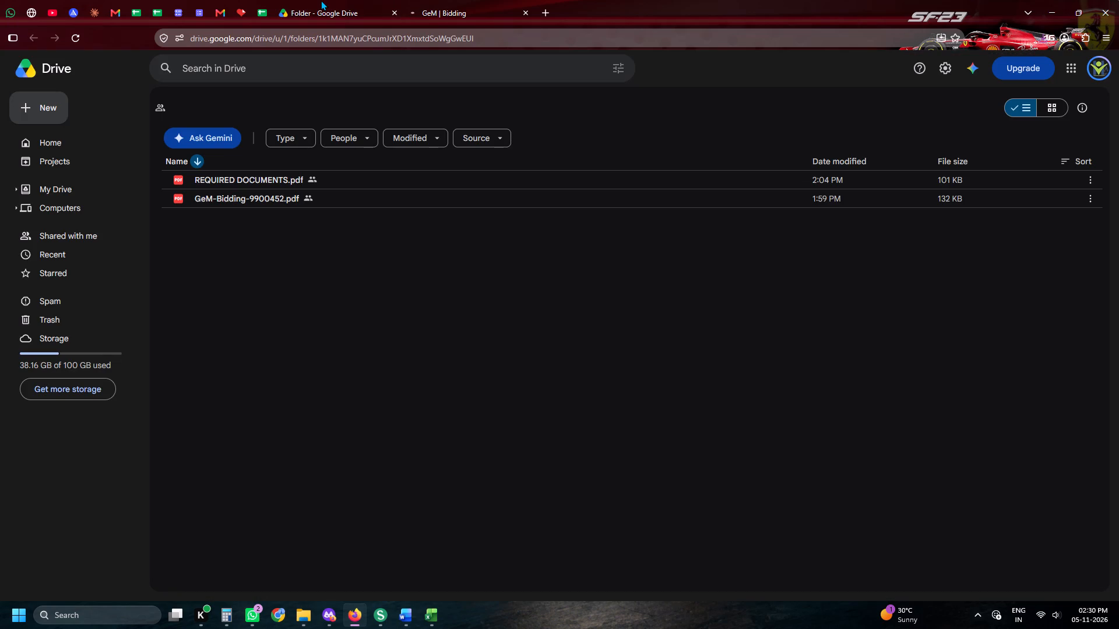
{"action": "double_click", "coordinate": [615, 180]}
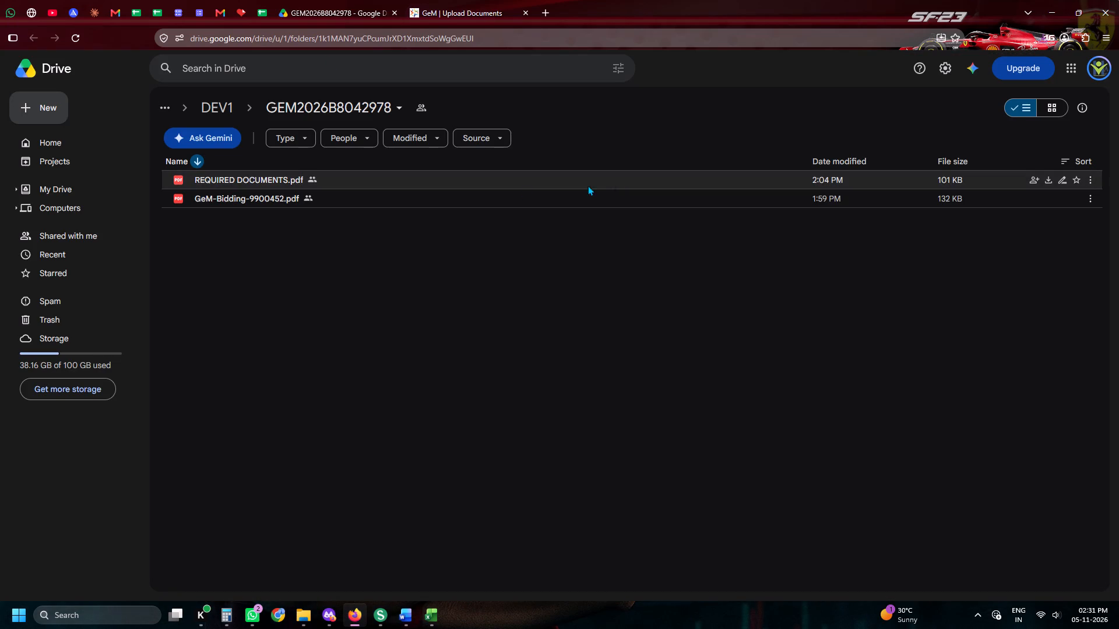
{"action": "left_click", "coordinate": [301, 169]}
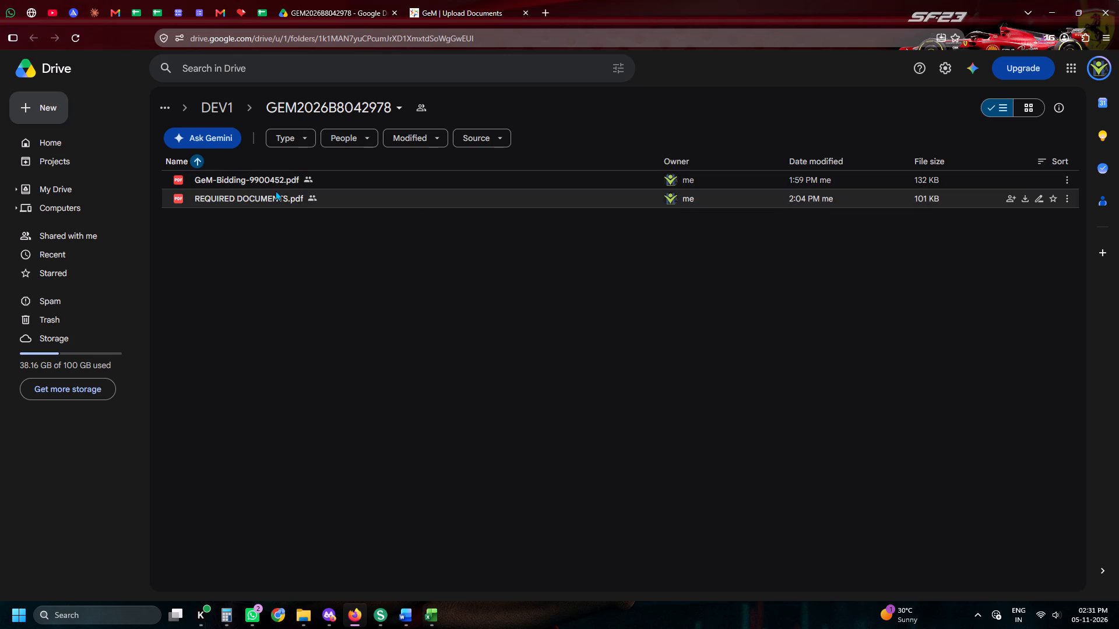
{"action": "triple_click", "coordinate": [273, 194]}
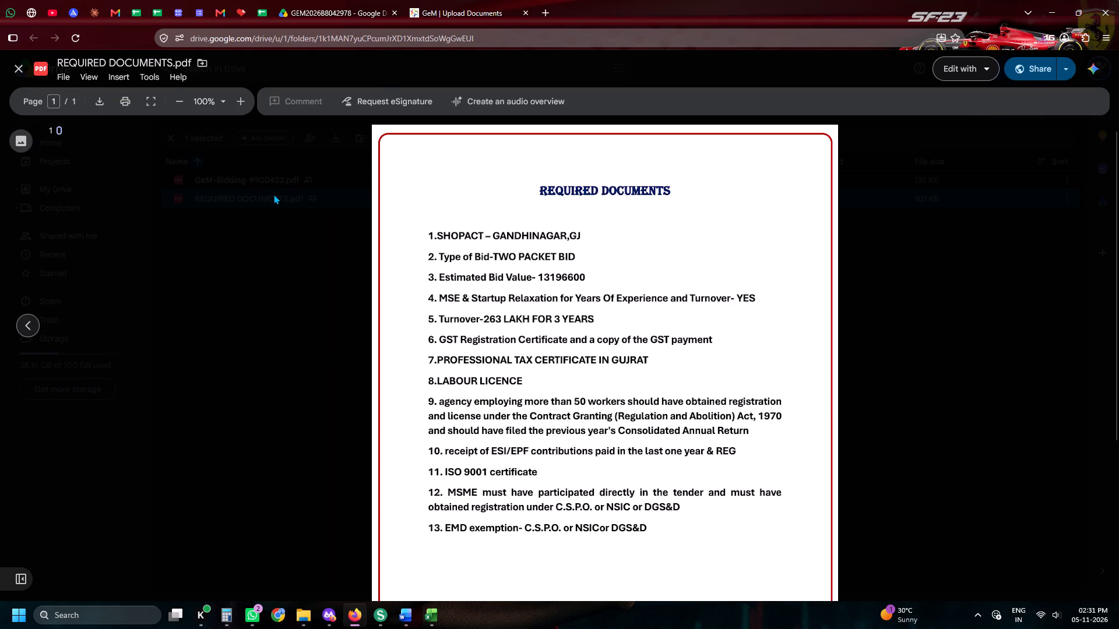
Upload the experience-ceretera-hhspl file for Experience Criteria on the GeM Upload Documents page.
{"action": "left_click", "coordinate": [452, 0]}
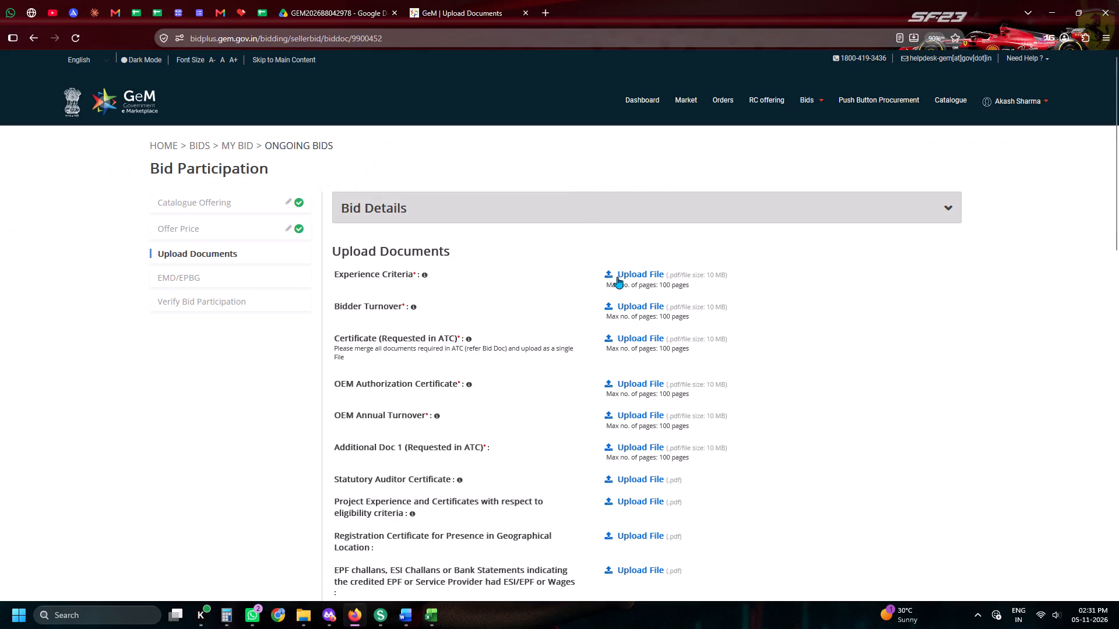
{"action": "left_click", "coordinate": [617, 277]}
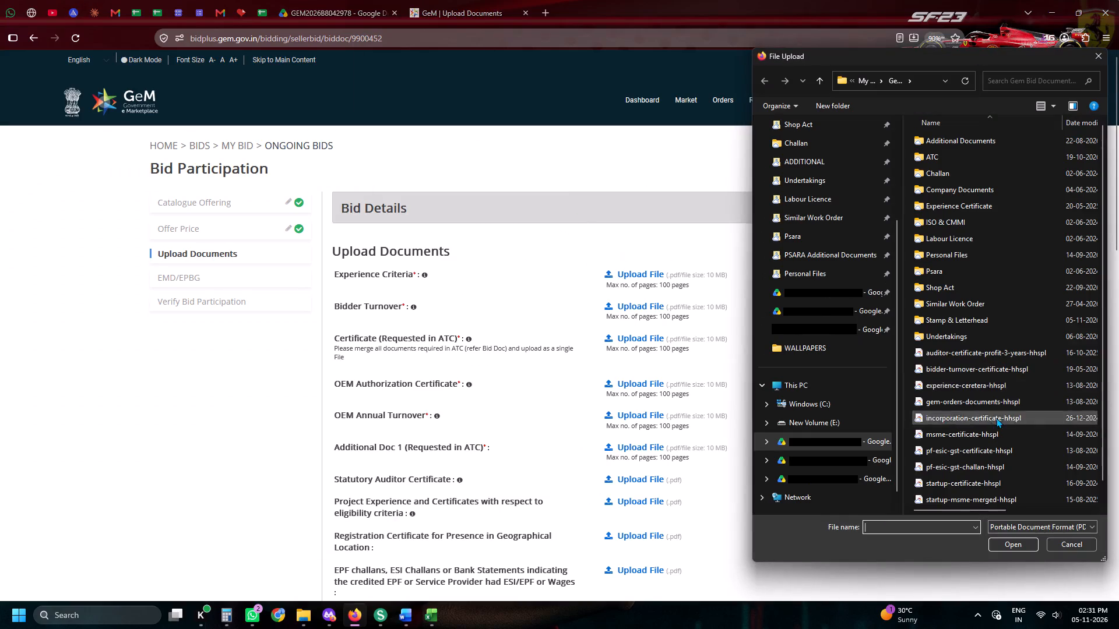
{"action": "double_click", "coordinate": [983, 390]}
Choose a PDF from the Gem Bid Documents folder and upload it for Bidder Turnover.
{"action": "left_click", "coordinate": [660, 312]}
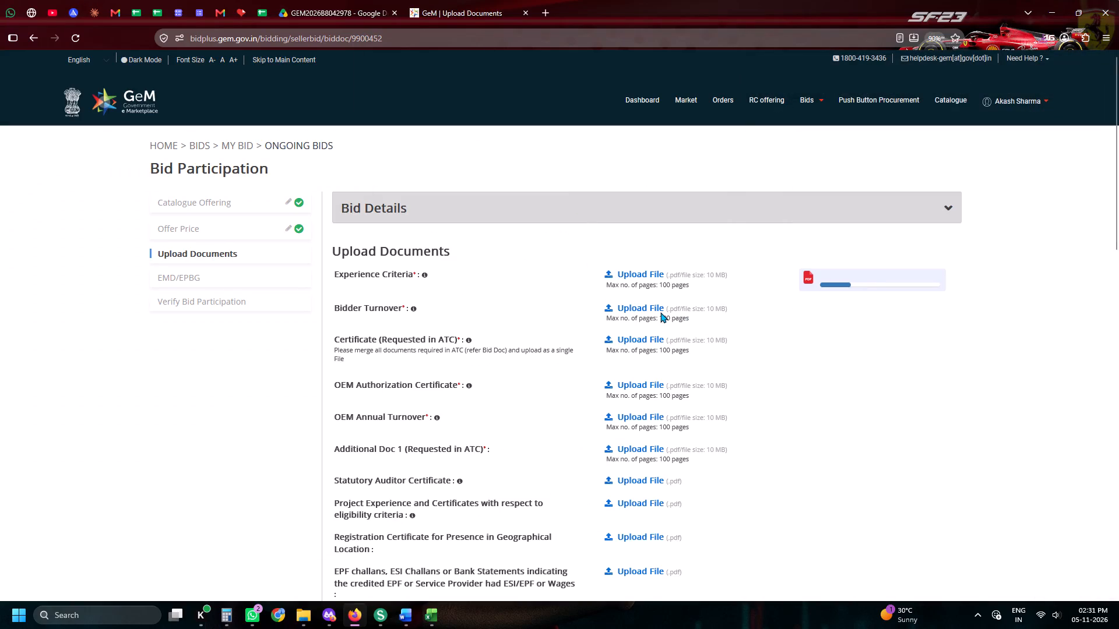
{"action": "scroll", "coordinate": [1037, 347], "scroll_direction": "down", "scroll_amount": 3}
{"action": "double_click", "coordinate": [978, 355]}
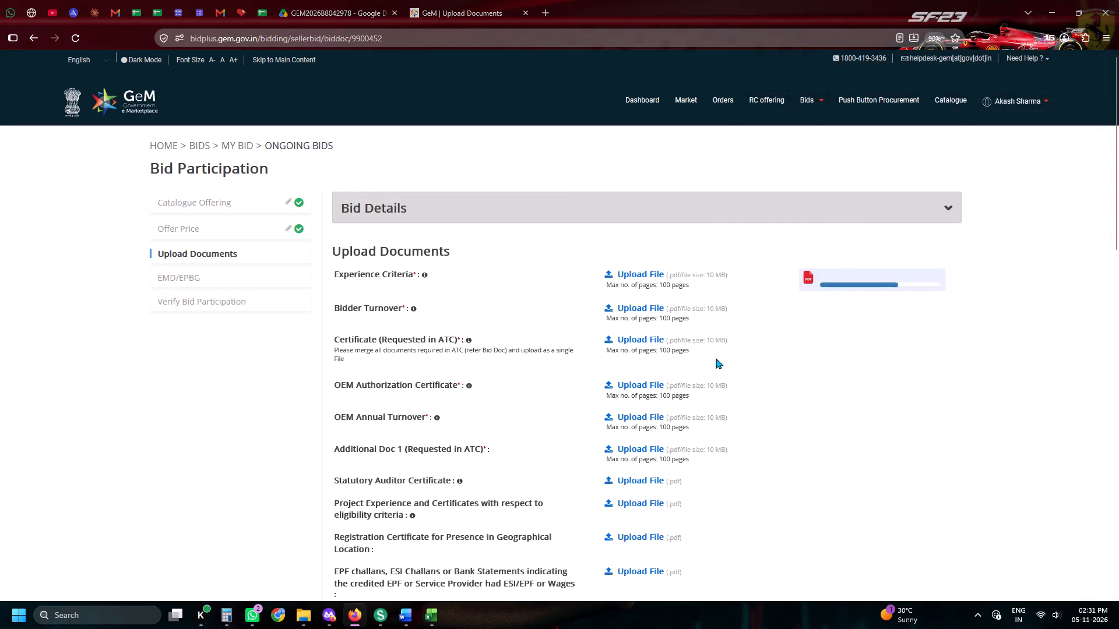
Upload the GJ-Tender-Atc file from the Personal Files folder for Certificate (Requested in ATC).
{"action": "left_click", "coordinate": [621, 335]}
{"action": "scroll", "coordinate": [810, 312], "scroll_direction": "up", "scroll_amount": 3}
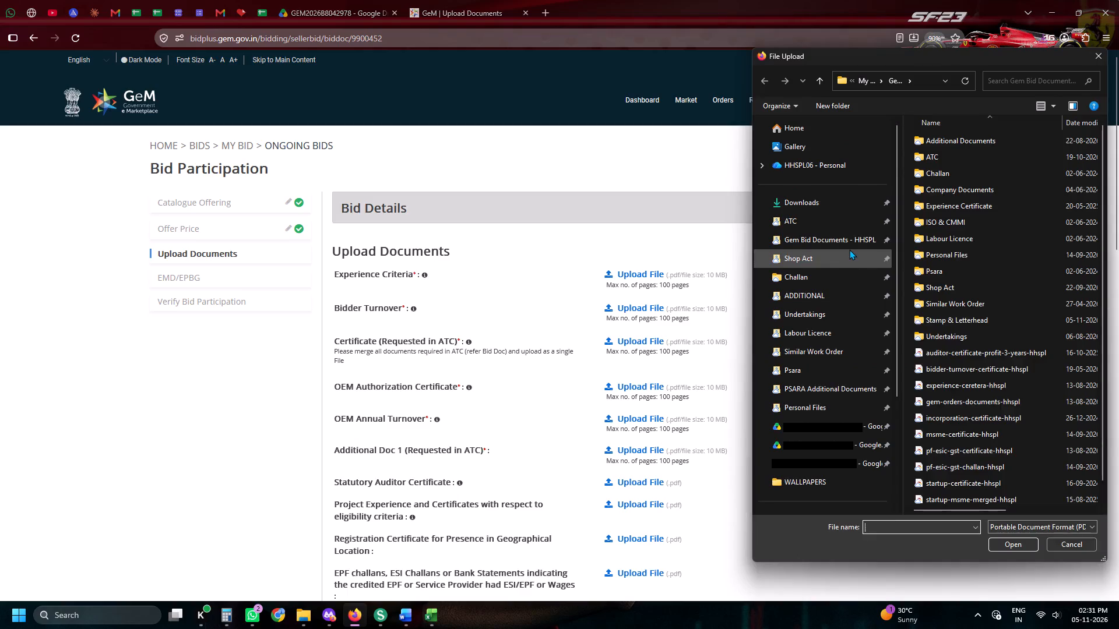
{"action": "left_click", "coordinate": [849, 249]}
{"action": "left_click", "coordinate": [851, 242]}
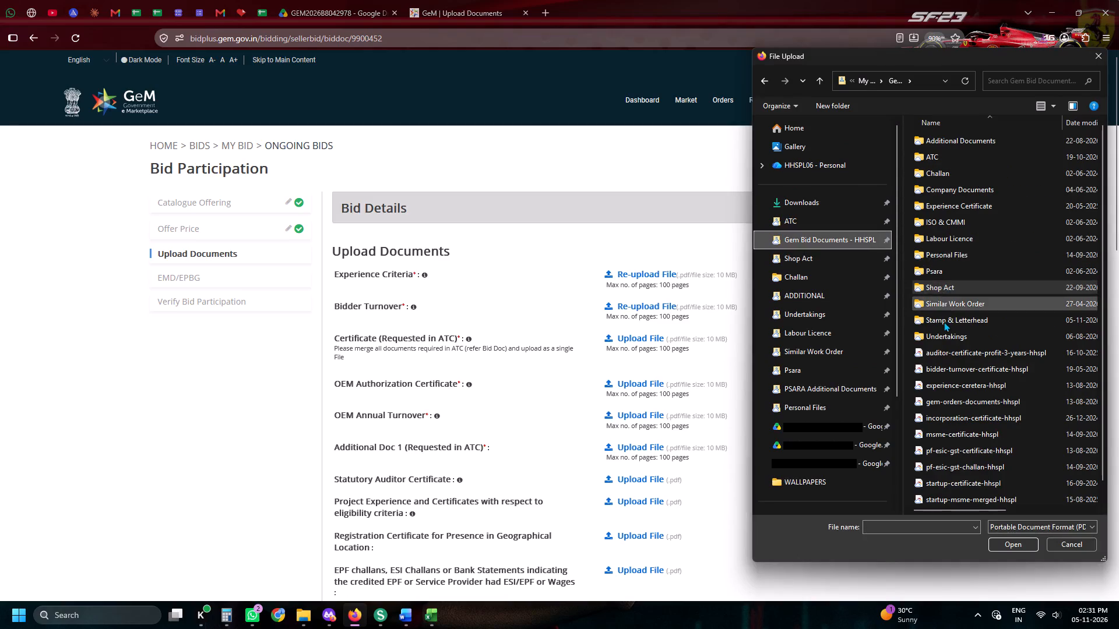
{"action": "double_click", "coordinate": [946, 254]}
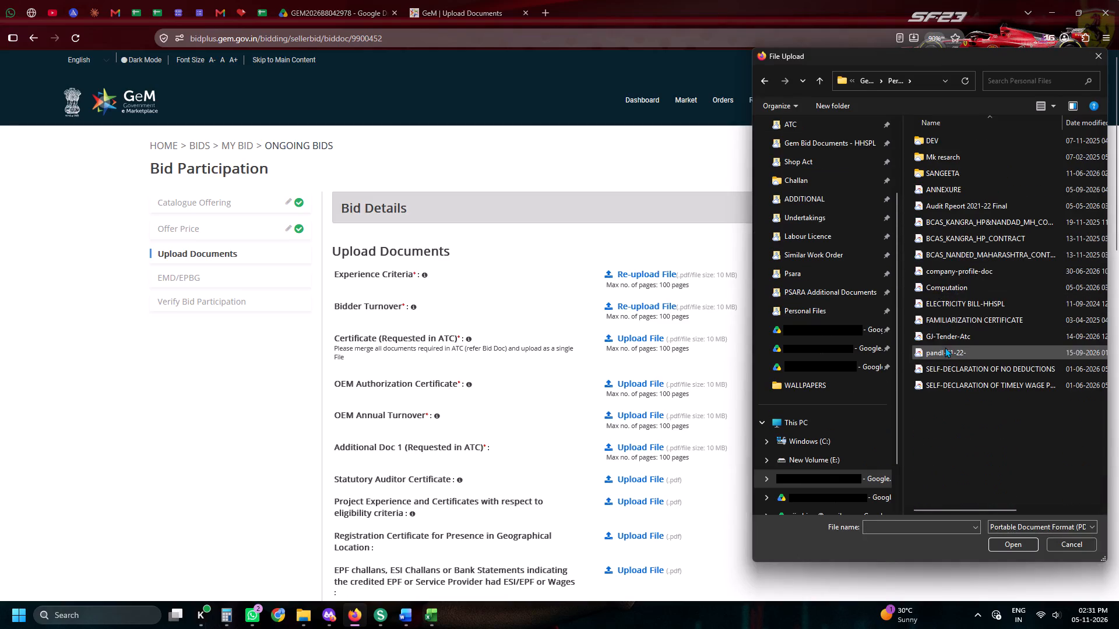
{"action": "double_click", "coordinate": [948, 337]}
Upload undertaking-oem-authorization-hhspl from the Undertakings folder for OEM Authorization Certificate.
{"action": "scroll", "coordinate": [895, 313], "scroll_direction": "down", "scroll_amount": 3}
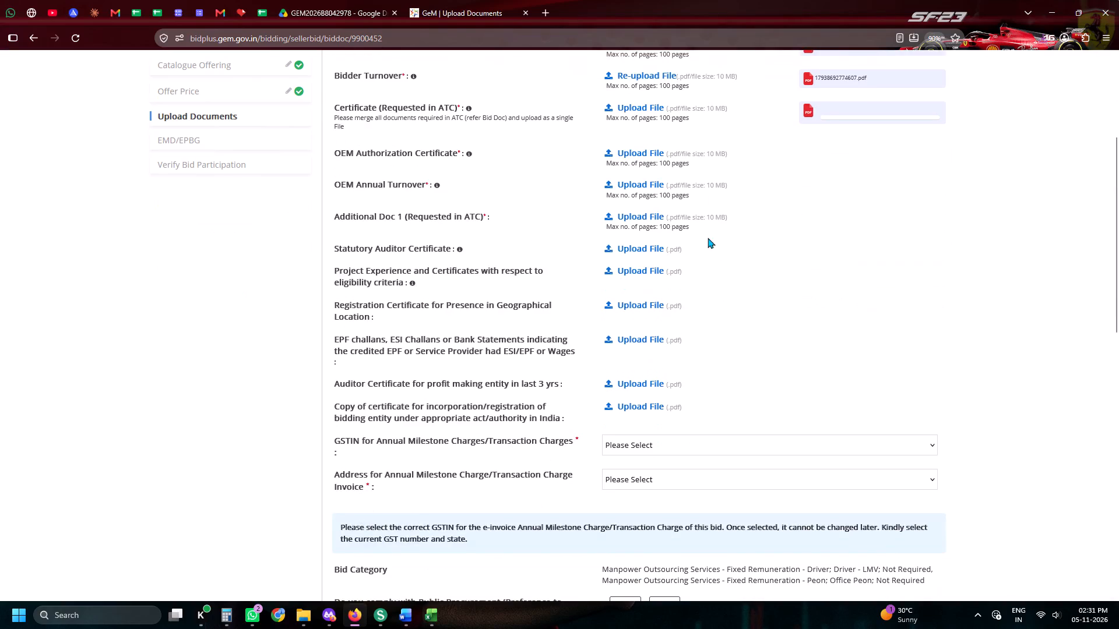
{"action": "left_click", "coordinate": [661, 150]}
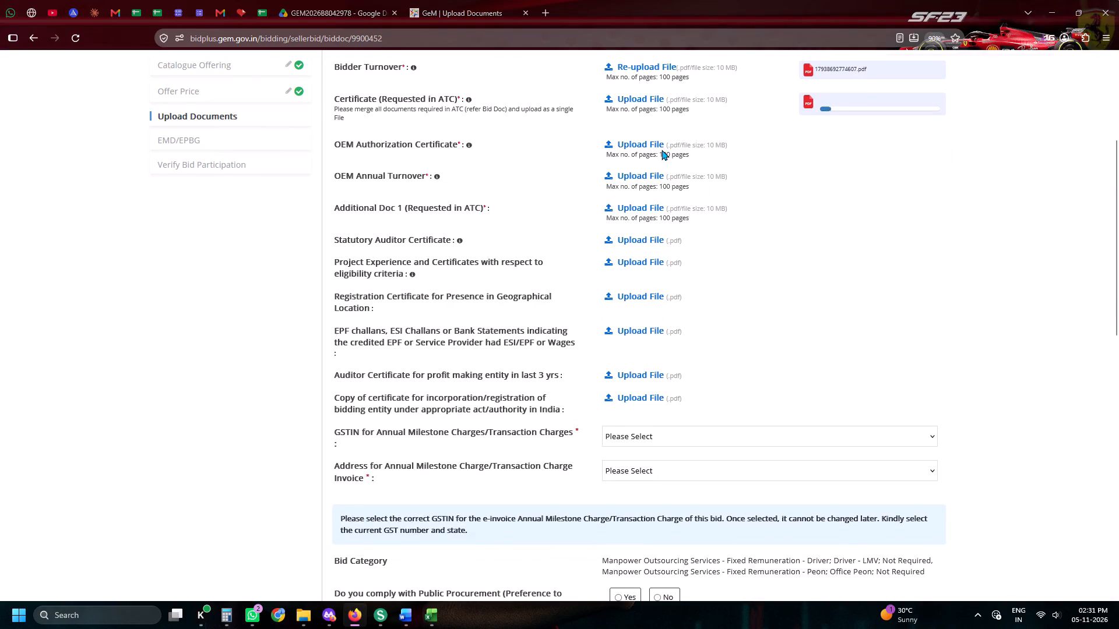
{"action": "scroll", "coordinate": [859, 288], "scroll_direction": "up", "scroll_amount": 4}
{"action": "left_click", "coordinate": [832, 323]}
{"action": "scroll", "coordinate": [979, 359], "scroll_direction": "down", "scroll_amount": 4}
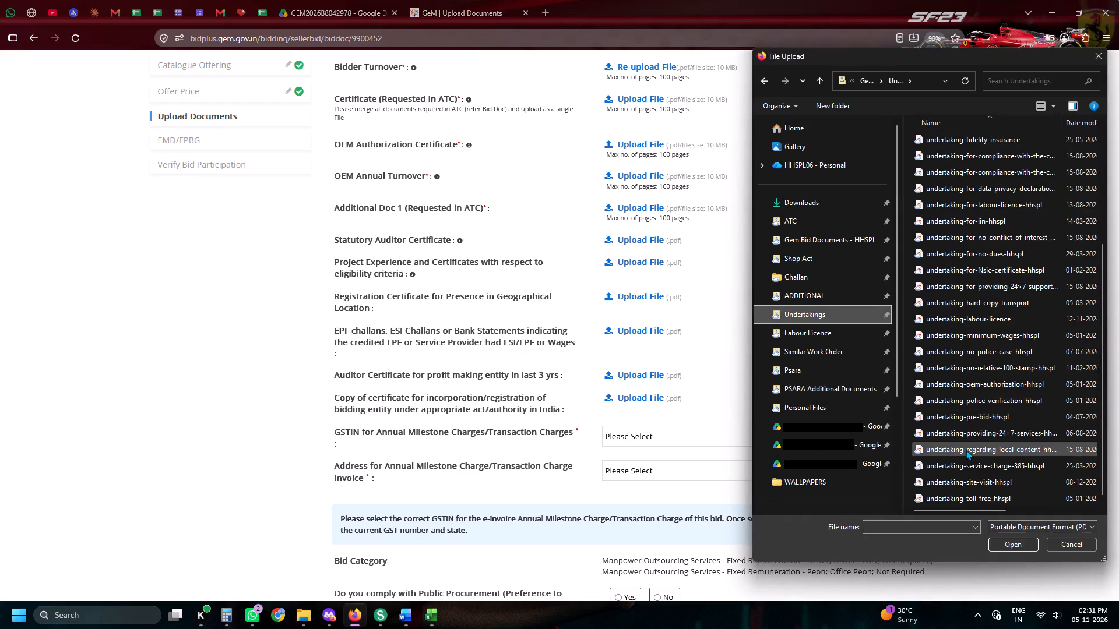
{"action": "double_click", "coordinate": [967, 385]}
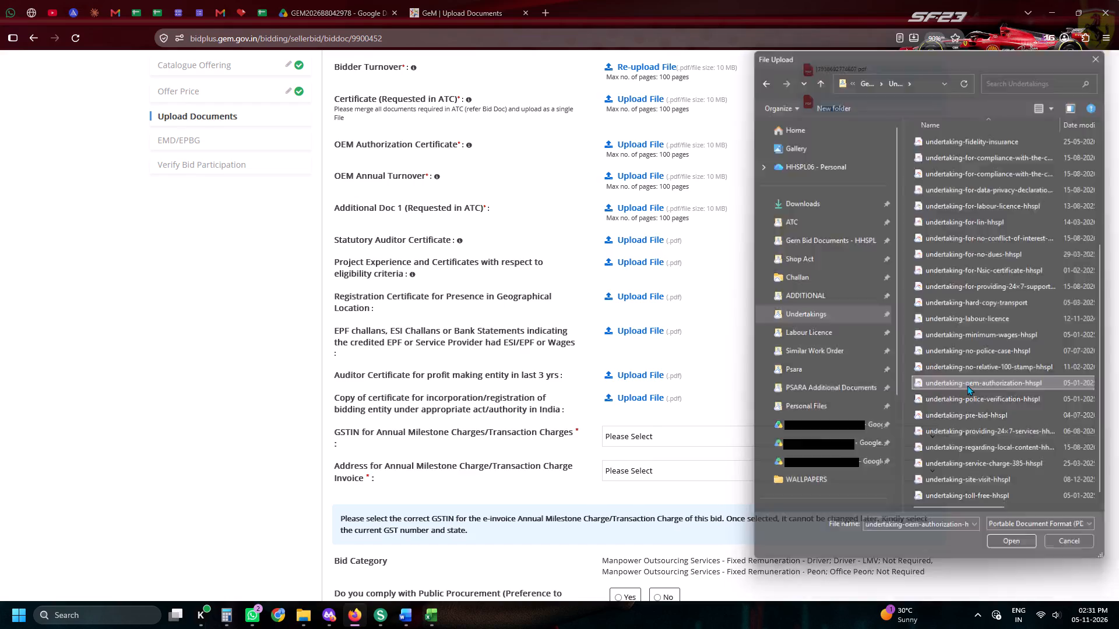
Upload bidder-turnover-certificate-hhspl from the Gem Bid Documents folder for OEM Annual Turnover.
{"action": "left_click", "coordinate": [666, 187]}
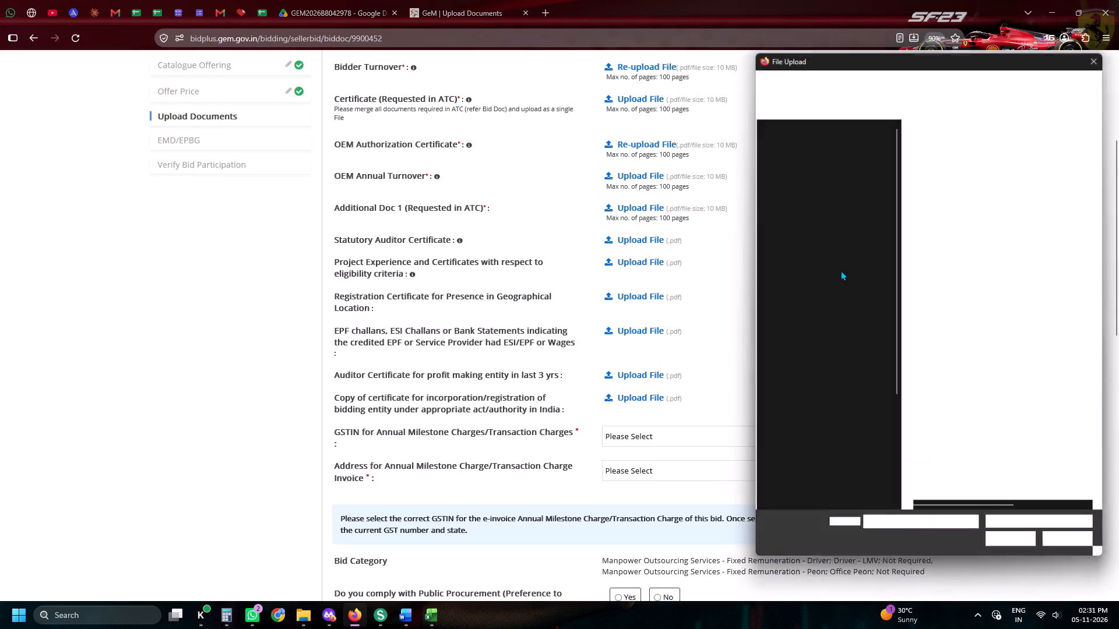
{"action": "scroll", "coordinate": [864, 263], "scroll_direction": "up", "scroll_amount": 4}
{"action": "left_click", "coordinate": [840, 239]}
{"action": "scroll", "coordinate": [948, 372], "scroll_direction": "down", "scroll_amount": 4}
{"action": "left_click", "coordinate": [945, 349]}
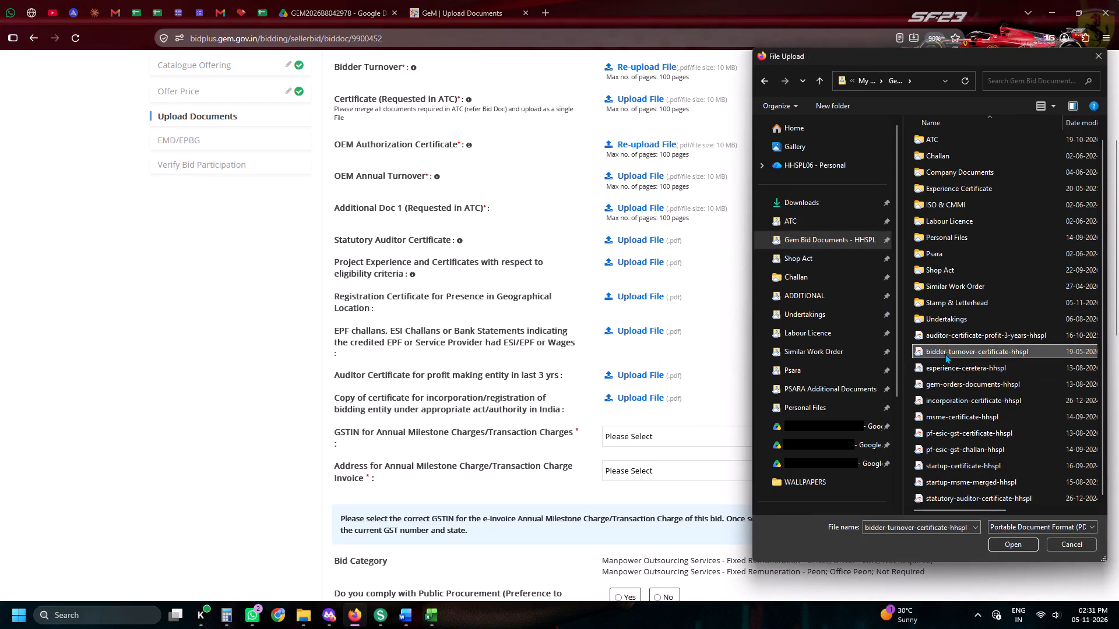
{"action": "double_click", "coordinate": [941, 347]}
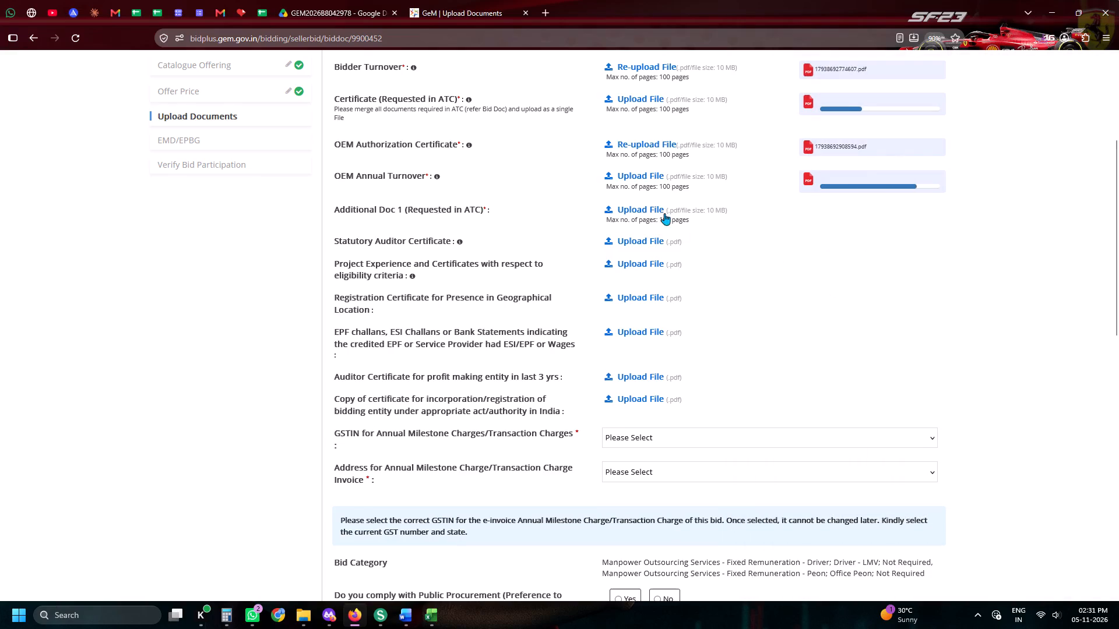
Choose a PDF from the ADDITIONAL folder and upload it for Additional Doc 1 (Requested in ATC).
{"action": "left_click", "coordinate": [655, 206]}
{"action": "scroll", "coordinate": [818, 329], "scroll_direction": "up", "scroll_amount": 4}
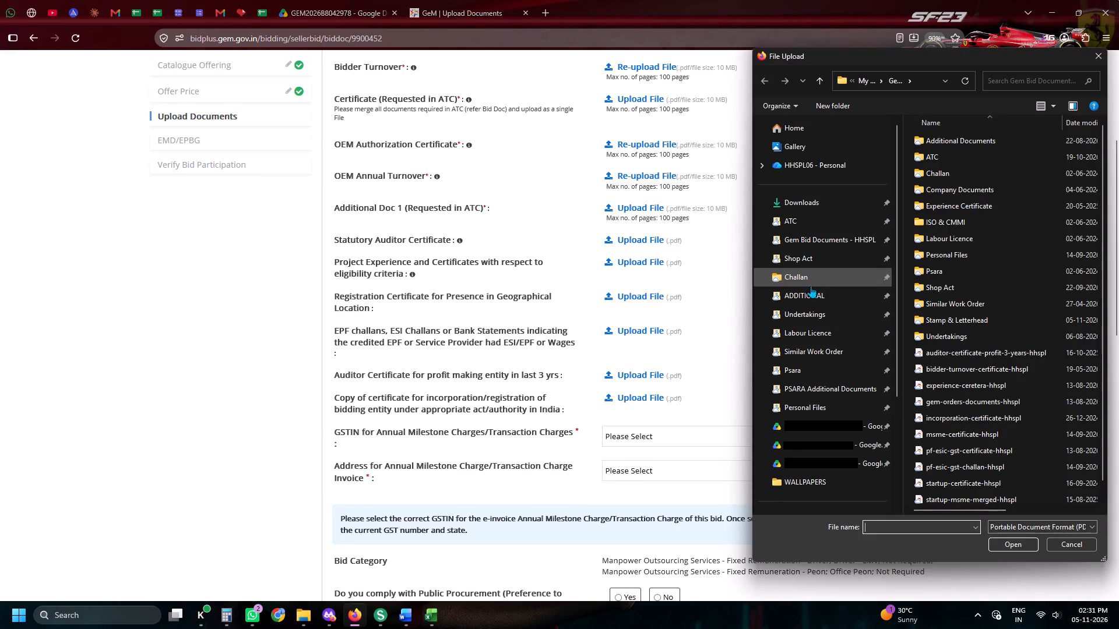
{"action": "left_click", "coordinate": [811, 291]}
{"action": "double_click", "coordinate": [963, 239]}
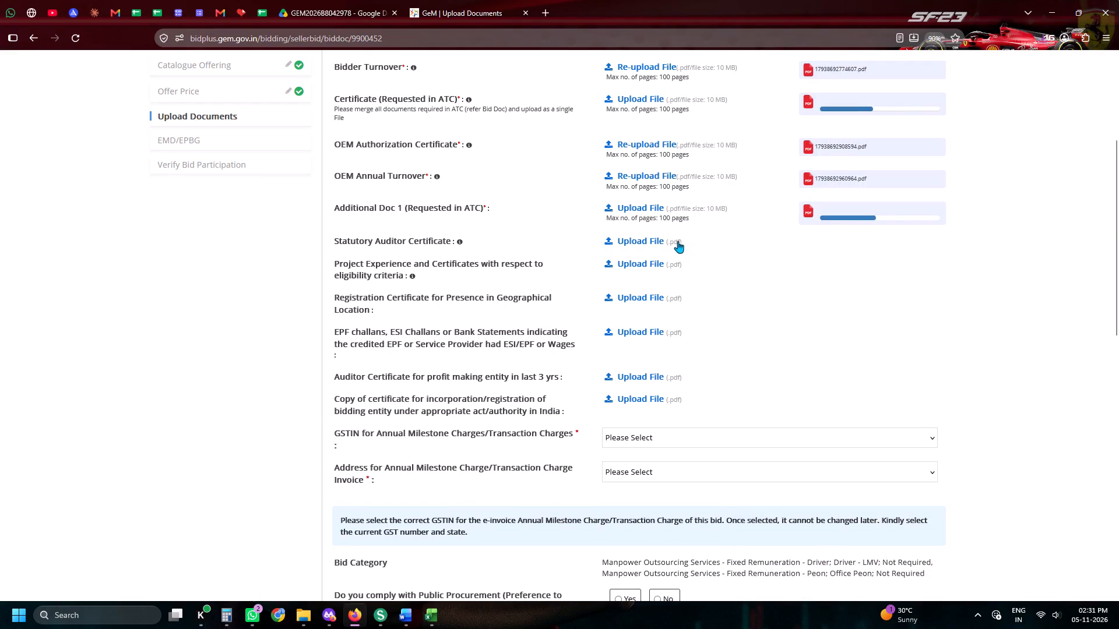
Upload statutory-auditor-certificate-hhspl from the Gem Bid Documents folder for Statutory Auditor Certificate.
{"action": "left_click", "coordinate": [667, 241]}
{"action": "scroll", "coordinate": [821, 338], "scroll_direction": "up", "scroll_amount": 4}
{"action": "left_click", "coordinate": [835, 249]}
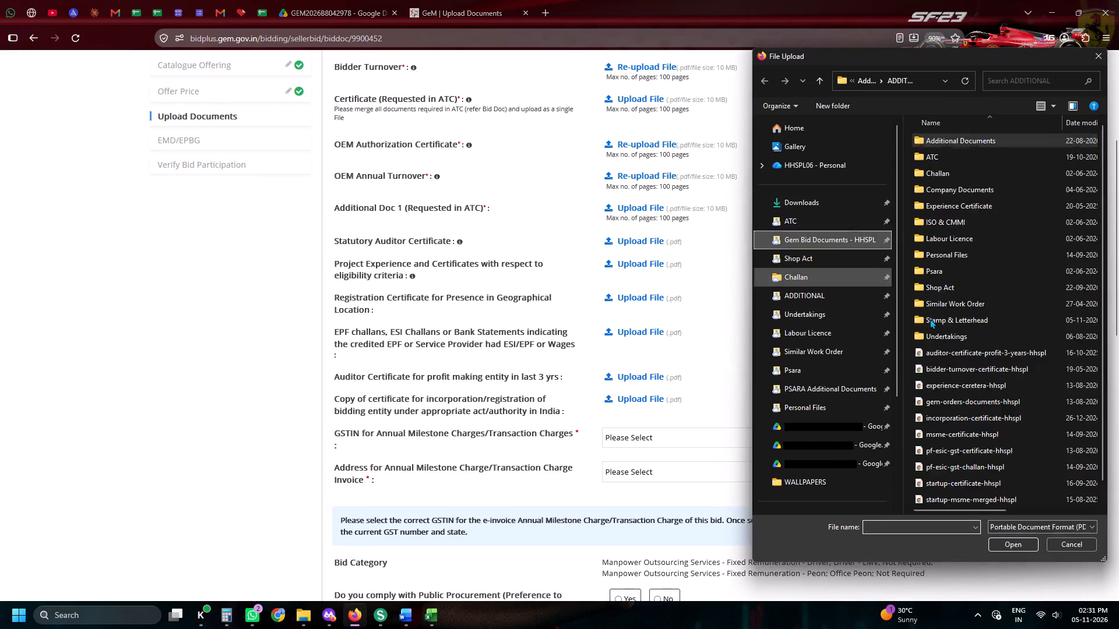
{"action": "scroll", "coordinate": [950, 364], "scroll_direction": "down", "scroll_amount": 5}
{"action": "double_click", "coordinate": [952, 502]}
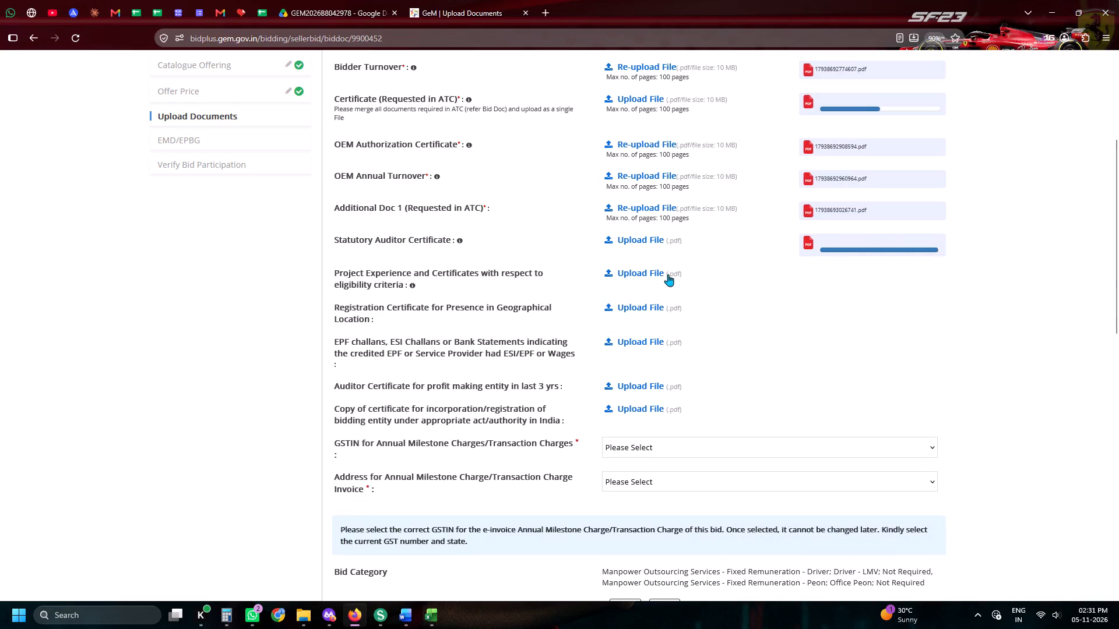
Upload gem-orders-documents-hhspl from the Gem Bid Documents folder for Project Experience and Certificates with respect to eligibility criteria.
{"action": "left_click", "coordinate": [667, 273]}
{"action": "scroll", "coordinate": [833, 281], "scroll_direction": "up", "scroll_amount": 4}
{"action": "left_click", "coordinate": [843, 234]}
{"action": "scroll", "coordinate": [981, 383], "scroll_direction": "down", "scroll_amount": 5}
{"action": "double_click", "coordinate": [958, 385]}
Check the Shop Act folder, but upload pf-esic-gst-certificate-hhspl from Gem Bid Documents for Registration Certificate for Presence in Geographical Location.
{"action": "left_click", "coordinate": [649, 304]}
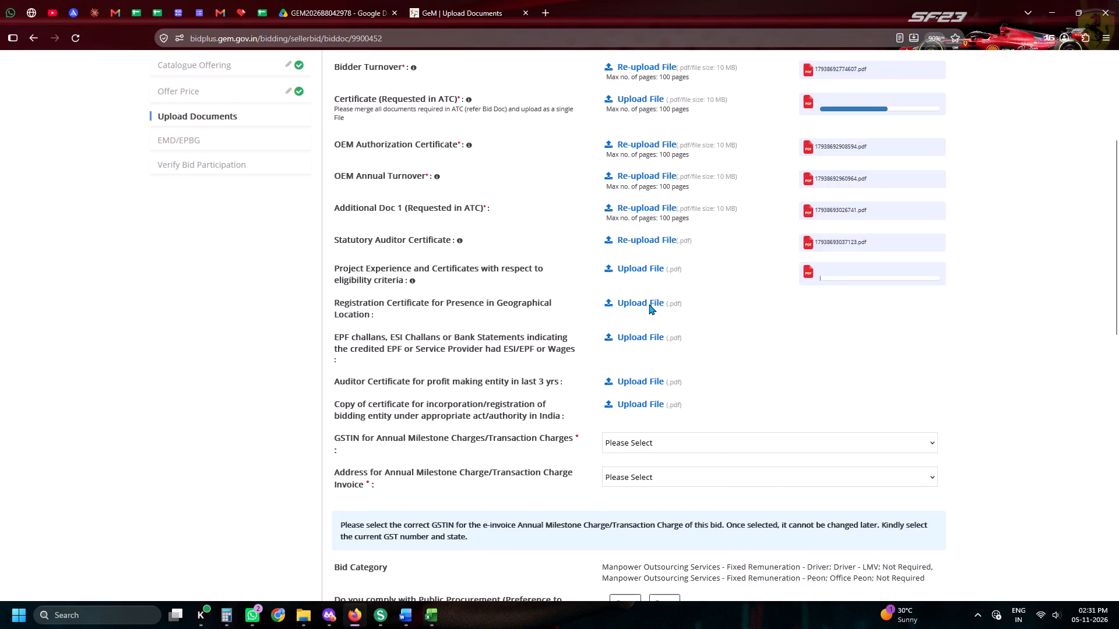
{"action": "scroll", "coordinate": [777, 305], "scroll_direction": "up", "scroll_amount": 6}
{"action": "left_click", "coordinate": [824, 262]}
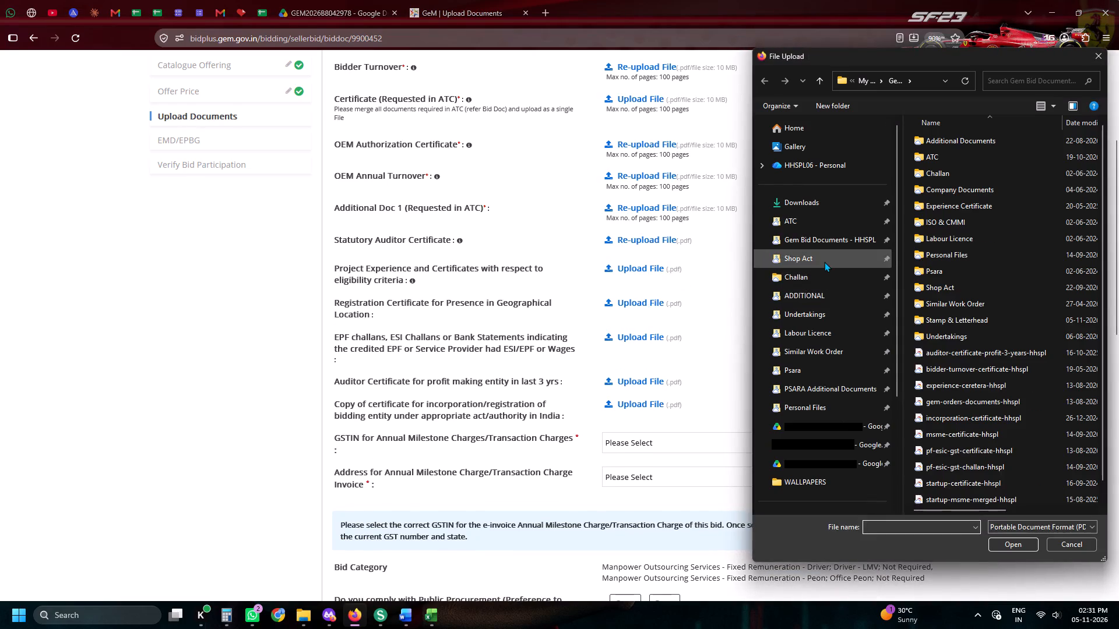
{"action": "scroll", "coordinate": [969, 365], "scroll_direction": "down", "scroll_amount": 3}
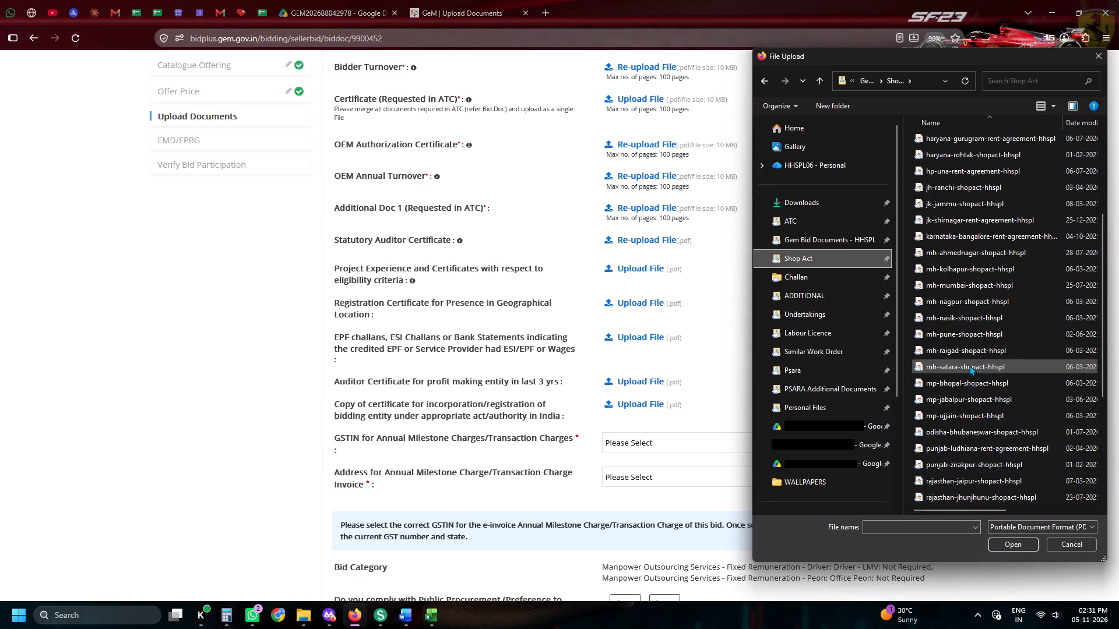
{"action": "scroll", "coordinate": [969, 365], "scroll_direction": "down", "scroll_amount": 2}
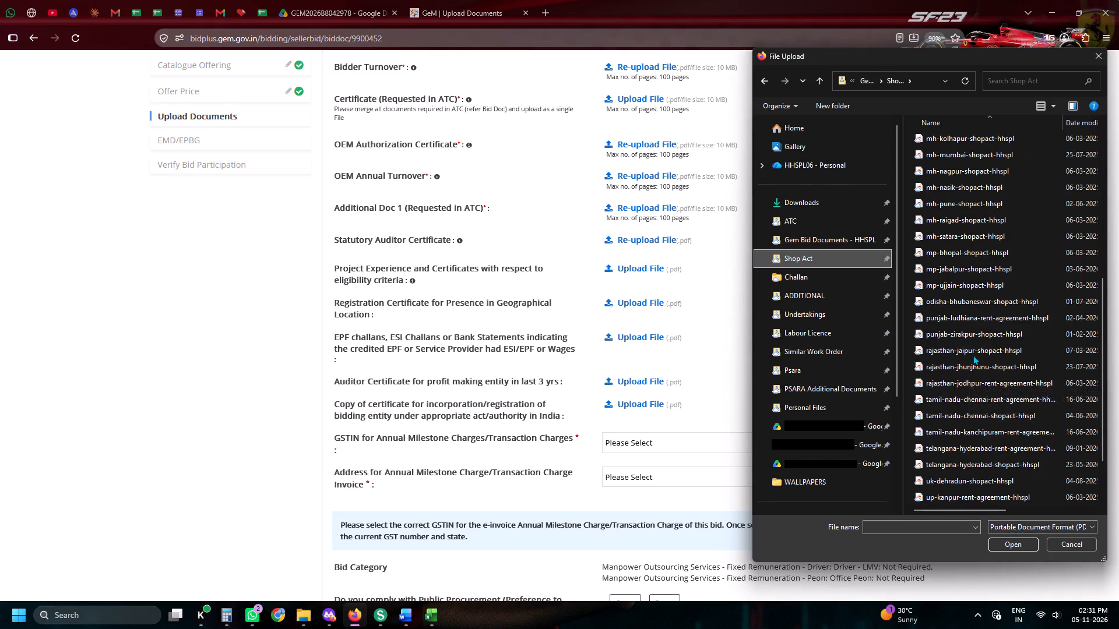
{"action": "left_click", "coordinate": [842, 245]}
{"action": "scroll", "coordinate": [1033, 392], "scroll_direction": "down", "scroll_amount": 3}
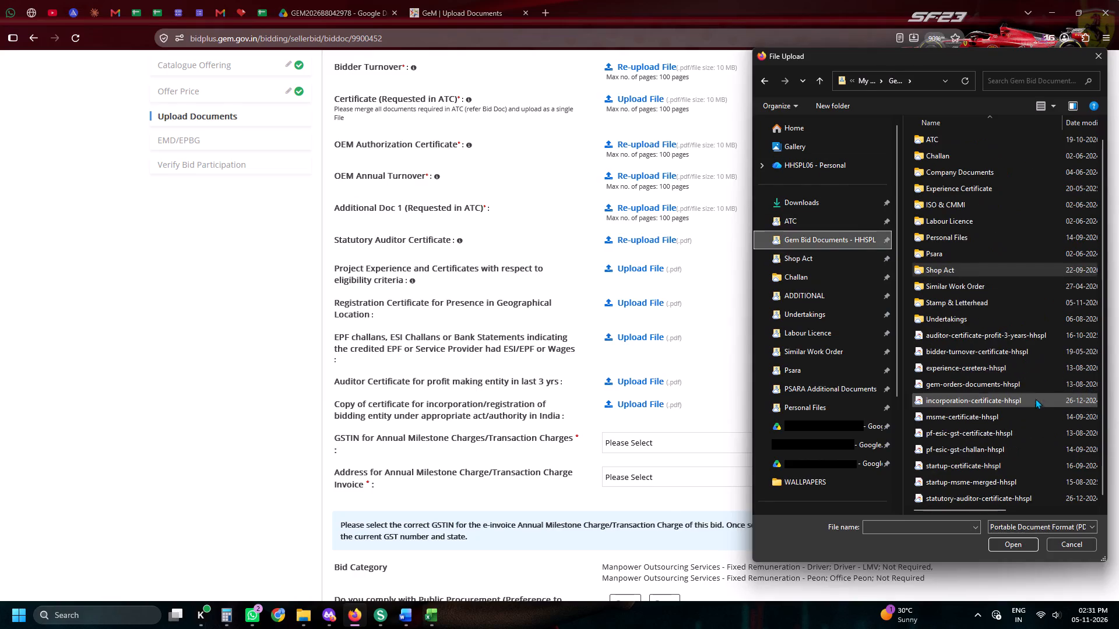
{"action": "left_click", "coordinate": [993, 422]}
{"action": "double_click", "coordinate": [993, 429]}
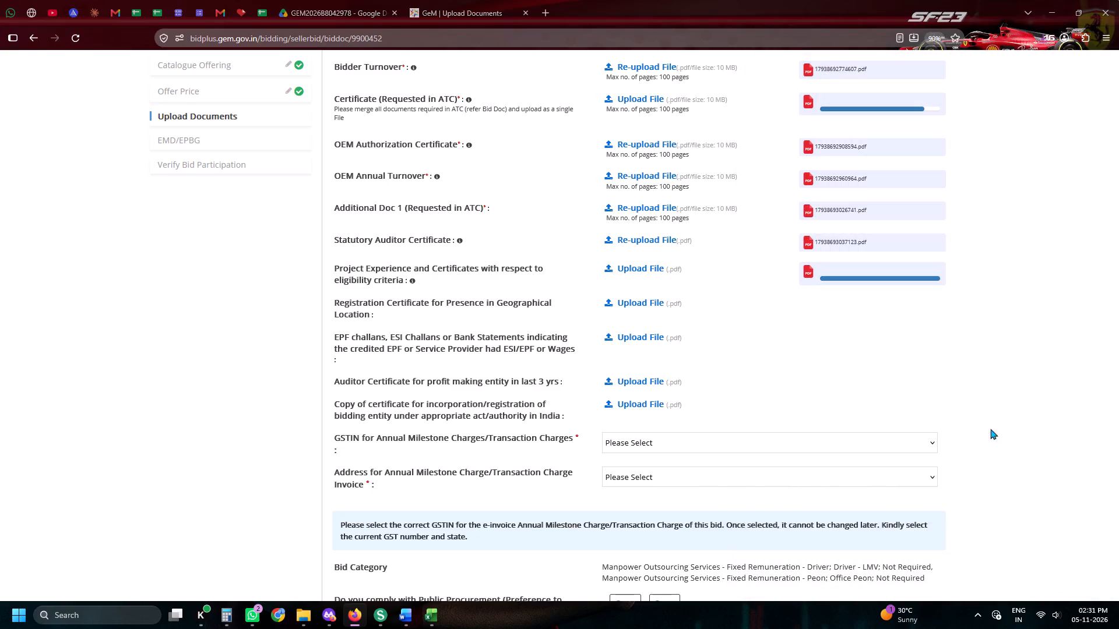
Upload msme-certificate-hhspl from the Gem Bid Documents folder for the EPF challans, ESI Challans or Bank Statements entry.
{"action": "left_click", "coordinate": [650, 338]}
{"action": "scroll", "coordinate": [925, 361], "scroll_direction": "up", "scroll_amount": 7}
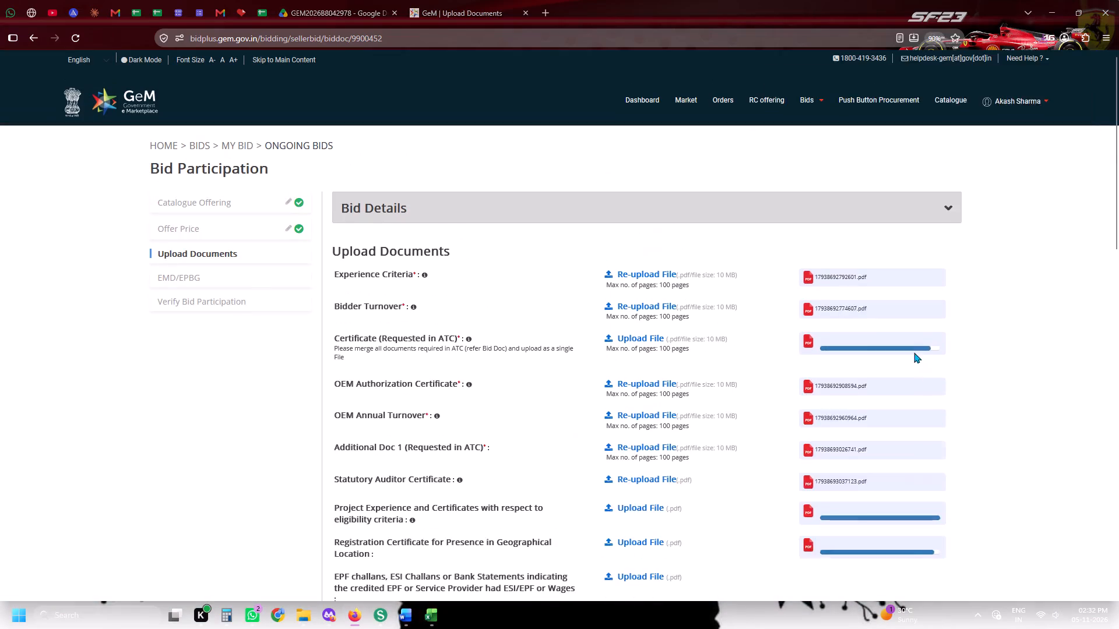
{"action": "scroll", "coordinate": [914, 352], "scroll_direction": "up", "scroll_amount": 2}
{"action": "left_click", "coordinate": [838, 146]}
{"action": "scroll", "coordinate": [982, 327], "scroll_direction": "down", "scroll_amount": 4}
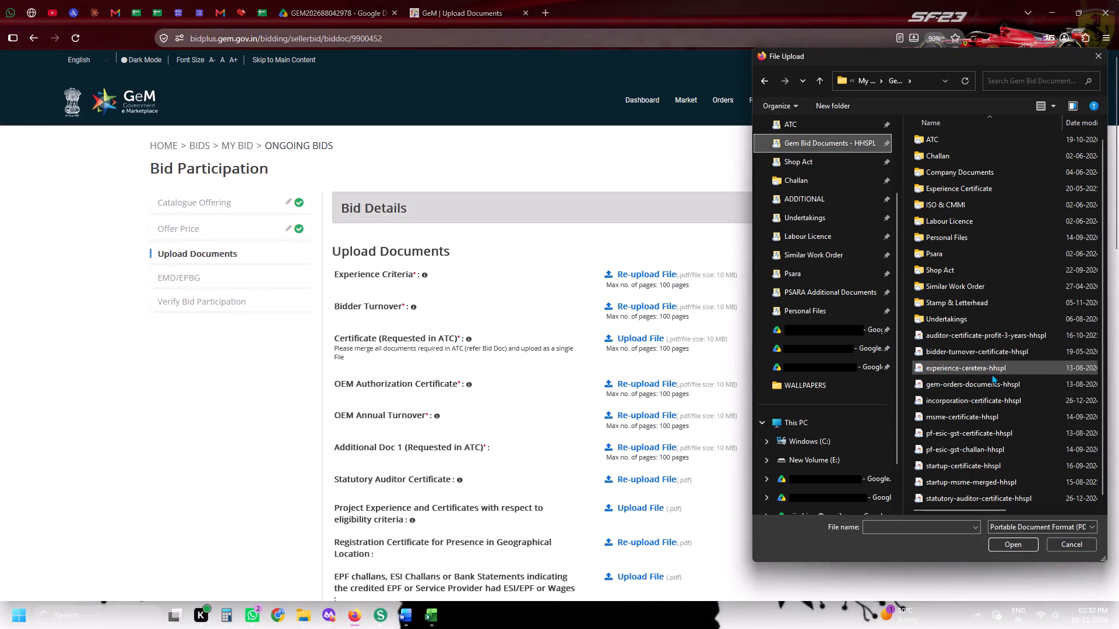
{"action": "double_click", "coordinate": [986, 414]}
Upload auditor-certificate-profit-3-years-hhspl for Auditor Certificate for profit making entity in last 3 yrs.
{"action": "scroll", "coordinate": [950, 380], "scroll_direction": "down", "scroll_amount": 4}
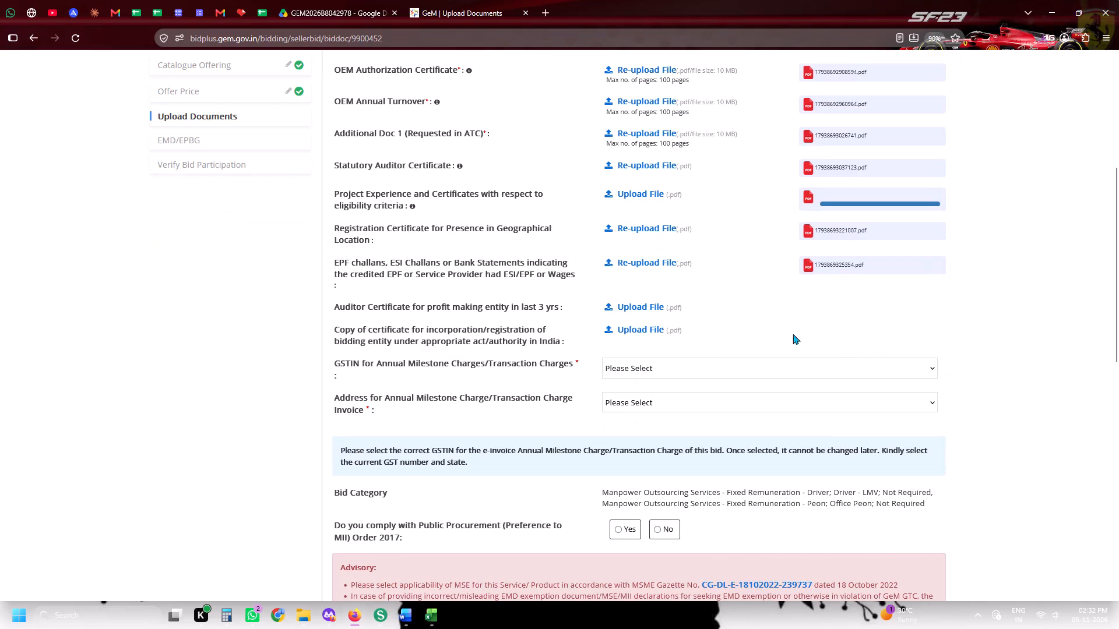
{"action": "left_click", "coordinate": [677, 300]}
{"action": "left_click", "coordinate": [677, 300]}
{"action": "left_click", "coordinate": [675, 309]}
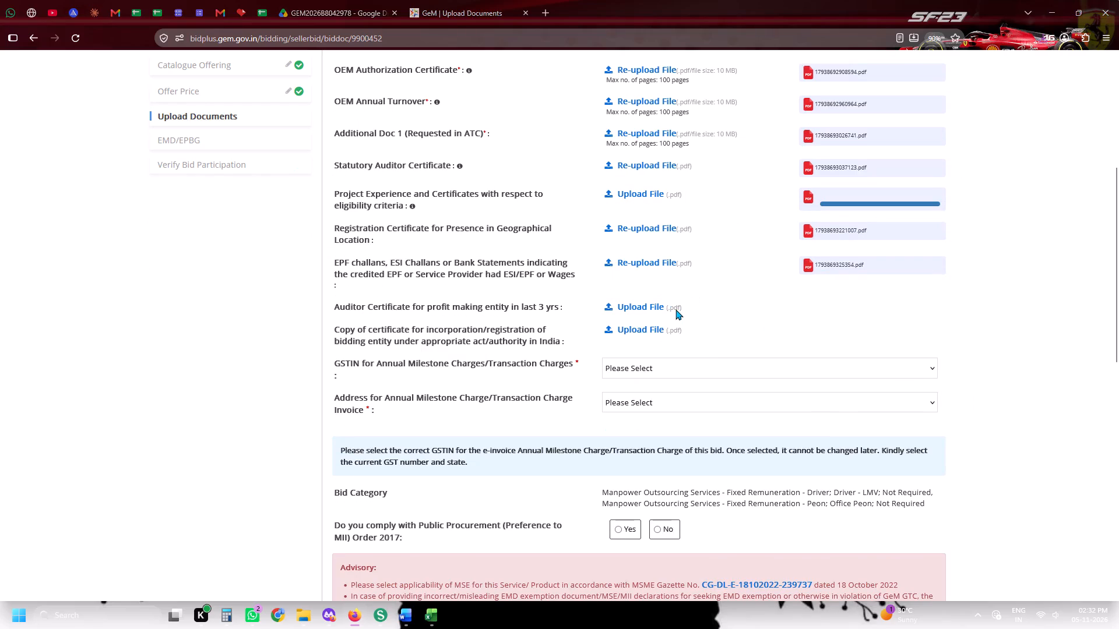
{"action": "double_click", "coordinate": [1027, 358]}
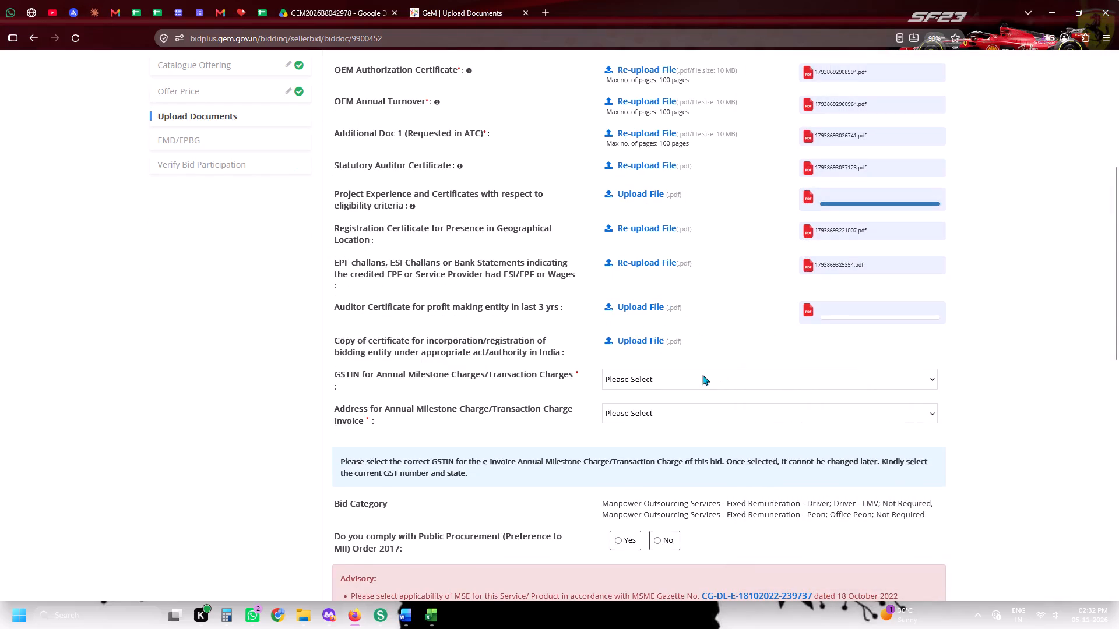
Upload incorporation-certificate-hhspl for the copy of certificate for incorporation/registration of the bidding entity.
{"action": "left_click", "coordinate": [674, 345]}
{"action": "scroll", "coordinate": [1014, 320], "scroll_direction": "down", "scroll_amount": 5}
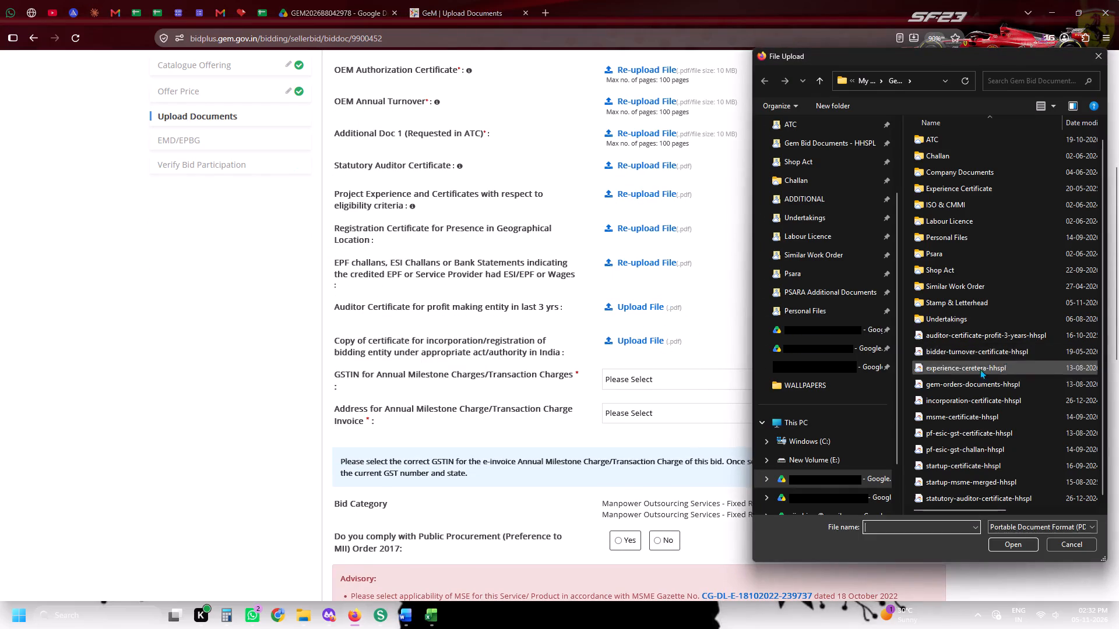
{"action": "left_click", "coordinate": [956, 393]}
{"action": "double_click", "coordinate": [956, 394]}
Select the company's registered GSTIN for Annual Milestone Charges/Transaction Charges and confirm it is correct.
{"action": "scroll", "coordinate": [956, 394], "scroll_direction": "up", "scroll_amount": 6}
{"action": "scroll", "coordinate": [956, 394], "scroll_direction": "down", "scroll_amount": 4}
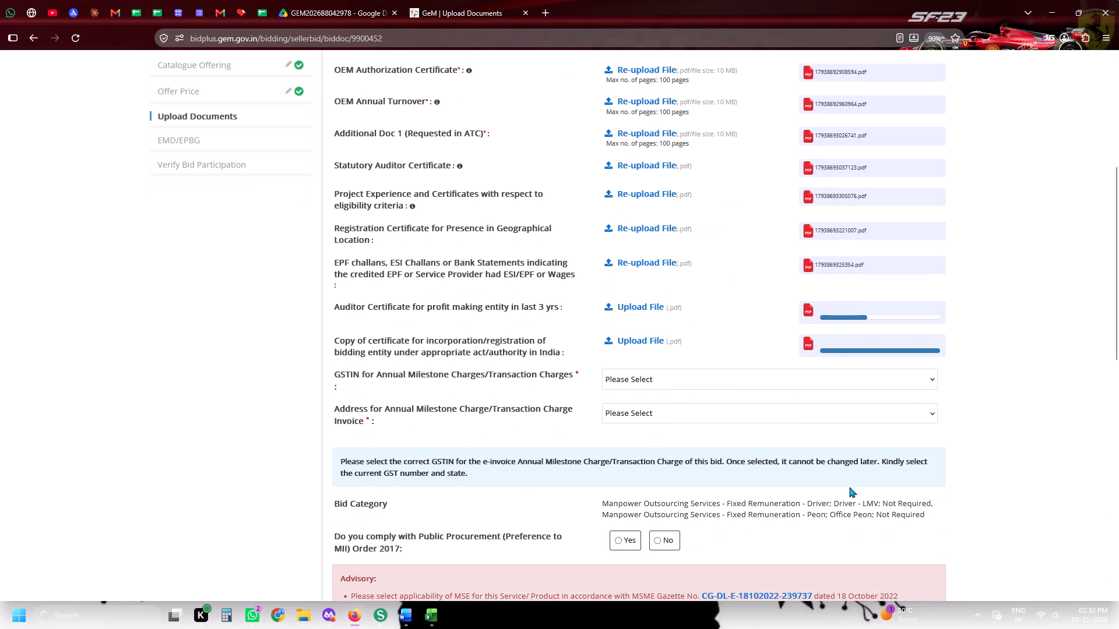
{"action": "left_click", "coordinate": [641, 380]}
{"action": "left_click", "coordinate": [635, 412]}
{"action": "left_click", "coordinate": [677, 135]}
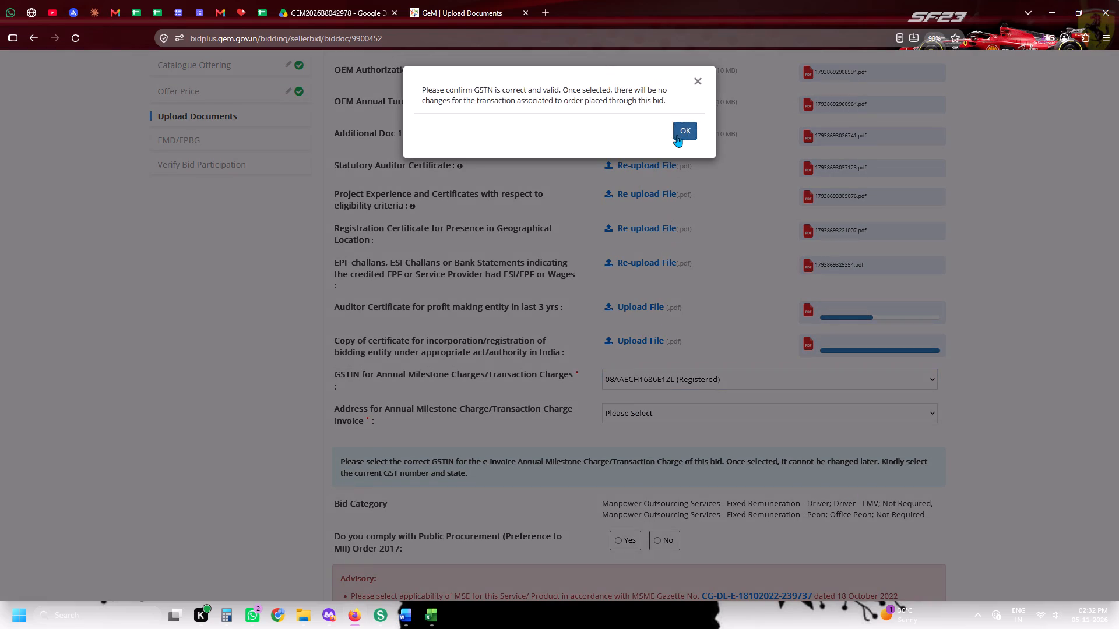
Select the company's Jaipur address for the Annual Milestone Charge/Transaction Charge Invoice and confirm it.
{"action": "double_click", "coordinate": [635, 401]}
{"action": "left_click", "coordinate": [638, 446]}
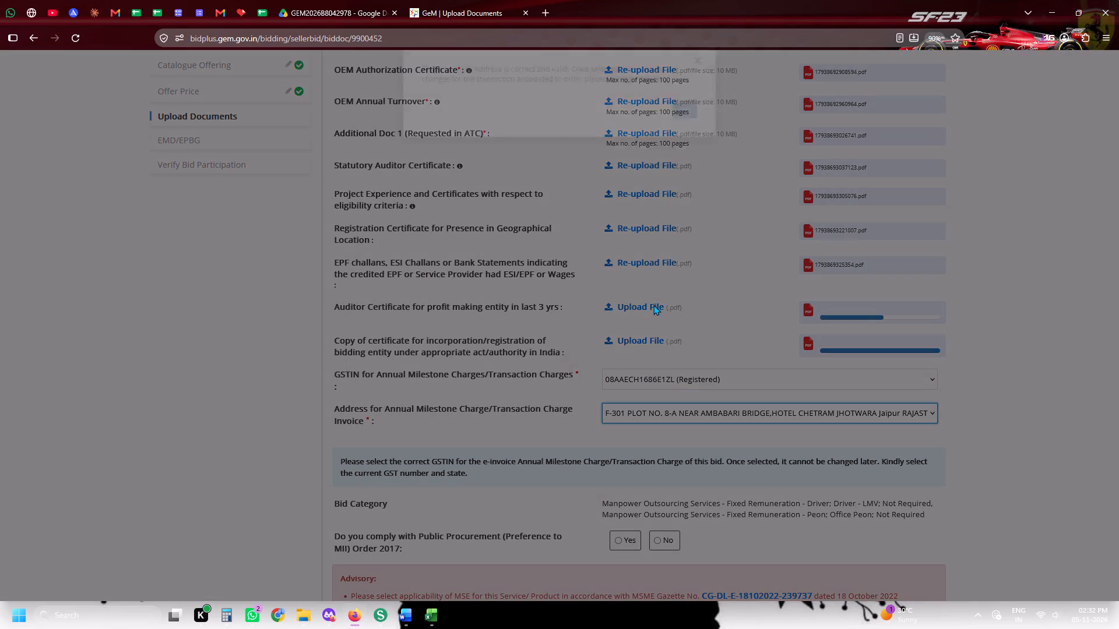
{"action": "left_click", "coordinate": [683, 140]}
{"action": "left_click", "coordinate": [684, 137]}
Answer Yes to MII Order 2017 compliance, MSE Purchase Preference eligibility and the EMD Exemption request.
{"action": "left_click", "coordinate": [617, 535]}
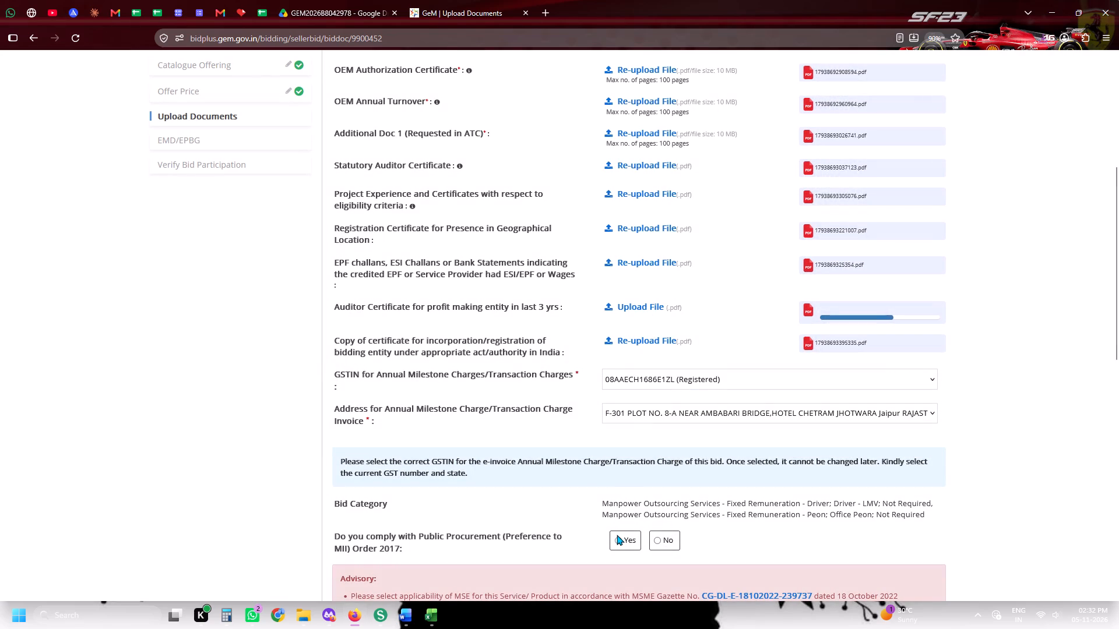
{"action": "left_click", "coordinate": [619, 543]}
{"action": "scroll", "coordinate": [691, 398], "scroll_direction": "down", "scroll_amount": 6}
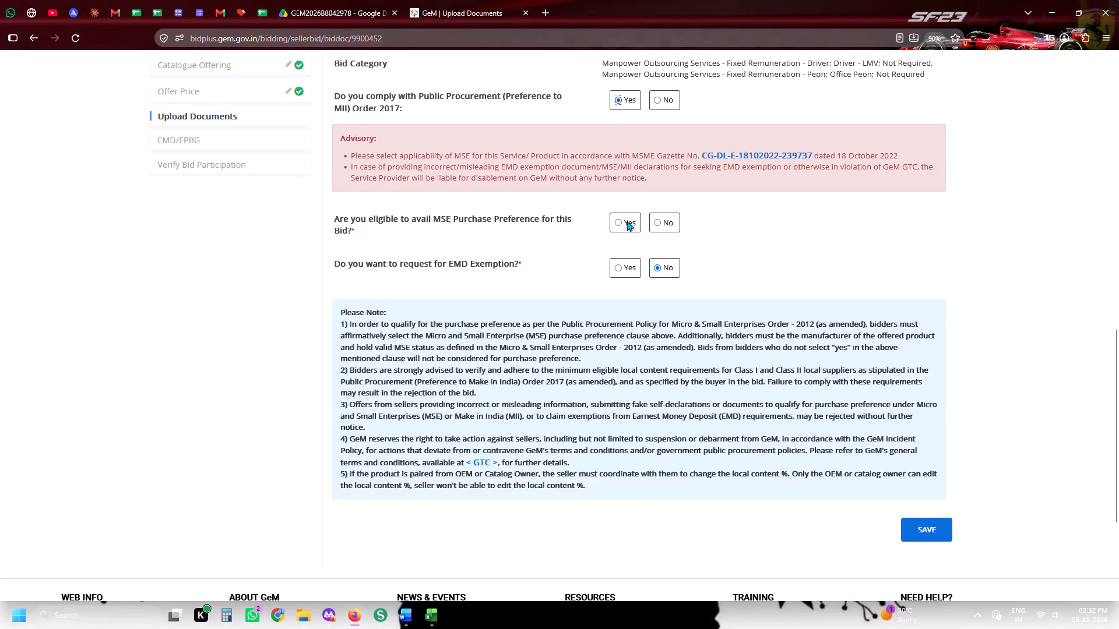
{"action": "left_click", "coordinate": [629, 217]}
{"action": "left_click", "coordinate": [629, 290]}
{"action": "left_click", "coordinate": [629, 286]}
Upload msme-certificate-hhspl from the Gem Bid Documents folder as the MSE category certificate.
{"action": "left_click", "coordinate": [636, 243]}
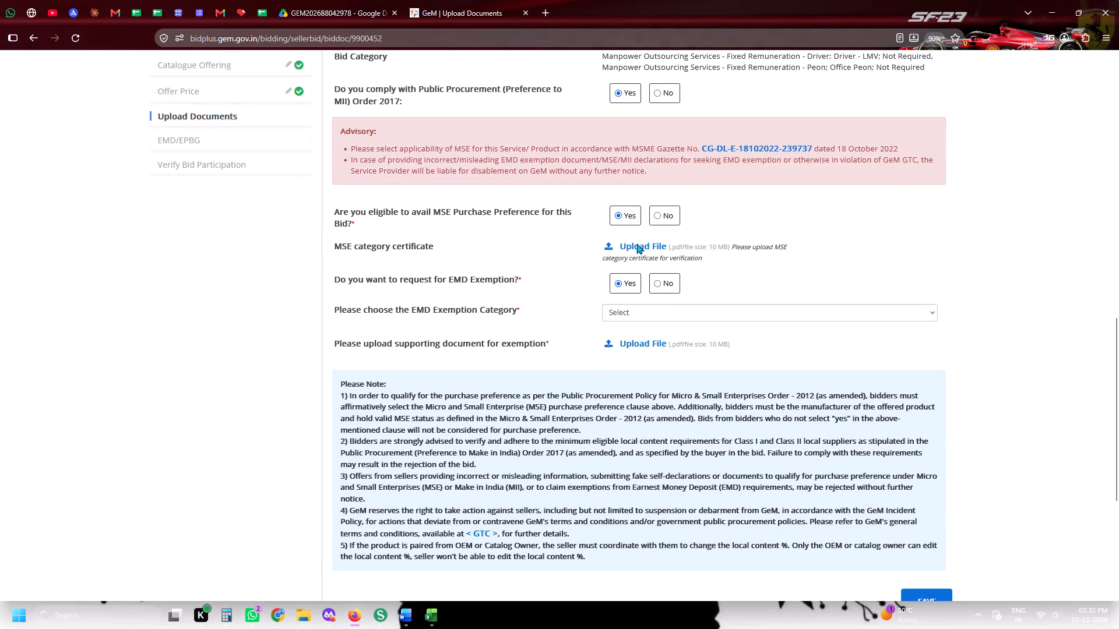
{"action": "scroll", "coordinate": [810, 366], "scroll_direction": "up", "scroll_amount": 3}
{"action": "left_click", "coordinate": [836, 225]}
{"action": "left_click", "coordinate": [844, 232]}
{"action": "scroll", "coordinate": [927, 331], "scroll_direction": "down", "scroll_amount": 2}
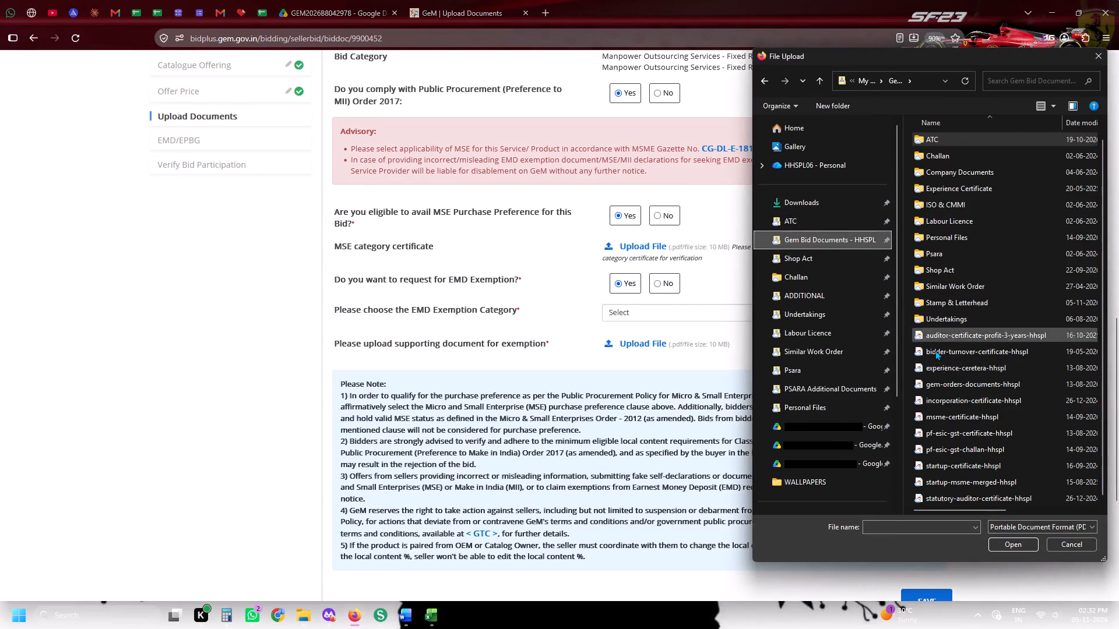
{"action": "scroll", "coordinate": [935, 350], "scroll_direction": "down", "scroll_amount": 3}
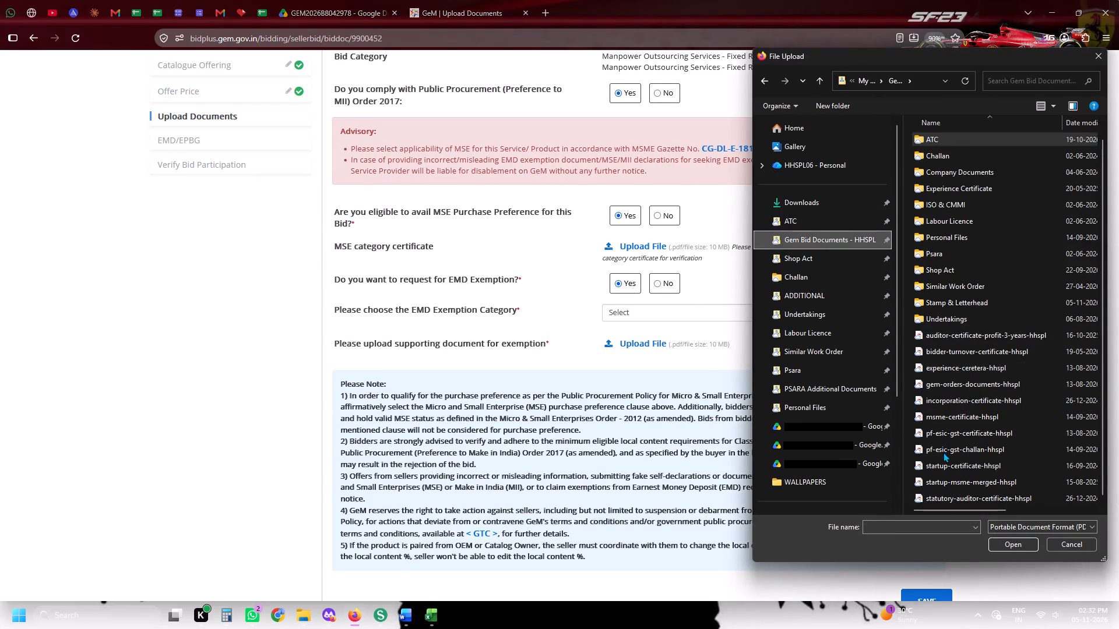
{"action": "left_click", "coordinate": [939, 407]}
{"action": "double_click", "coordinate": [946, 418]}
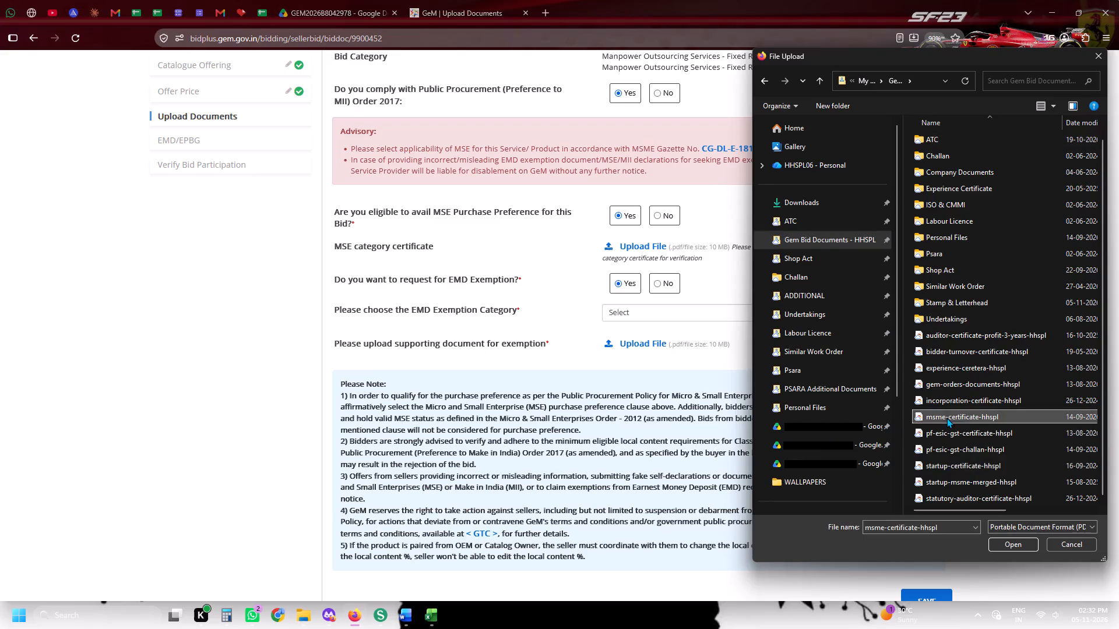
Choose Start-up as the EMD Exemption Category.
{"action": "left_click", "coordinate": [659, 311]}
{"action": "left_click", "coordinate": [621, 337]}
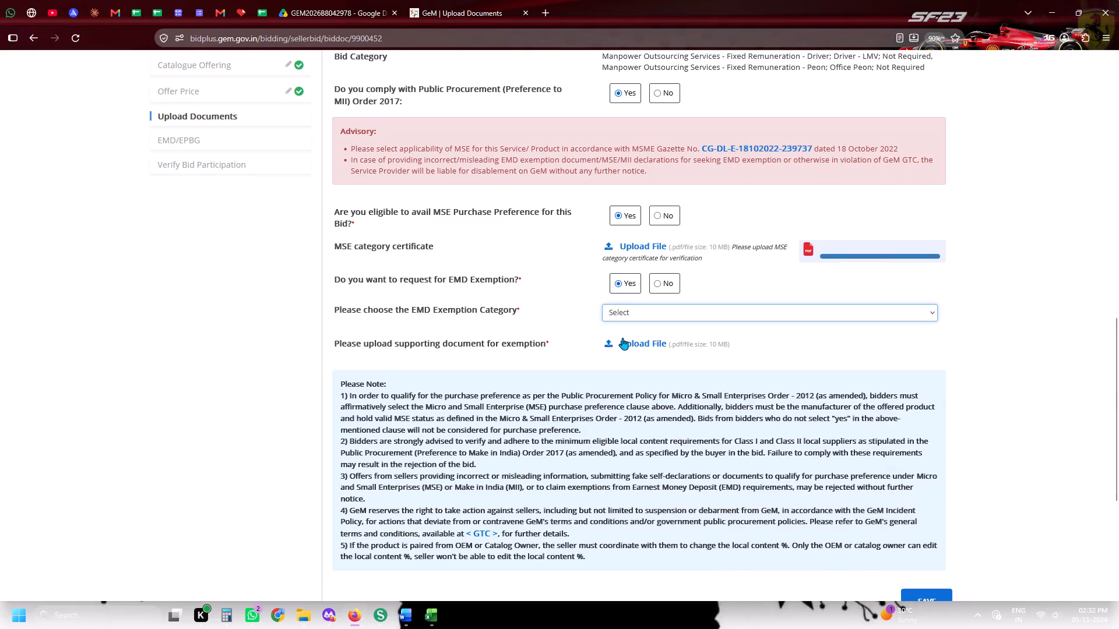
{"action": "left_click", "coordinate": [624, 304]}
{"action": "left_click", "coordinate": [627, 341]}
Upload the supporting document for the Start-up EMD exemption from the Gem Bid Documents folder.
{"action": "left_click", "coordinate": [629, 358]}
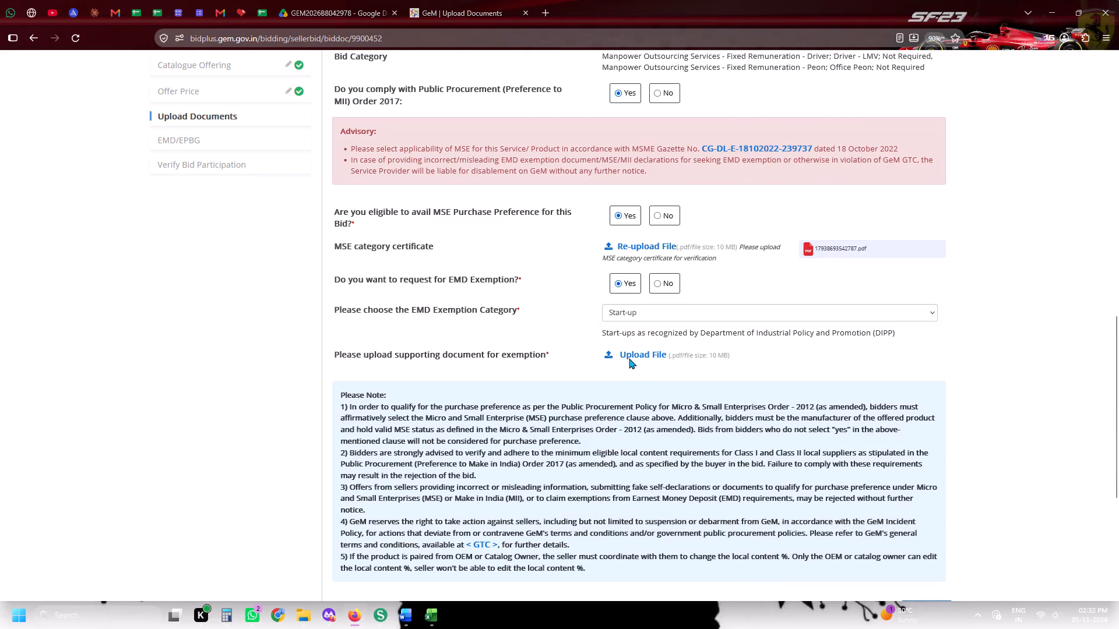
{"action": "scroll", "coordinate": [1013, 502], "scroll_direction": "down", "scroll_amount": 6}
{"action": "double_click", "coordinate": [998, 479]}
{"action": "scroll", "coordinate": [998, 479], "scroll_direction": "up", "scroll_amount": 13}
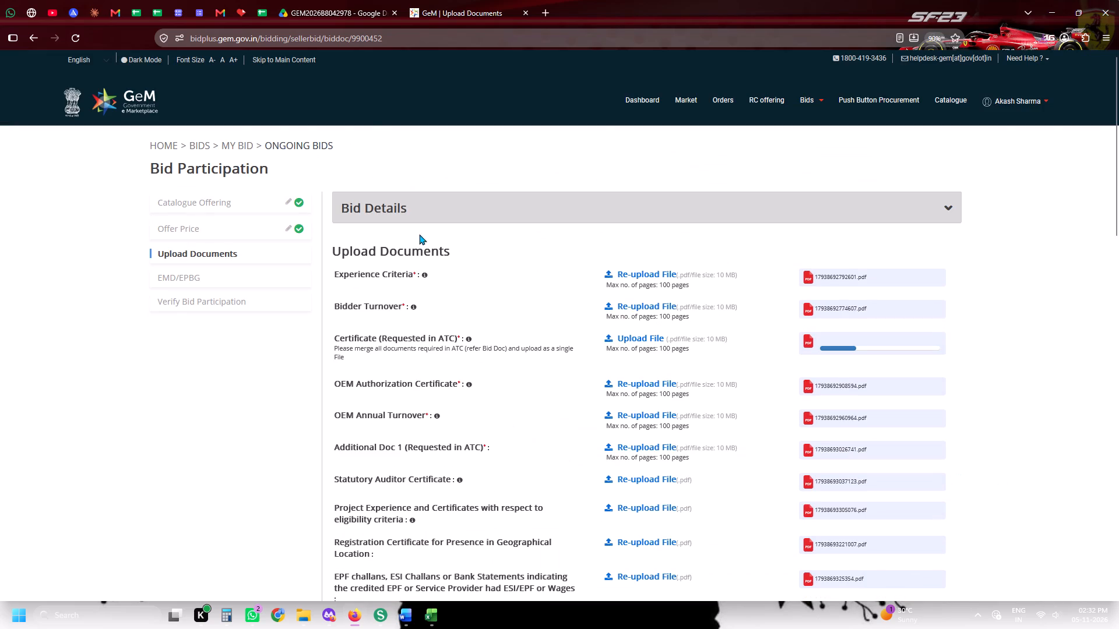
In the tender sheet, set the Harshnath Human Services Tender Filler for GEM/2026/B/8042978 to Mohit.
{"action": "left_click", "coordinate": [270, 0]}
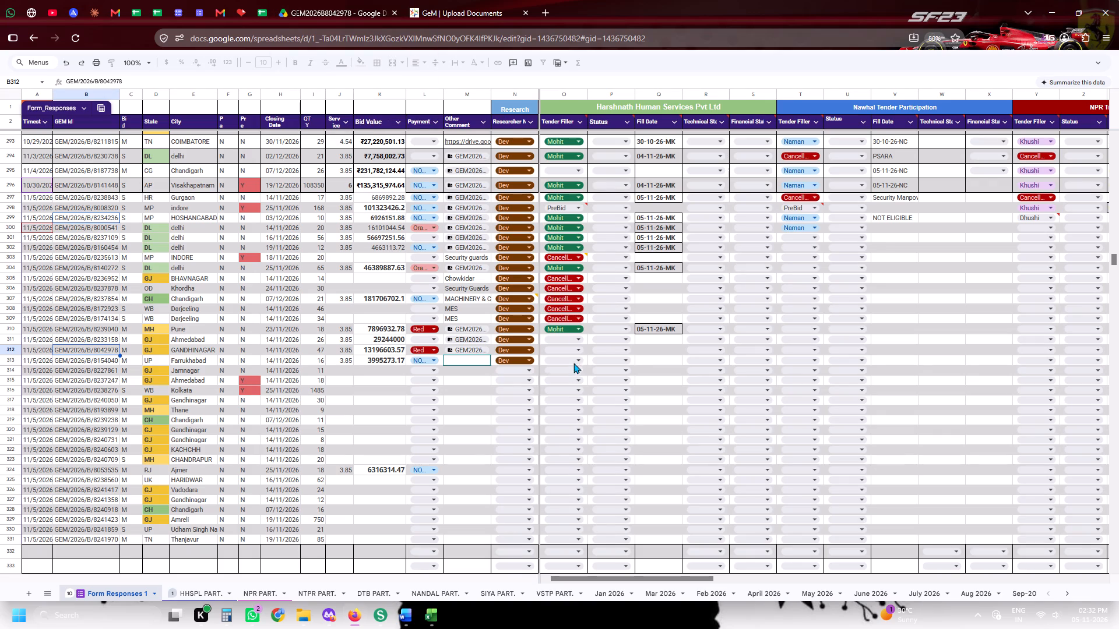
{"action": "left_click", "coordinate": [577, 349]}
{"action": "left_click", "coordinate": [563, 362]}
Copy the Fill Date 05-11-26-MK from the GEM/2026/B/8239040 row into the Harshnath Fill Date cell for GEM/2026/B/8042978.
{"action": "left_click", "coordinate": [656, 328]}
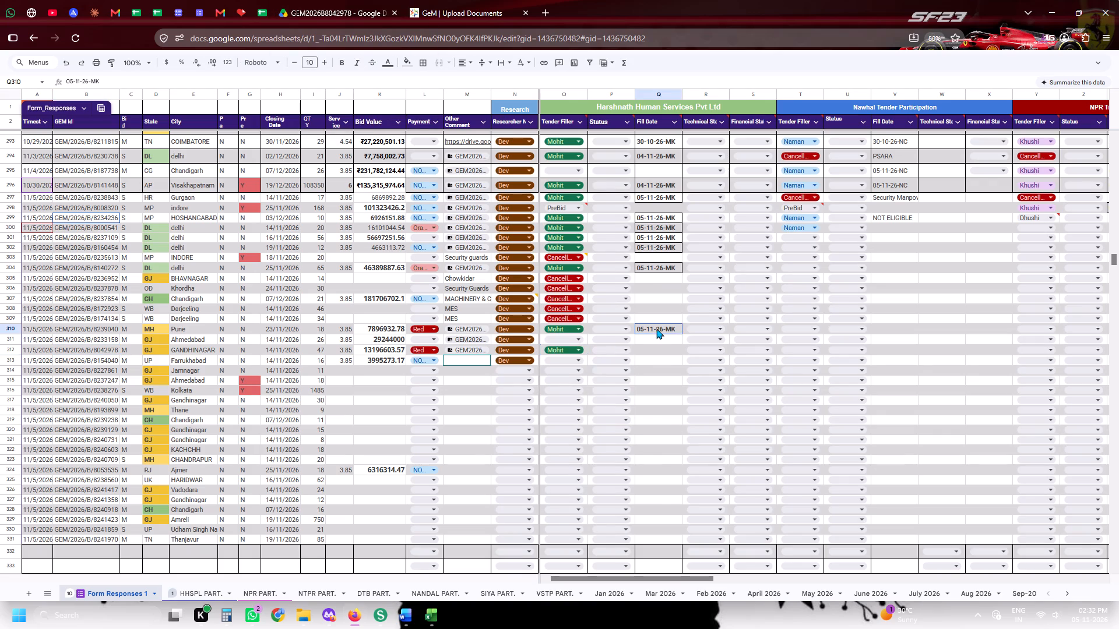
{"action": "right_click", "coordinate": [656, 328]}
{"action": "left_click", "coordinate": [685, 256]}
{"action": "left_click", "coordinate": [655, 351]}
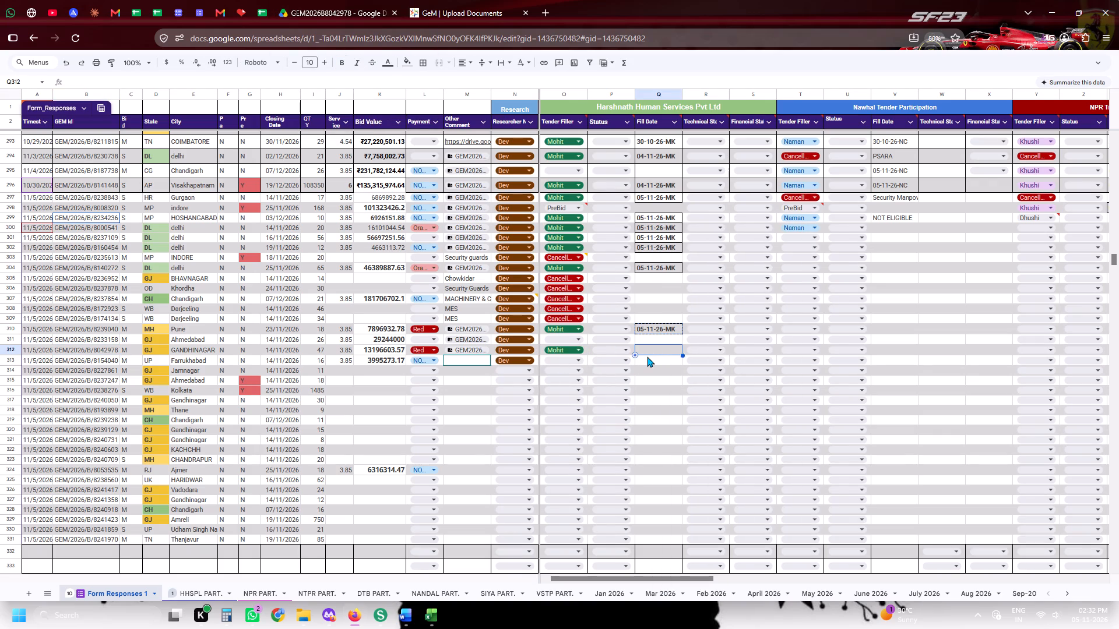
{"action": "key", "text": "ctrl+v"}
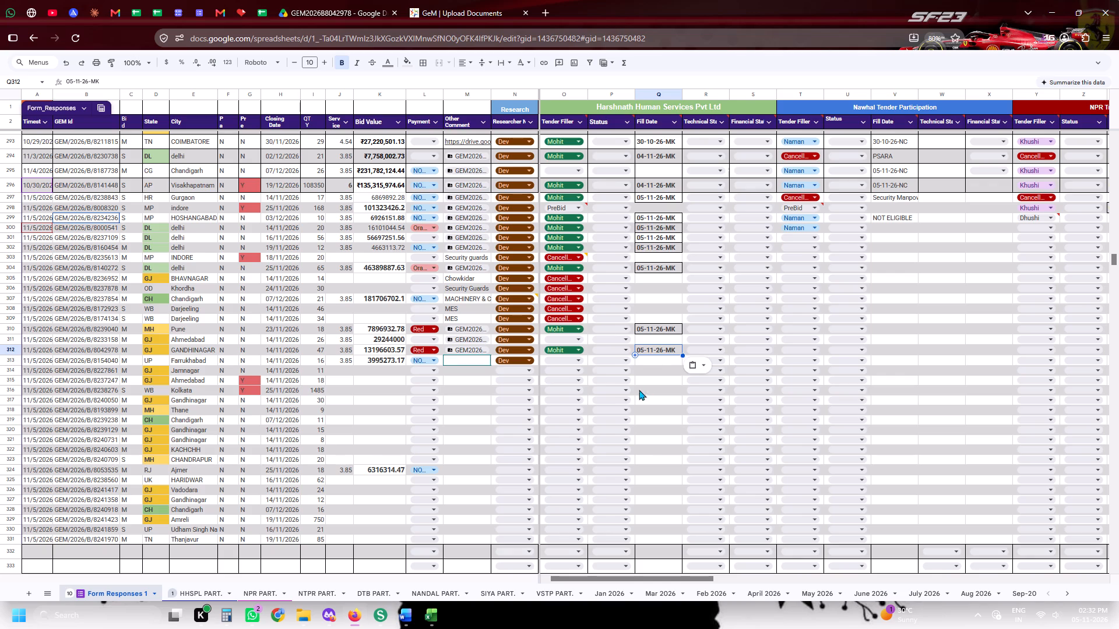
Duplicate the GeM Upload Documents page into a second browser tab.
{"action": "left_click", "coordinate": [477, 0]}
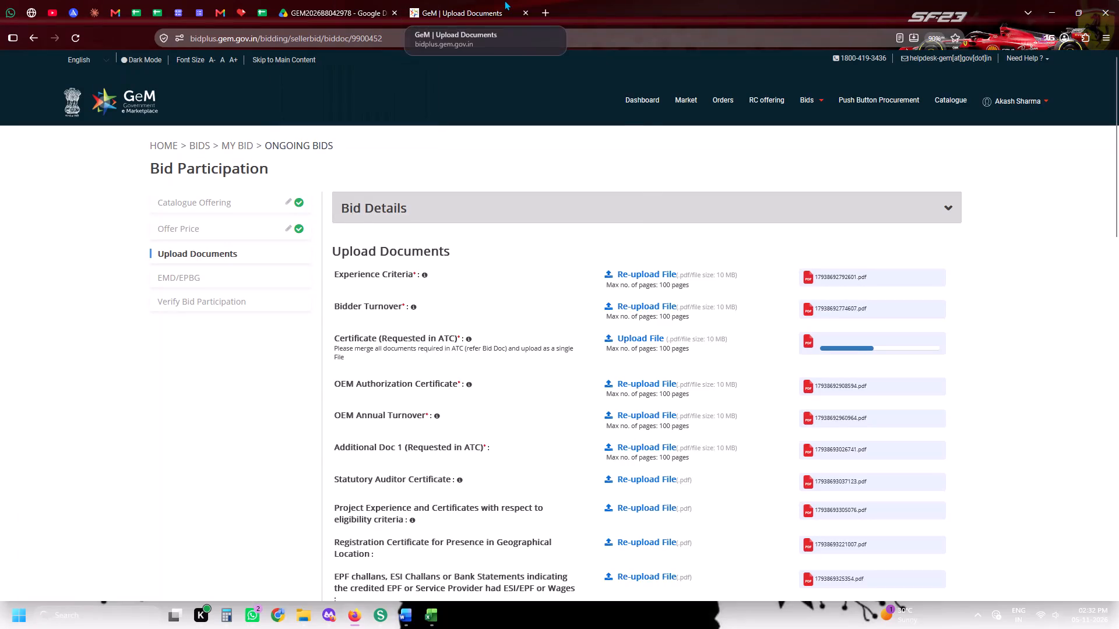
{"action": "right_click", "coordinate": [504, 0]}
{"action": "left_click", "coordinate": [532, 140]}
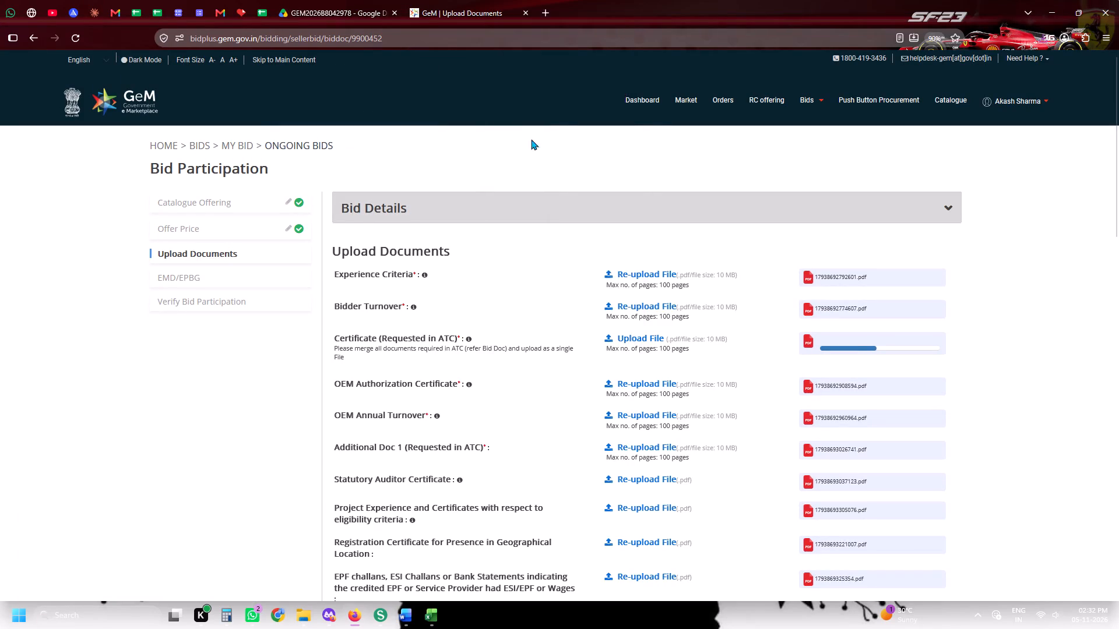
Copy the next bid number, GEM/2026/B/8154040 for Farrukhabad, from the tender sheet.
{"action": "left_click", "coordinate": [258, 0]}
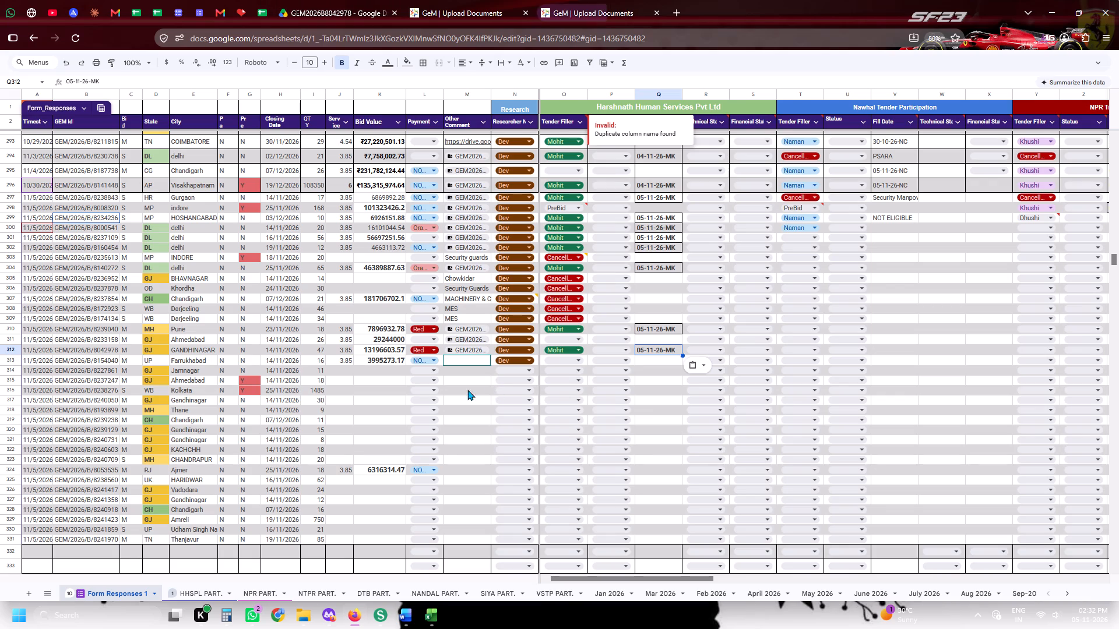
{"action": "left_click", "coordinate": [0, 355]}
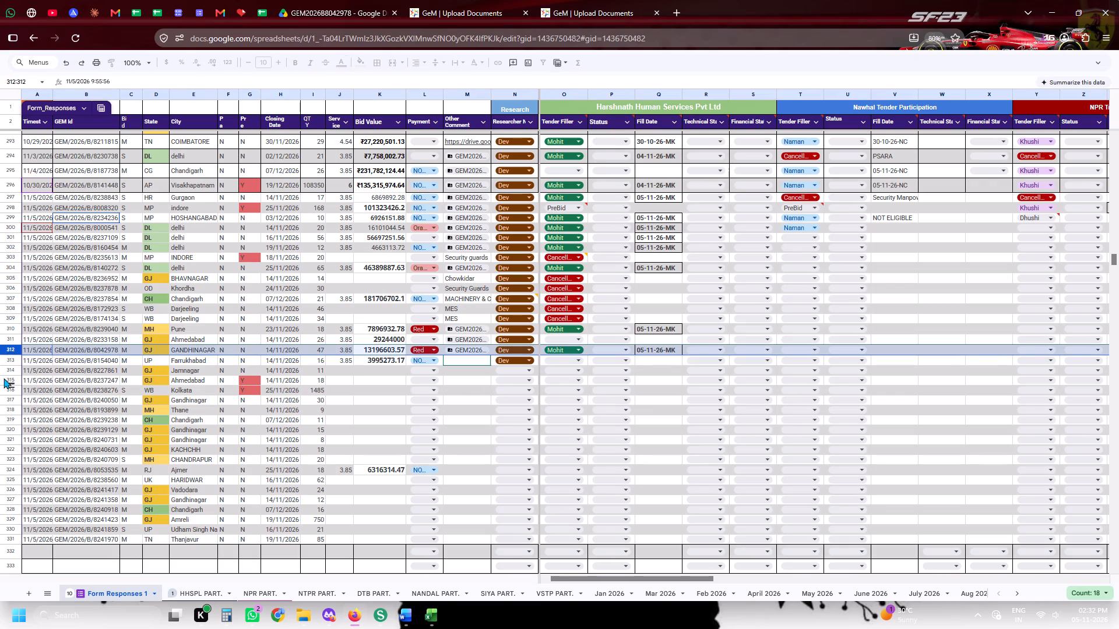
{"action": "left_click", "coordinate": [3, 378]}
{"action": "left_click", "coordinate": [0, 368]}
{"action": "left_click", "coordinate": [0, 359]}
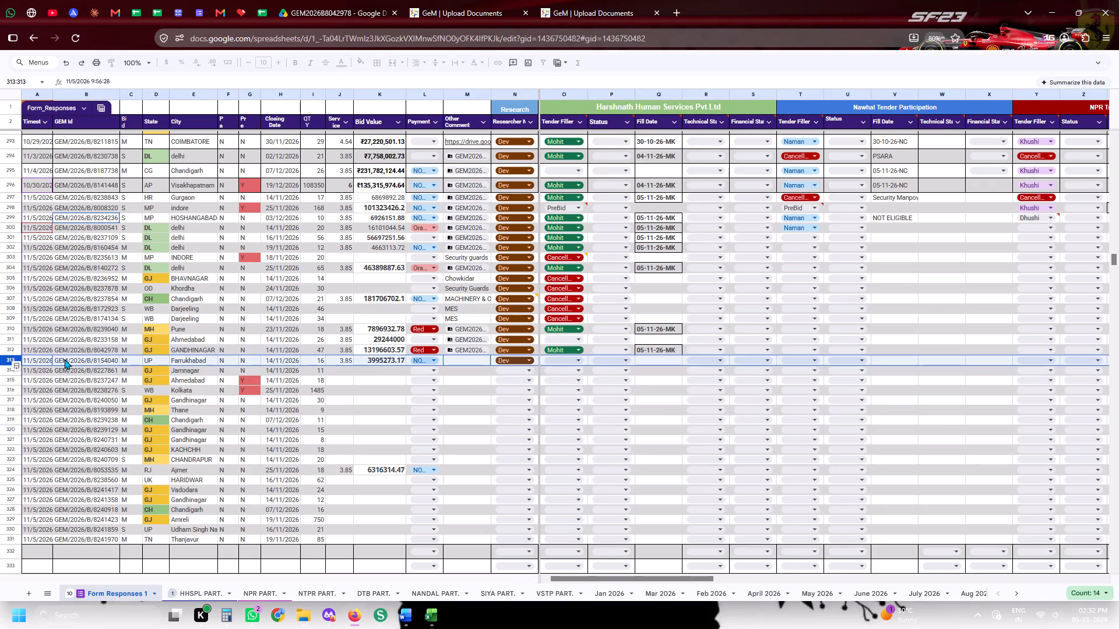
{"action": "left_click", "coordinate": [85, 356]}
{"action": "left_click", "coordinate": [87, 362]}
{"action": "key", "text": "ctrl+c"}
{"action": "key", "text": "ctrl+c"}
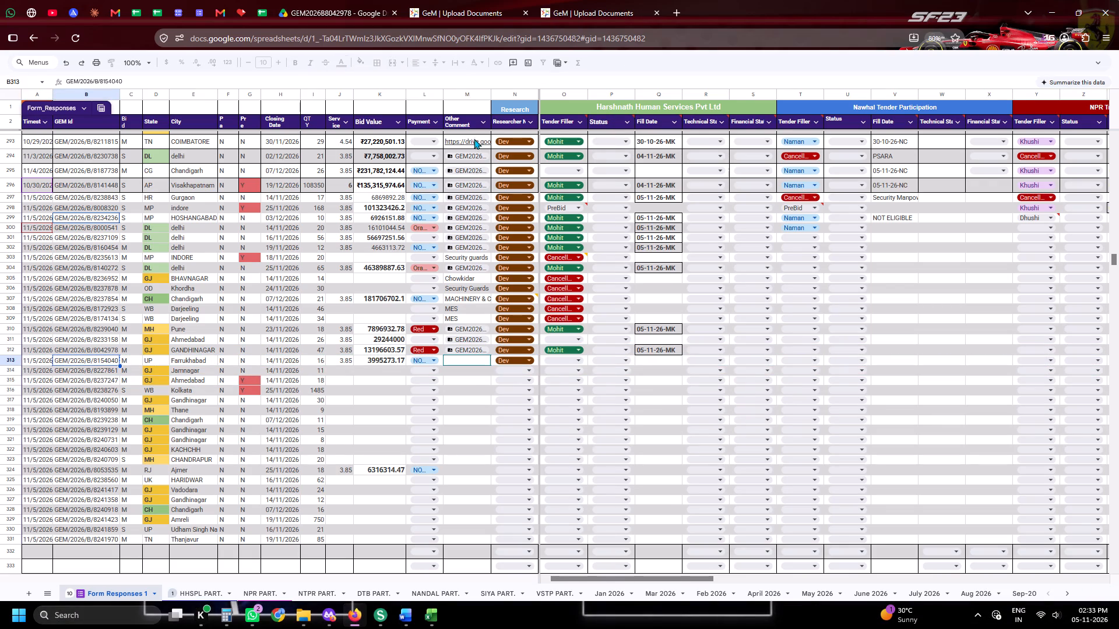
{"action": "key", "text": "ctrl+c"}
In the duplicated GeM page, open the List of Bids and run an Exact Bid Search for GEM/2026/B/8154040.
{"action": "left_click", "coordinate": [643, 0]}
{"action": "left_click", "coordinate": [811, 103]}
{"action": "left_click", "coordinate": [814, 125]}
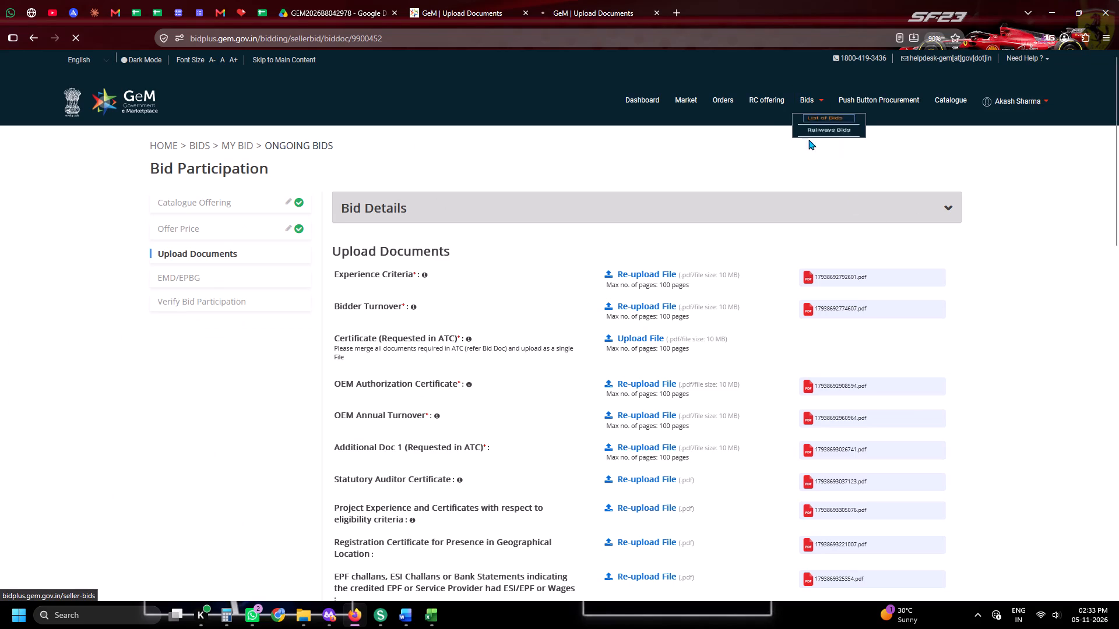
{"action": "left_click", "coordinate": [734, 154]}
{"action": "left_click", "coordinate": [730, 148]}
{"action": "key", "text": "ctrl+v"}
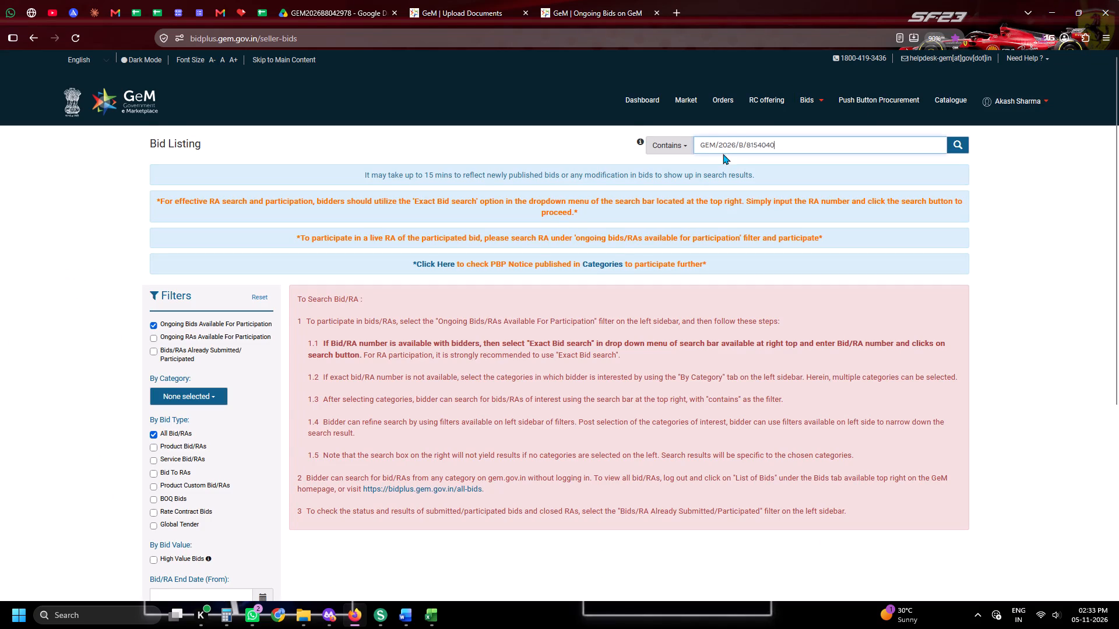
{"action": "left_click", "coordinate": [687, 149]}
{"action": "left_click", "coordinate": [680, 206]}
{"action": "left_click", "coordinate": [968, 139]}
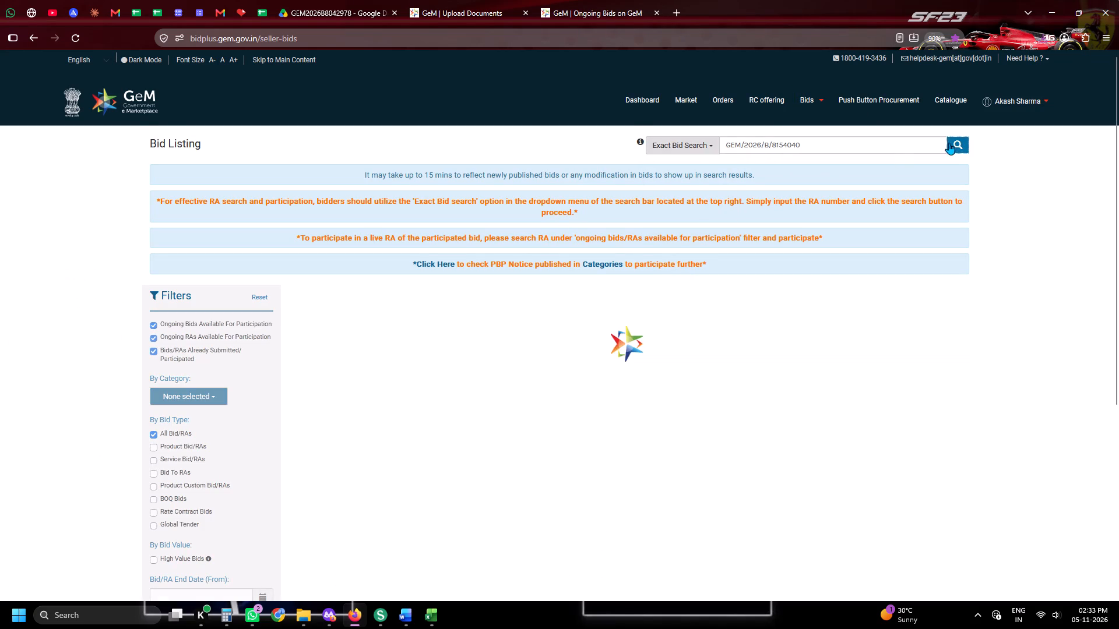
Check the pending ATC certificate upload on the first bid, and start participation in bid GEM/2026/B/8154040.
{"action": "left_click", "coordinate": [494, 0]}
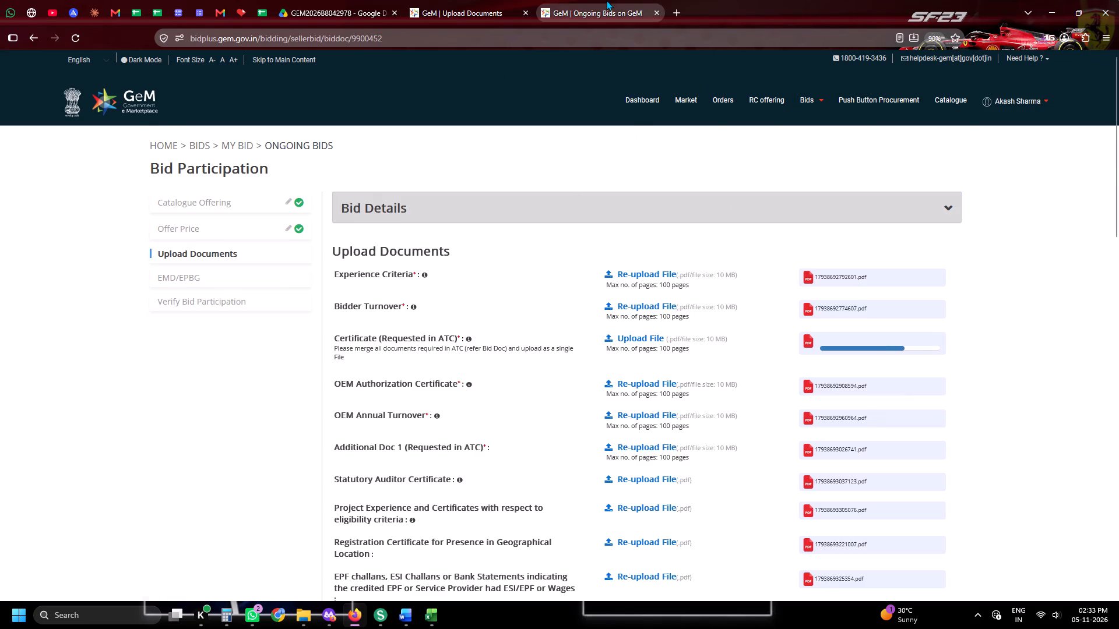
{"action": "left_click", "coordinate": [606, 0]}
{"action": "left_click", "coordinate": [939, 407]}
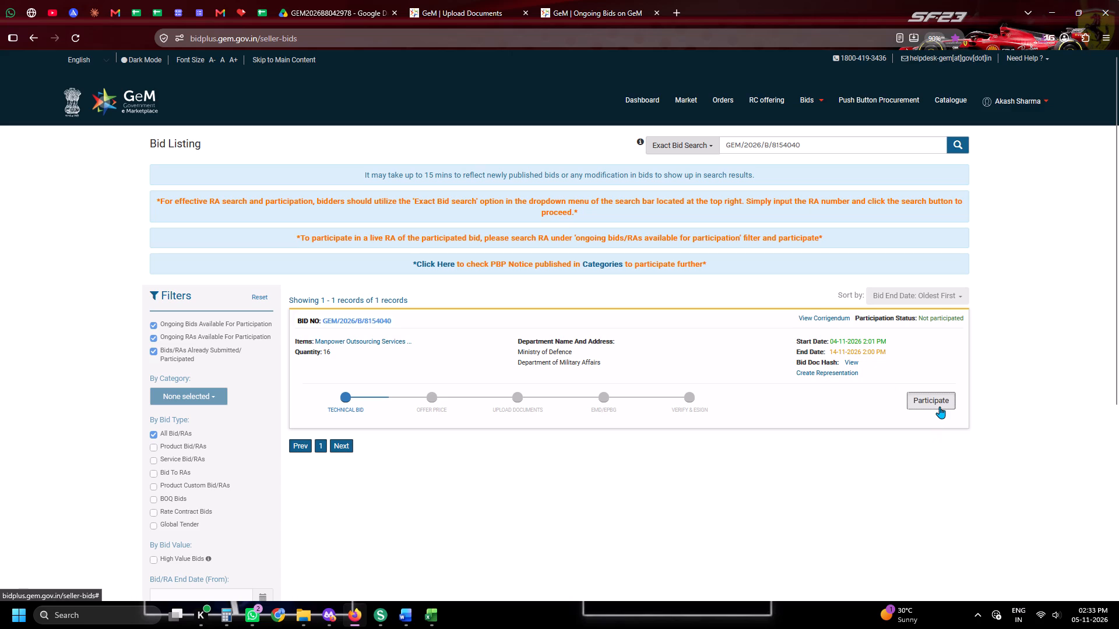
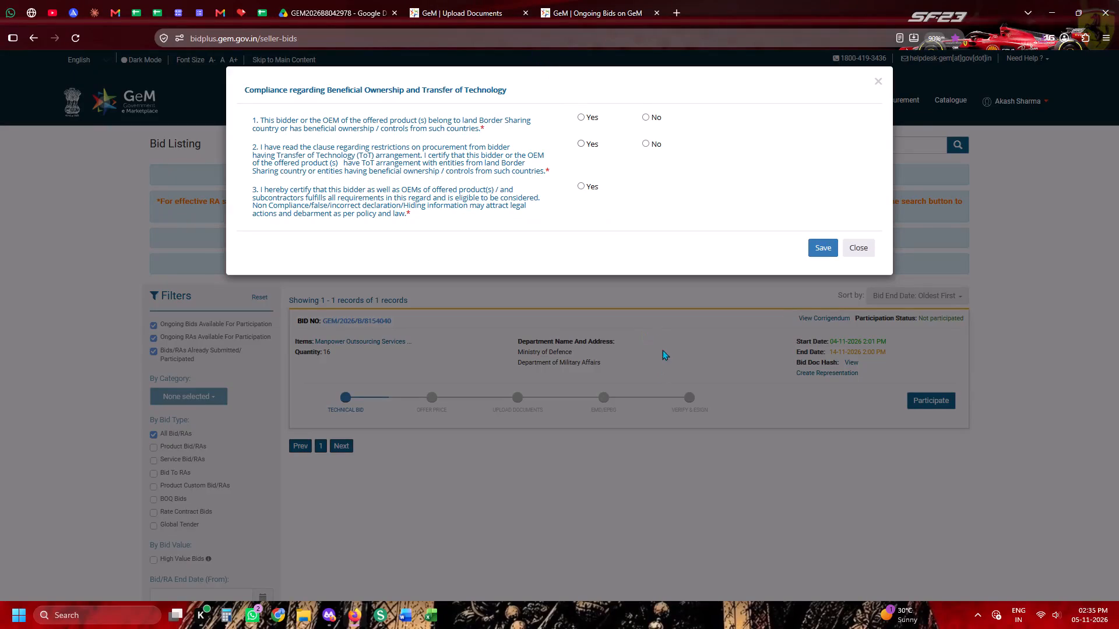
Answer the beneficial ownership and technology transfer declarations No, No and Yes, and save the compliance form for bid GEM/2026/B/8154040.
{"action": "left_click", "coordinate": [649, 136]}
{"action": "left_click", "coordinate": [649, 122]}
{"action": "left_click", "coordinate": [648, 146]}
{"action": "left_click", "coordinate": [594, 185]}
{"action": "left_click", "coordinate": [814, 245]}
Return to the first bid's Upload Documents page and save its uploaded documents and exemption details.
{"action": "left_click", "coordinate": [425, 0]}
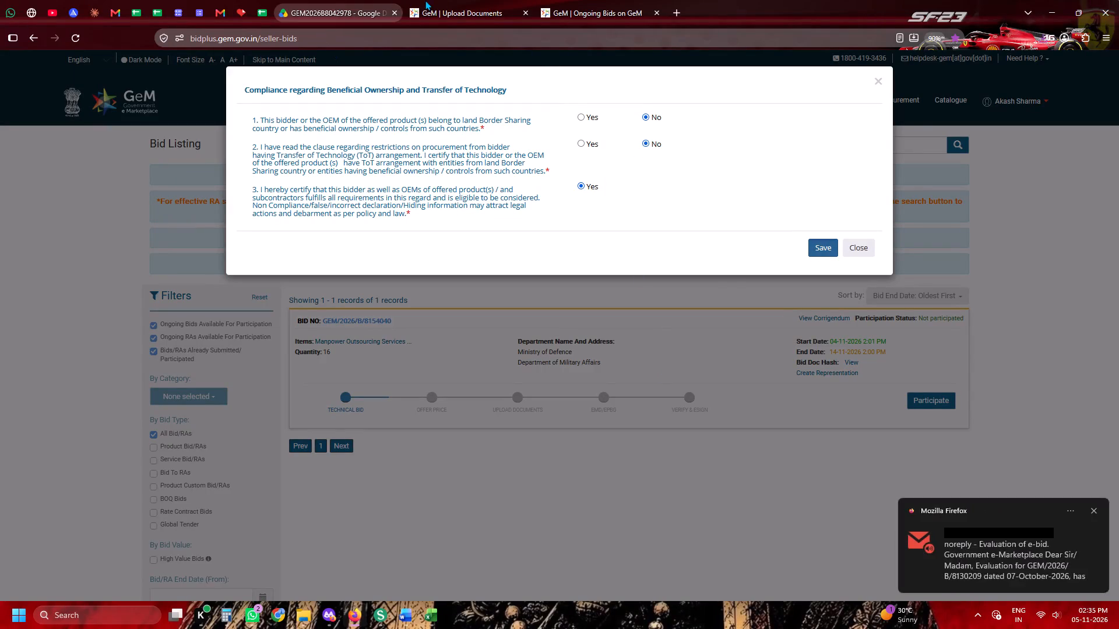
{"action": "scroll", "coordinate": [775, 244], "scroll_direction": "down", "scroll_amount": 12}
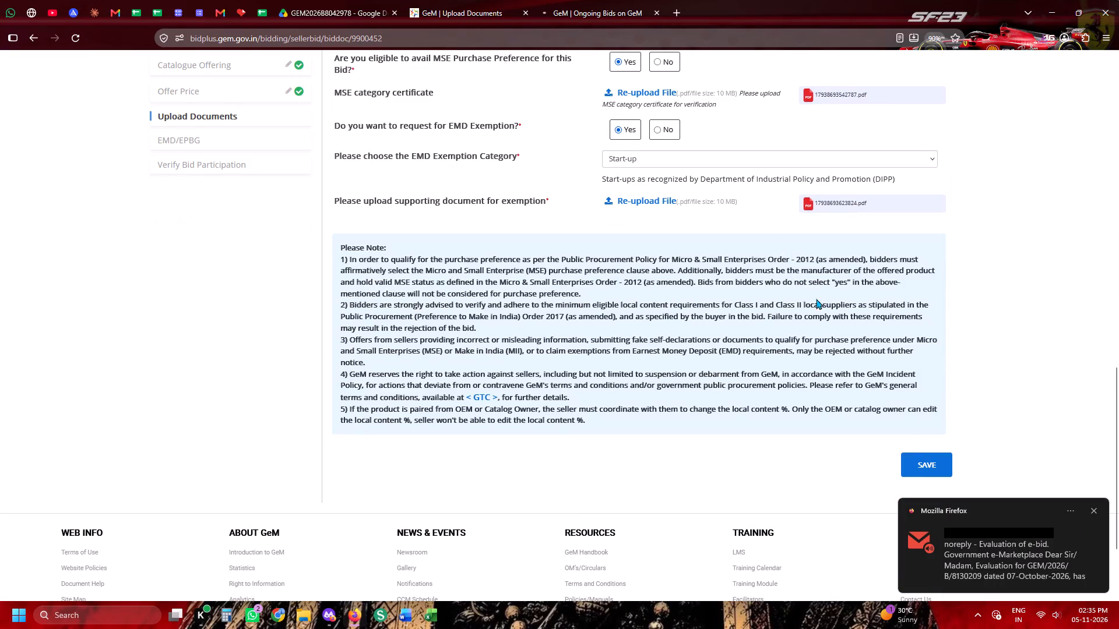
{"action": "left_click", "coordinate": [916, 475]}
Go back to the second bid's participation page and select the catalogue for its Manpower Outsourcing Services offering.
{"action": "left_click", "coordinate": [573, 0]}
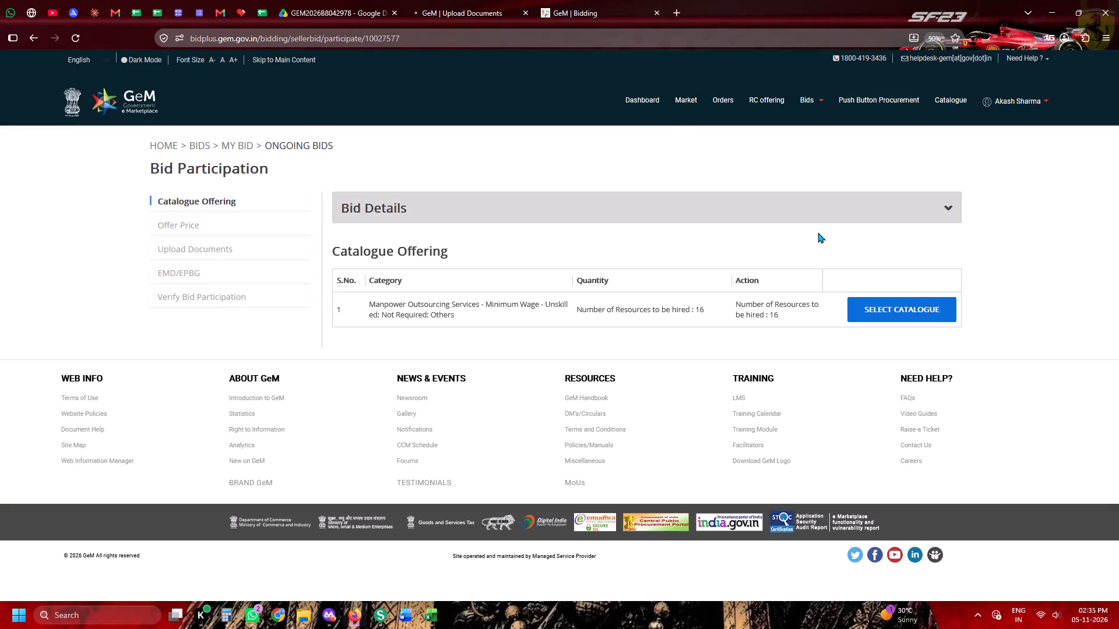
{"action": "left_click", "coordinate": [858, 302]}
Return to the first bid and save its EMD page with the exemption requested.
{"action": "left_click", "coordinate": [404, 0]}
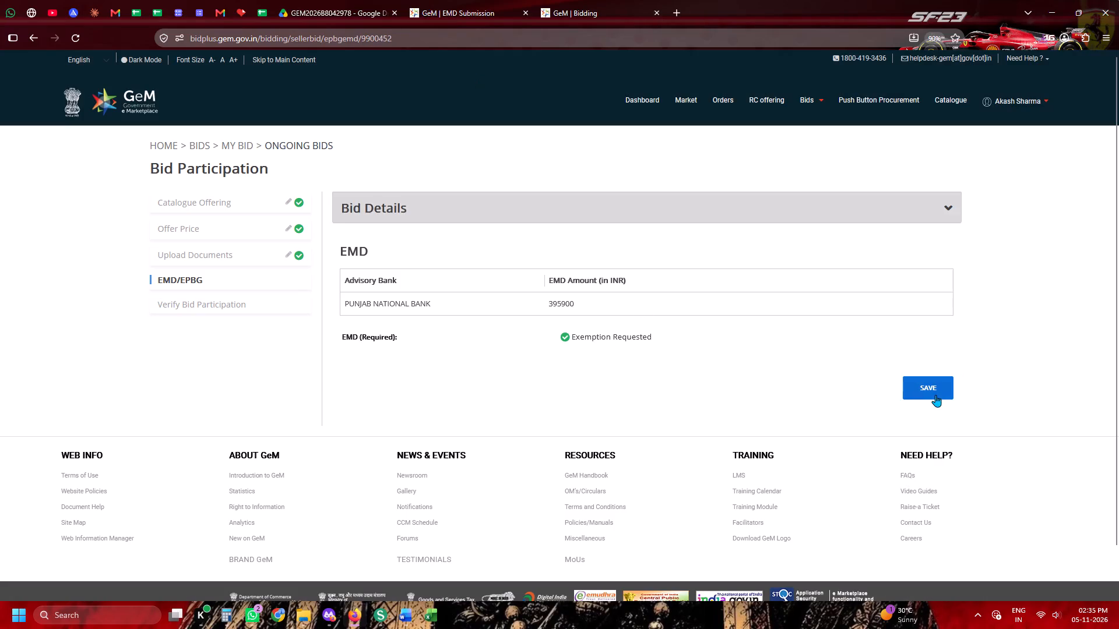
{"action": "left_click", "coordinate": [935, 395]}
In the second bid's Catalogue Offering specifications, open the choices for the offered Type of Function and pick one.
{"action": "left_click", "coordinate": [628, 0]}
{"action": "scroll", "coordinate": [847, 337], "scroll_direction": "down", "scroll_amount": 4}
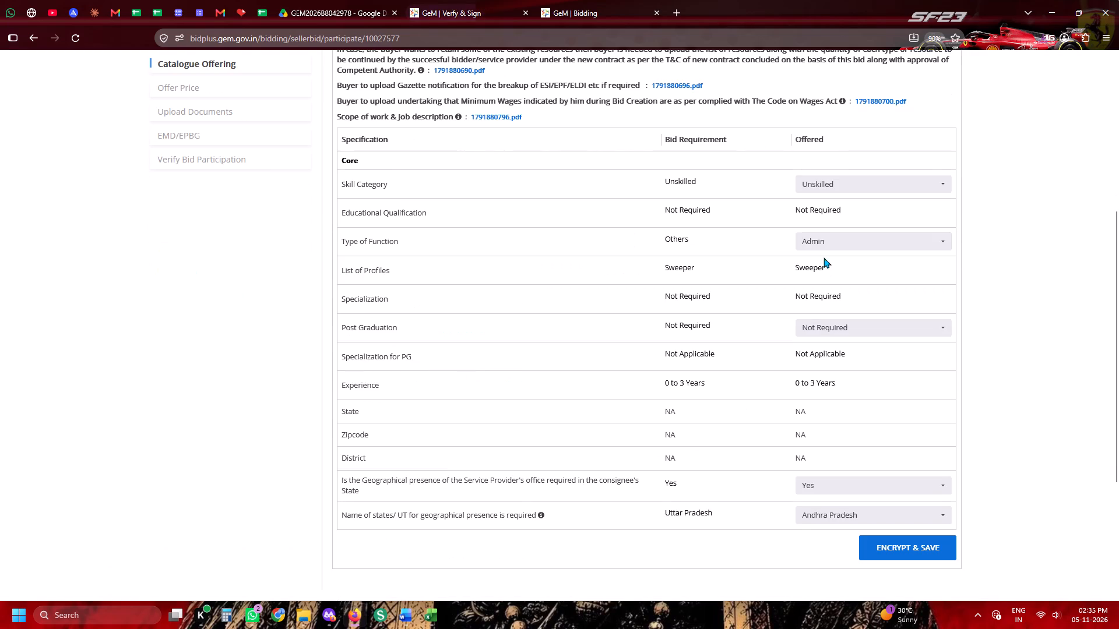
{"action": "left_click", "coordinate": [822, 247]}
{"action": "scroll", "coordinate": [822, 312], "scroll_direction": "down", "scroll_amount": 5}
{"action": "left_click", "coordinate": [817, 304]}
Clear Andhra Pradesh from the offered states for the required geographical presence.
{"action": "scroll", "coordinate": [817, 304], "scroll_direction": "down", "scroll_amount": 4}
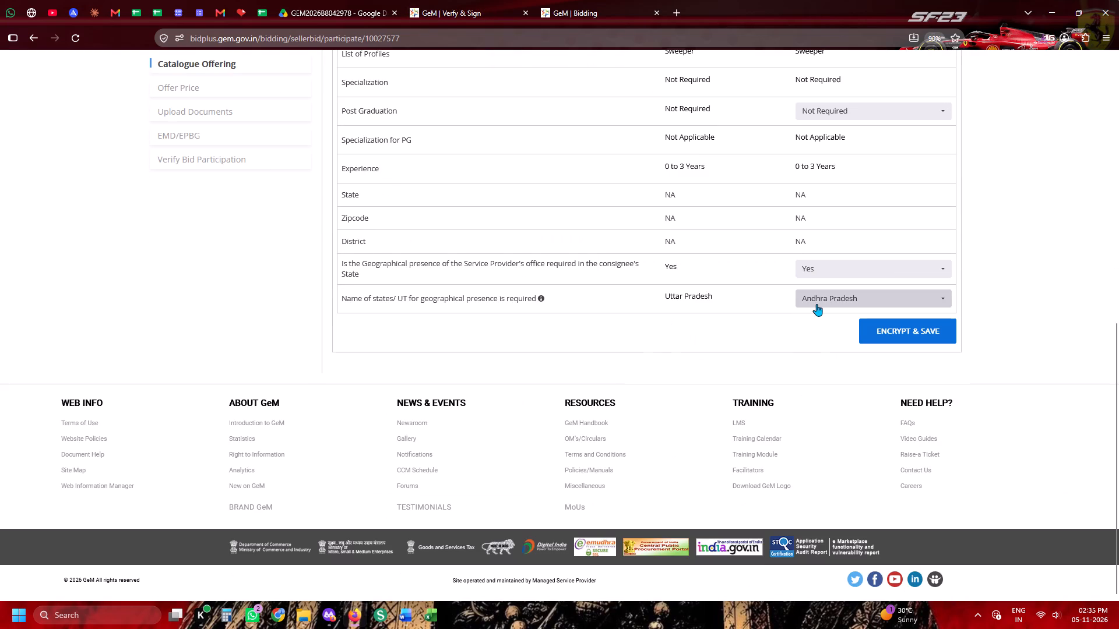
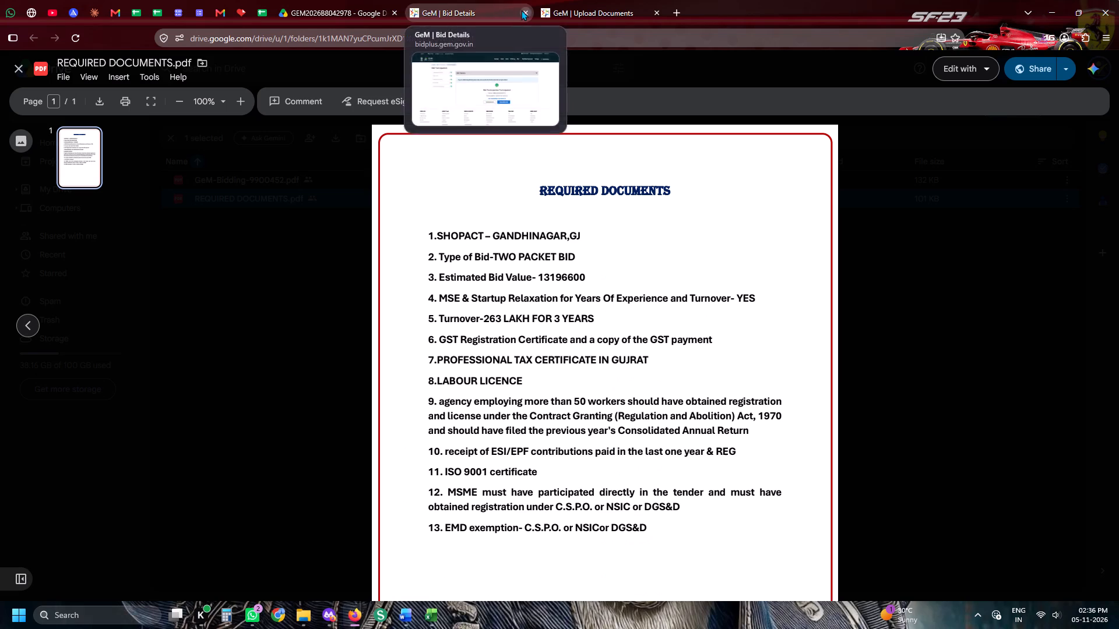
{"action": "left_click", "coordinate": [531, 10]}
{"action": "left_click", "coordinate": [248, 2]}
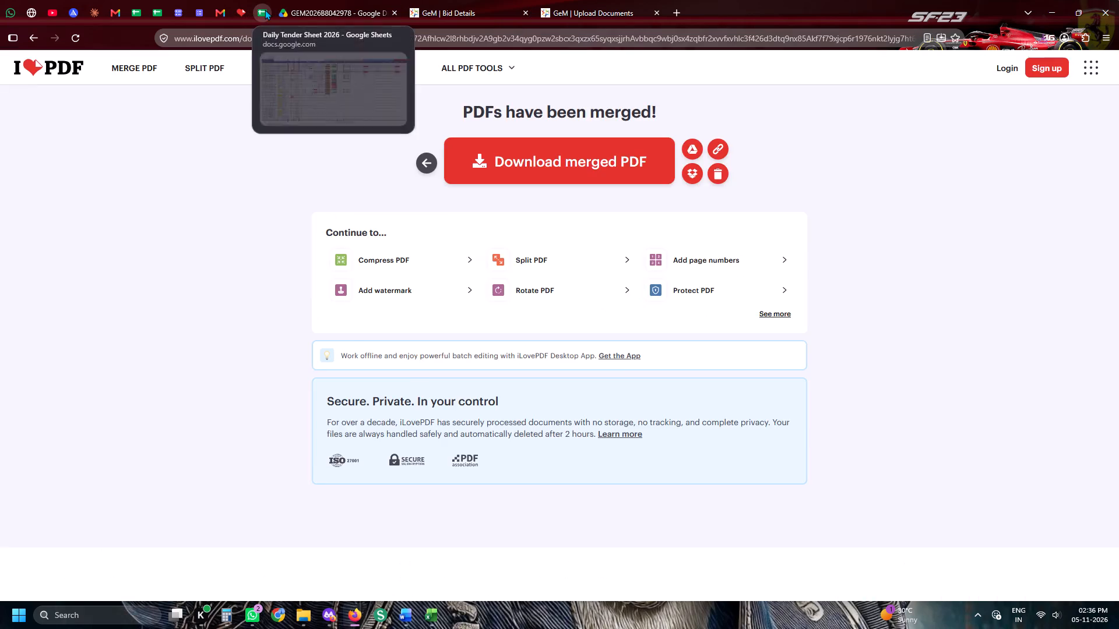
{"action": "left_click", "coordinate": [265, 9]}
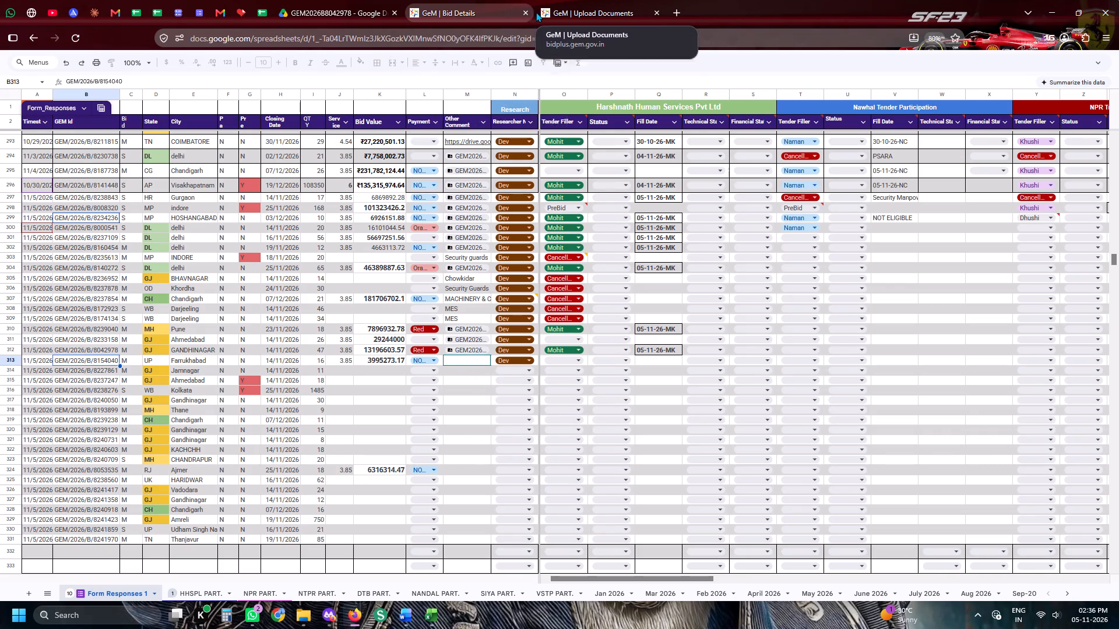
{"action": "left_click", "coordinate": [515, 10]}
{"action": "left_click", "coordinate": [518, 12]}
{"action": "left_click", "coordinate": [521, 13]}
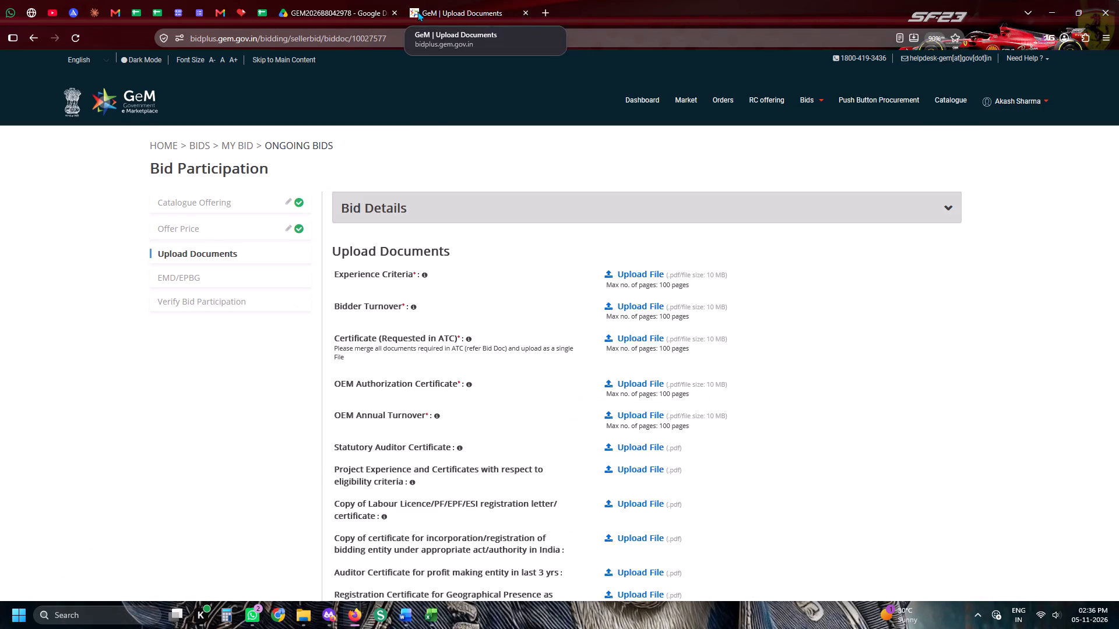
{"action": "left_click", "coordinate": [395, 14]}
In the tender sheet's Harshnath Human Services columns for GEM/2026/B/8154040, enter MK as Tender Filler and copy down the Fill Date 05-11-26-MK.
{"action": "left_click", "coordinate": [268, 3]}
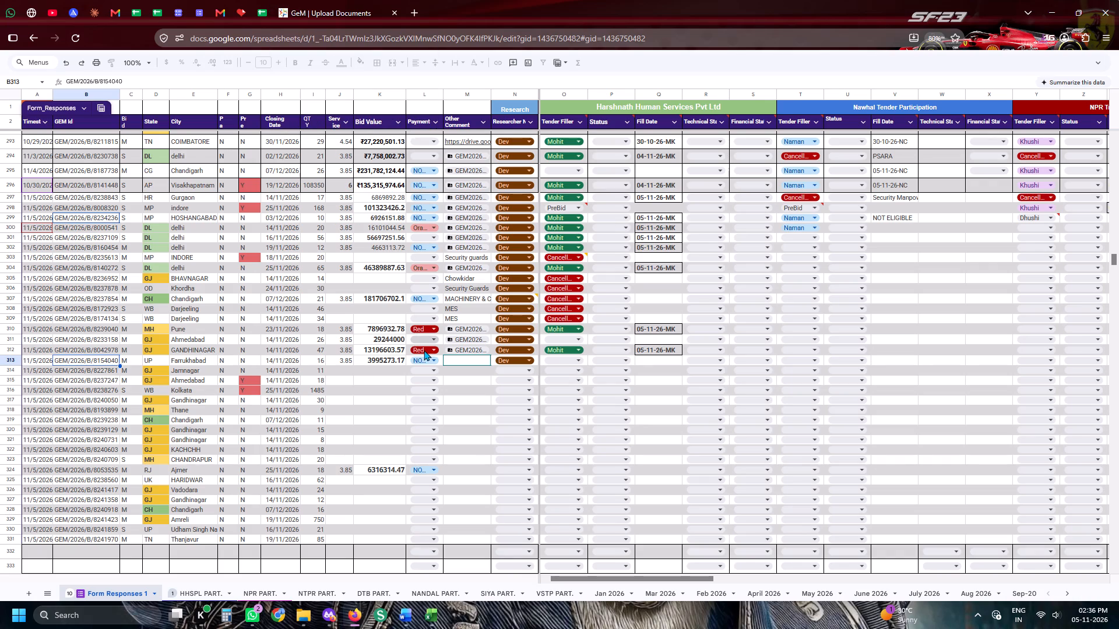
{"action": "key", "text": "Tab"}
{"action": "key", "text": "Tab"}
{"action": "key", "text": "Tab"}
{"action": "key", "text": "Tab"}
{"action": "key", "text": "Tab"}
{"action": "key", "text": "Tab"}
{"action": "key", "text": "Tab"}
{"action": "key", "text": "Tab"}
{"action": "key", "text": "Tab"}
{"action": "key", "text": "Tab"}
{"action": "key", "text": "Tab"}
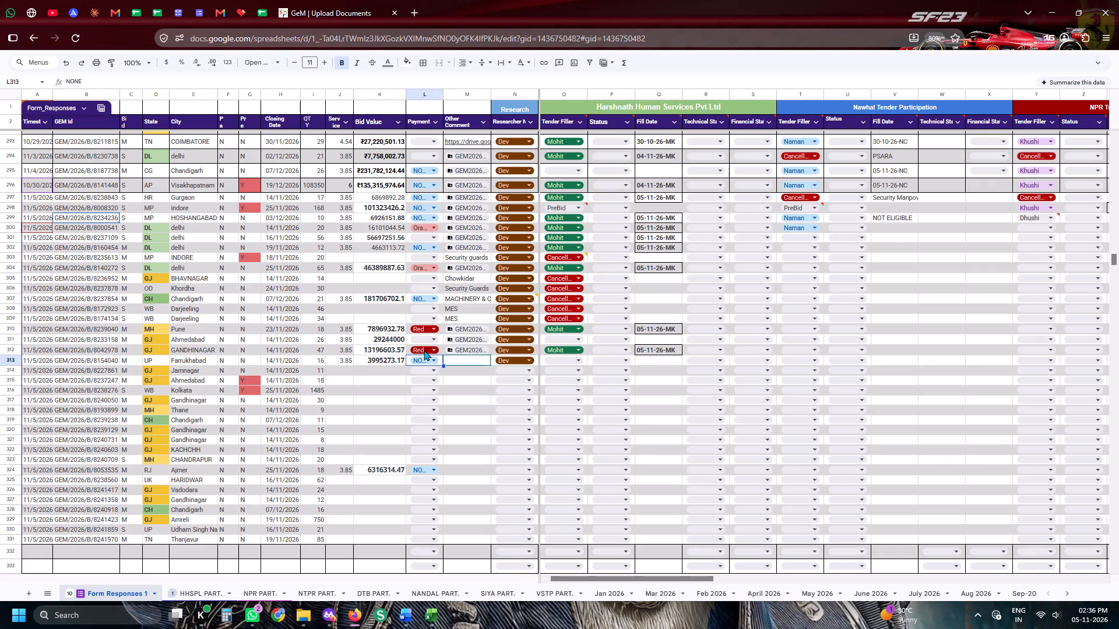
{"action": "key", "text": "Tab"}
{"action": "key", "text": "Tab"}
{"action": "key", "text": "Tab"}
{"action": "type", "text": "MK"}
{"action": "key", "text": "Tab"}
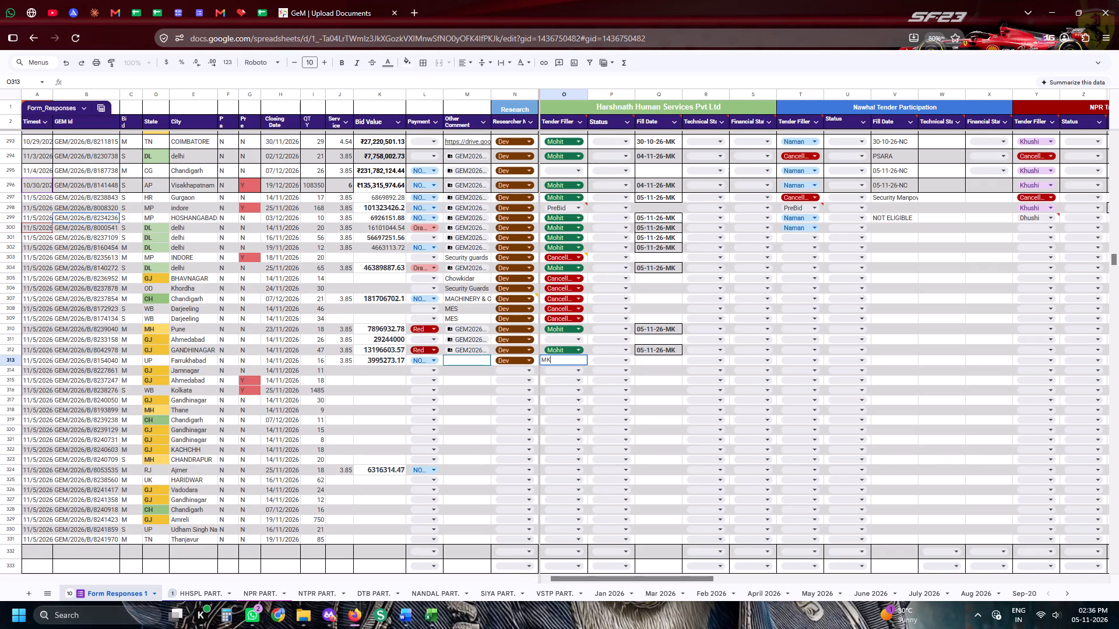
{"action": "key", "text": "Tab"}
{"action": "key", "text": "ctrl+d"}
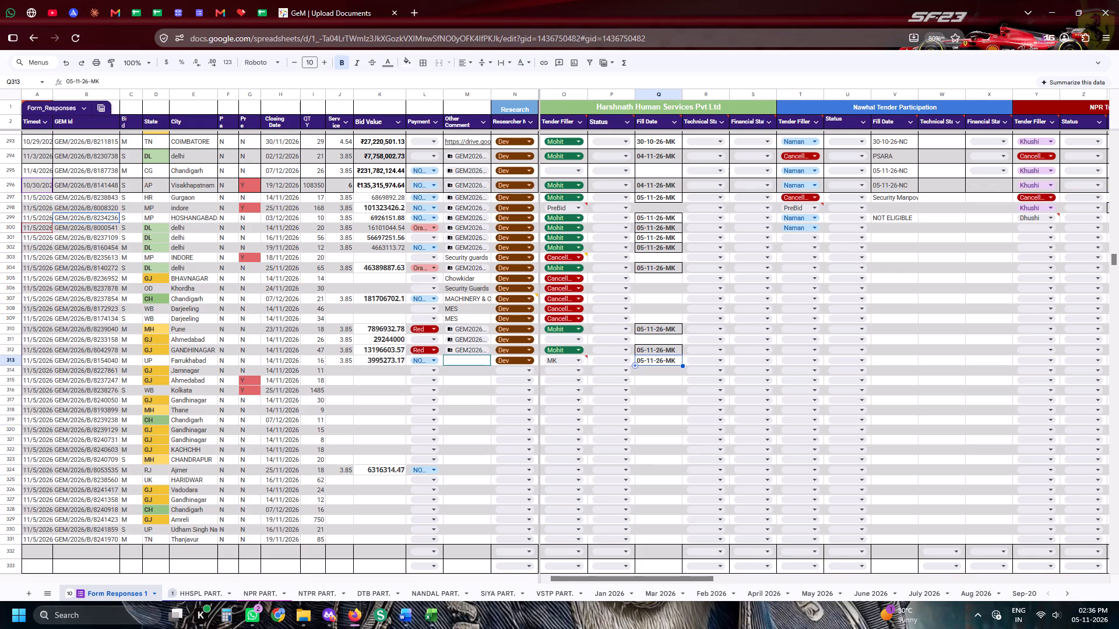
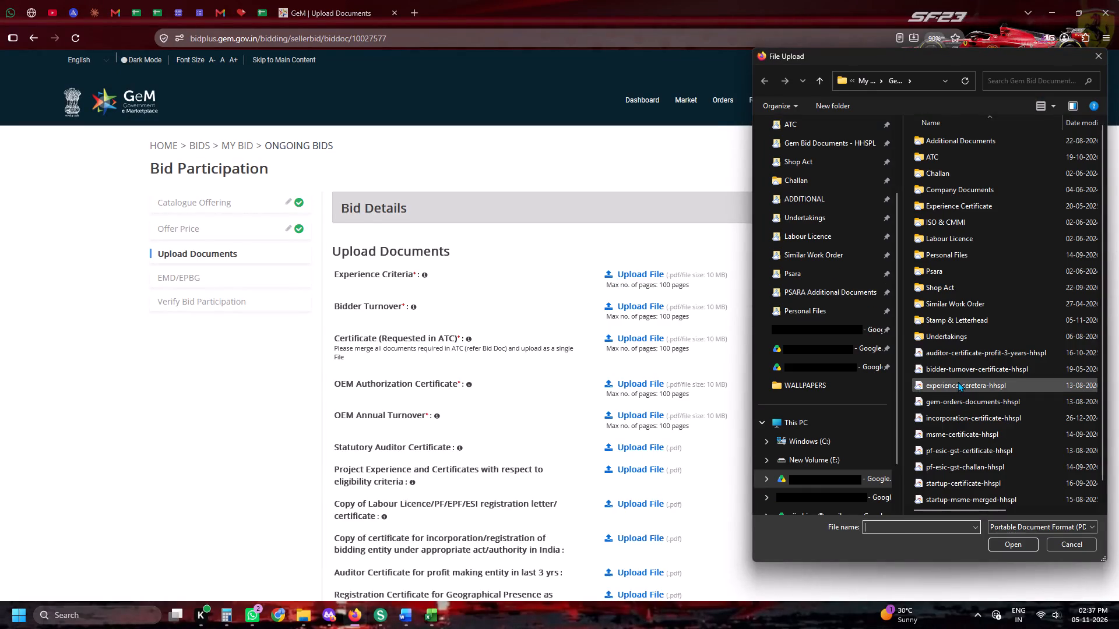
Upload experience-ceretera-hhspl for Experience Criteria and bidder-turnover-certificate-hhspl for Bidder Turnover.
{"action": "double_click", "coordinate": [958, 381]}
{"action": "left_click", "coordinate": [687, 305]}
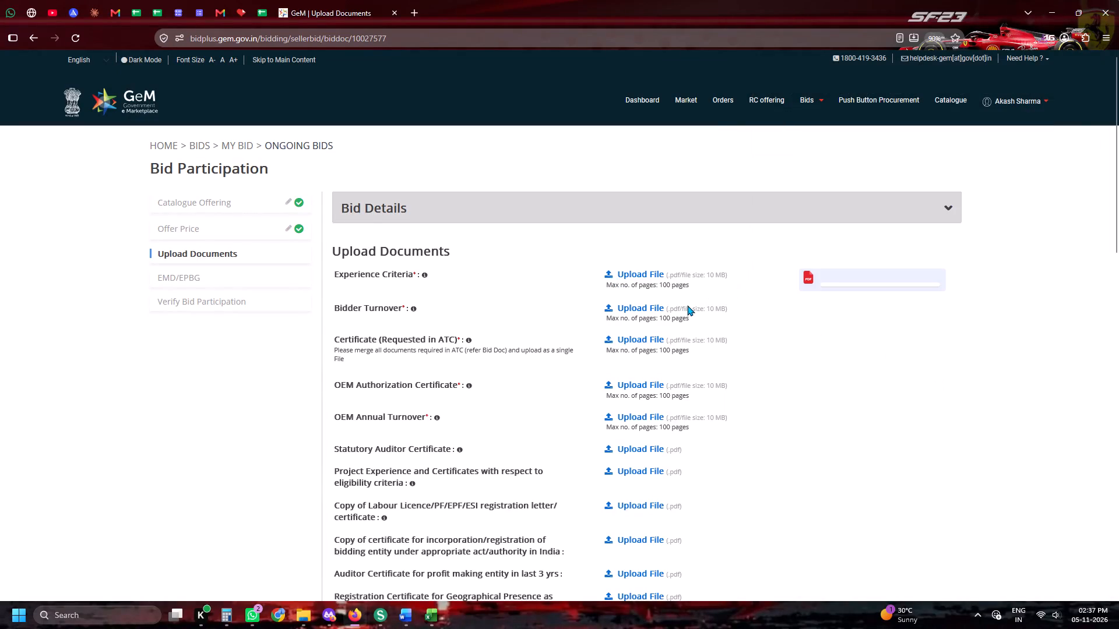
{"action": "double_click", "coordinate": [941, 365]}
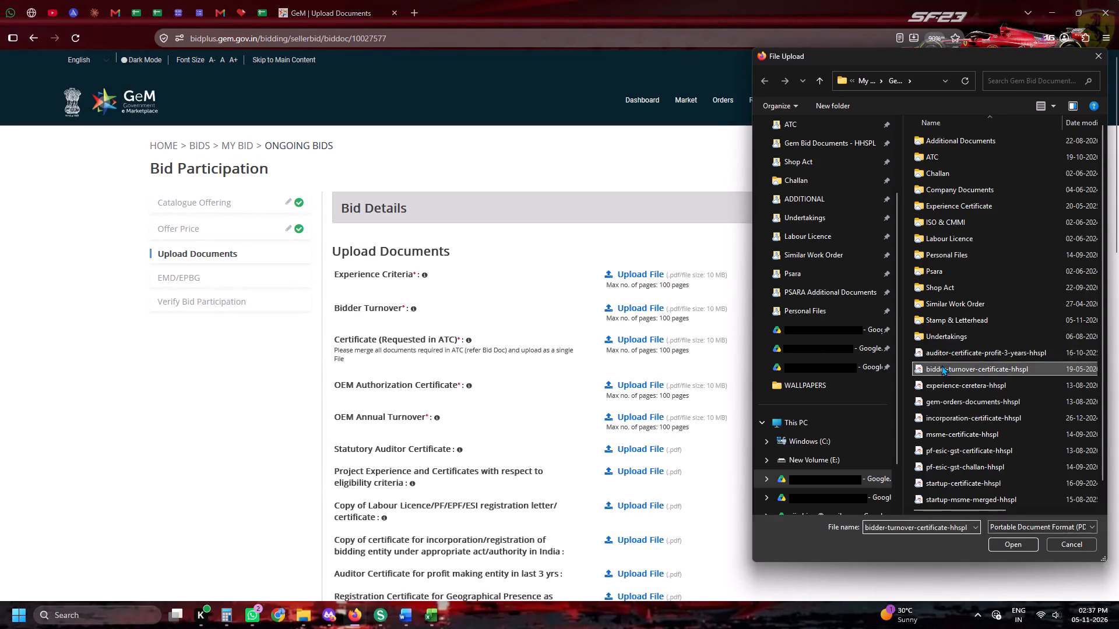
In the tender sheet, clear the Harshnath Human Services Tender Filler cell for GEM/2026/B/8154040.
{"action": "left_click", "coordinate": [268, 0]}
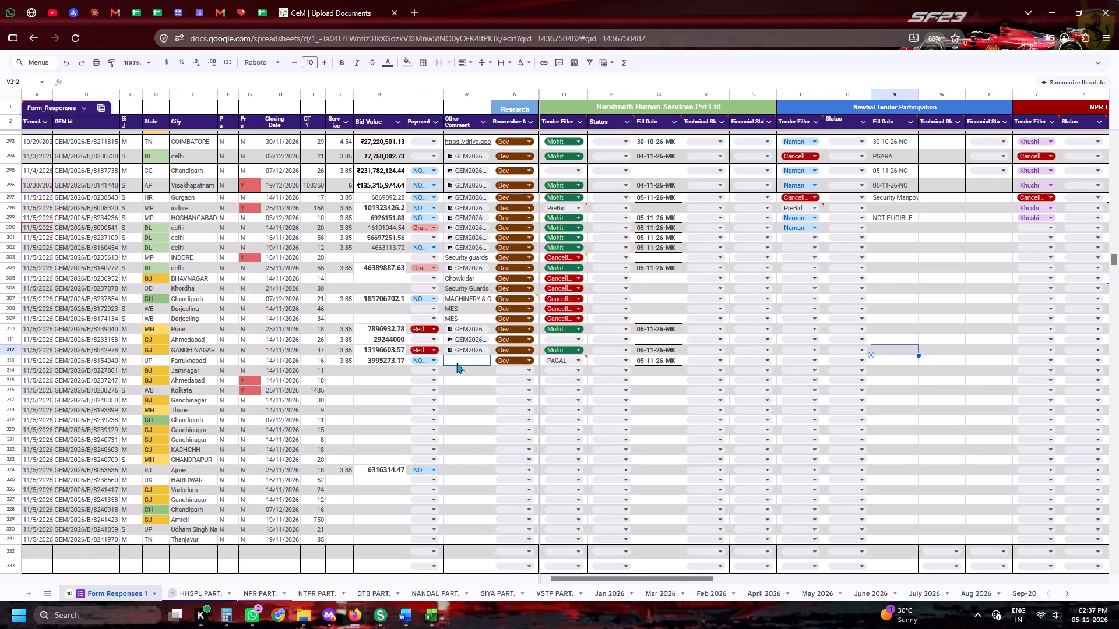
{"action": "left_click", "coordinate": [579, 361]}
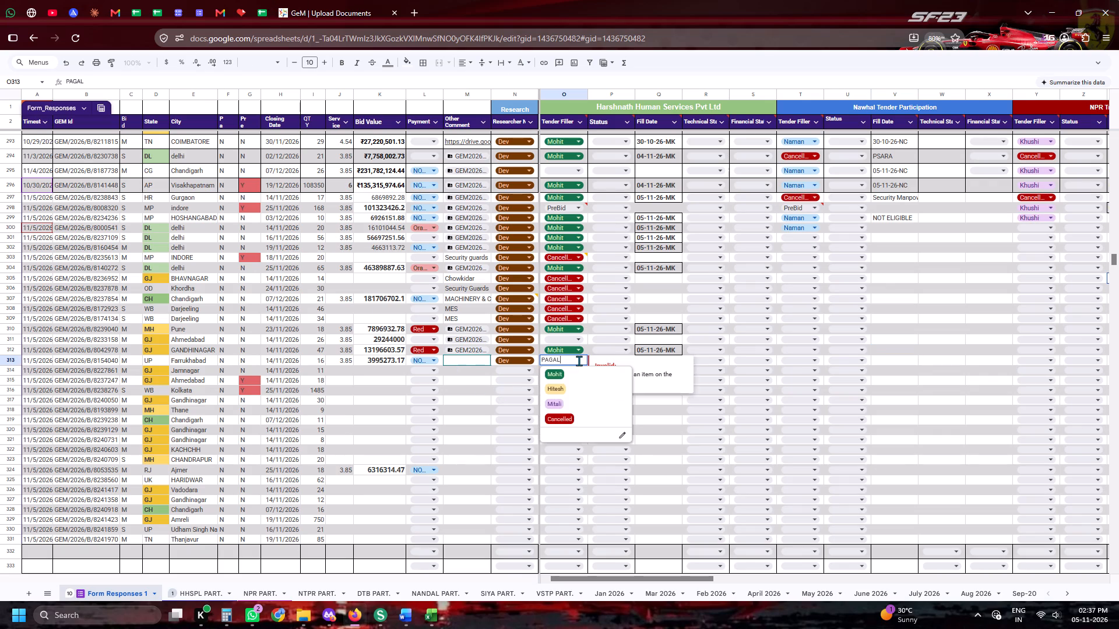
{"action": "key", "text": "BackSpace"}
{"action": "key", "text": "BackSpace"}
{"action": "key", "text": "BackSpace"}
{"action": "key", "text": "BackSpace"}
{"action": "key", "text": "BackSpace"}
{"action": "key", "text": "BackSpace"}
{"action": "key", "text": "BackSpace"}
{"action": "key", "text": "BackSpace"}
{"action": "key", "text": "BackSpace"}
{"action": "key", "text": "BackSpace"}
{"action": "key", "text": "BackSpace"}
{"action": "key", "text": "BackSpace"}
{"action": "key", "text": "BackSpace"}
{"action": "key", "text": "BackSpace"}
{"action": "key", "text": "BackSpace"}
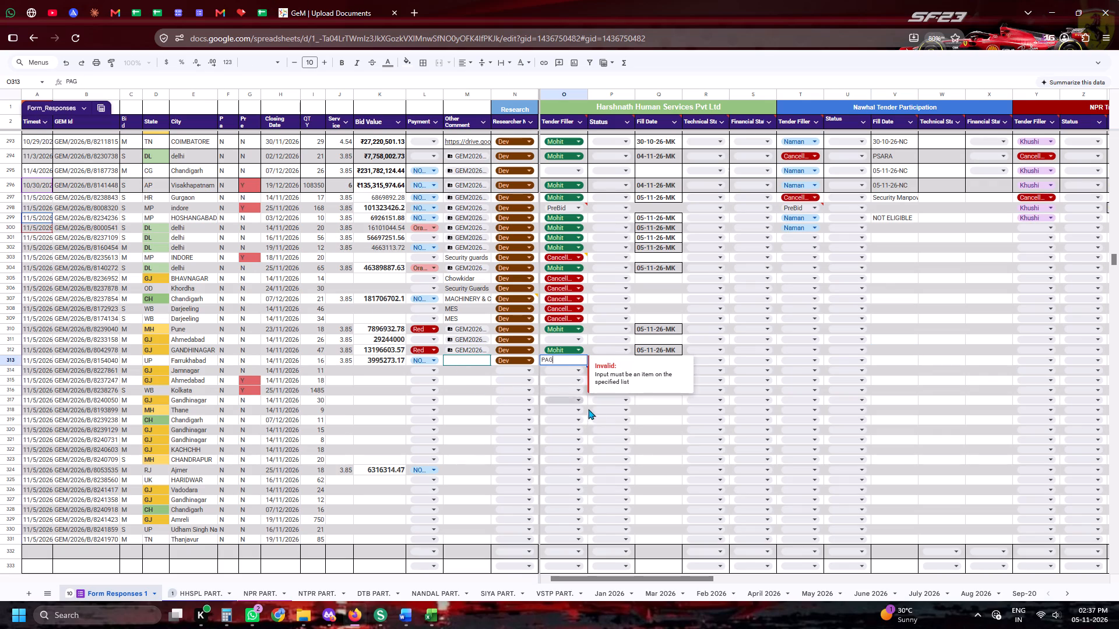
{"action": "left_click", "coordinate": [652, 438]}
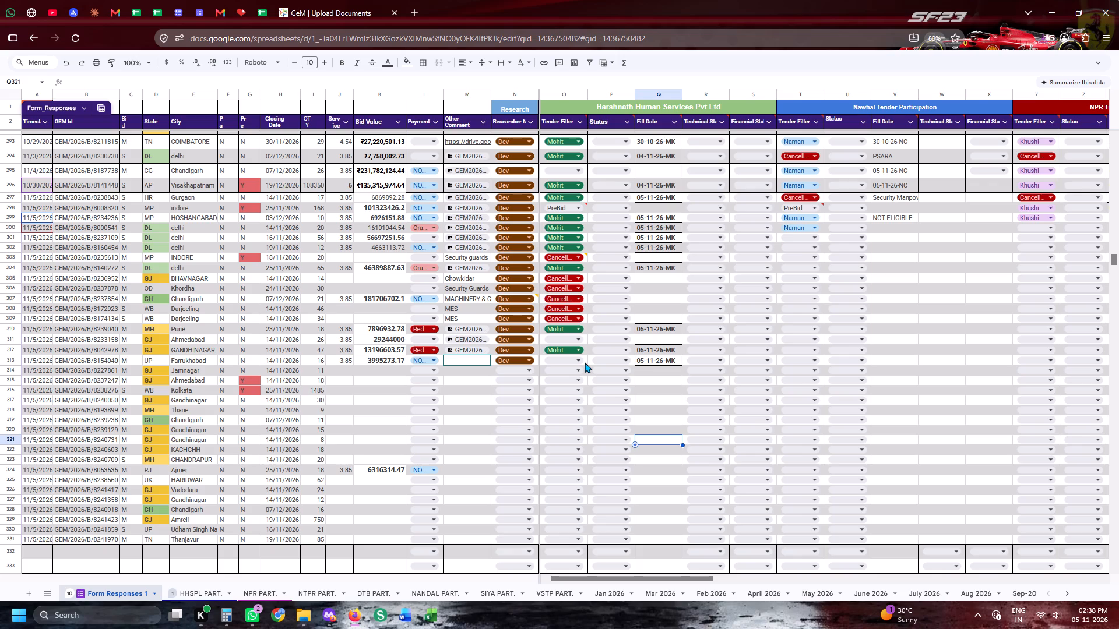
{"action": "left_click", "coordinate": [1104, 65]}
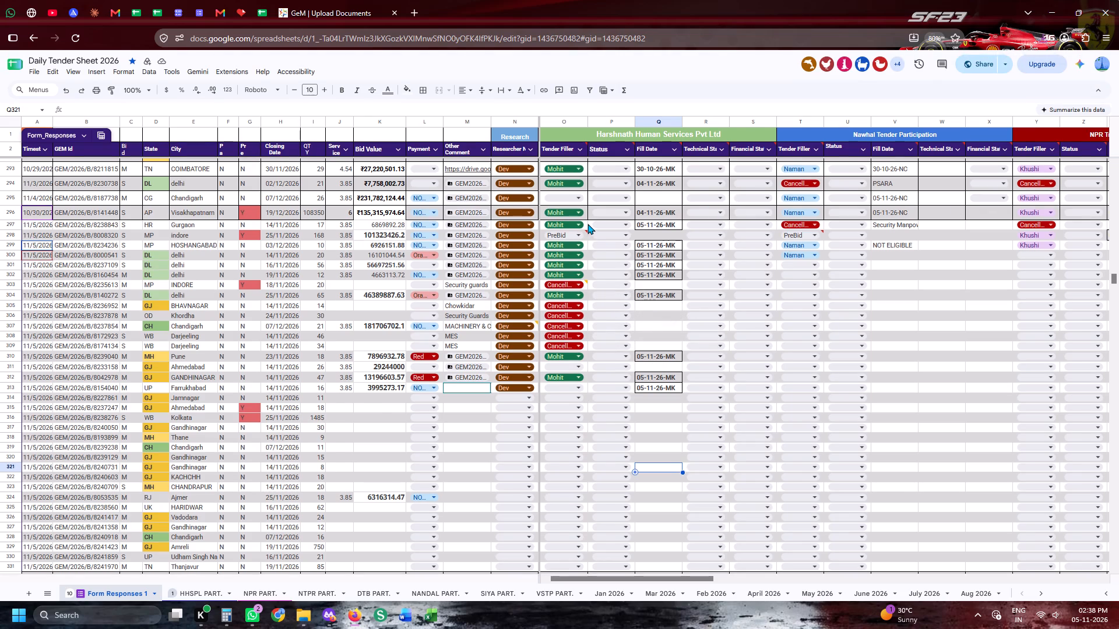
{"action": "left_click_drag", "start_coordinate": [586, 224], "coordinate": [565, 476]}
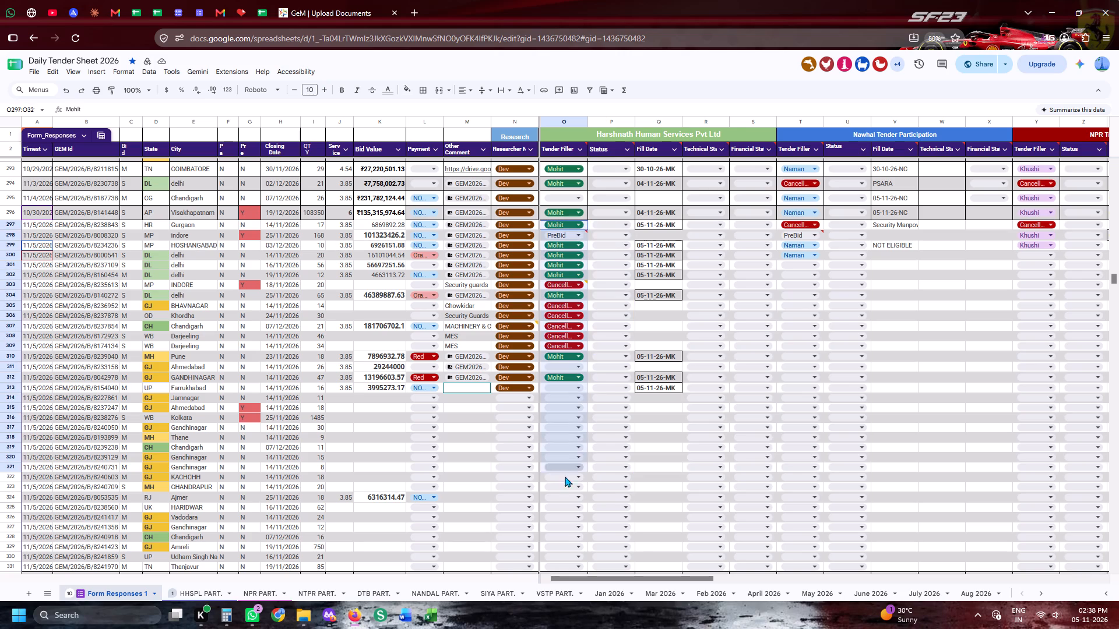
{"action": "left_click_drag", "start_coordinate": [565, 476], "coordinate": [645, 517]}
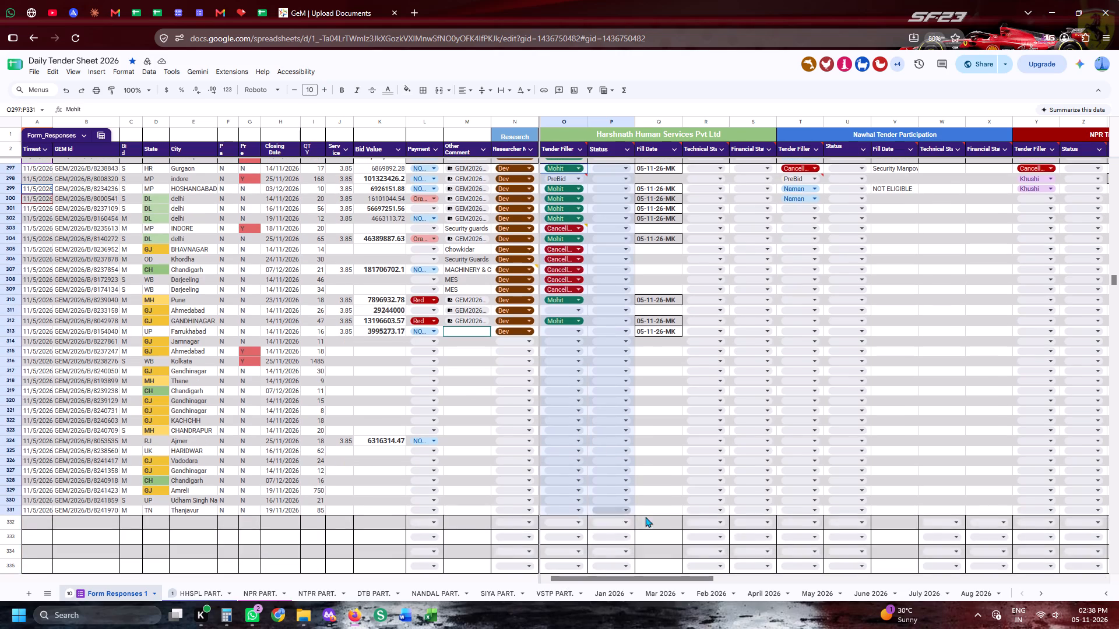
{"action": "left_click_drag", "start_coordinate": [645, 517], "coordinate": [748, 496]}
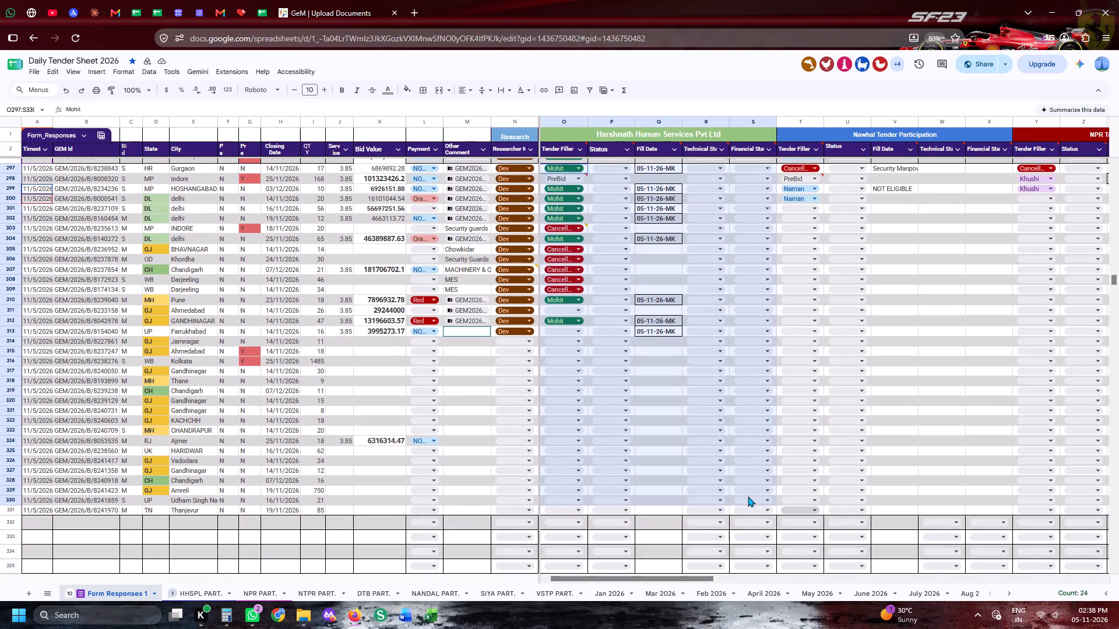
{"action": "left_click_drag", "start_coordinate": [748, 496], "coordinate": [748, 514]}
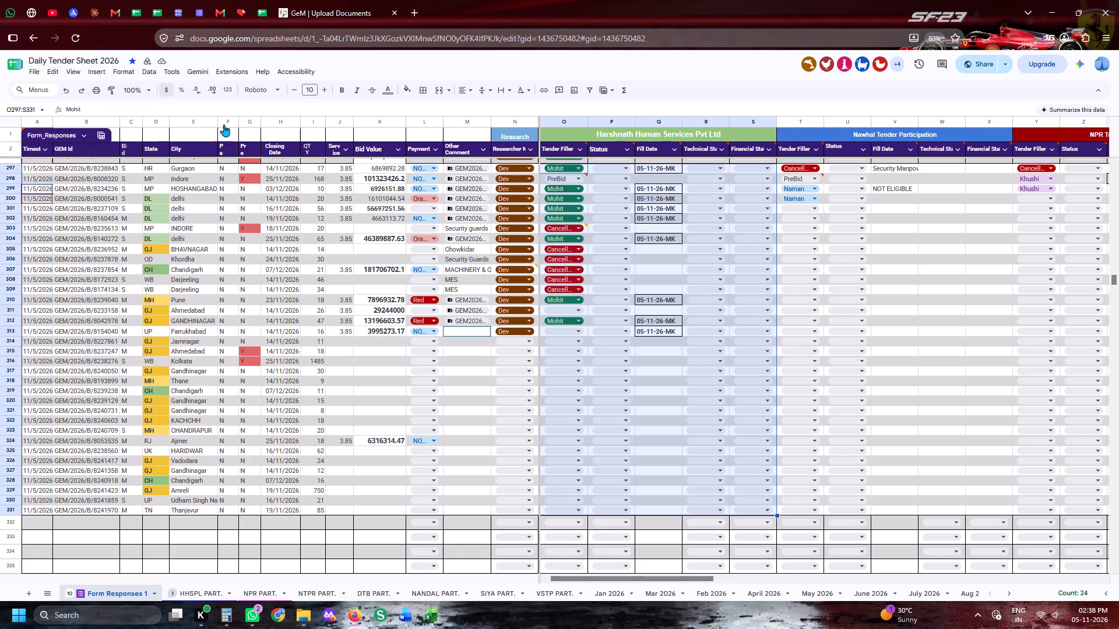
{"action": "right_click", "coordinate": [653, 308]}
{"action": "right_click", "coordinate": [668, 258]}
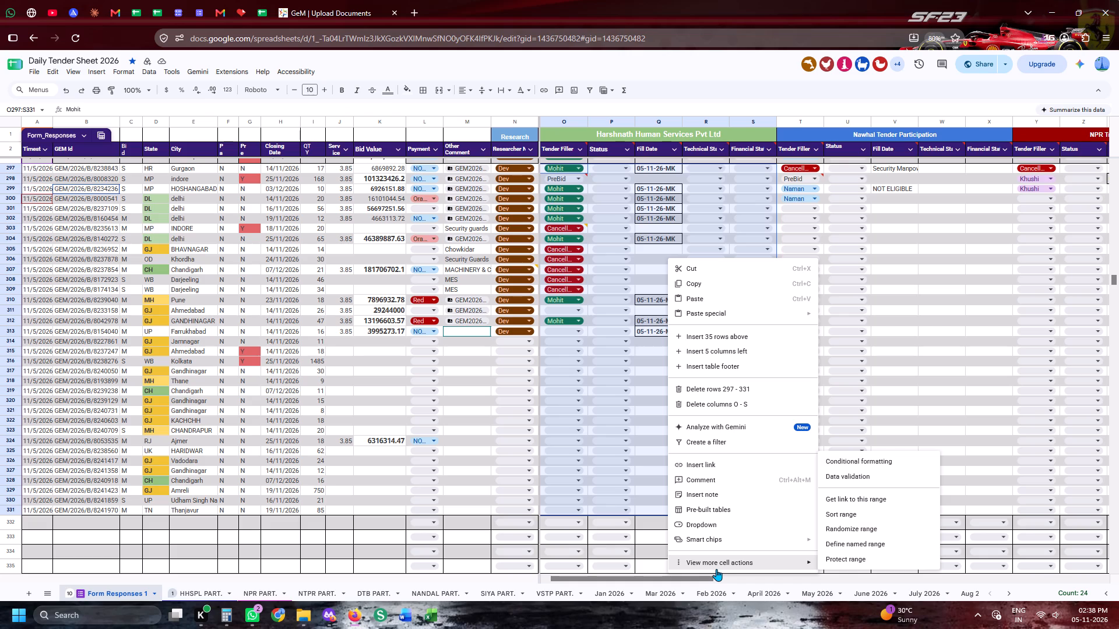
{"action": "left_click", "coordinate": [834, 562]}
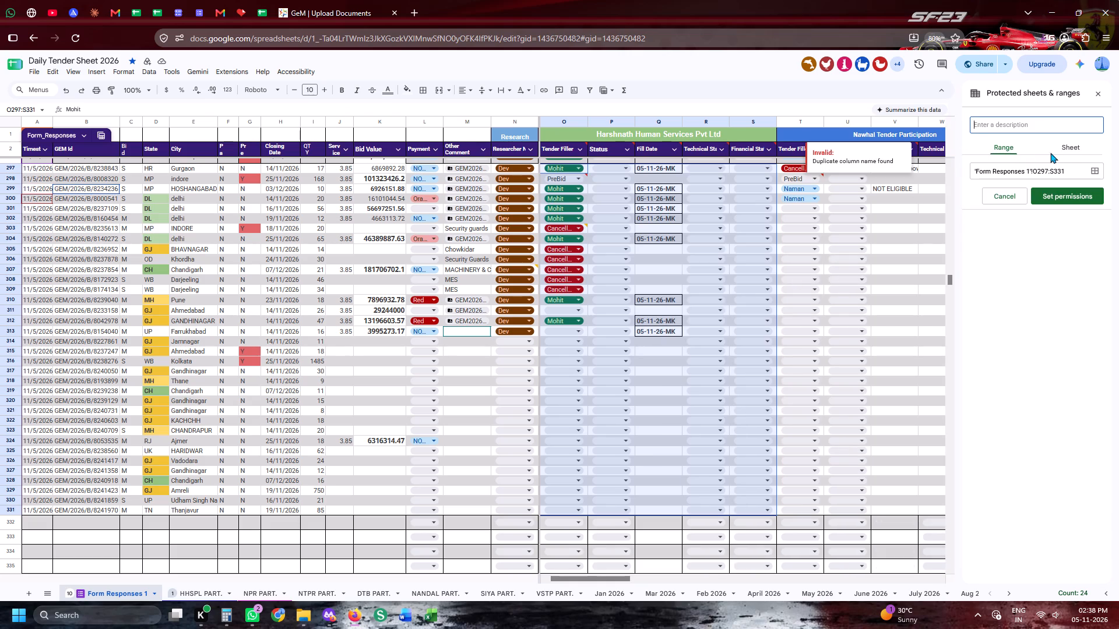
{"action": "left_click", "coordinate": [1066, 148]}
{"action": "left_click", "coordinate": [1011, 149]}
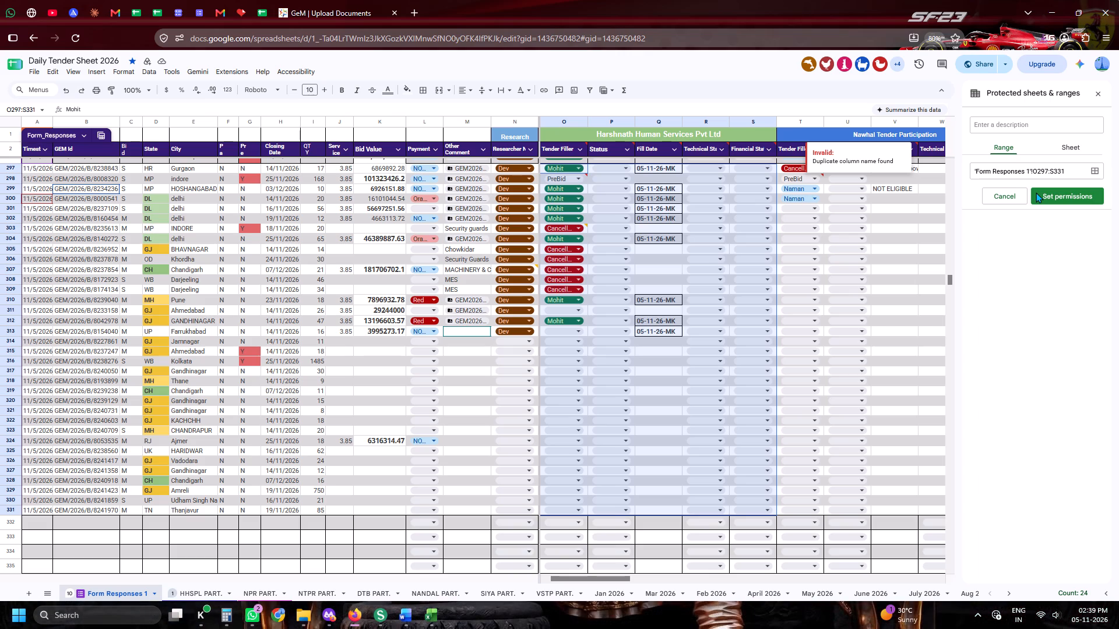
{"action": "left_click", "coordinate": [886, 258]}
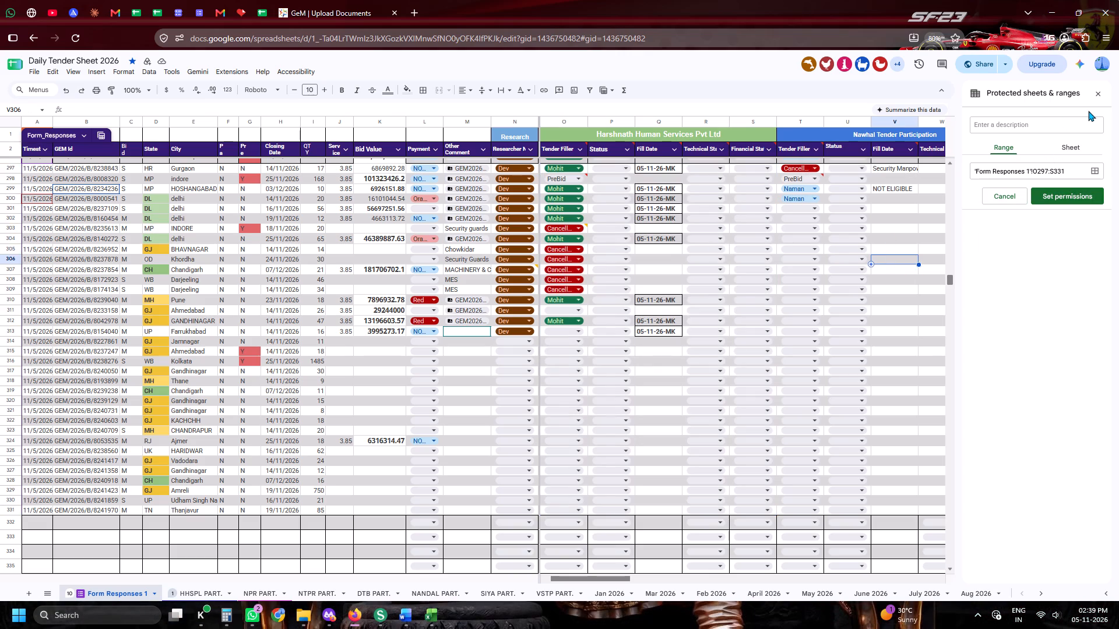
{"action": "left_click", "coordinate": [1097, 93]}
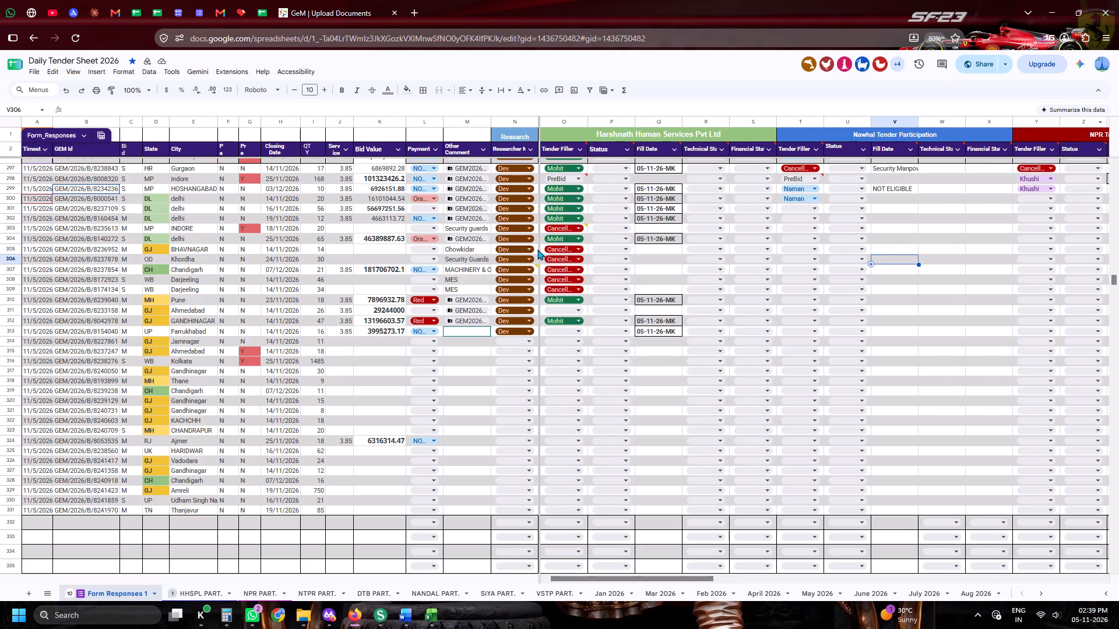
Protect the range O305:U309 on Form Responses 1 and open its editing permissions.
{"action": "left_click_drag", "start_coordinate": [544, 249], "coordinate": [703, 289]}
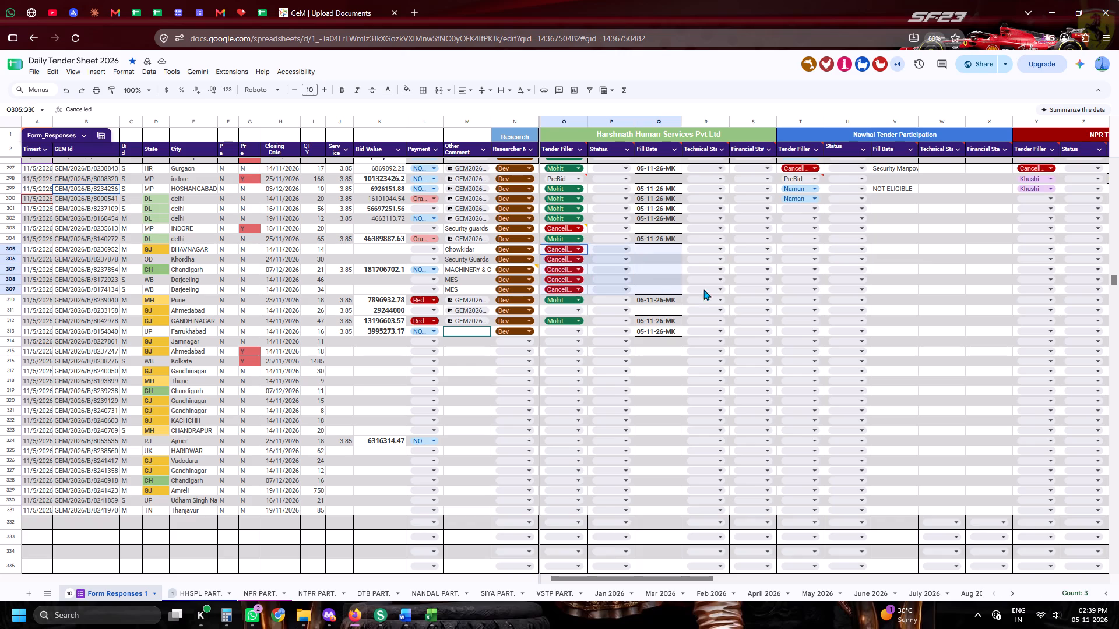
{"action": "left_click_drag", "start_coordinate": [703, 289], "coordinate": [831, 294]}
{"action": "right_click", "coordinate": [833, 278]}
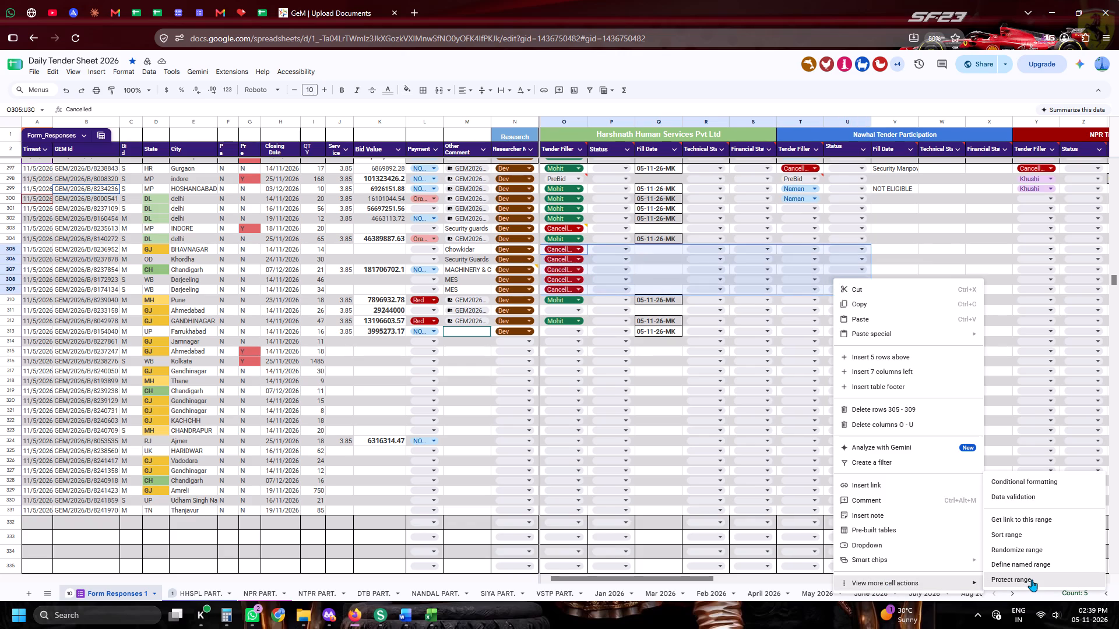
{"action": "left_click", "coordinate": [1032, 579]}
{"action": "left_click", "coordinate": [1053, 194]}
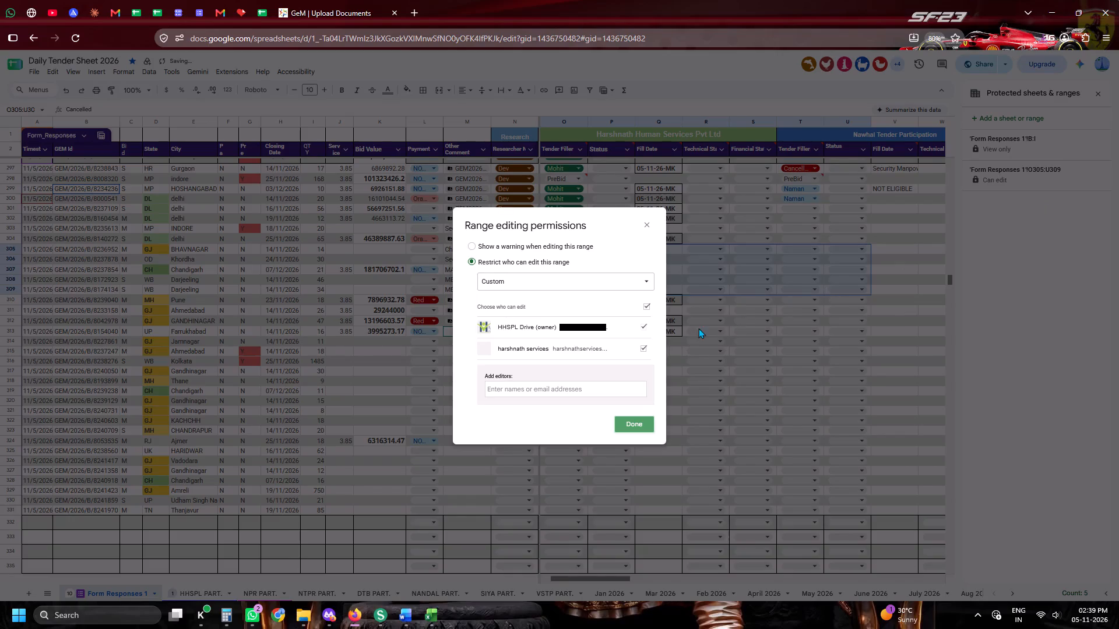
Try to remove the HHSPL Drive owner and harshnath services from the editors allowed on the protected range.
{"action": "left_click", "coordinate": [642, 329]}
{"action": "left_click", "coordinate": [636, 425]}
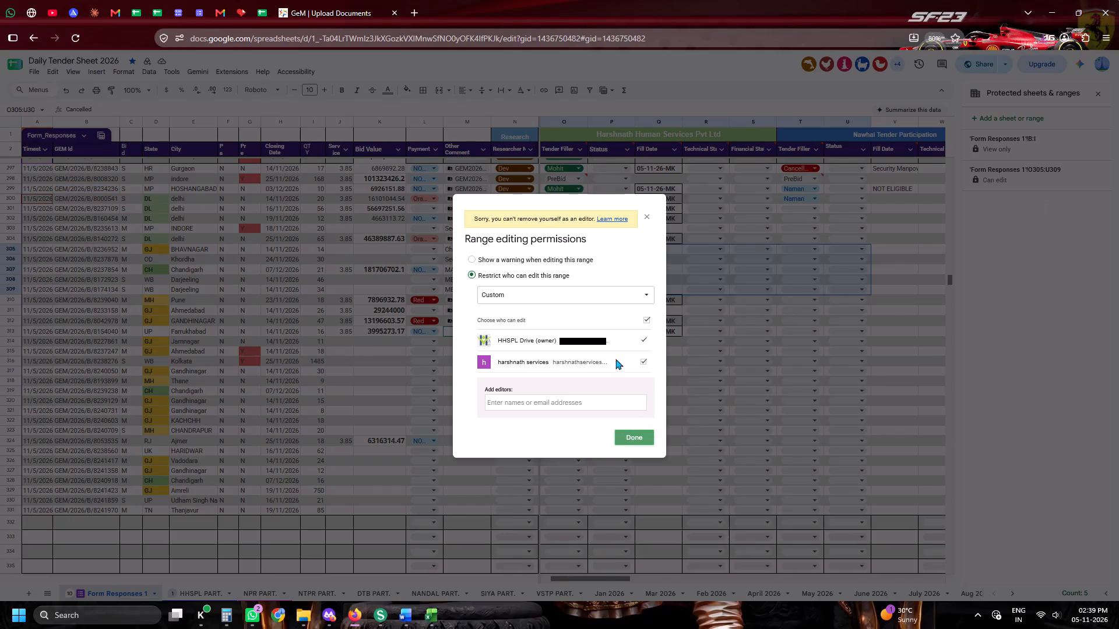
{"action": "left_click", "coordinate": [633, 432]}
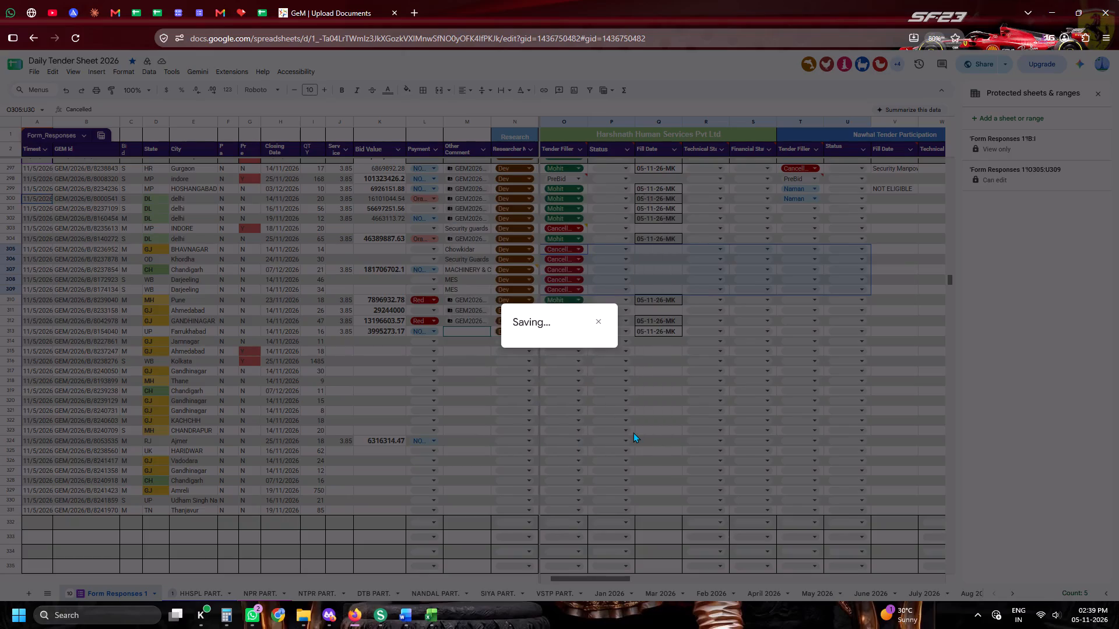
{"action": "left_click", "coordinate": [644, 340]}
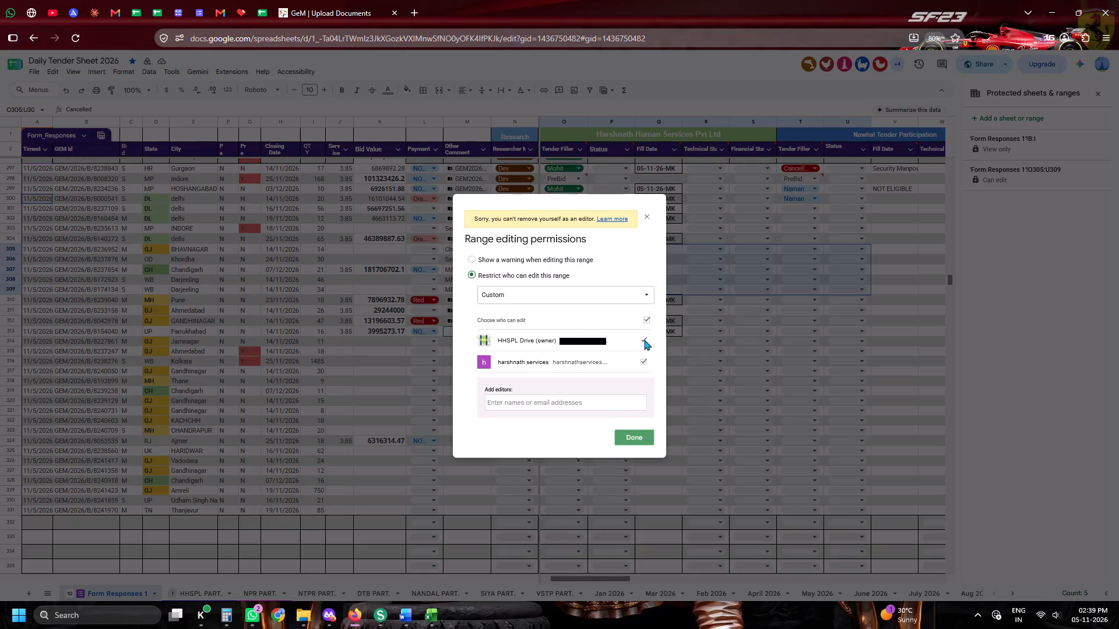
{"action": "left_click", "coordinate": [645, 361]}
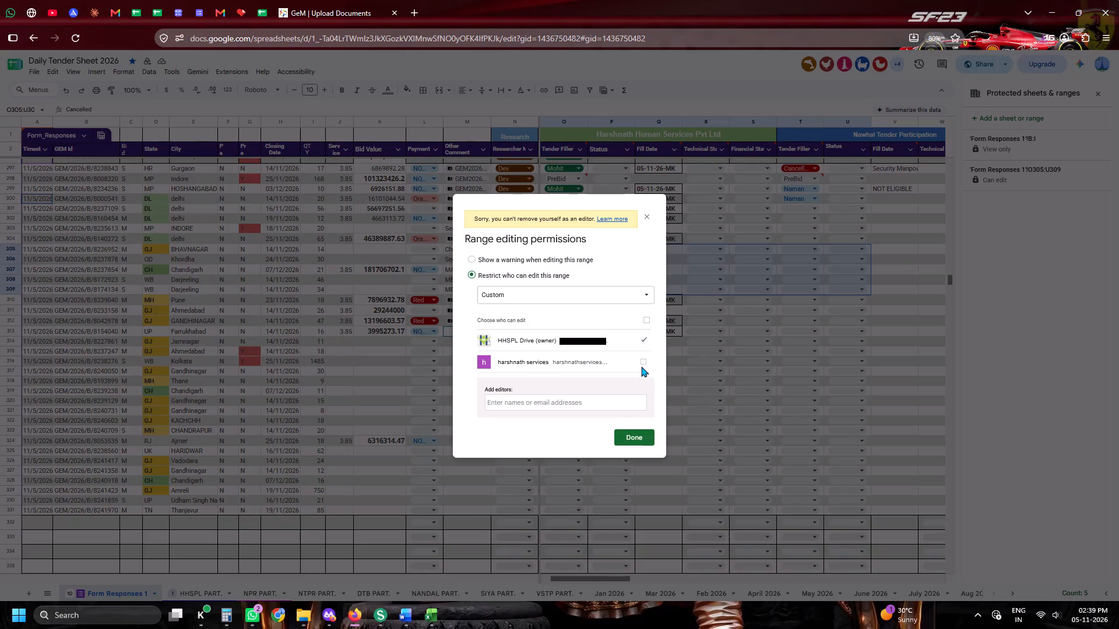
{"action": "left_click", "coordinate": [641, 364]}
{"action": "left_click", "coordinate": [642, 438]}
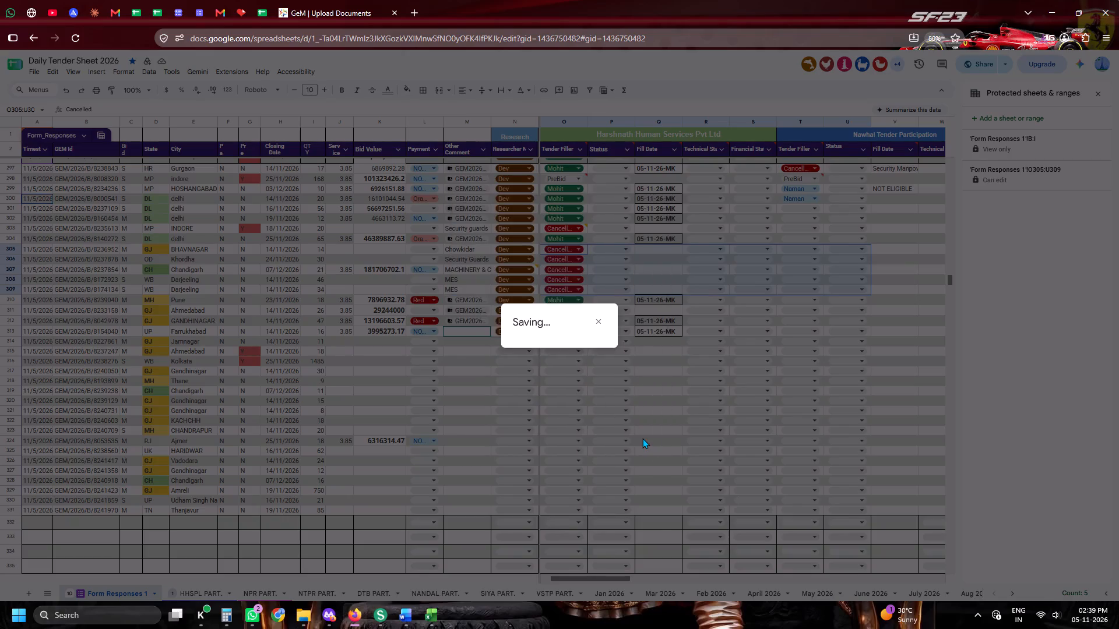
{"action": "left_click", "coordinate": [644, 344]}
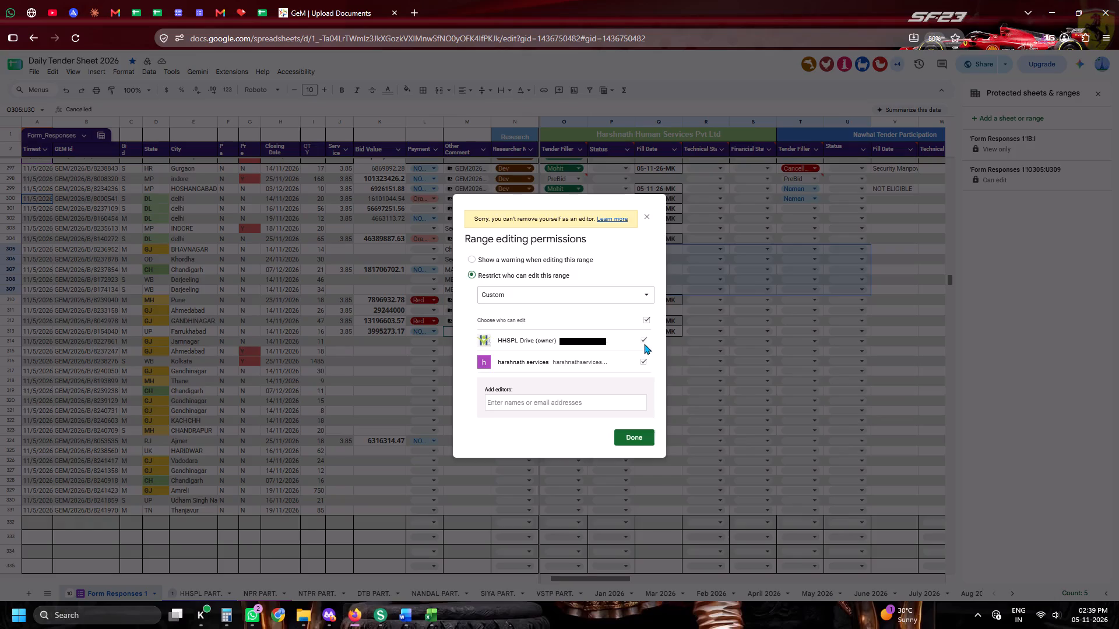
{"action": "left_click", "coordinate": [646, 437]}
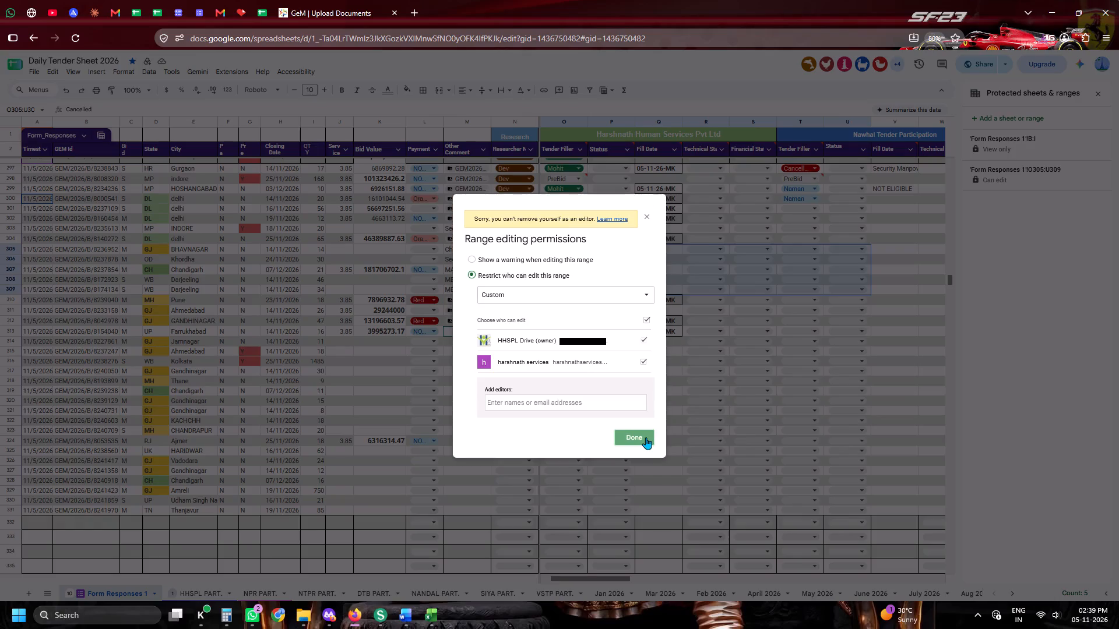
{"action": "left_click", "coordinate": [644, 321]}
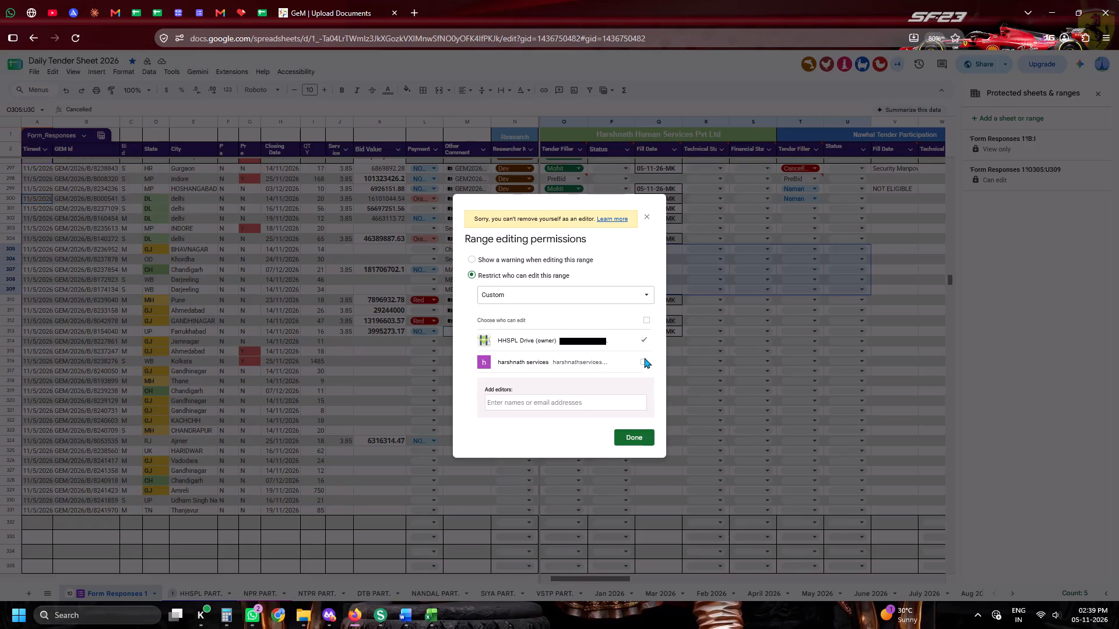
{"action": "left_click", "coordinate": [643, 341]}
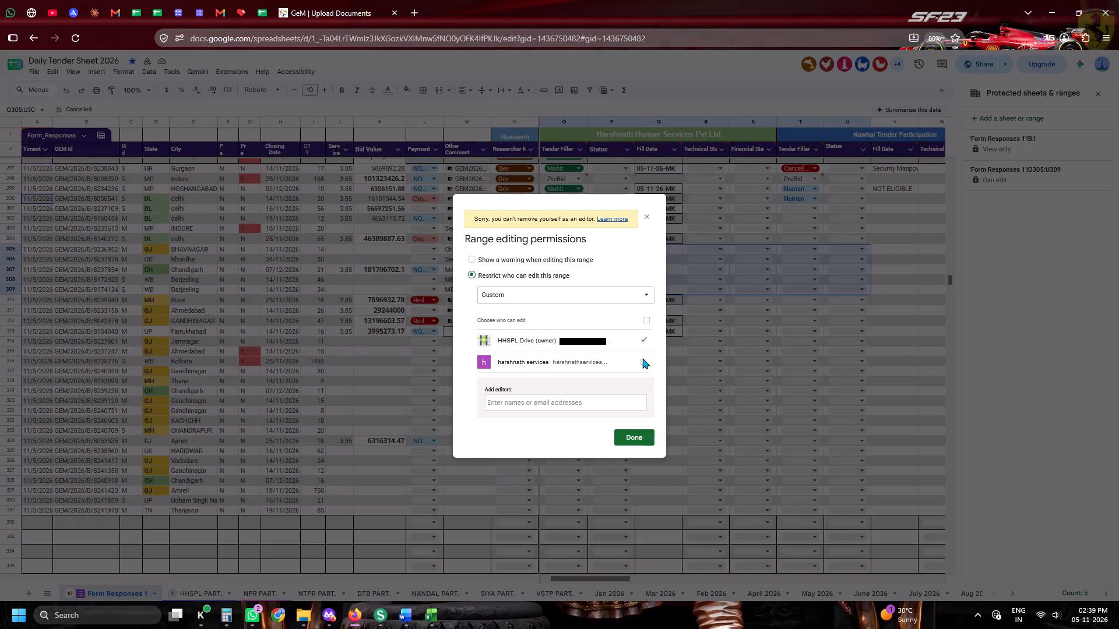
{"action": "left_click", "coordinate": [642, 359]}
Restrict editing of the protected range to Only you and spreadsheet owner, and close the protected ranges view.
{"action": "left_click", "coordinate": [481, 299]}
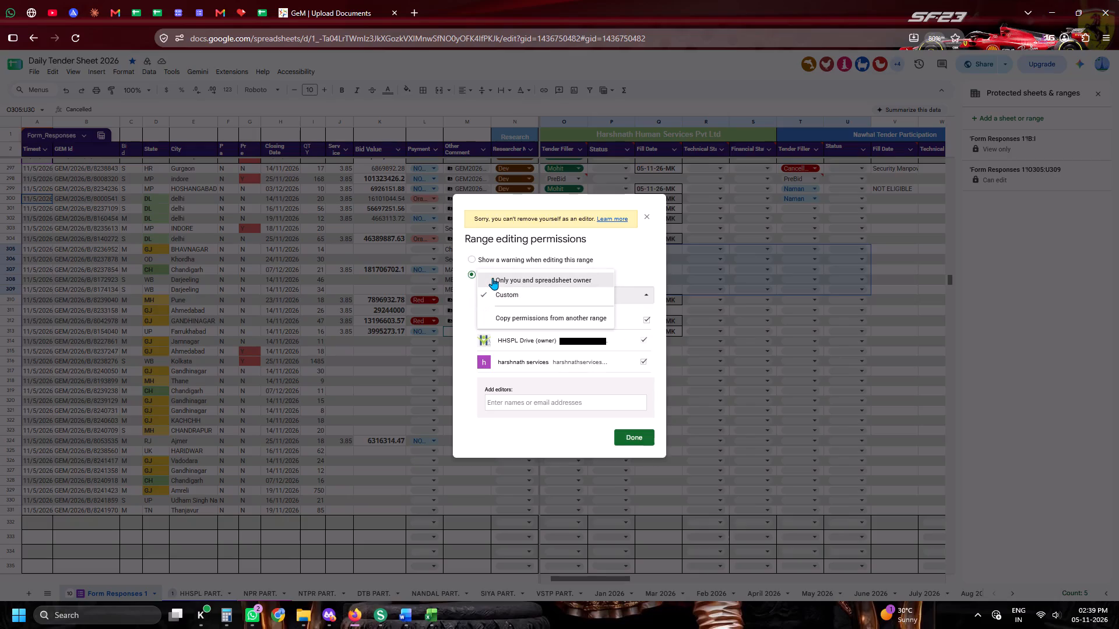
{"action": "left_click", "coordinate": [494, 285]}
{"action": "left_click", "coordinate": [622, 333]}
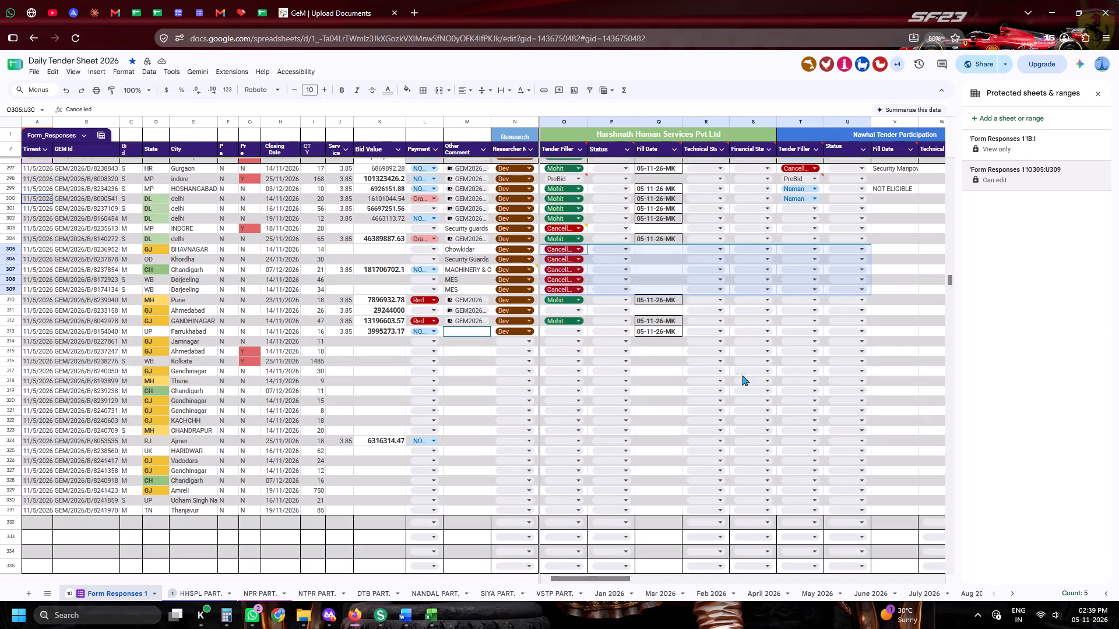
{"action": "left_click", "coordinate": [1091, 96]}
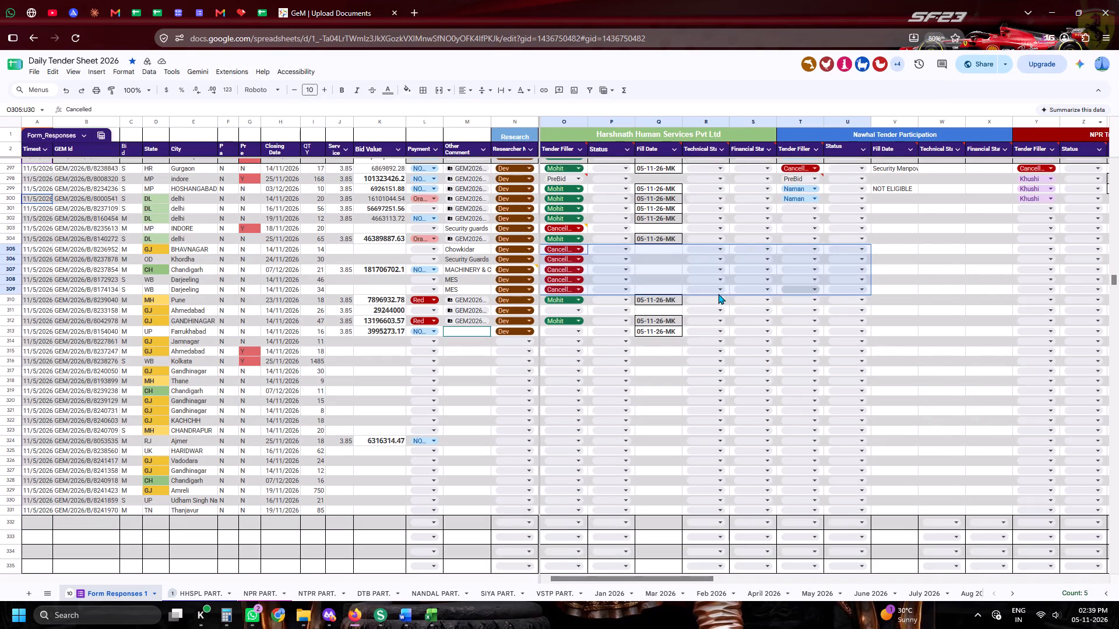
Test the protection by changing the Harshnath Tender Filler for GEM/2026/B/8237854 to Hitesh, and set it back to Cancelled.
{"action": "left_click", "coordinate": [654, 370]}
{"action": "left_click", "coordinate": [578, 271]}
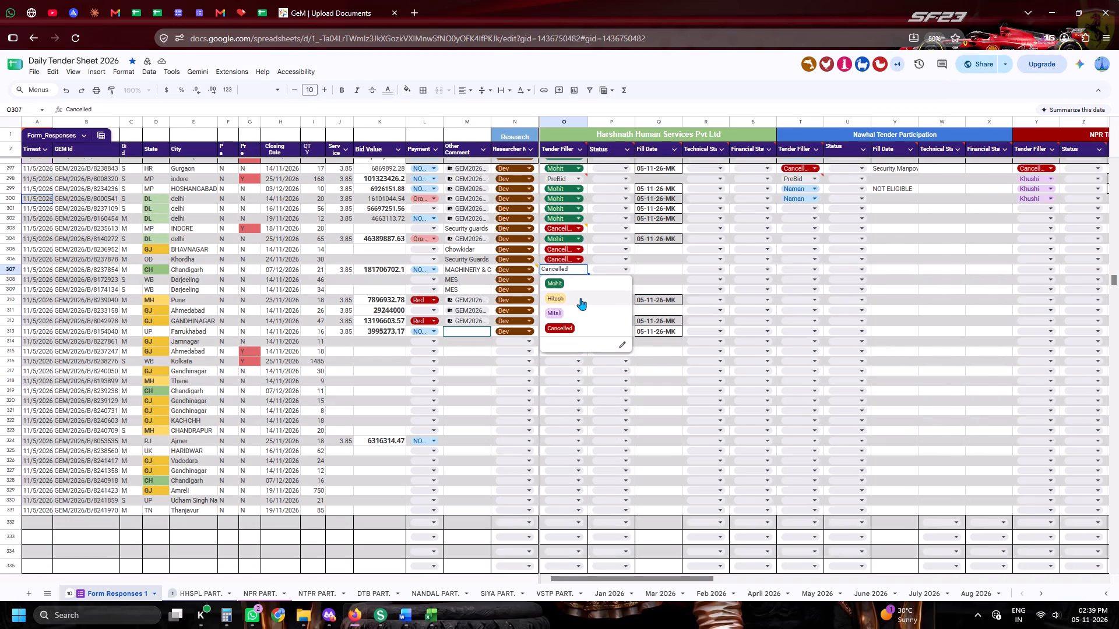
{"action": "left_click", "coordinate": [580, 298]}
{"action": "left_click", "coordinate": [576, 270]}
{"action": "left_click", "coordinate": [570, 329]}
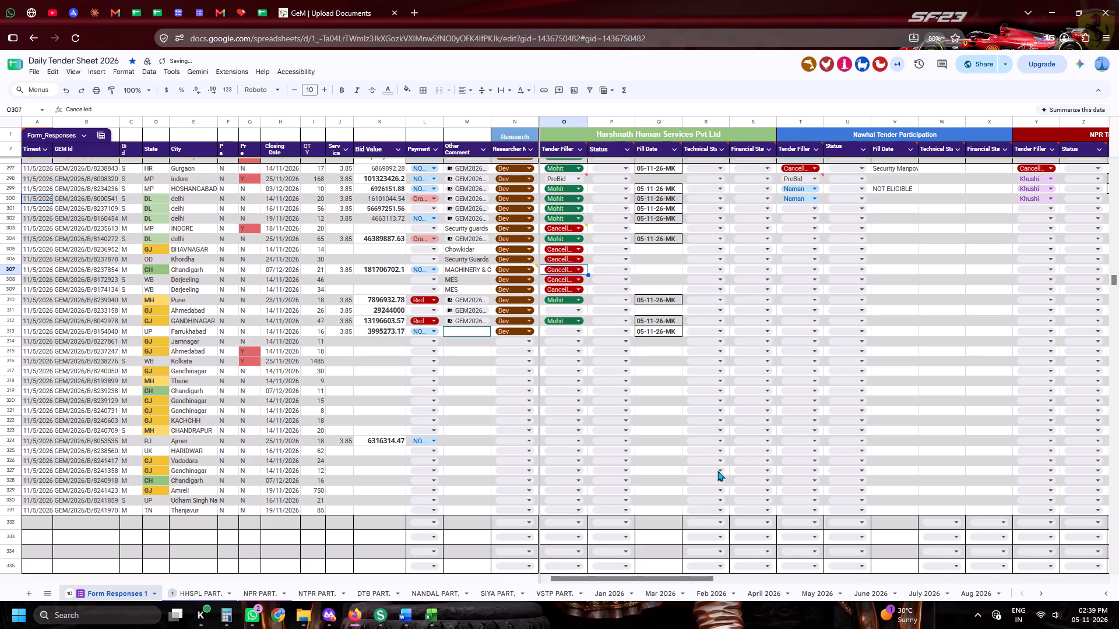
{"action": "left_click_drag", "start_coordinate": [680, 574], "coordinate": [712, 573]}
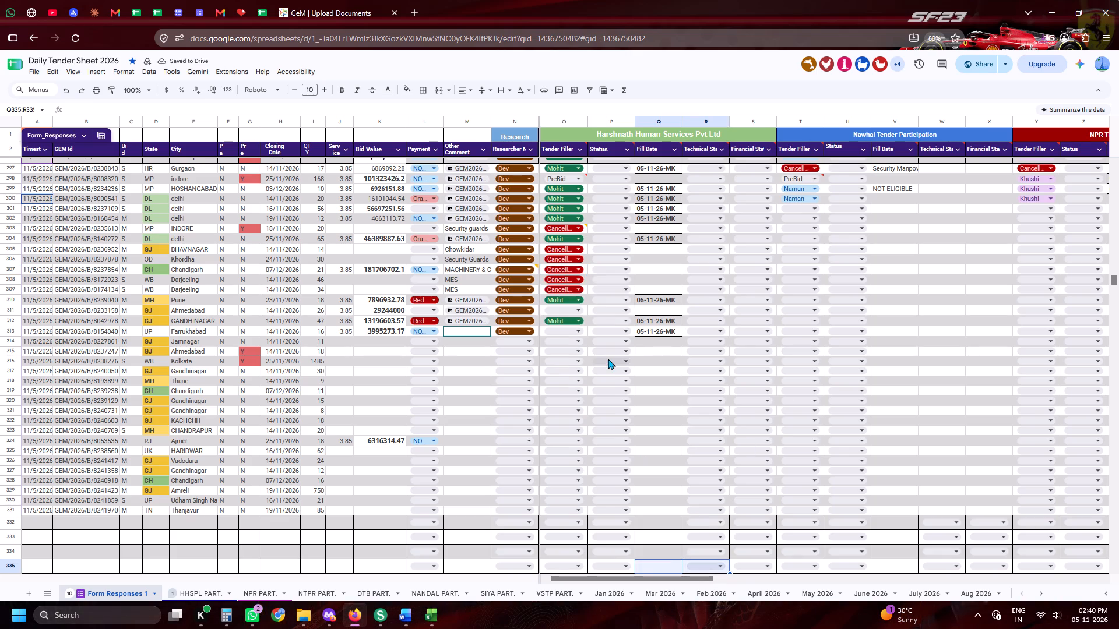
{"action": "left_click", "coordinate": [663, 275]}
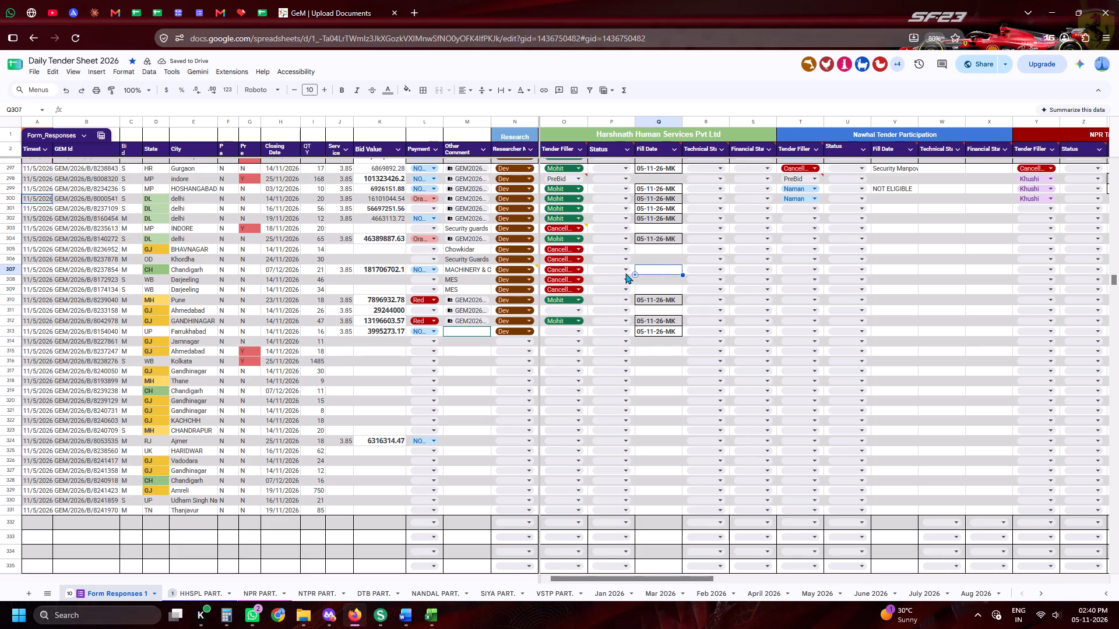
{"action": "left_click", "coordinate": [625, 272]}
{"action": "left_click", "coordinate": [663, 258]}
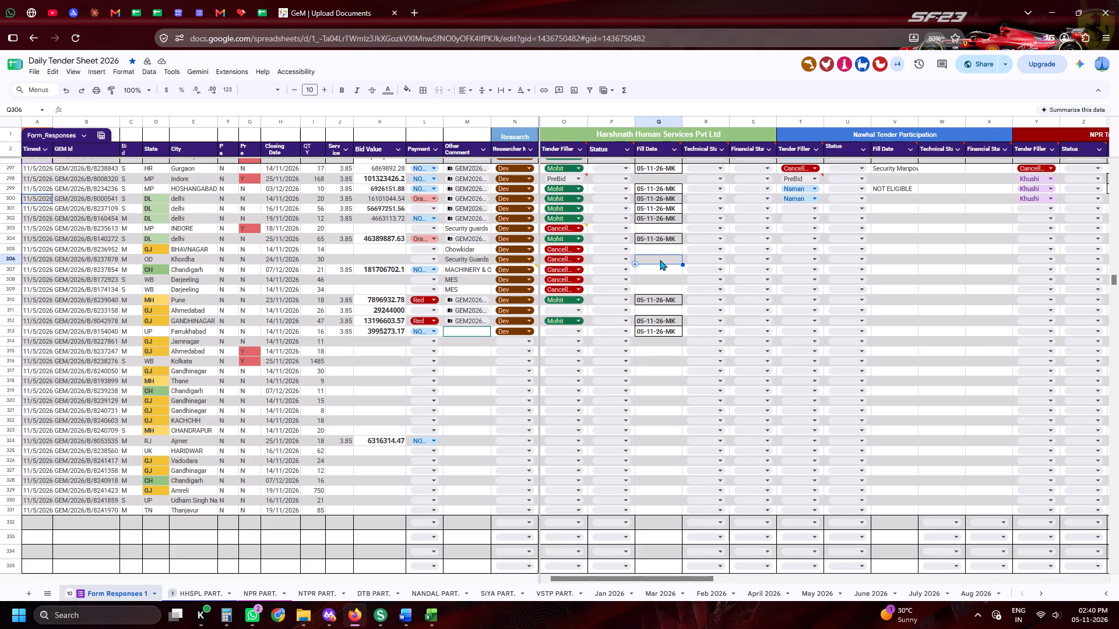
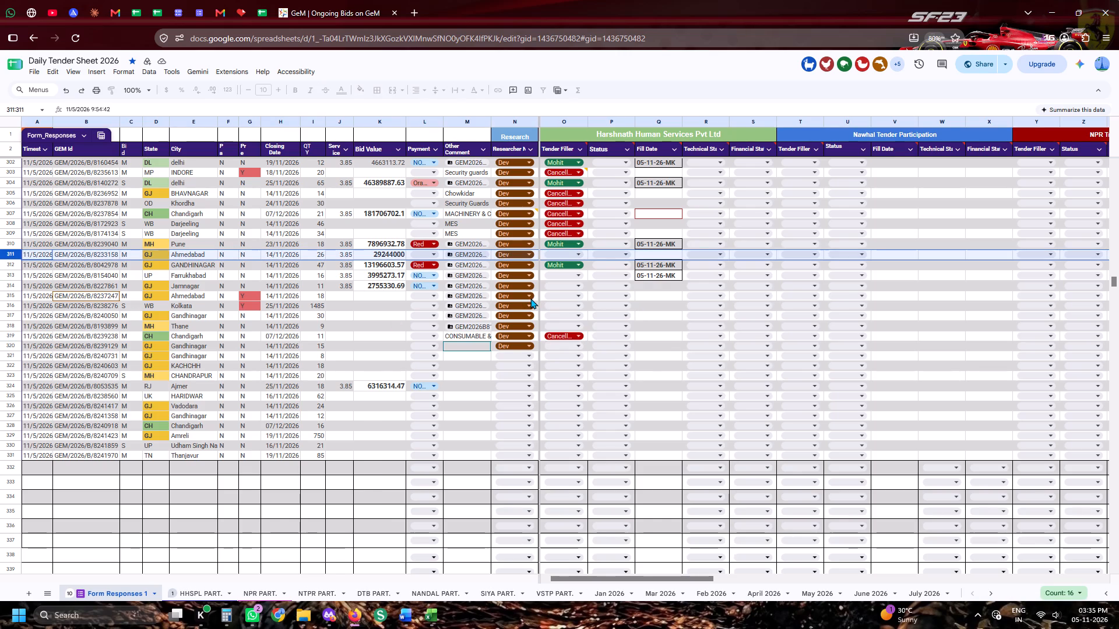
Enter MK as the Harshnath Tender Filler for bid GEM/2026/B/8154040.
{"action": "left_click", "coordinate": [557, 276]}
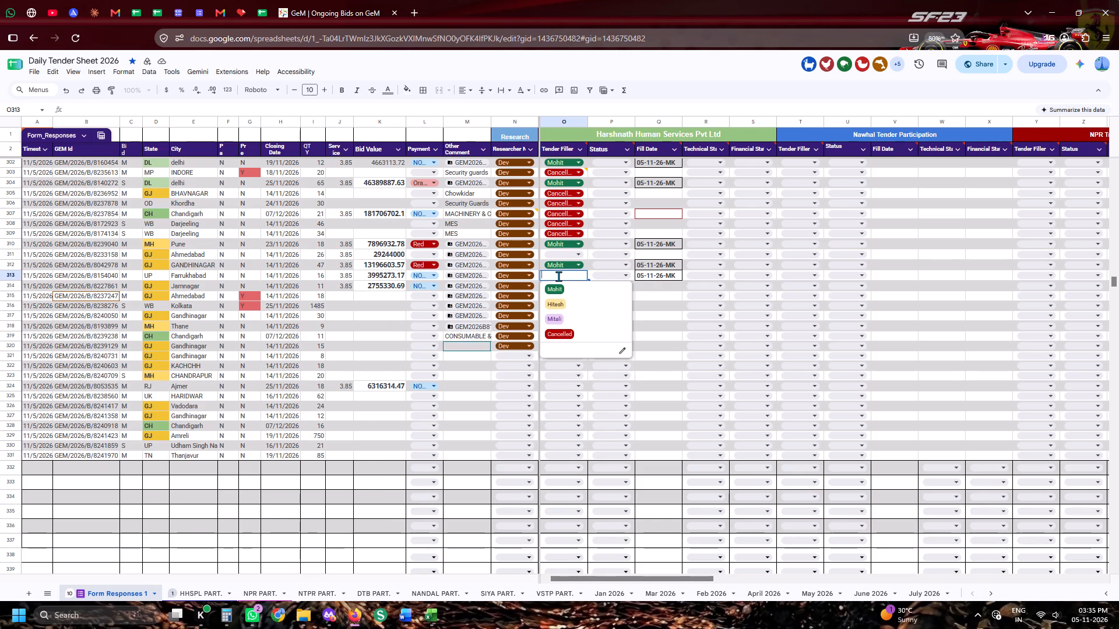
{"action": "type", "text": "MK"}
{"action": "key", "text": "Tab"}
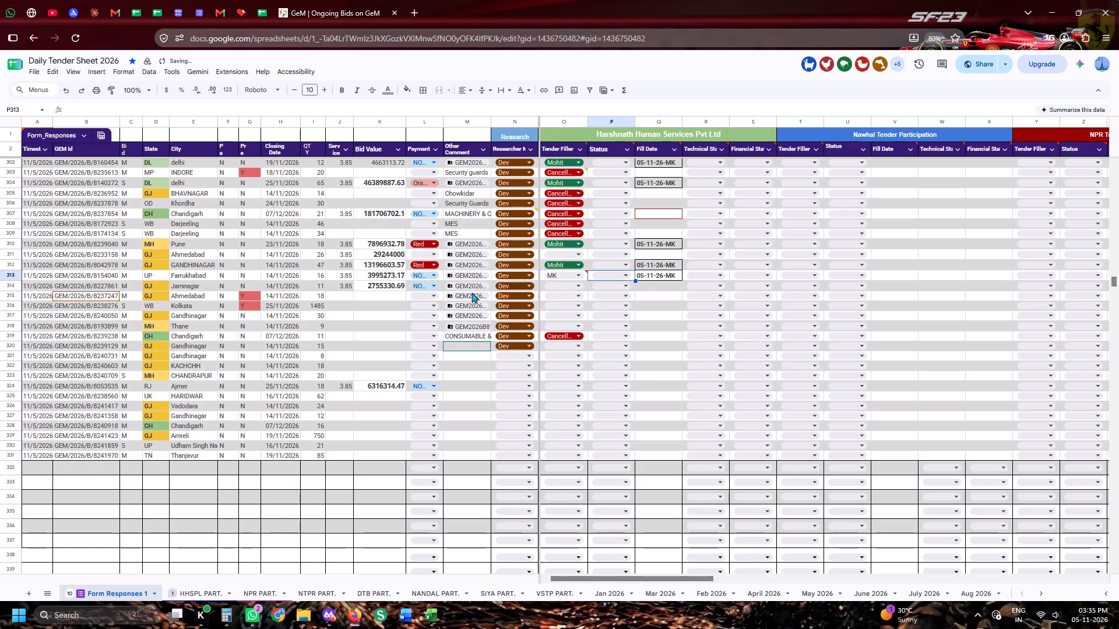
Open the Drive folder linked in the Other Comment cell of bid GEM/2026/B/8154040.
{"action": "left_click", "coordinate": [471, 278]}
{"action": "left_click", "coordinate": [501, 329]}
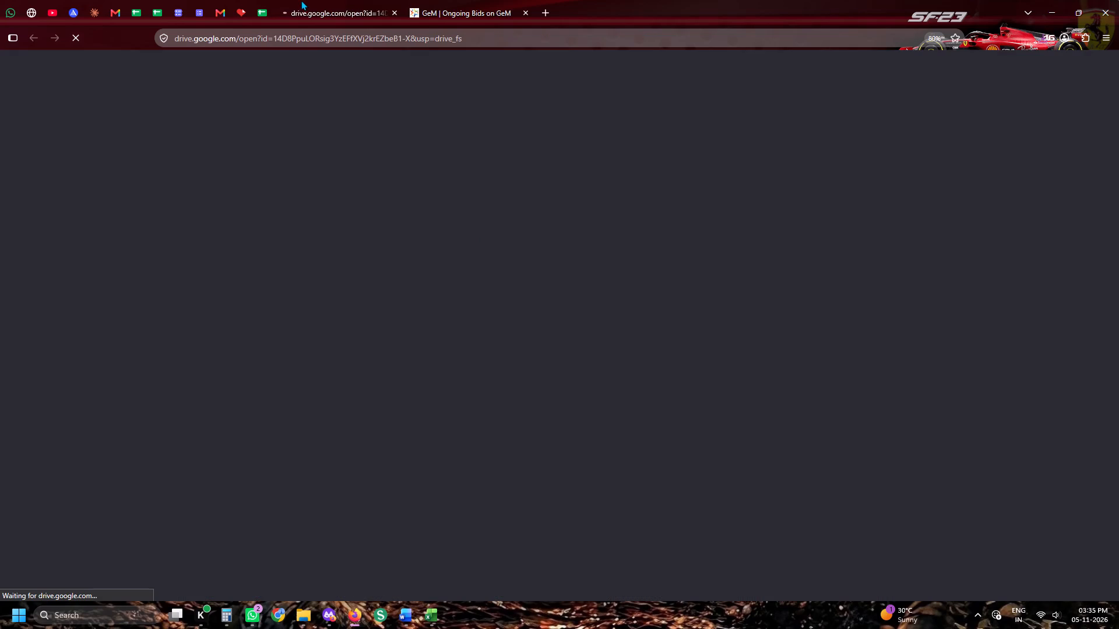
Copy bid number GEM/2026/B/8154040 from the tender sheet and look it up on GeM with Exact Bid Search.
{"action": "left_click", "coordinate": [269, 0]}
{"action": "left_click", "coordinate": [0, 277]}
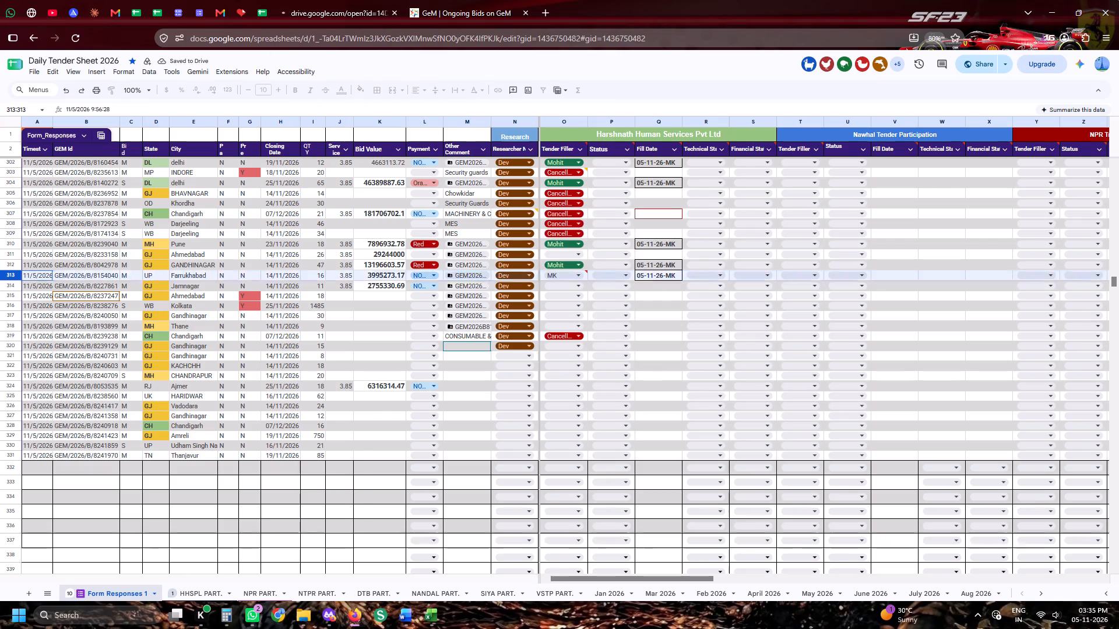
{"action": "left_click", "coordinate": [75, 274]}
{"action": "key", "text": "ctrl+c"}
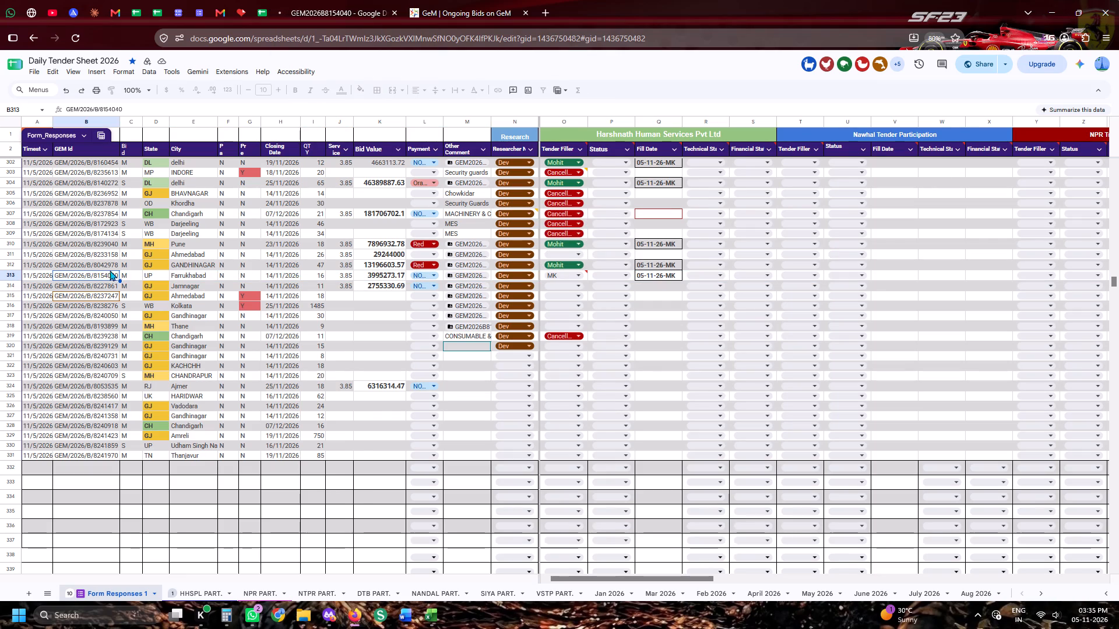
{"action": "key", "text": "ctrl+c"}
{"action": "key", "text": "ctrl+c"}
{"action": "key", "text": "ctrl+c"}
{"action": "key", "text": "ctrl+c"}
{"action": "left_click", "coordinate": [506, 0]}
{"action": "left_click", "coordinate": [727, 139]}
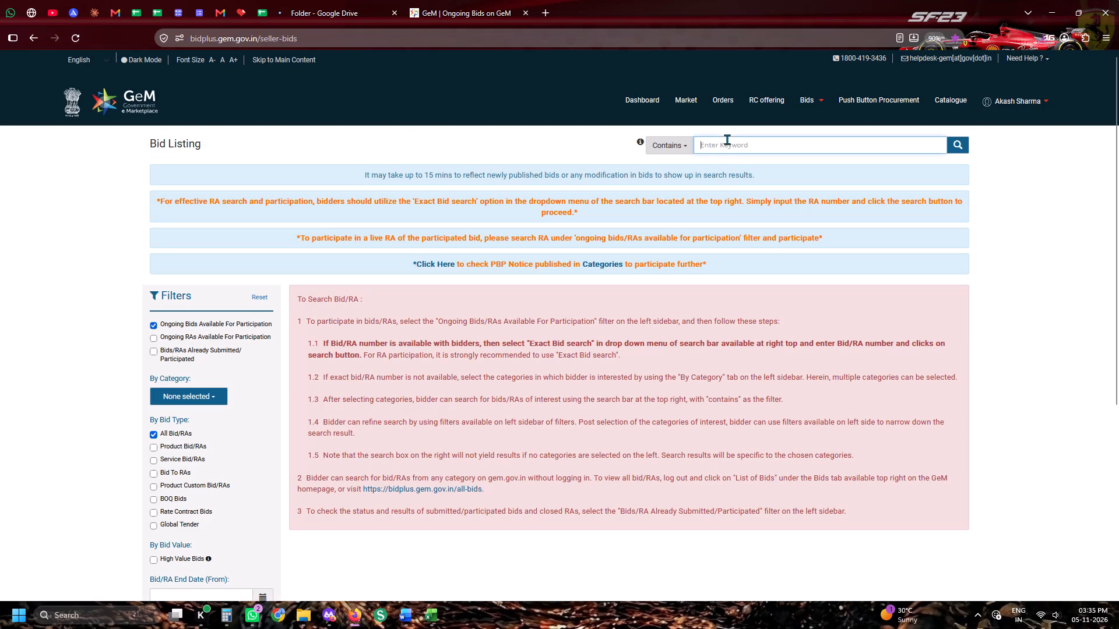
{"action": "key", "text": "ctrl+v"}
{"action": "left_click", "coordinate": [680, 150]}
{"action": "left_click", "coordinate": [680, 215]}
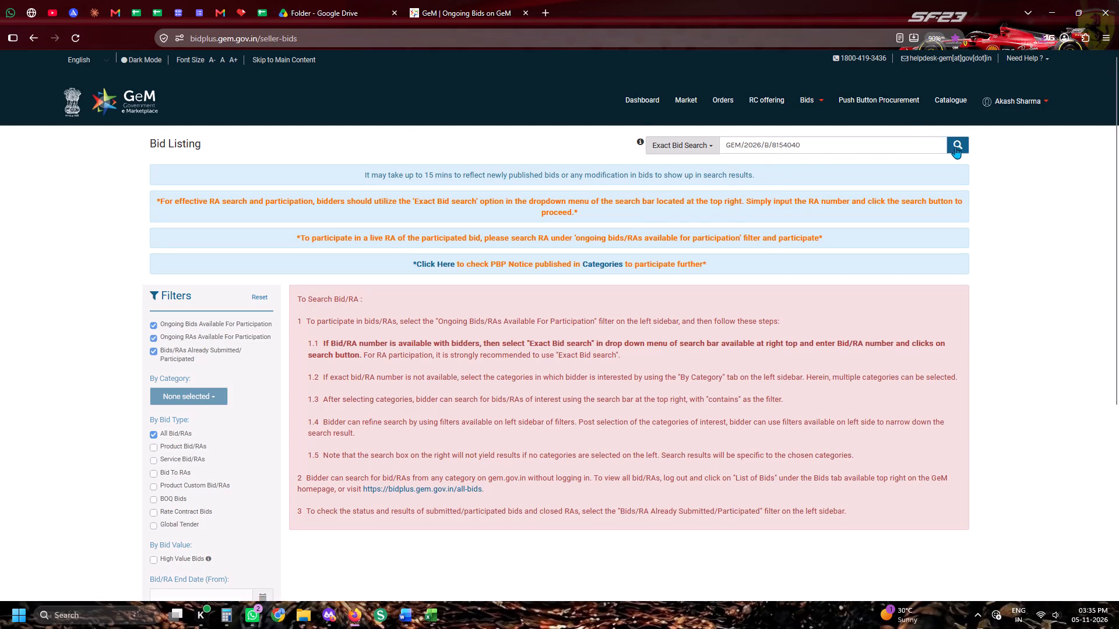
{"action": "left_click", "coordinate": [961, 149]}
Open Appendix_D_E_Editable.docx from the GEM2026B8154040 Drive folder and look through both appendices.
{"action": "left_click", "coordinate": [343, 0]}
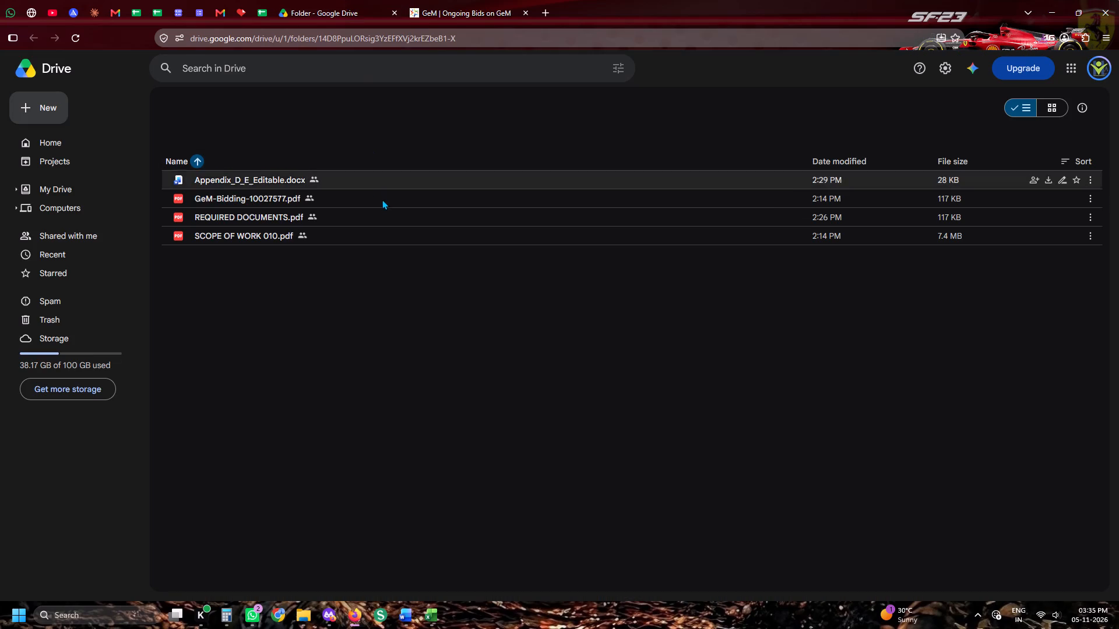
{"action": "left_click", "coordinate": [374, 180]}
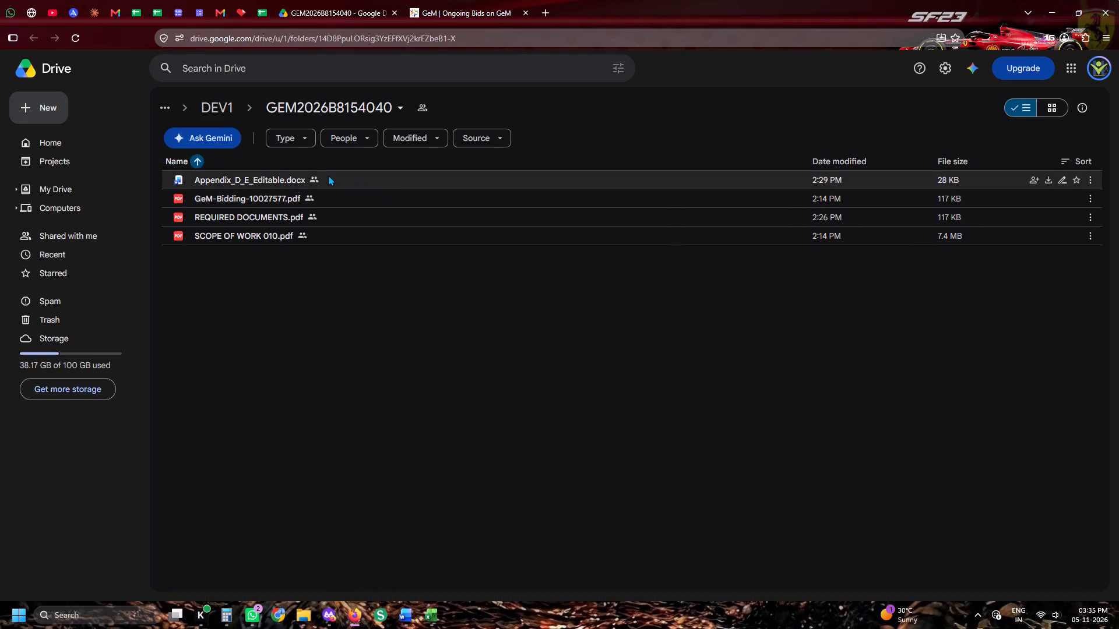
{"action": "left_click", "coordinate": [328, 175]}
{"action": "double_click", "coordinate": [328, 175]}
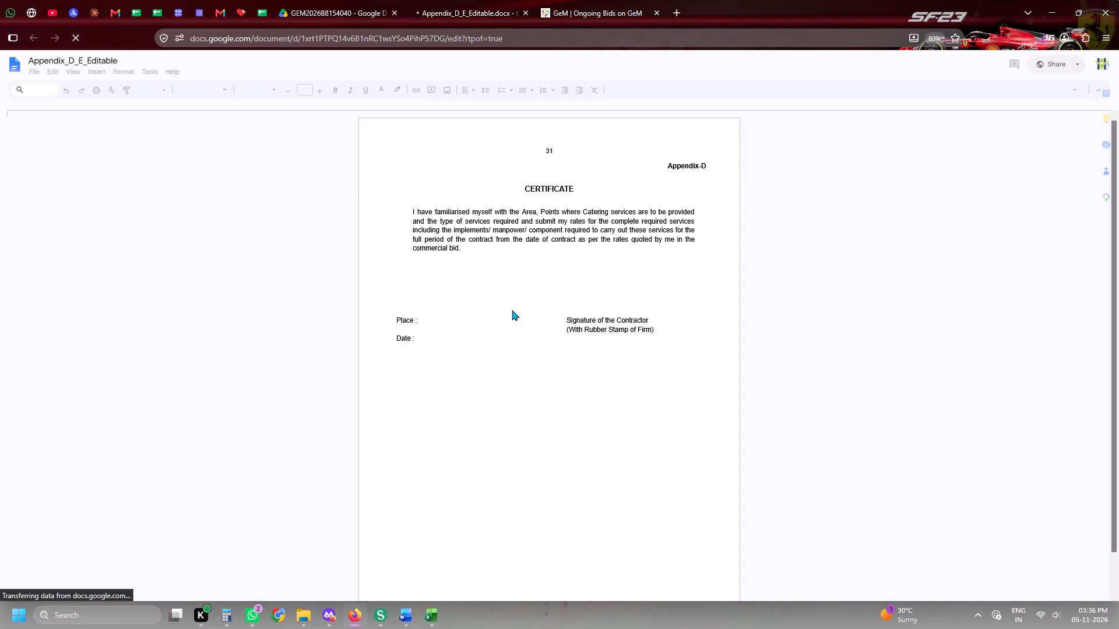
{"action": "scroll", "coordinate": [513, 307], "scroll_direction": "down", "scroll_amount": 7}
{"action": "scroll", "coordinate": [513, 307], "scroll_direction": "up", "scroll_amount": 7}
{"action": "scroll", "coordinate": [513, 307], "scroll_direction": "down", "scroll_amount": 7}
{"action": "scroll", "coordinate": [513, 307], "scroll_direction": "up", "scroll_amount": 6}
{"action": "scroll", "coordinate": [513, 307], "scroll_direction": "down", "scroll_amount": 13}
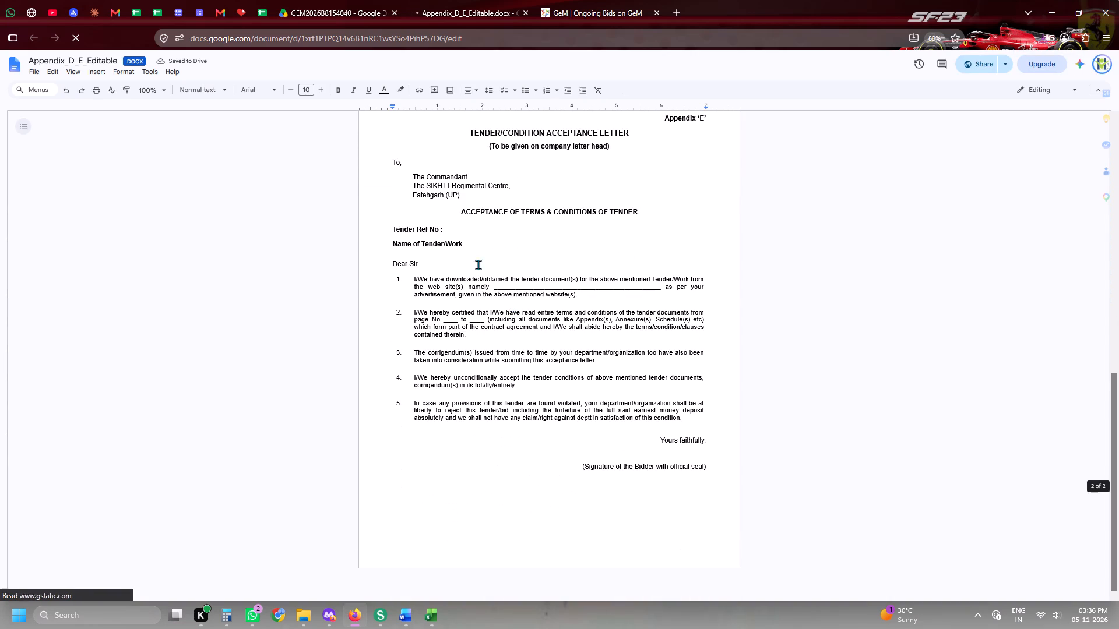
Check the other companies' participation columns in the daily tender sheet and the bid's search result on GeM.
{"action": "left_click", "coordinate": [268, 9]}
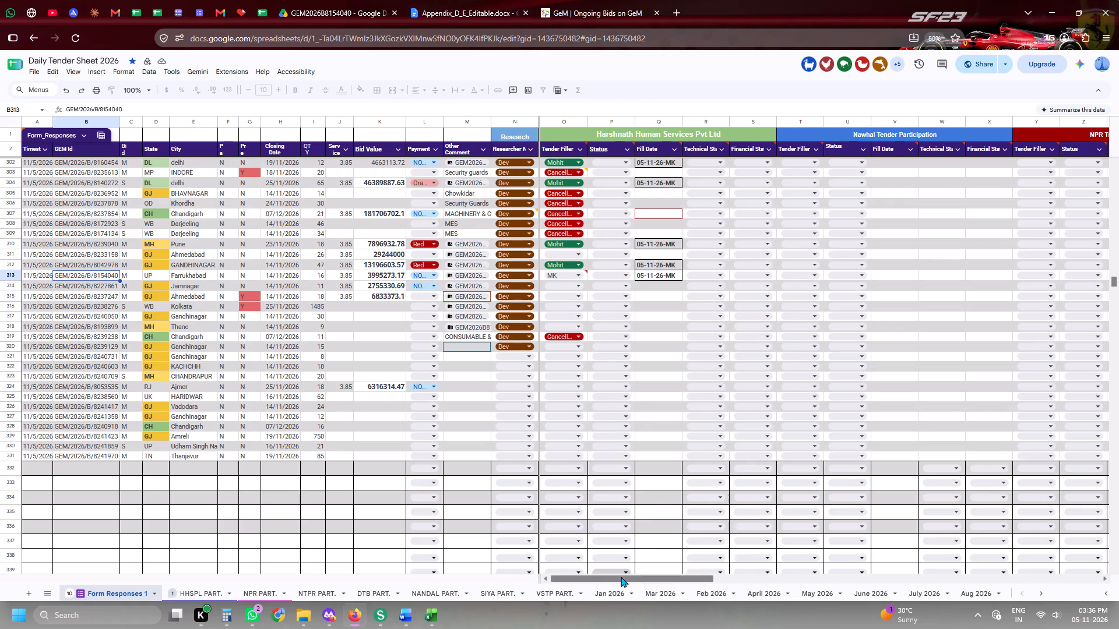
{"action": "left_click_drag", "start_coordinate": [621, 577], "coordinate": [784, 586]}
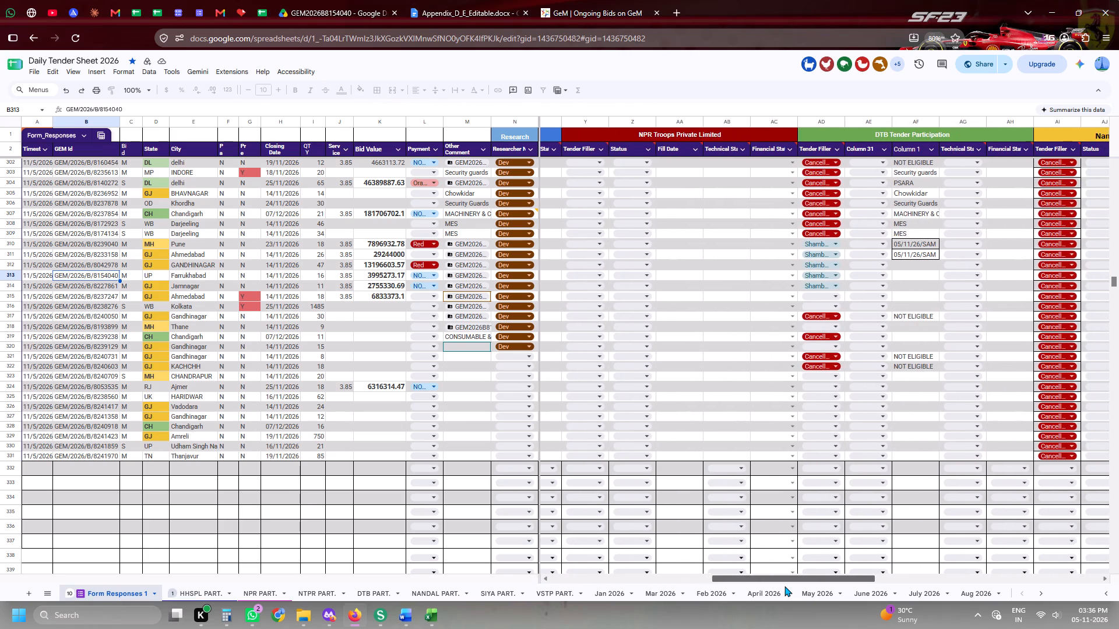
{"action": "left_click_drag", "start_coordinate": [784, 586], "coordinate": [966, 584]}
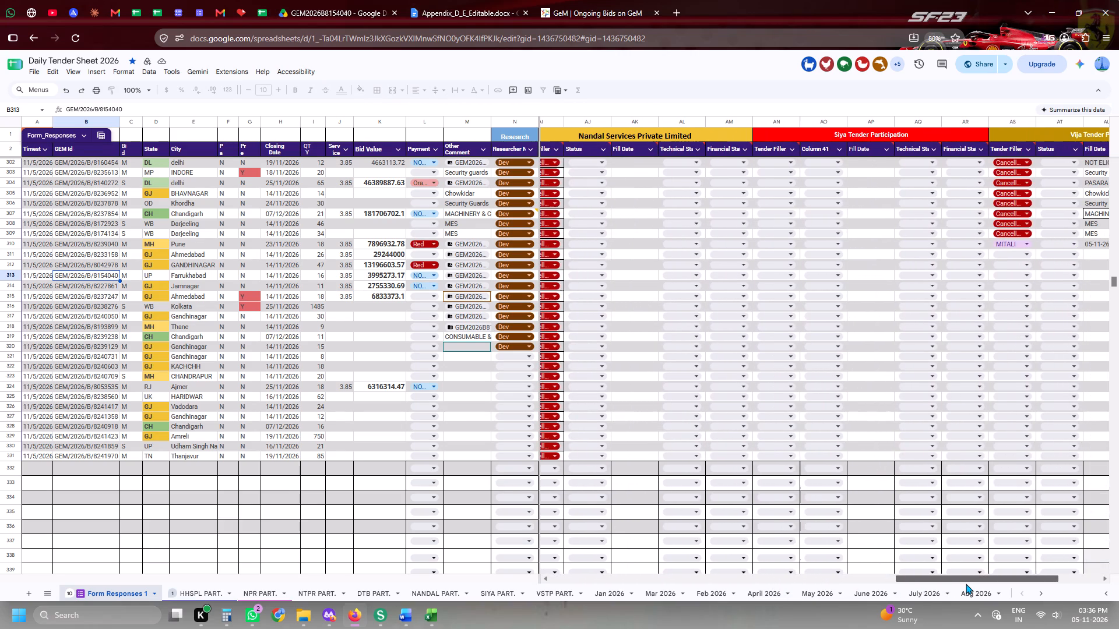
{"action": "left_click_drag", "start_coordinate": [966, 584], "coordinate": [557, 549]}
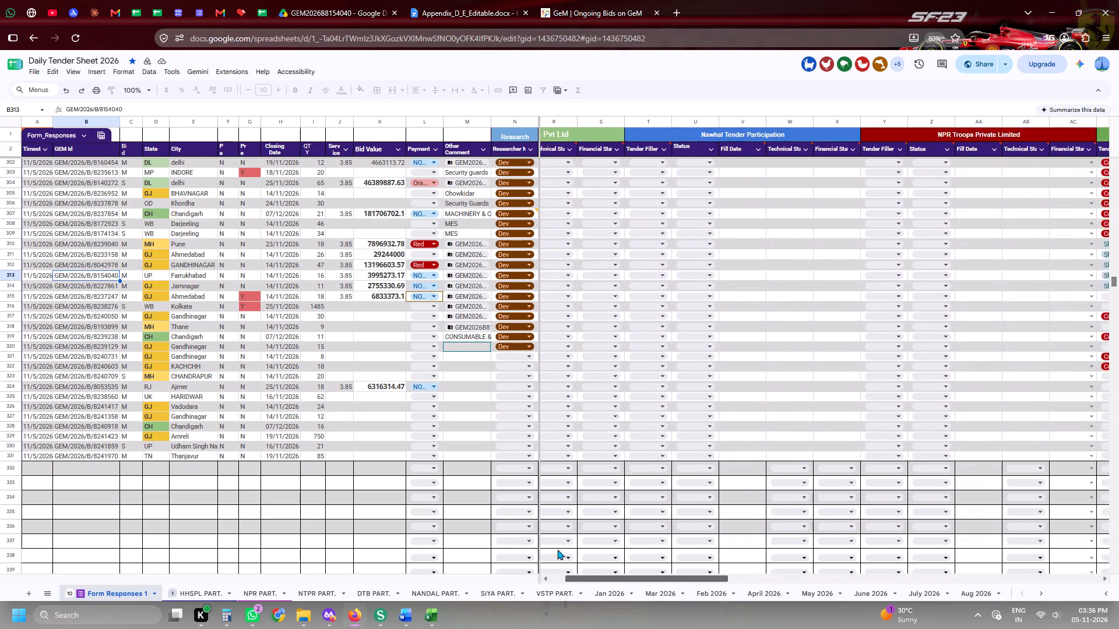
{"action": "left_click_drag", "start_coordinate": [557, 549], "coordinate": [463, 533]}
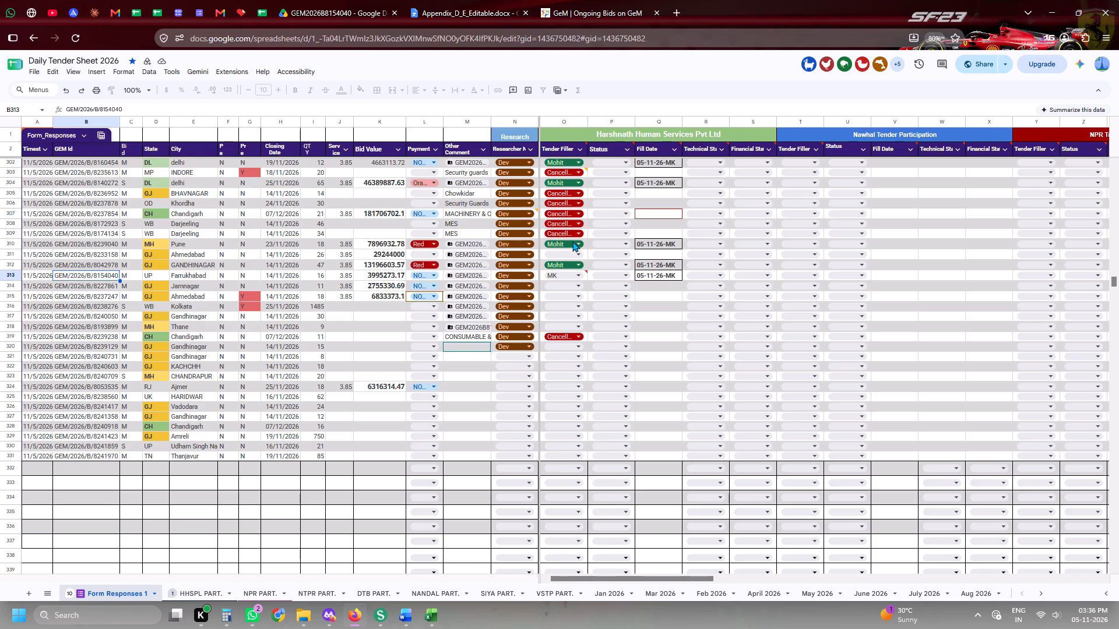
{"action": "left_click", "coordinate": [567, 0]}
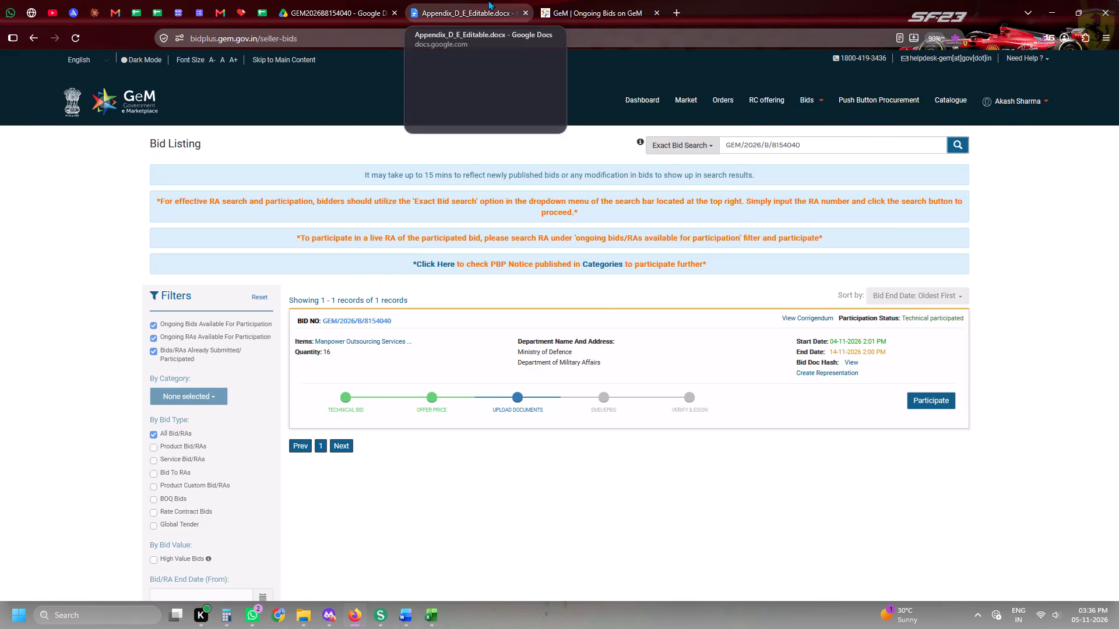
Copy the entire content of the Appendix_D_E_Editable document.
{"action": "left_click", "coordinate": [488, 0]}
{"action": "scroll", "coordinate": [561, 246], "scroll_direction": "up", "scroll_amount": 4}
{"action": "scroll", "coordinate": [561, 246], "scroll_direction": "down", "scroll_amount": 6}
{"action": "scroll", "coordinate": [561, 246], "scroll_direction": "up", "scroll_amount": 11}
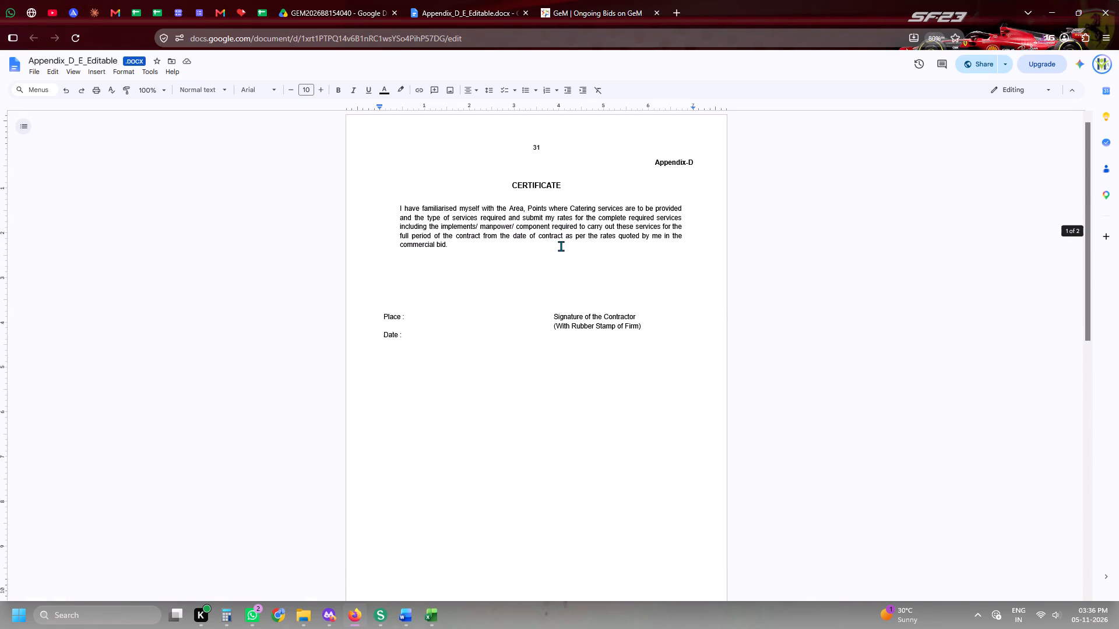
{"action": "key", "text": "ctrl+a"}
{"action": "key", "text": "ctrl+c"}
{"action": "key", "text": "ctrl+c"}
{"action": "key", "text": "ctrl+c"}
{"action": "key", "text": "ctrl+c"}
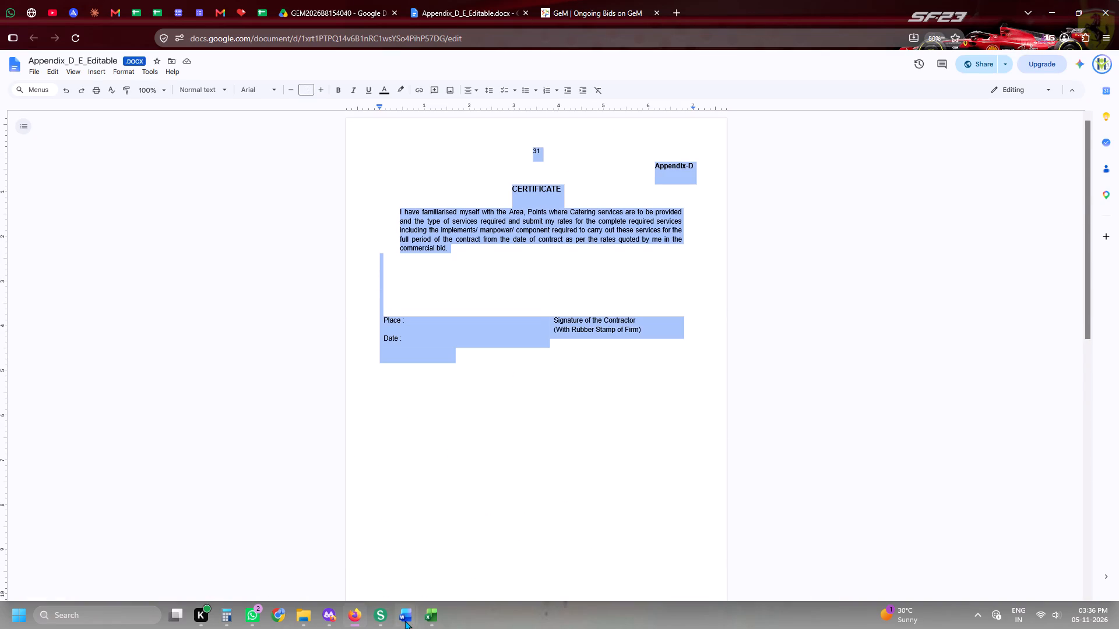
Switch to the letterhead-hhspl document in Word and replace all its body content with the copied appendix text.
{"action": "left_click", "coordinate": [413, 627]}
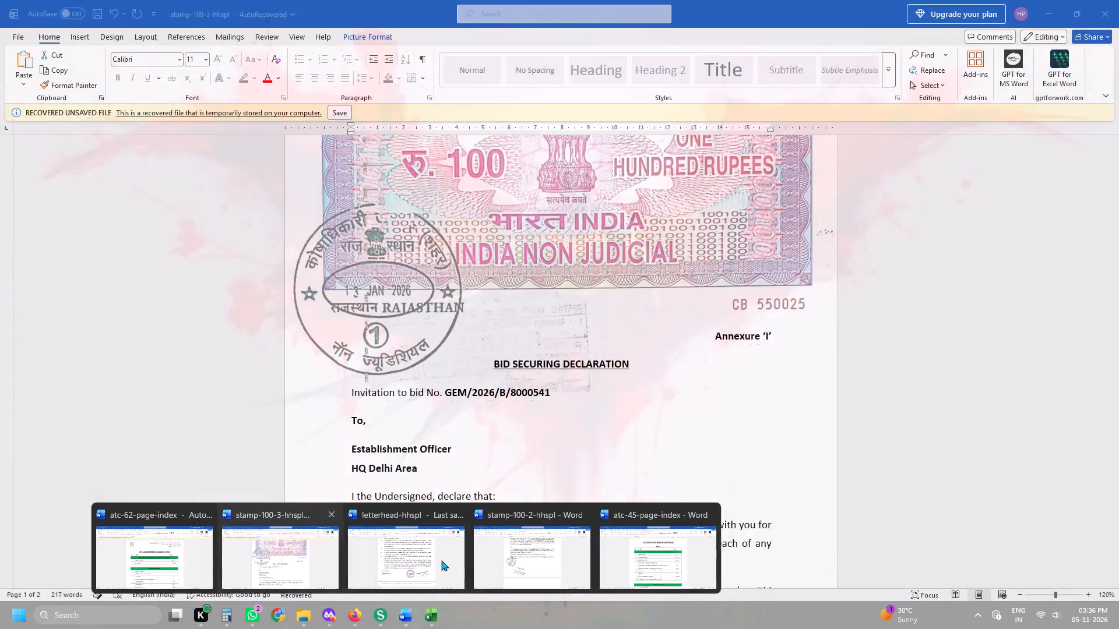
{"action": "left_click", "coordinate": [375, 556]}
{"action": "left_click", "coordinate": [554, 372]}
{"action": "left_click", "coordinate": [554, 372]}
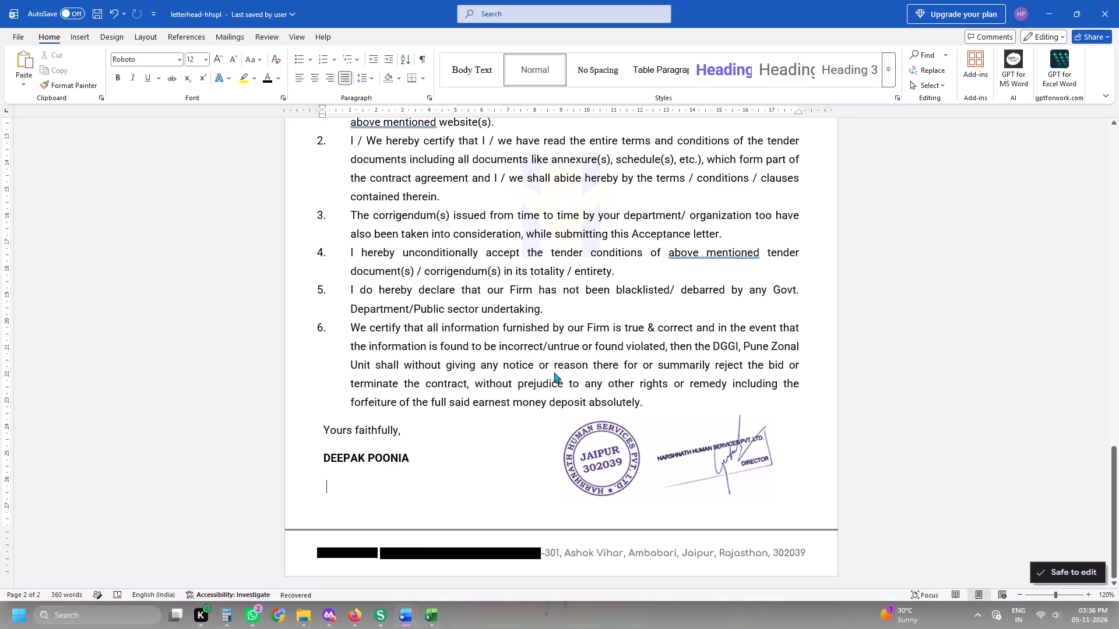
{"action": "key", "text": "BackSpace"}
{"action": "key", "text": "ctrl+a"}
{"action": "key", "text": "ctrl+v"}
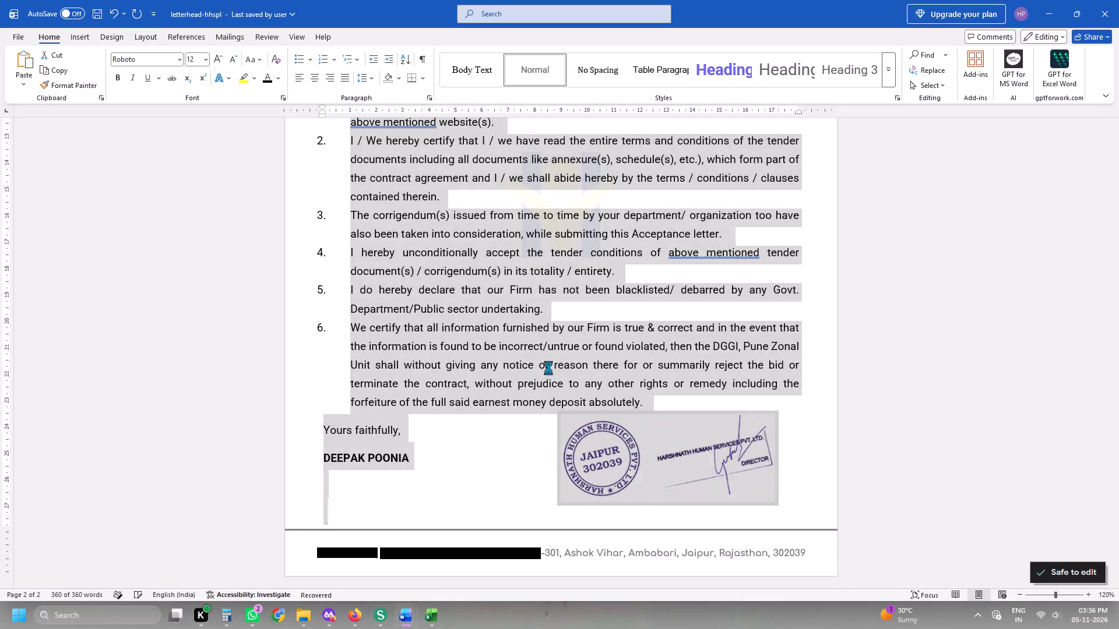
Set all the pasted appendix text to regular weight and justify it.
{"action": "scroll", "coordinate": [548, 367], "scroll_direction": "up", "scroll_amount": 15}
{"action": "key", "text": "ctrl+a"}
{"action": "key", "text": "ctrl+b"}
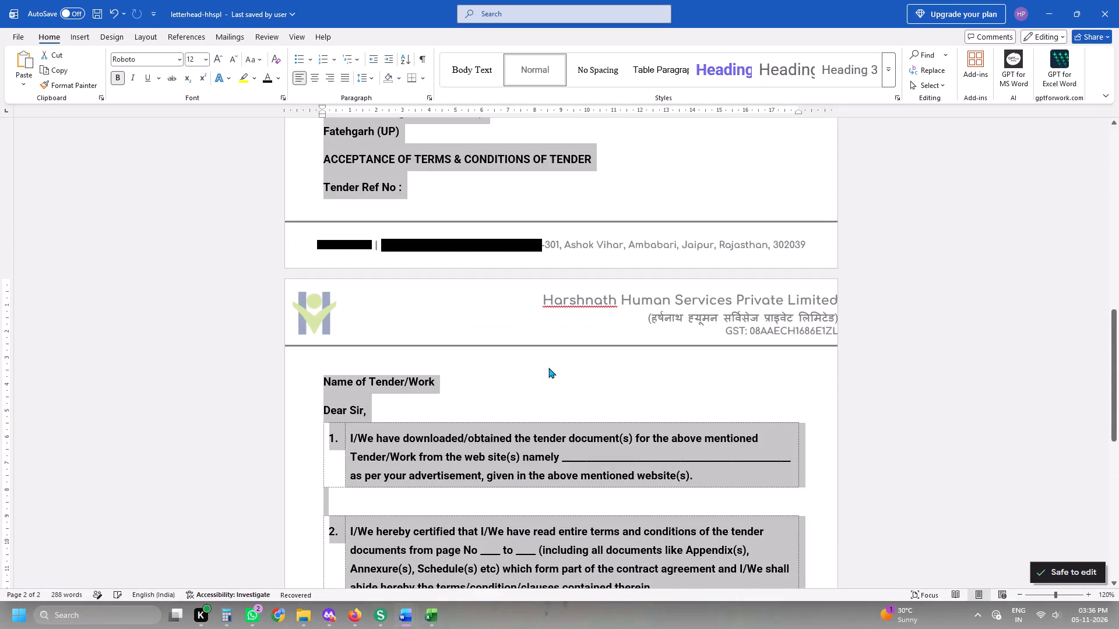
{"action": "key", "text": "ctrl+j"}
Delete the stray page number 31 above the Appendix-D heading.
{"action": "scroll", "coordinate": [995, 353], "scroll_direction": "up", "scroll_amount": 4}
{"action": "left_click_drag", "start_coordinate": [1118, 326], "coordinate": [1107, 213]}
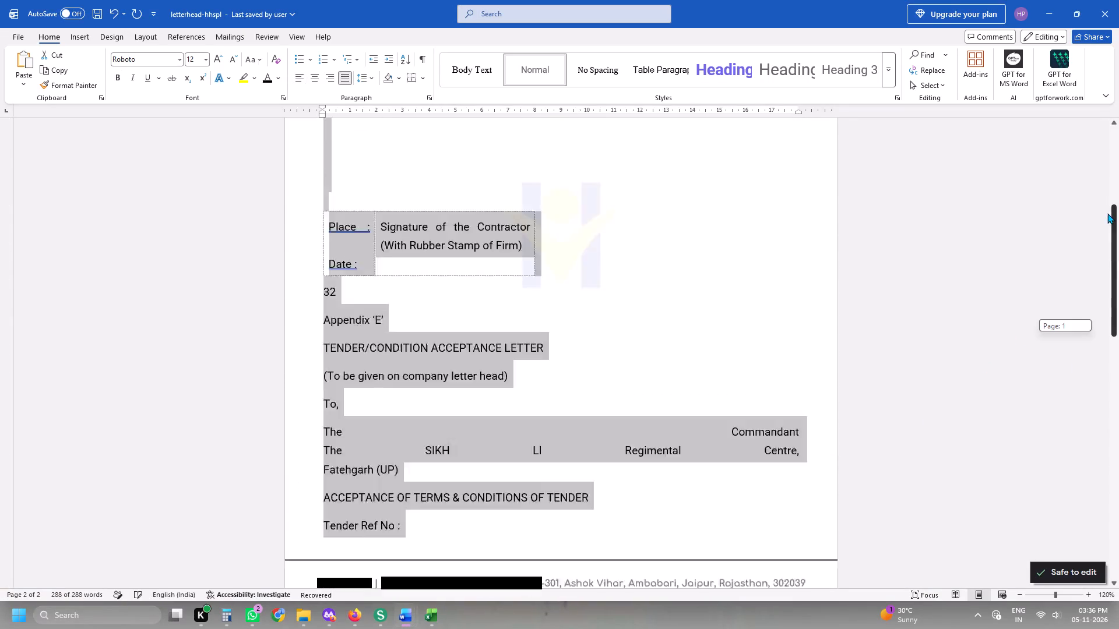
{"action": "left_click_drag", "start_coordinate": [1107, 213], "coordinate": [1097, 166]}
{"action": "left_click", "coordinate": [482, 232]}
{"action": "left_click_drag", "start_coordinate": [368, 220], "coordinate": [308, 212]}
{"action": "key", "text": "Delete"}
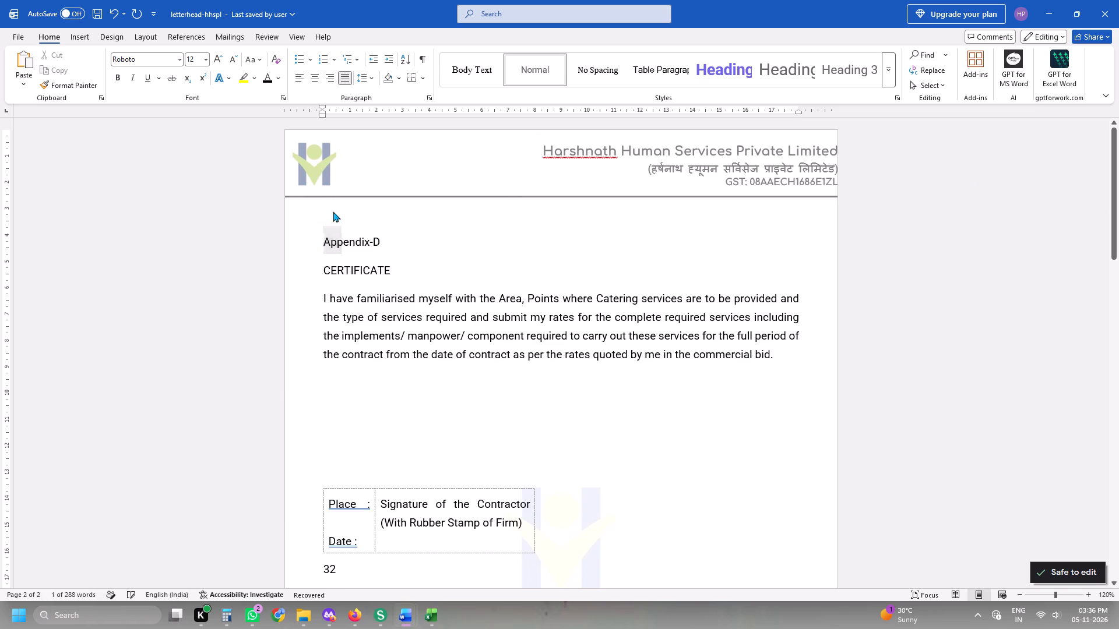
Make the Appendix-D label bold and right-aligned, and the CERTIFICATE heading bold and centred.
{"action": "left_click_drag", "start_coordinate": [394, 234], "coordinate": [331, 238]}
{"action": "key", "text": "ctrl+b"}
{"action": "key", "text": "ctrl+r"}
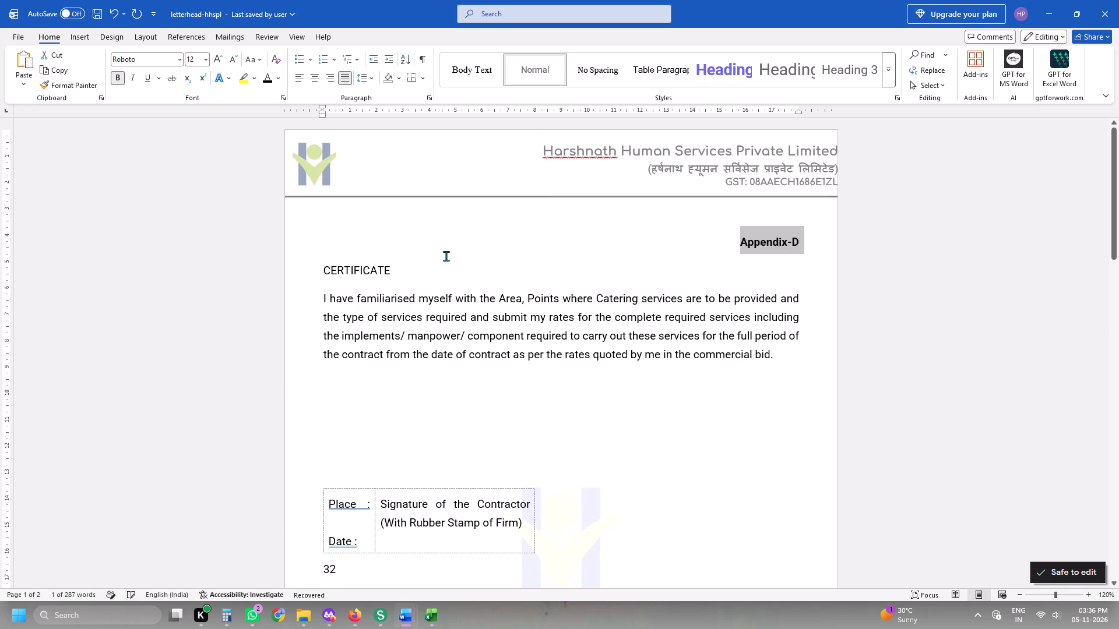
{"action": "left_click", "coordinate": [446, 256]}
{"action": "left_click_drag", "start_coordinate": [445, 256], "coordinate": [291, 252]}
{"action": "left_click", "coordinate": [469, 266]}
{"action": "left_click_drag", "start_coordinate": [470, 265], "coordinate": [374, 260]}
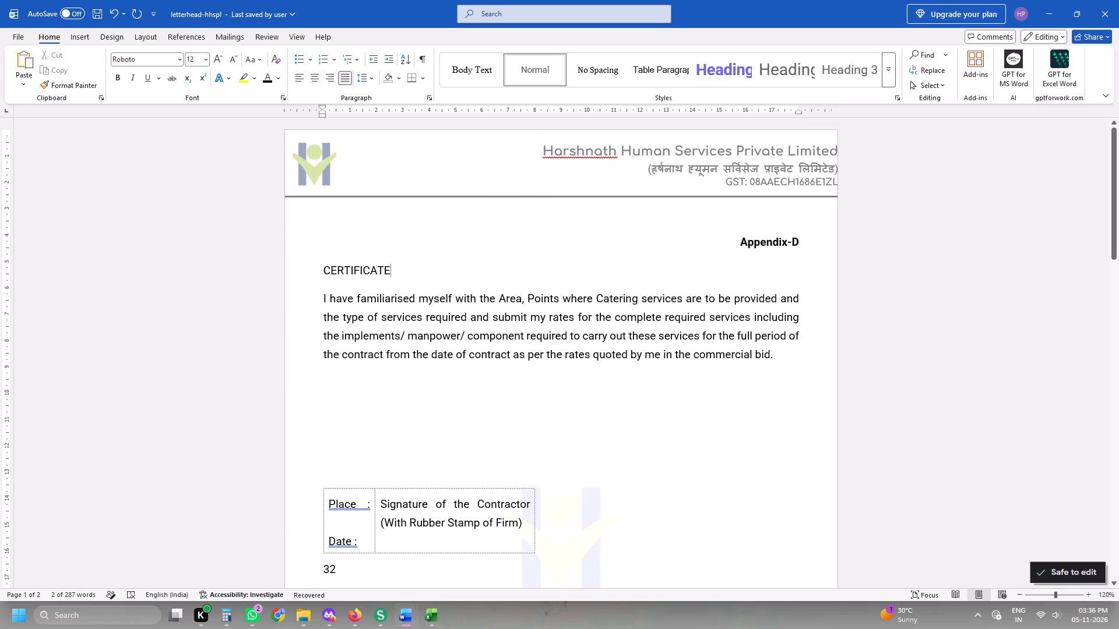
{"action": "left_click_drag", "start_coordinate": [374, 260], "coordinate": [307, 259]}
{"action": "key", "text": "ctrl+b"}
{"action": "key", "text": "ctrl+e"}
{"action": "left_click", "coordinate": [413, 275]}
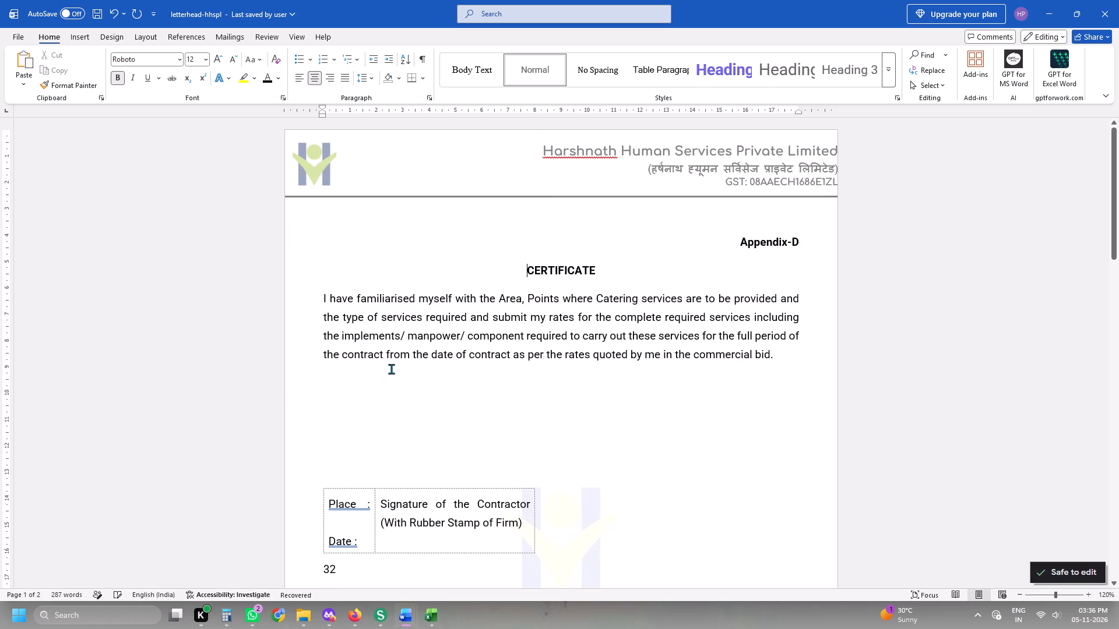
Delete the Place, Date and contractor signature table below the certificate text, along with the stray page number 32.
{"action": "left_click", "coordinate": [391, 369]}
{"action": "scroll", "coordinate": [330, 368], "scroll_direction": "down", "scroll_amount": 3}
{"action": "left_click_drag", "start_coordinate": [325, 278], "coordinate": [342, 309]}
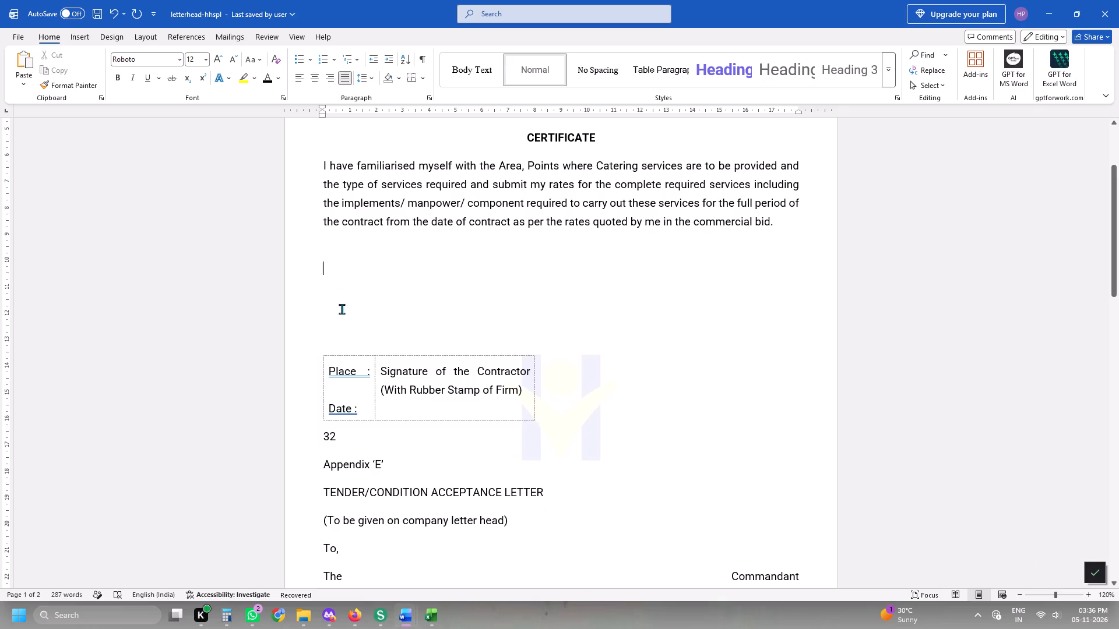
{"action": "left_click_drag", "start_coordinate": [342, 309], "coordinate": [376, 423]}
{"action": "key", "text": "Delete"}
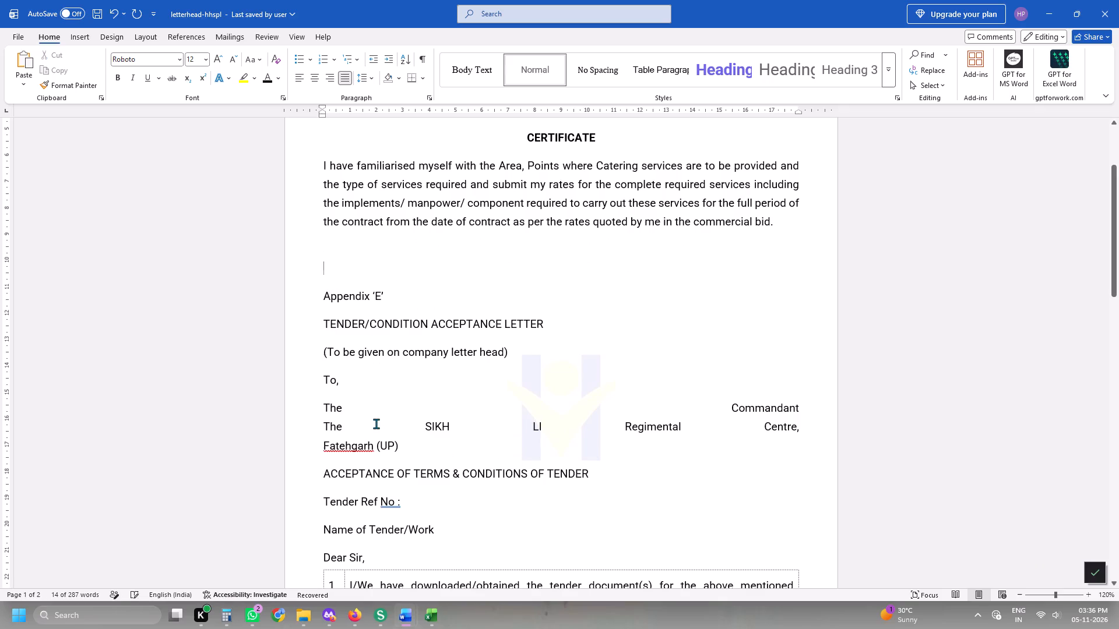
Insert a page break before the Appendix 'E' heading.
{"action": "left_click", "coordinate": [326, 301]}
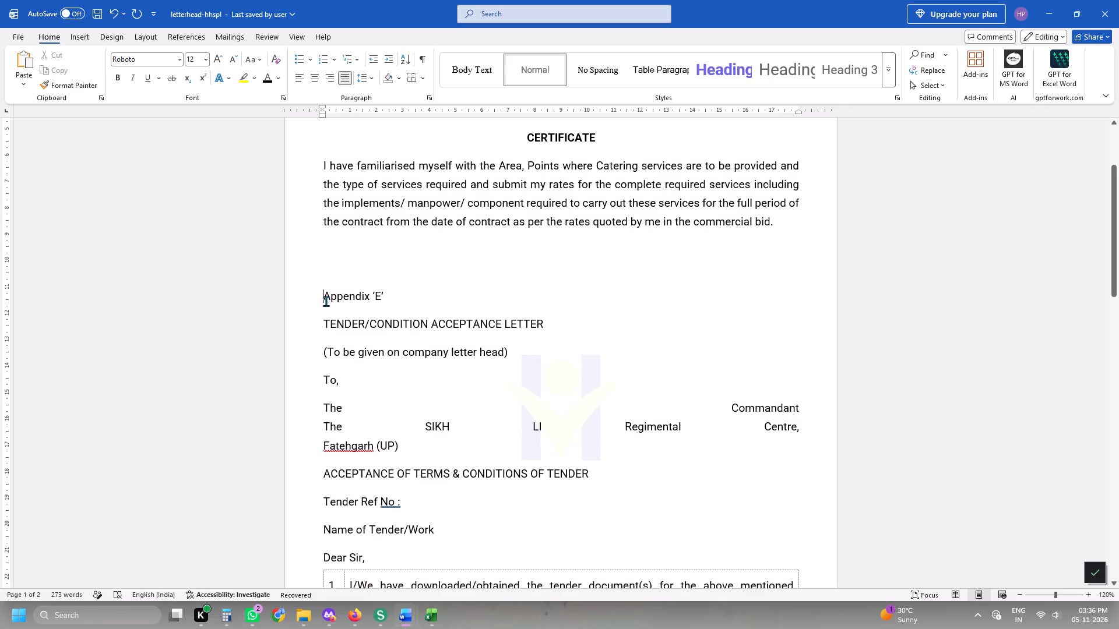
{"action": "key", "text": "ctrl+Return"}
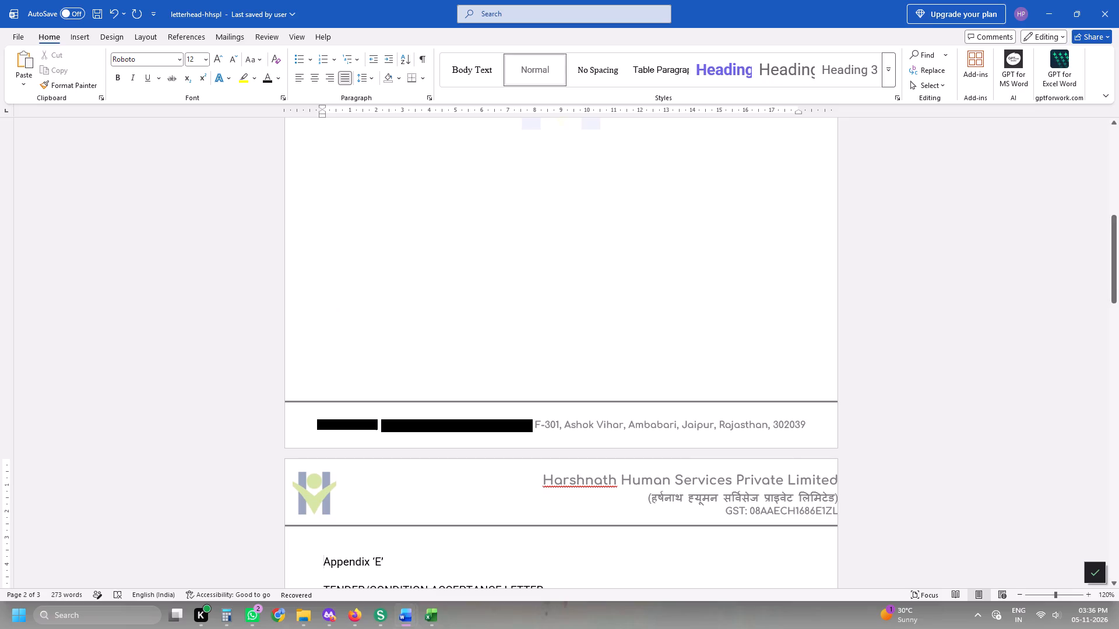
Place the cursor below the certificate paragraph on the first page and clear the clipboard history.
{"action": "scroll", "coordinate": [430, 311], "scroll_direction": "up", "scroll_amount": 11}
{"action": "scroll", "coordinate": [480, 327], "scroll_direction": "down", "scroll_amount": 6}
{"action": "scroll", "coordinate": [504, 326], "scroll_direction": "up", "scroll_amount": 2}
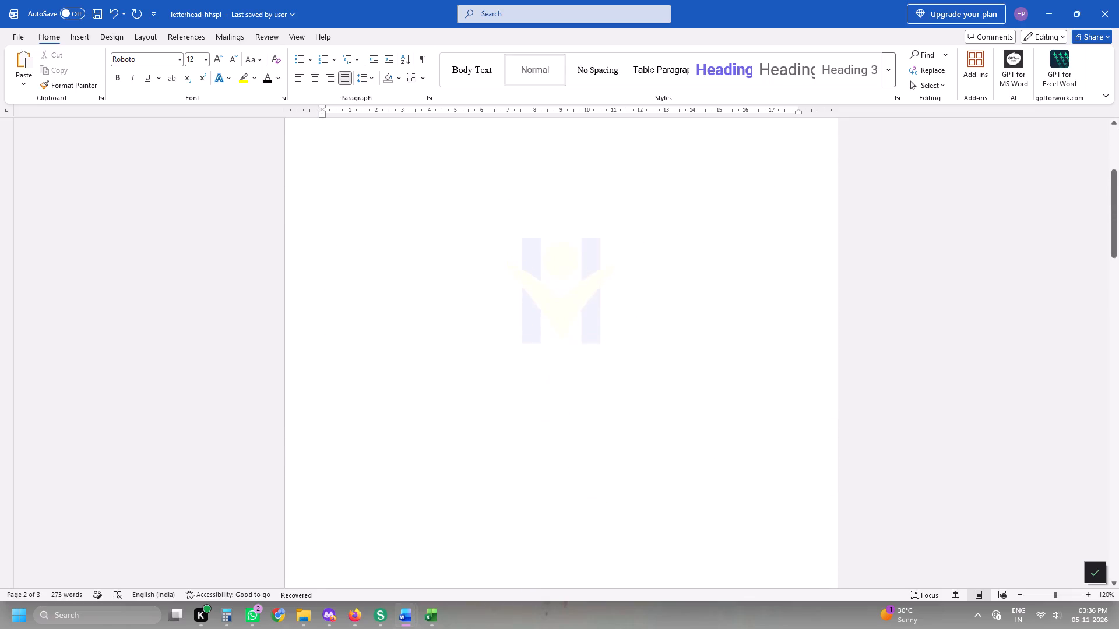
{"action": "scroll", "coordinate": [504, 326], "scroll_direction": "up", "scroll_amount": 1}
{"action": "left_click", "coordinate": [383, 298]}
{"action": "key", "text": "super+v"}
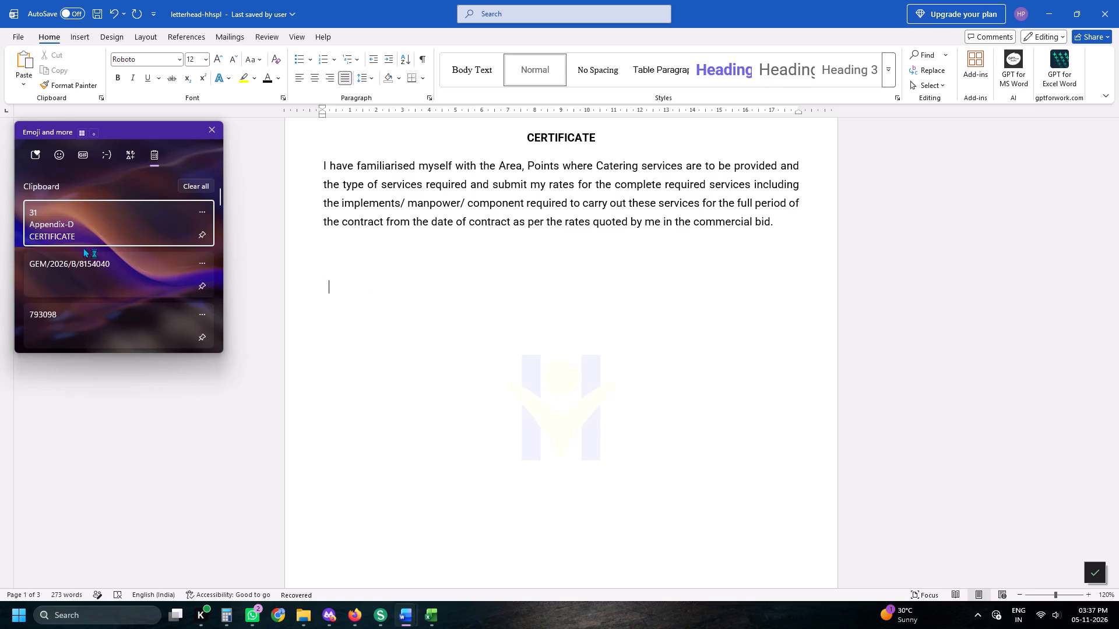
{"action": "left_click", "coordinate": [195, 186]}
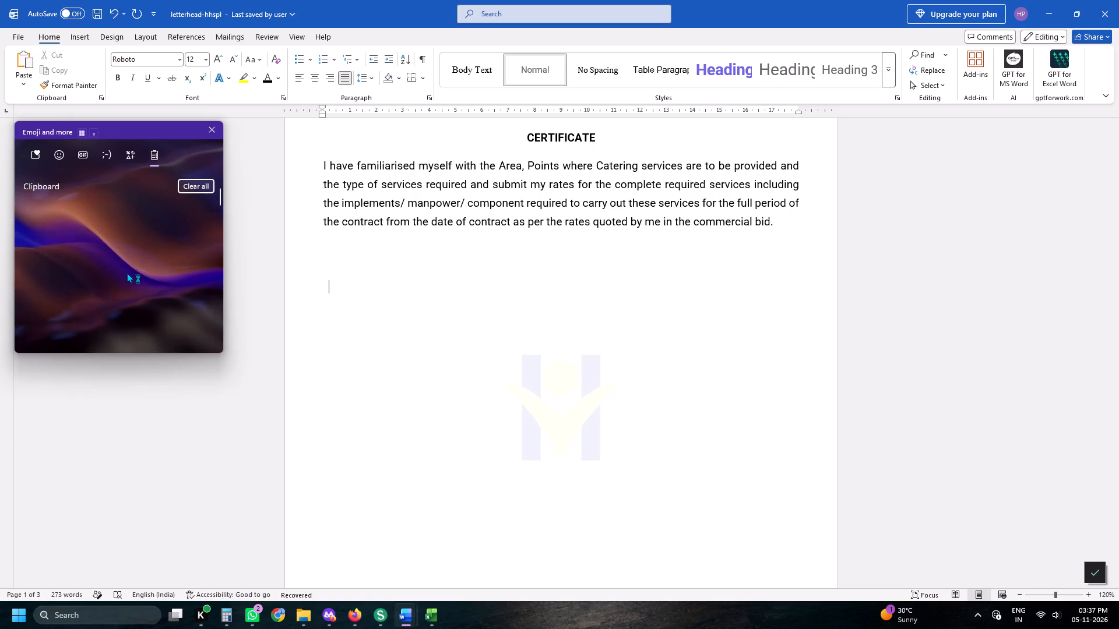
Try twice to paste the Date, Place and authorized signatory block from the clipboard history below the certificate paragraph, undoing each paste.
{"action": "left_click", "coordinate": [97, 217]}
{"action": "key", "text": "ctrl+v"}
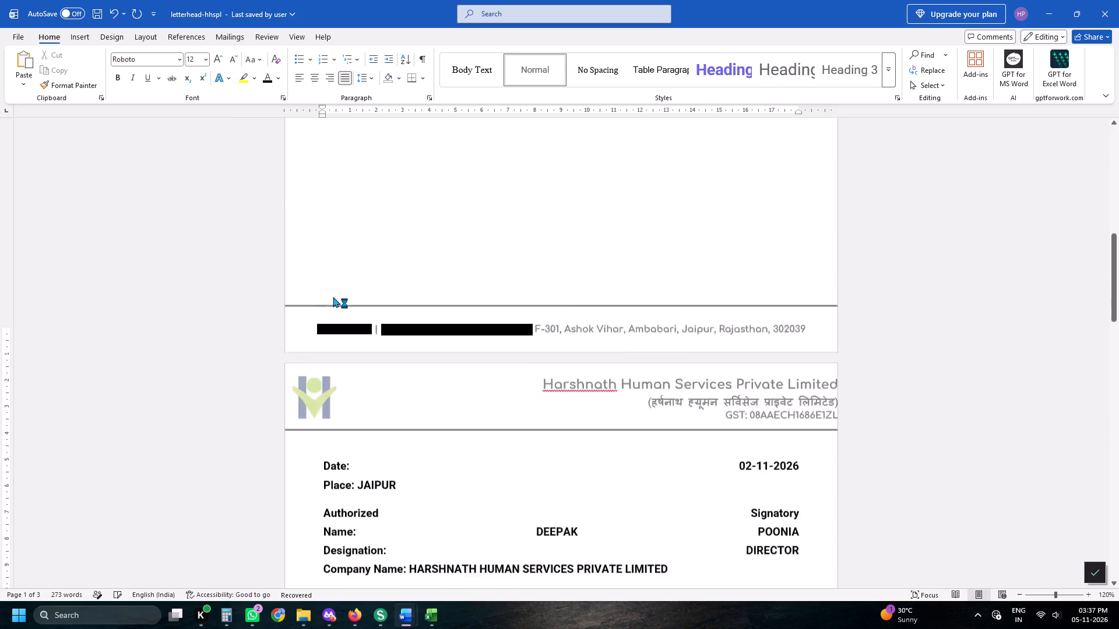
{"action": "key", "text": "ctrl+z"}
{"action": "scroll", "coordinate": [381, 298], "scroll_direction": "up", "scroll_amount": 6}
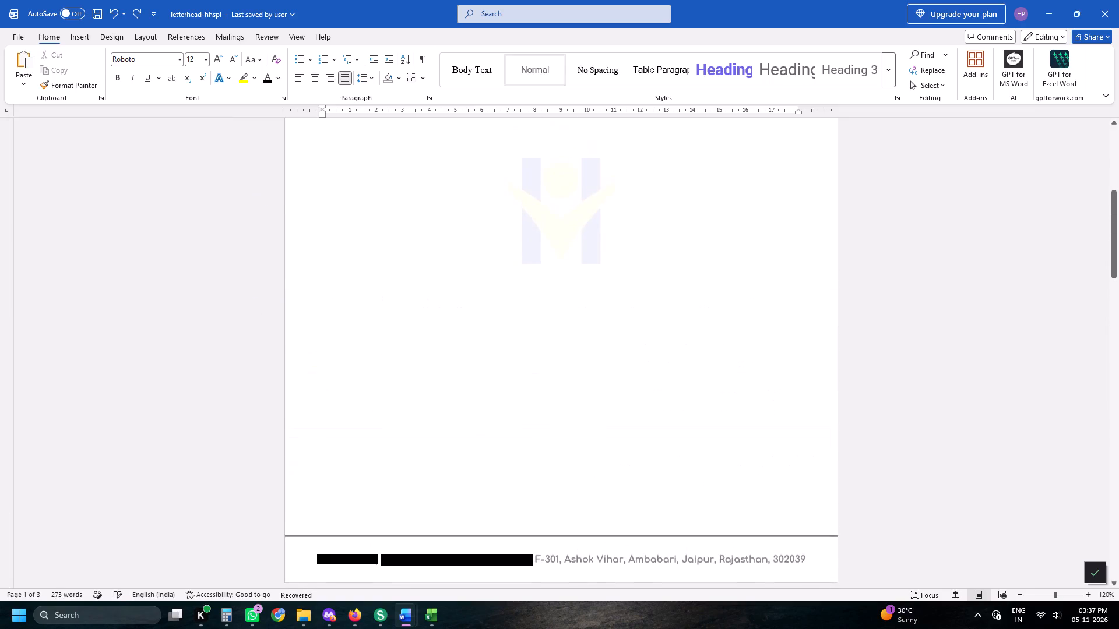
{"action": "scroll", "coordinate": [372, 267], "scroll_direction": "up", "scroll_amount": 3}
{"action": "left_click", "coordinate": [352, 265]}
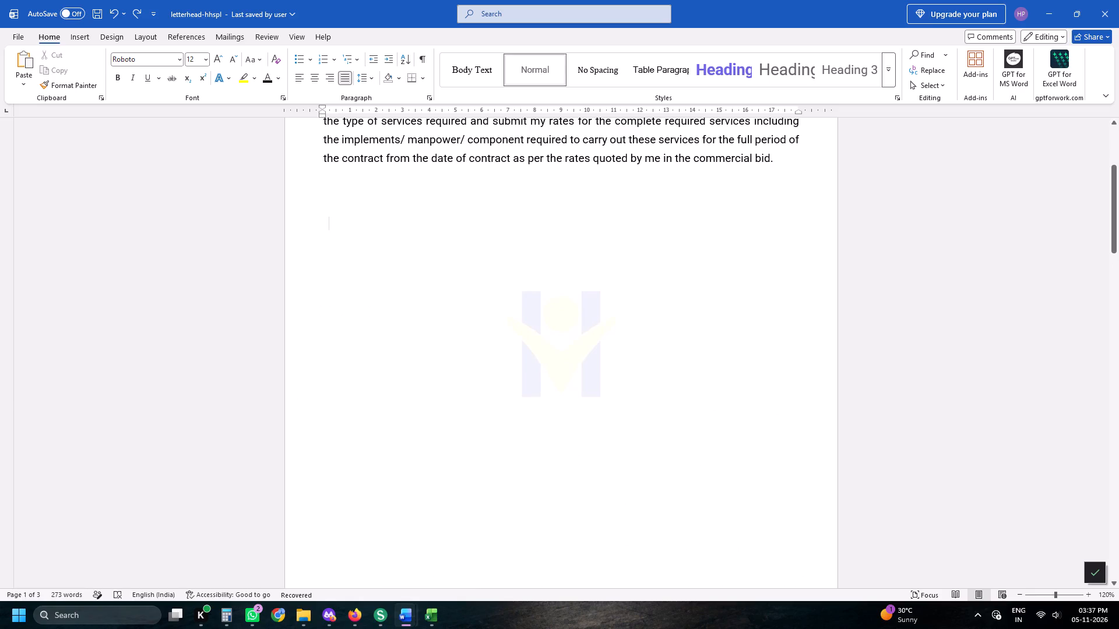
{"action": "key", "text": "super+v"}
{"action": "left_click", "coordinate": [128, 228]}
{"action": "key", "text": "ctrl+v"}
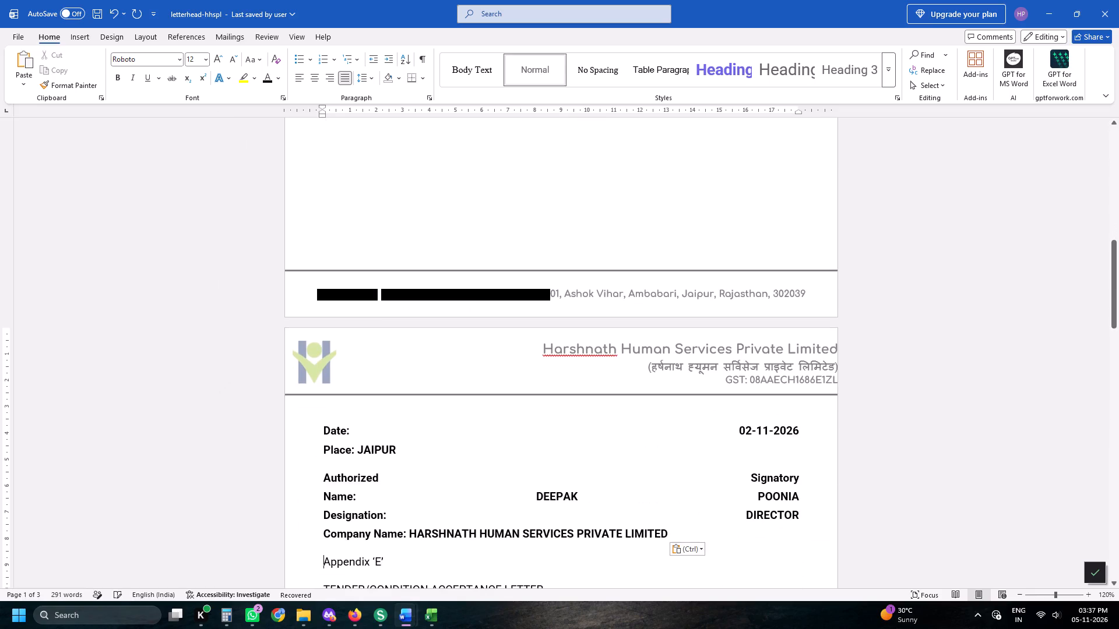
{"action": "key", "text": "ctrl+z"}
Replace the blank space and page break between the certificate paragraph and the Appendix 'E' heading with a fresh page break.
{"action": "scroll", "coordinate": [385, 301], "scroll_direction": "up", "scroll_amount": 6}
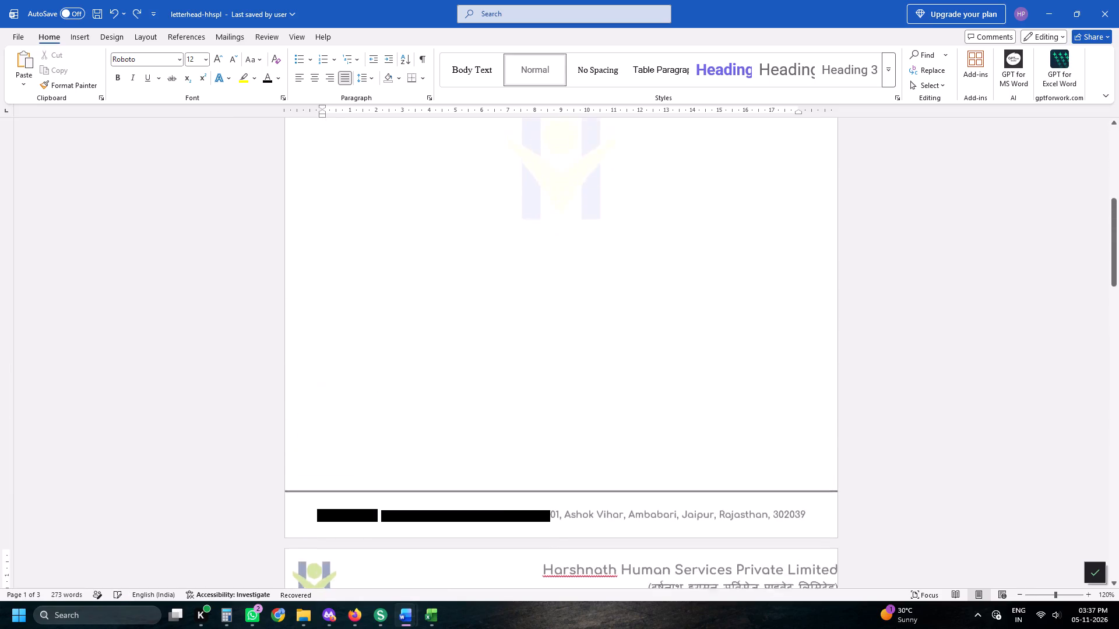
{"action": "scroll", "coordinate": [385, 302], "scroll_direction": "up", "scroll_amount": 5}
{"action": "left_click_drag", "start_coordinate": [348, 281], "coordinate": [350, 383]}
{"action": "key", "text": "Delete"}
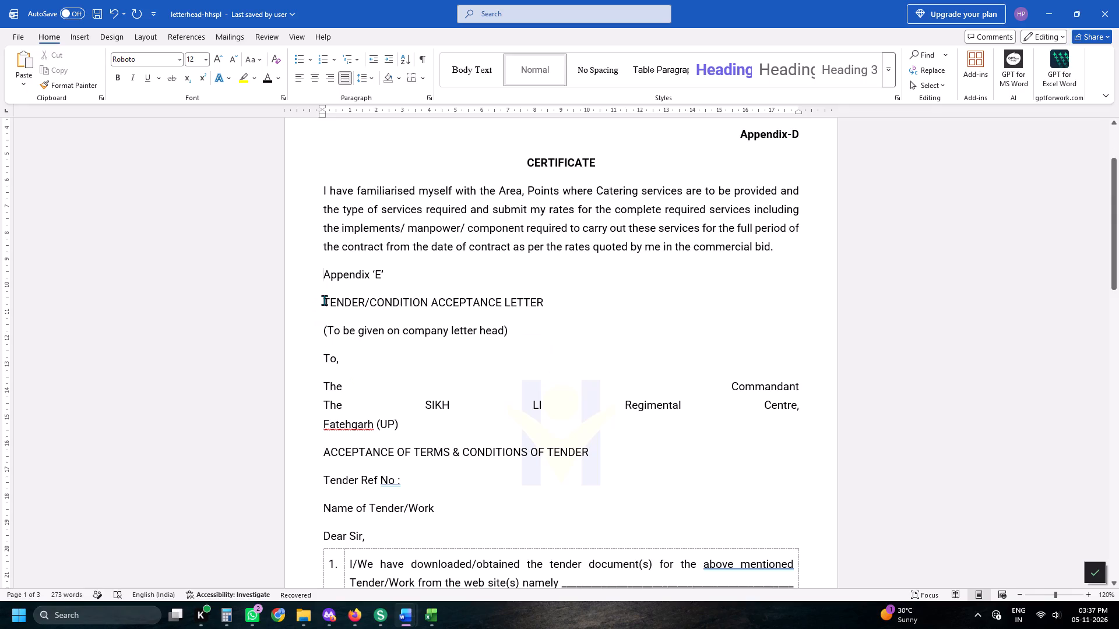
{"action": "key", "text": "ctrl+Return"}
Place the cursor in the blank area below the certificate paragraph on the first page.
{"action": "scroll", "coordinate": [344, 255], "scroll_direction": "up", "scroll_amount": 6}
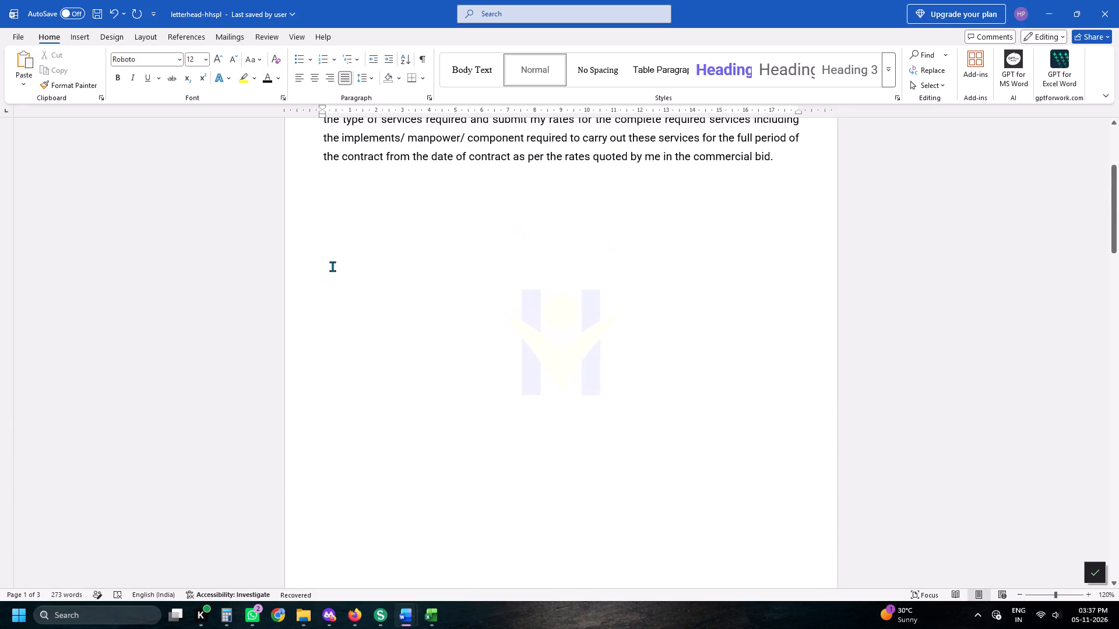
{"action": "left_click", "coordinate": [332, 255]}
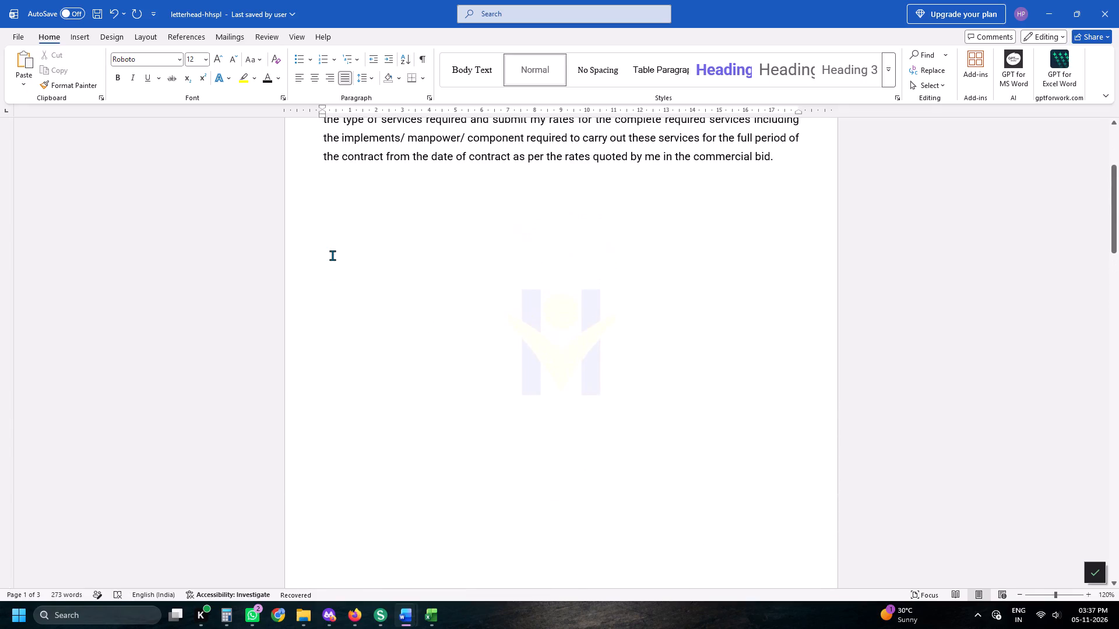
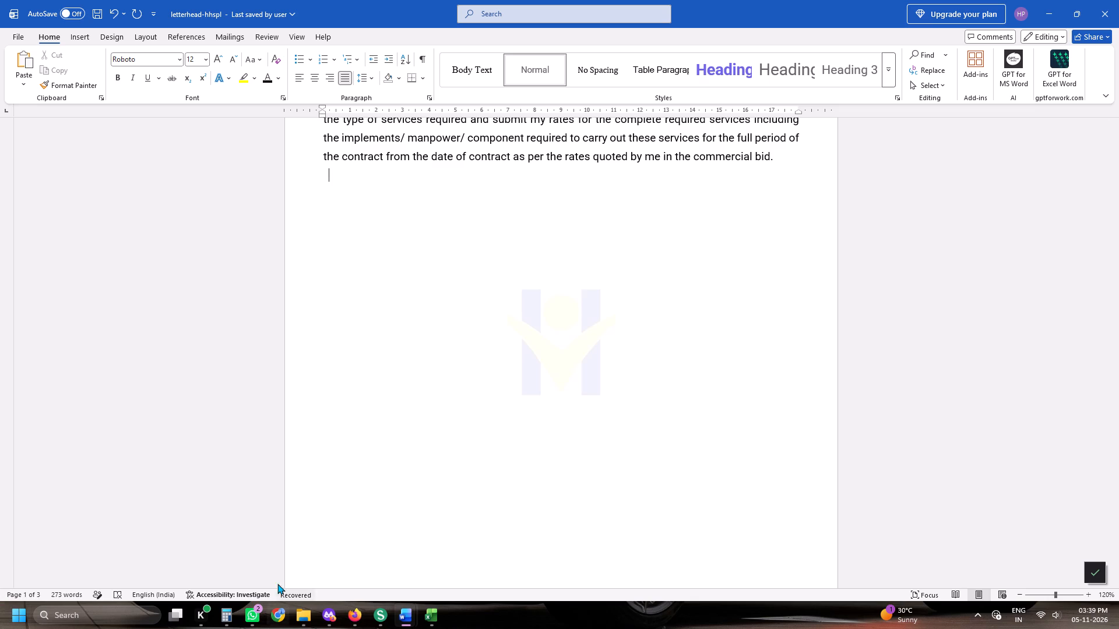
Paste the Date, Place and authorized signatory block from the clipboard history on a new line below the Appendix-D certificate paragraph.
{"action": "scroll", "coordinate": [685, 394], "scroll_direction": "up", "scroll_amount": 4}
{"action": "scroll", "coordinate": [653, 370], "scroll_direction": "down", "scroll_amount": 5}
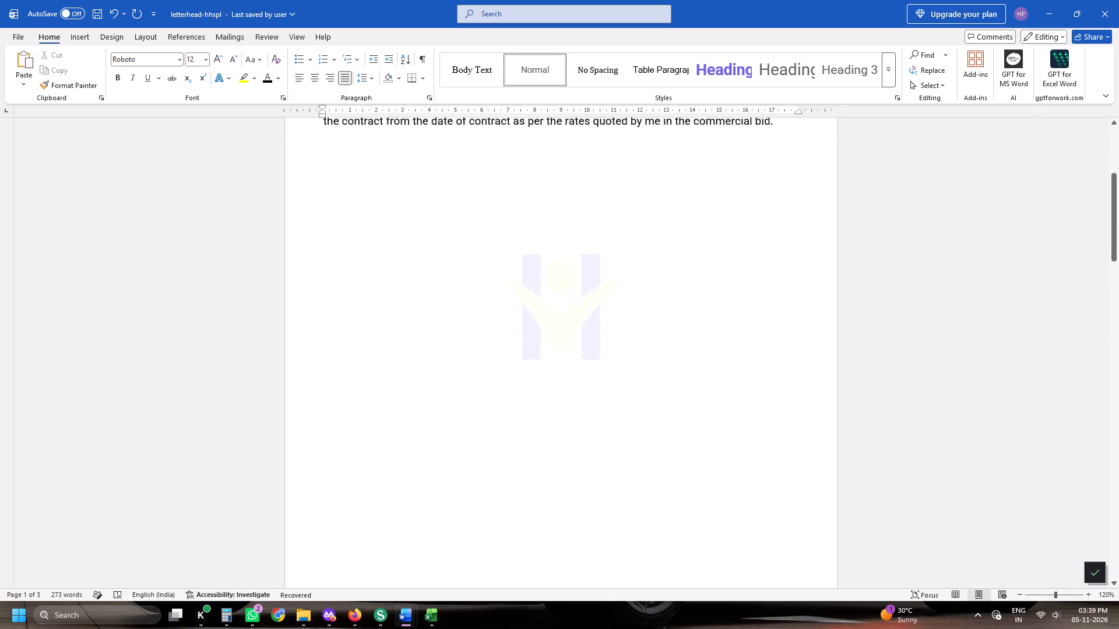
{"action": "key", "text": "Return"}
{"action": "scroll", "coordinate": [652, 370], "scroll_direction": "up", "scroll_amount": 4}
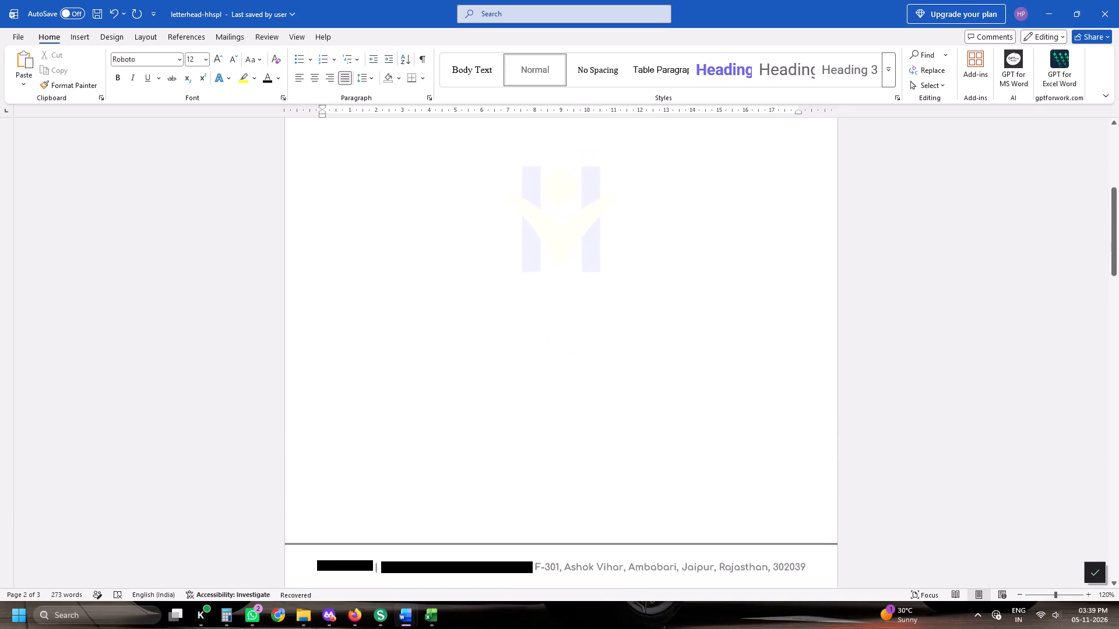
{"action": "scroll", "coordinate": [652, 370], "scroll_direction": "up", "scroll_amount": 5}
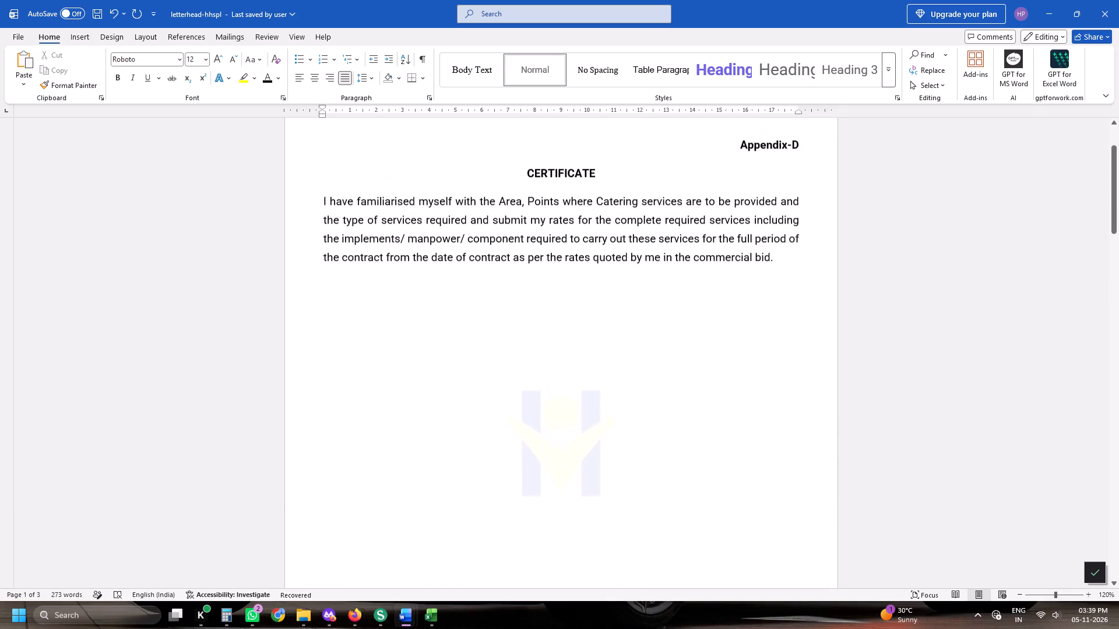
{"action": "left_click", "coordinate": [792, 262]}
{"action": "key", "text": "Return"}
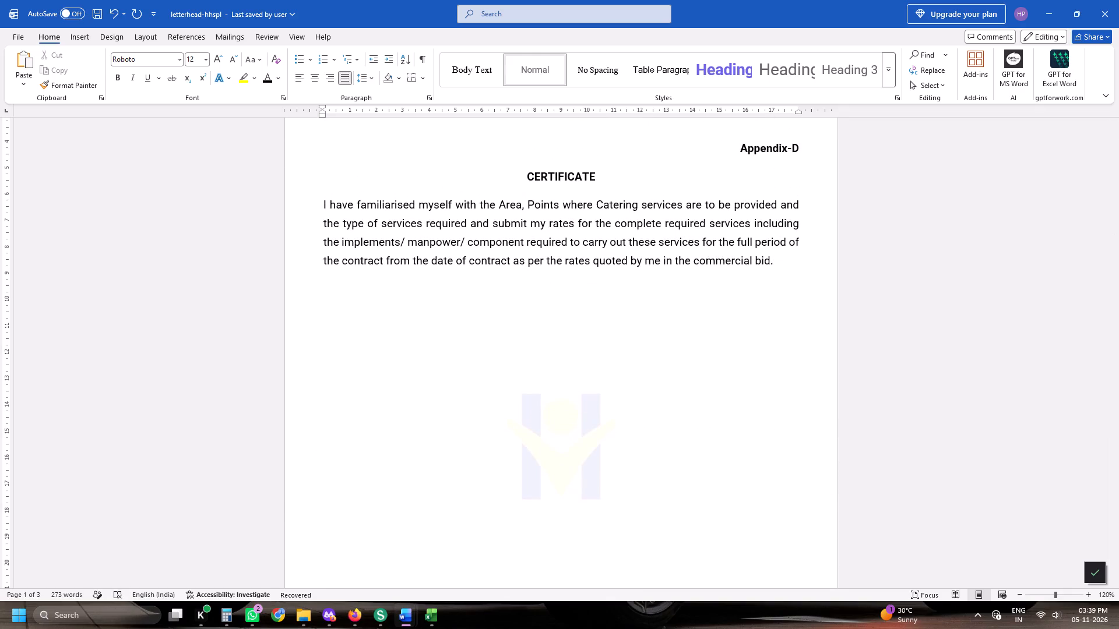
{"action": "key", "text": "super+v"}
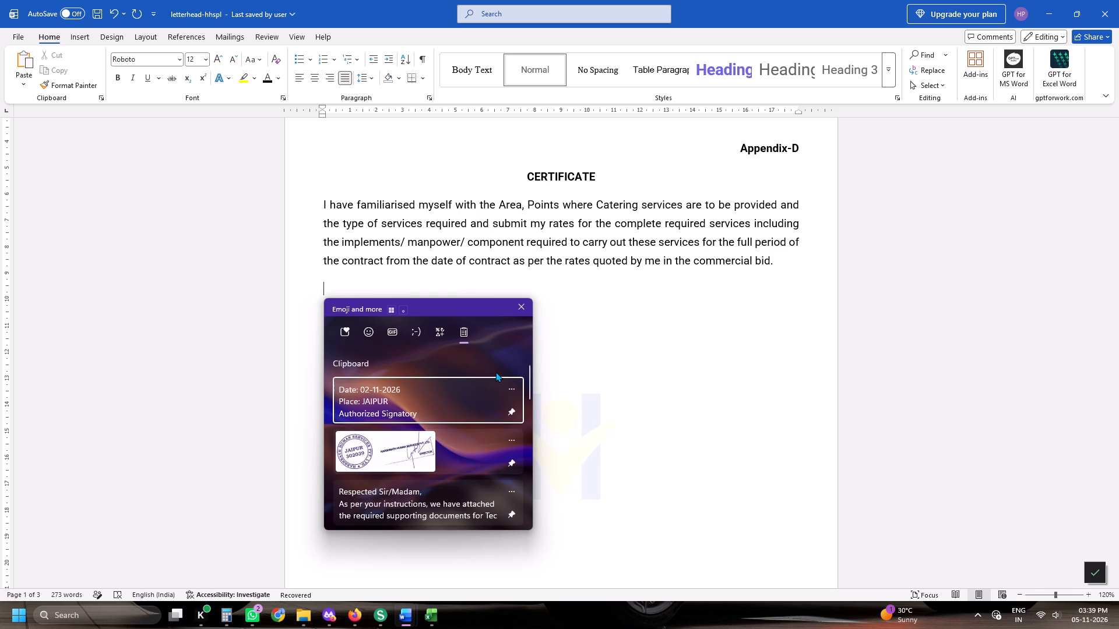
{"action": "left_click", "coordinate": [375, 400]}
{"action": "key", "text": "ctrl+v"}
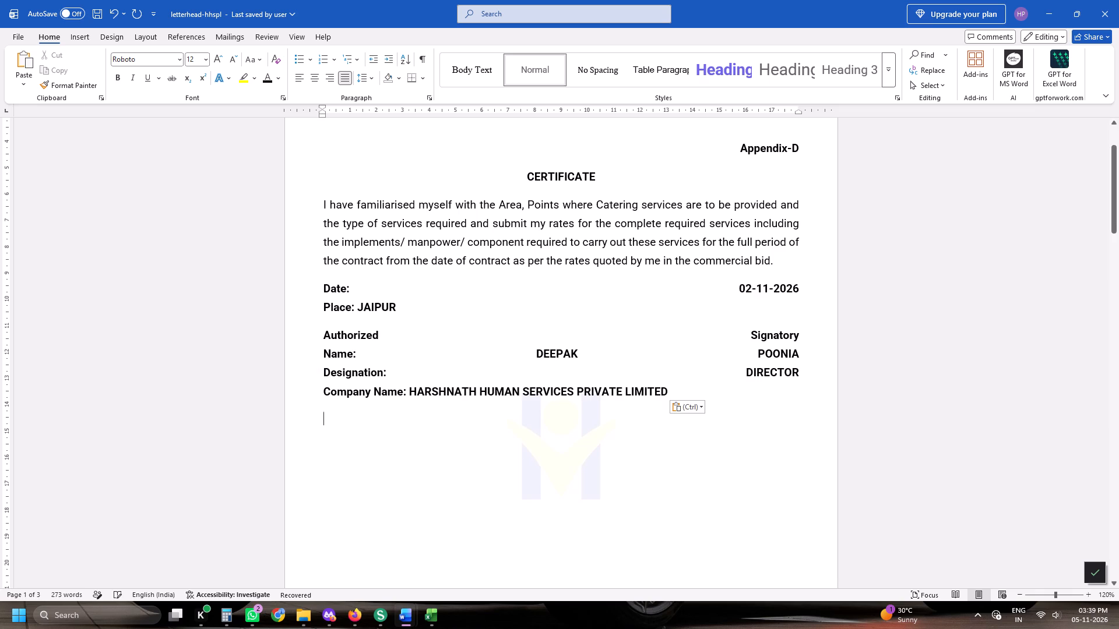
Left-align the pasted Date, Place and signatory block and insert a blank line between it and the certificate paragraph.
{"action": "left_click_drag", "start_coordinate": [320, 279], "coordinate": [755, 405]}
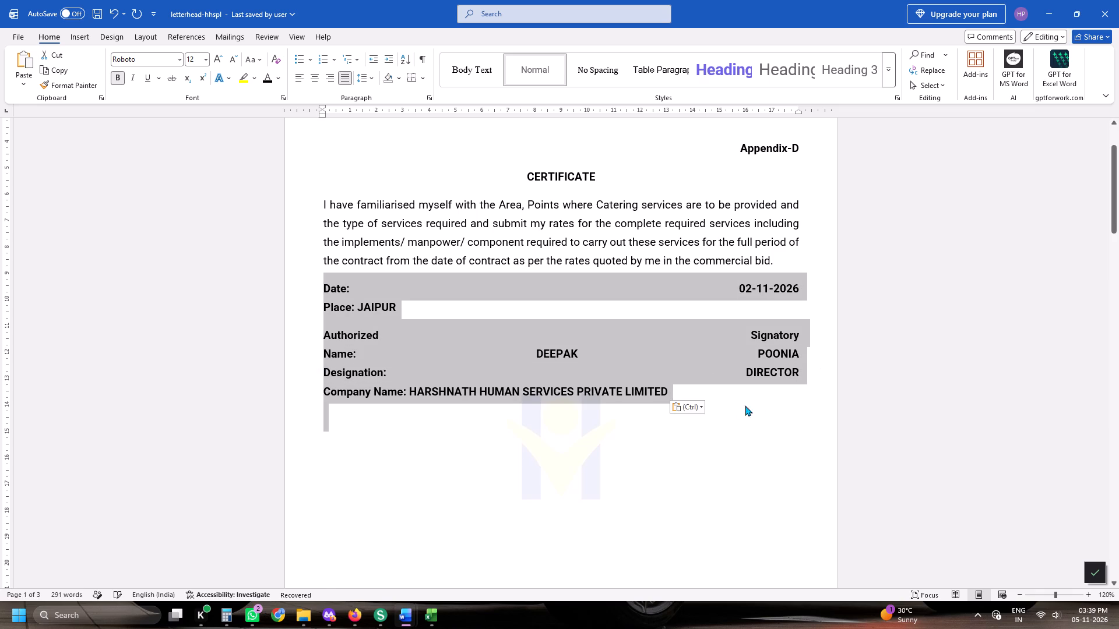
{"action": "key", "text": "ctrl+j"}
{"action": "left_click", "coordinate": [776, 264]}
{"action": "key", "text": "Return"}
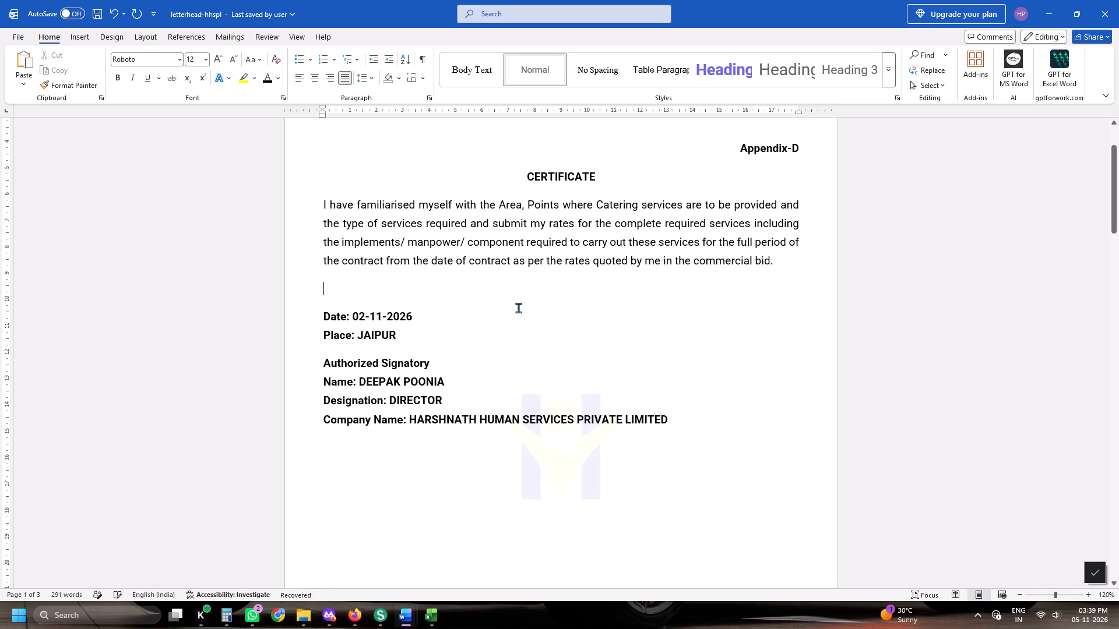
Set the date in the Appendix-D signatory block to 05-11-2026.
{"action": "left_click", "coordinate": [365, 316]}
{"action": "key", "text": "Right"}
{"action": "key", "text": "BackSpace"}
{"action": "key", "text": "5"}
Paste the company stamp and signature image from the clipboard history, set it behind the text and move it onto the lower part of the Appendix-D page.
{"action": "scroll", "coordinate": [371, 374], "scroll_direction": "down", "scroll_amount": 6}
{"action": "left_click", "coordinate": [341, 246]}
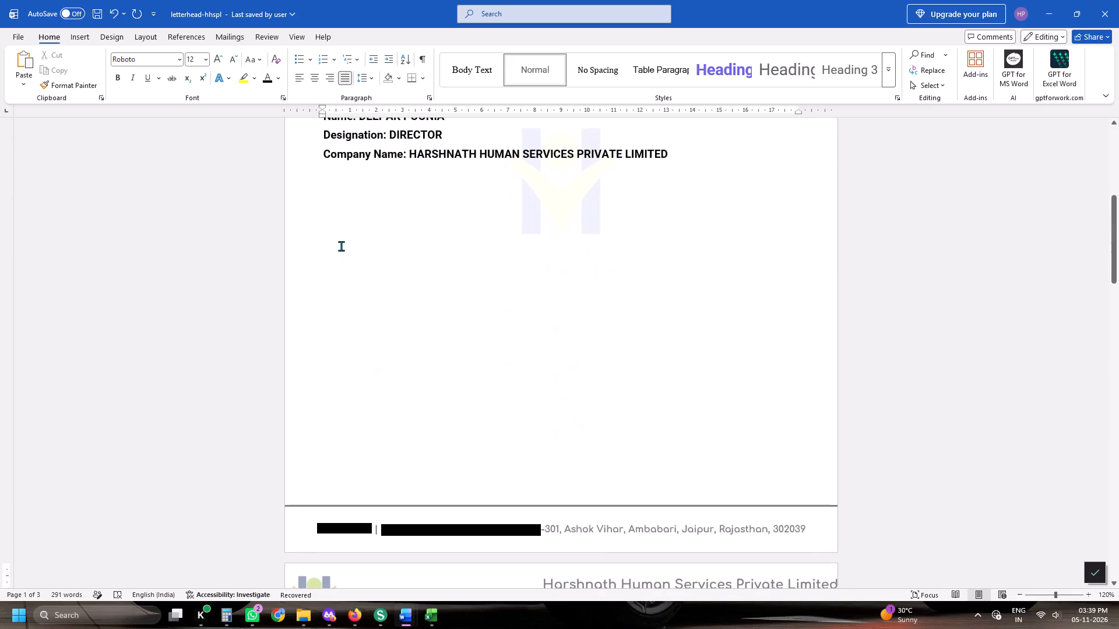
{"action": "key", "text": "super+v"}
{"action": "left_click", "coordinate": [88, 270]}
{"action": "key", "text": "ctrl+v"}
{"action": "left_click", "coordinate": [428, 255]}
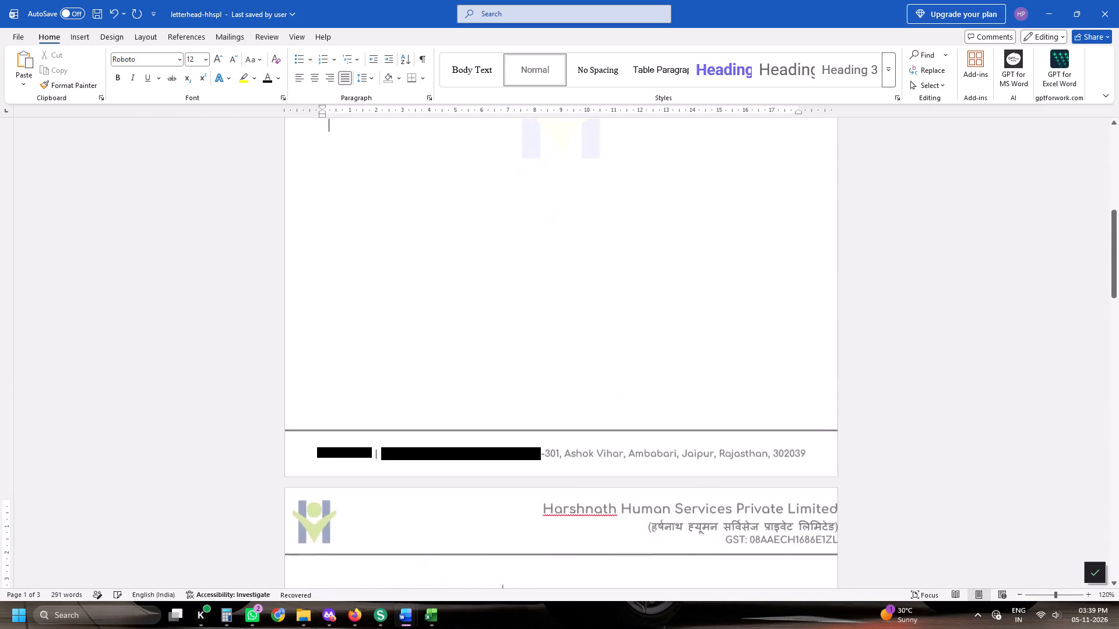
{"action": "scroll", "coordinate": [500, 456], "scroll_direction": "down", "scroll_amount": 5}
{"action": "left_click", "coordinate": [495, 440]}
{"action": "left_click", "coordinate": [546, 380]}
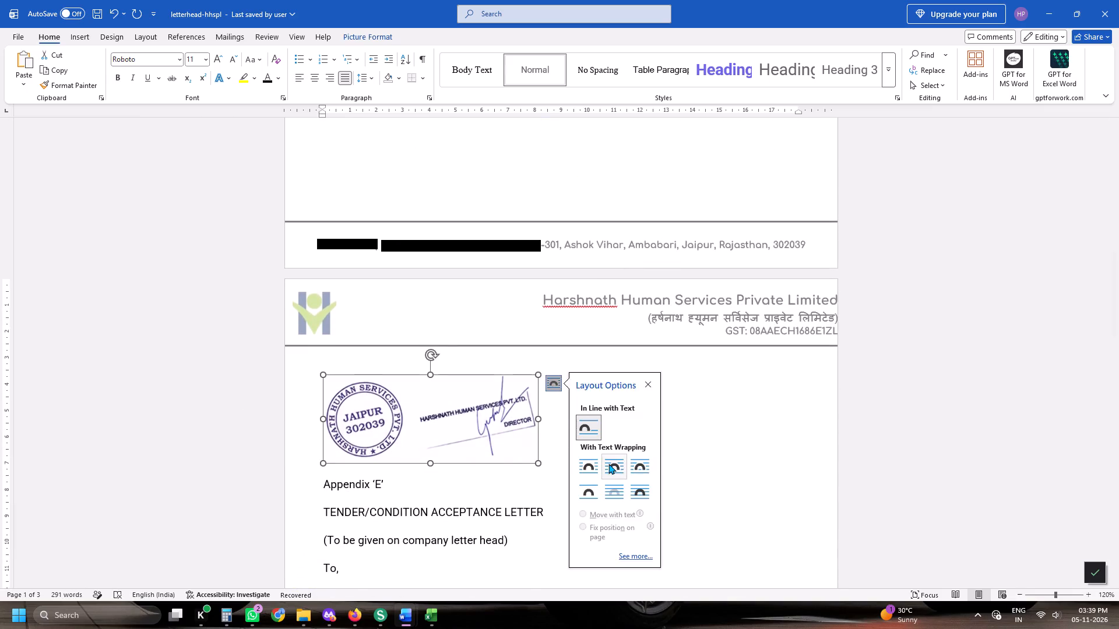
{"action": "left_click", "coordinate": [622, 492]}
{"action": "scroll", "coordinate": [621, 486], "scroll_direction": "up", "scroll_amount": 8}
{"action": "left_click_drag", "start_coordinate": [469, 408], "coordinate": [689, 127]}
Remove the blank line above the Appendix 'E' heading and make the heading bold and right-aligned.
{"action": "scroll", "coordinate": [481, 339], "scroll_direction": "down", "scroll_amount": 2}
{"action": "left_click", "coordinate": [348, 303]}
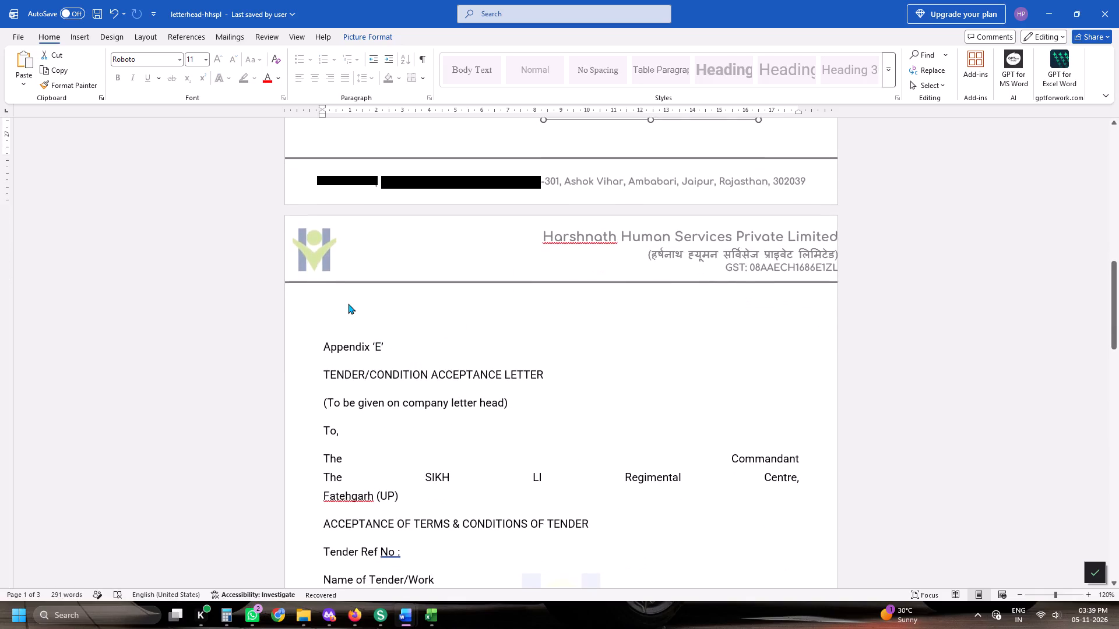
{"action": "key", "text": "Delete"}
{"action": "left_click_drag", "start_coordinate": [395, 306], "coordinate": [265, 302]}
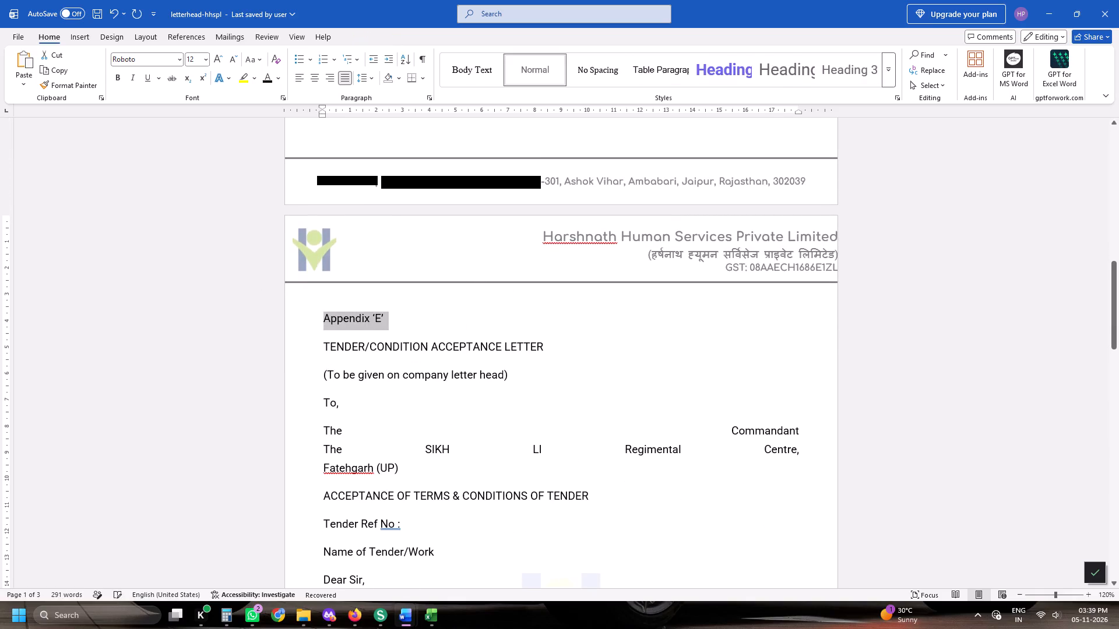
{"action": "key", "text": "ctrl+b"}
{"action": "key", "text": "ctrl+r"}
Make the title TENDER/CONDITION ACCEPTANCE LETTER bold and centred.
{"action": "left_click", "coordinate": [574, 342]}
{"action": "left_click_drag", "start_coordinate": [572, 342], "coordinate": [314, 342]}
{"action": "key", "text": "ctrl+b"}
{"action": "key", "text": "ctrl+e"}
Delete the line "(To be given on company letter head)" below the Appendix 'E' title.
{"action": "left_click_drag", "start_coordinate": [434, 357], "coordinate": [439, 357]}
{"action": "left_click_drag", "start_coordinate": [547, 370], "coordinate": [315, 372]}
{"action": "key", "text": "Delete"}
Make the addressee block from "To," through "Fatehgarh (UP)" bold and left-aligned.
{"action": "left_click_drag", "start_coordinate": [417, 441], "coordinate": [244, 416]}
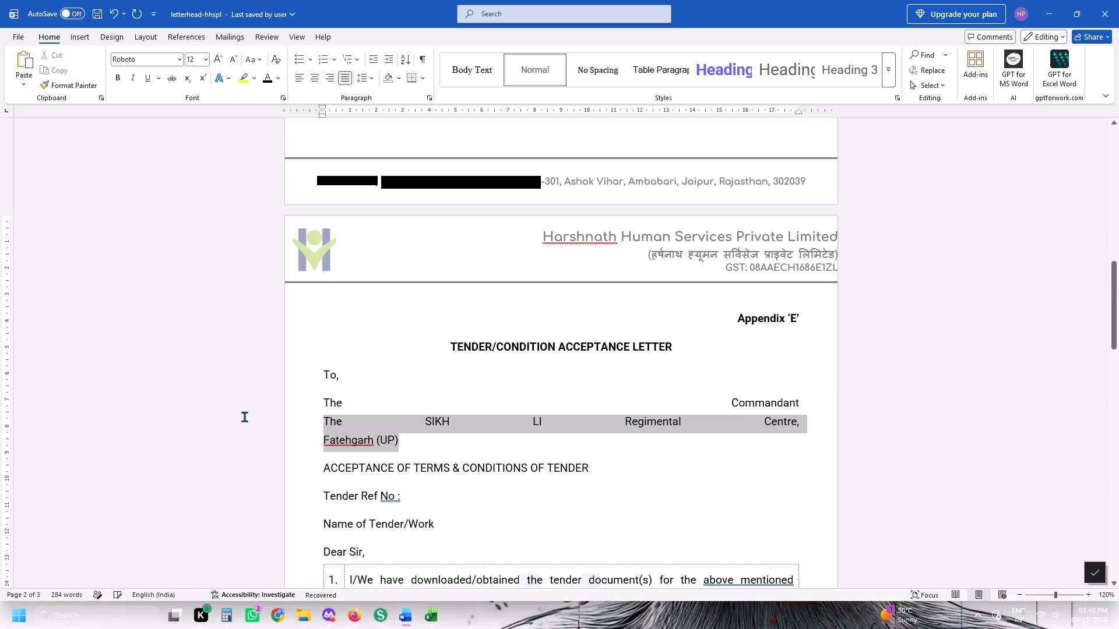
{"action": "left_click_drag", "start_coordinate": [244, 416], "coordinate": [239, 381]}
{"action": "key", "text": "ctrl+j"}
{"action": "key", "text": "ctrl+b"}
{"action": "left_click", "coordinate": [383, 403]}
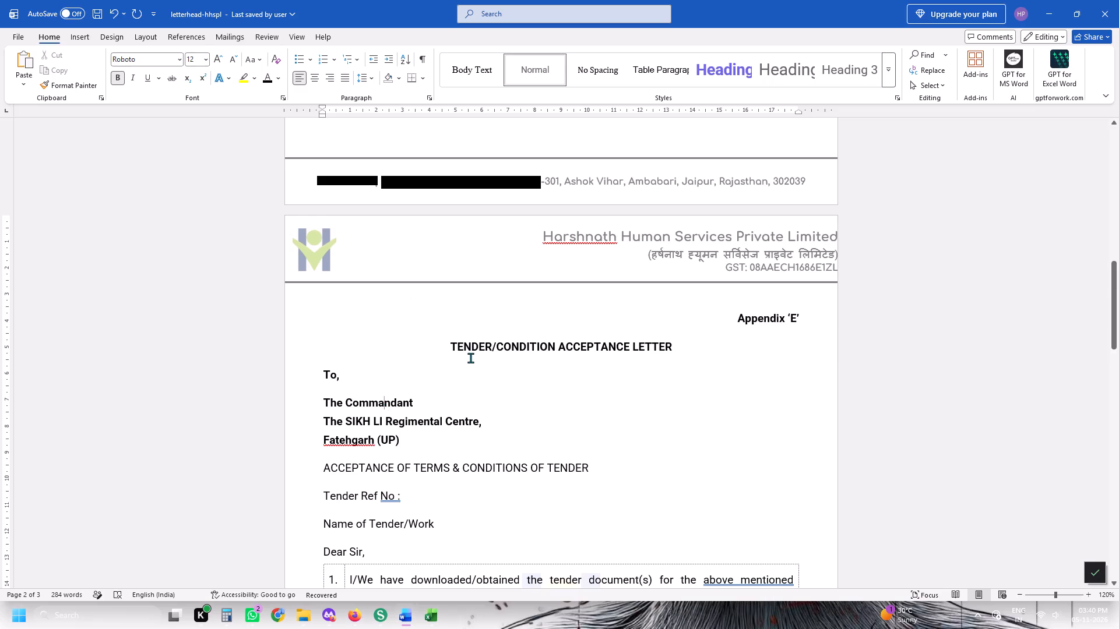
Delete the line "ACCEPTANCE OF TERMS & CONDITIONS OF TENDER" below the addressee block.
{"action": "scroll", "coordinate": [470, 358], "scroll_direction": "down", "scroll_amount": 4}
{"action": "left_click_drag", "start_coordinate": [396, 308], "coordinate": [256, 286]}
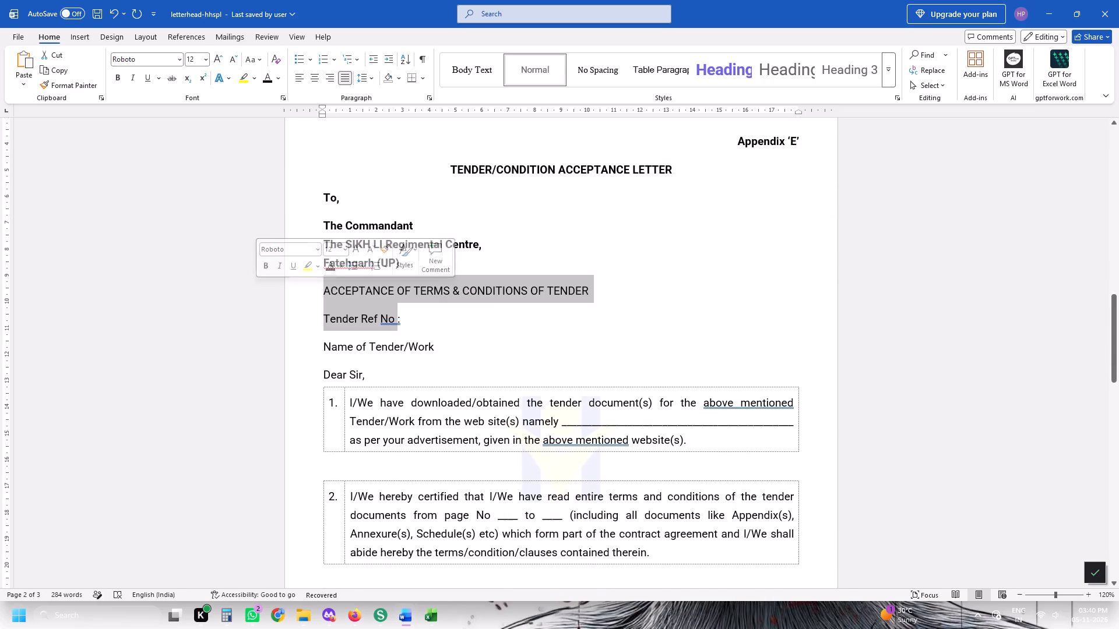
{"action": "left_click_drag", "start_coordinate": [610, 298], "coordinate": [605, 298]}
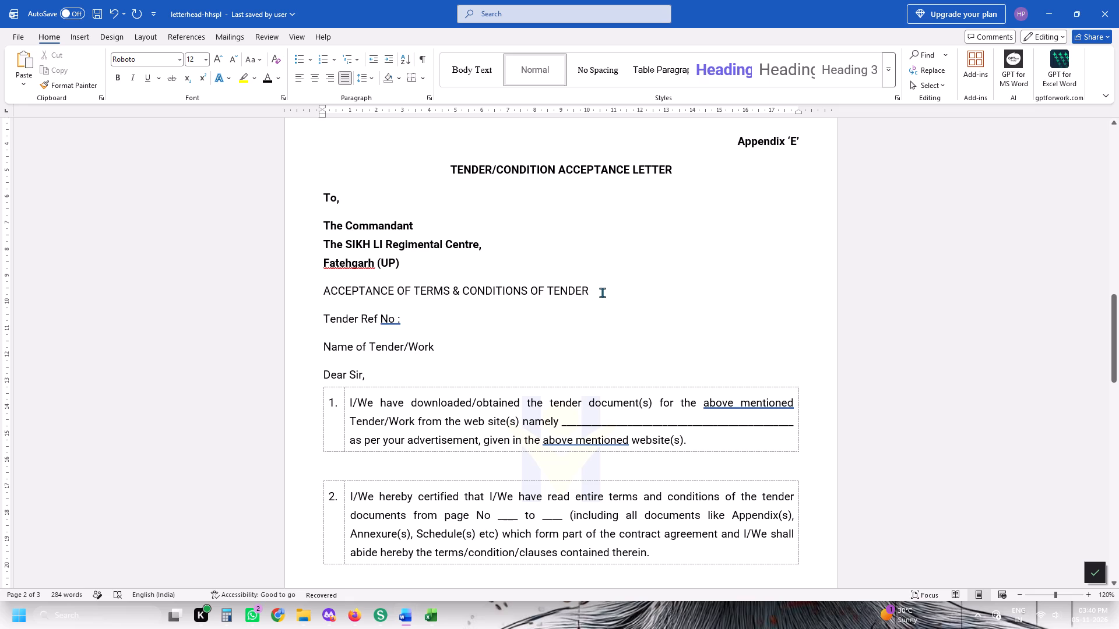
{"action": "left_click_drag", "start_coordinate": [602, 292], "coordinate": [284, 281]}
{"action": "key", "text": "Delete"}
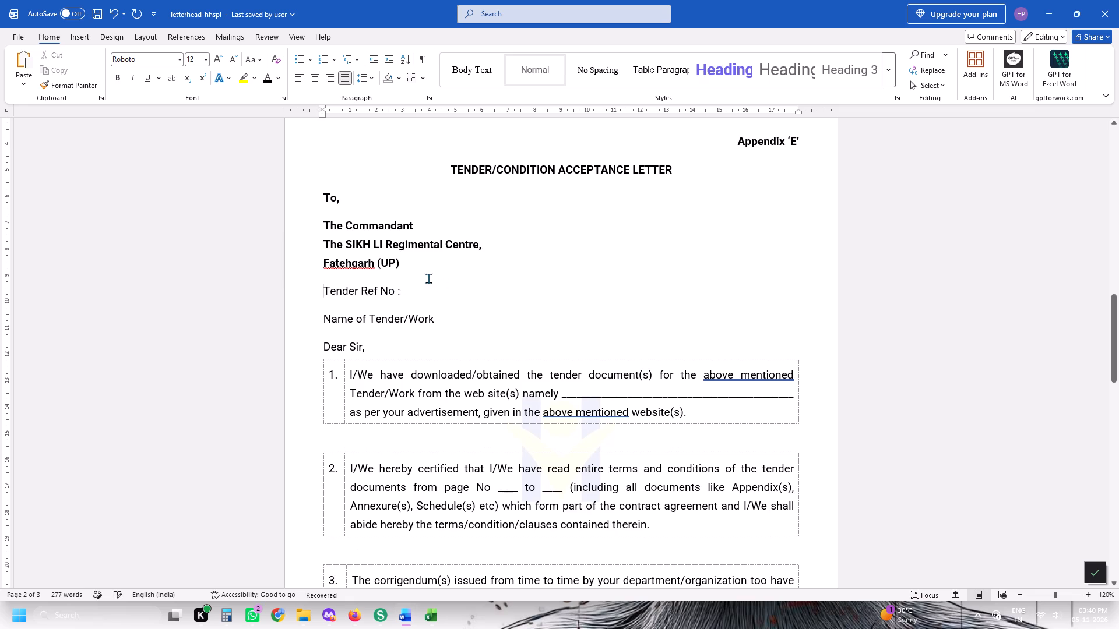
Place the cursor after "Tender Ref No :", switch to the bid's Drive folder in Firefox, and examine SCOPE OF WORK 010.pdf and REQUIRED DOCUMENTS.pdf.
{"action": "left_click", "coordinate": [419, 289]}
{"action": "key", "text": "alt+Tab"}
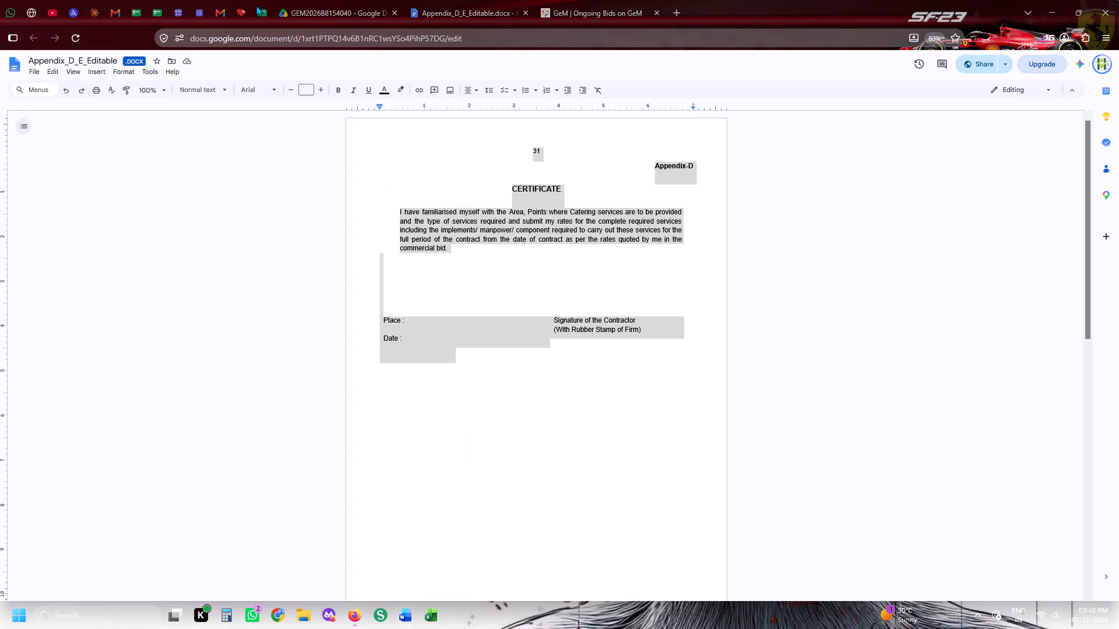
{"action": "left_click", "coordinate": [283, 10]}
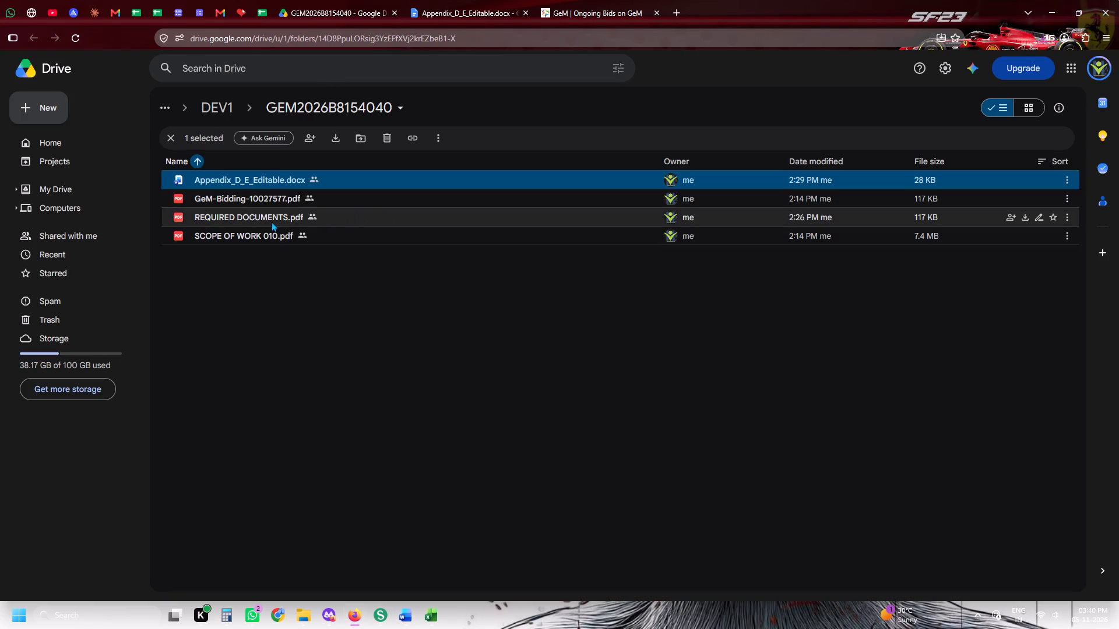
{"action": "left_click", "coordinate": [266, 215]}
{"action": "double_click", "coordinate": [263, 215]}
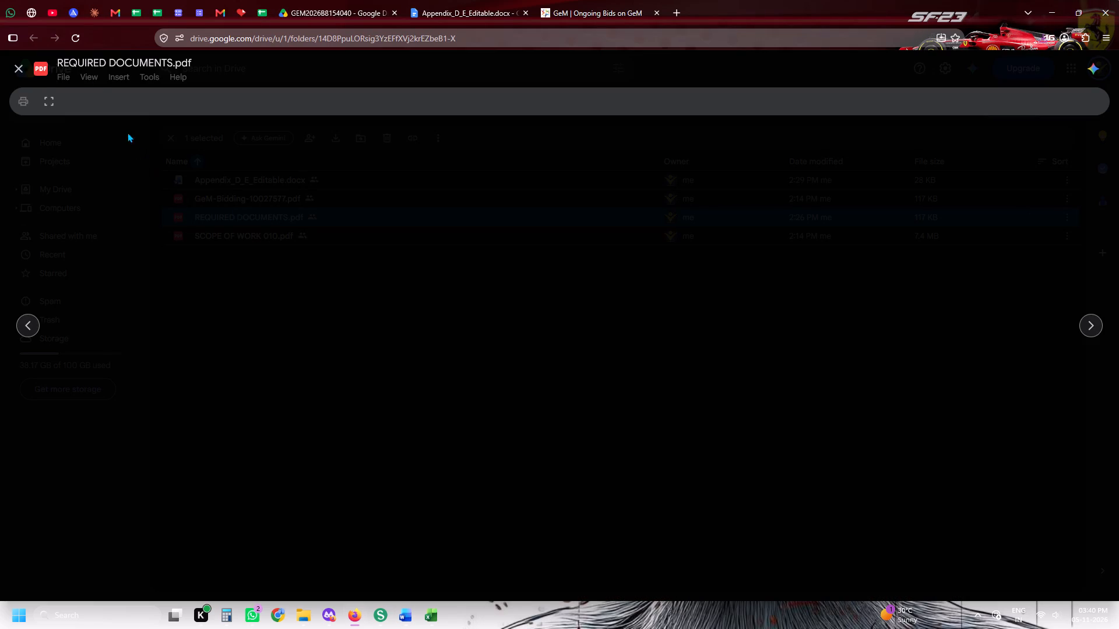
{"action": "left_click", "coordinate": [23, 73]}
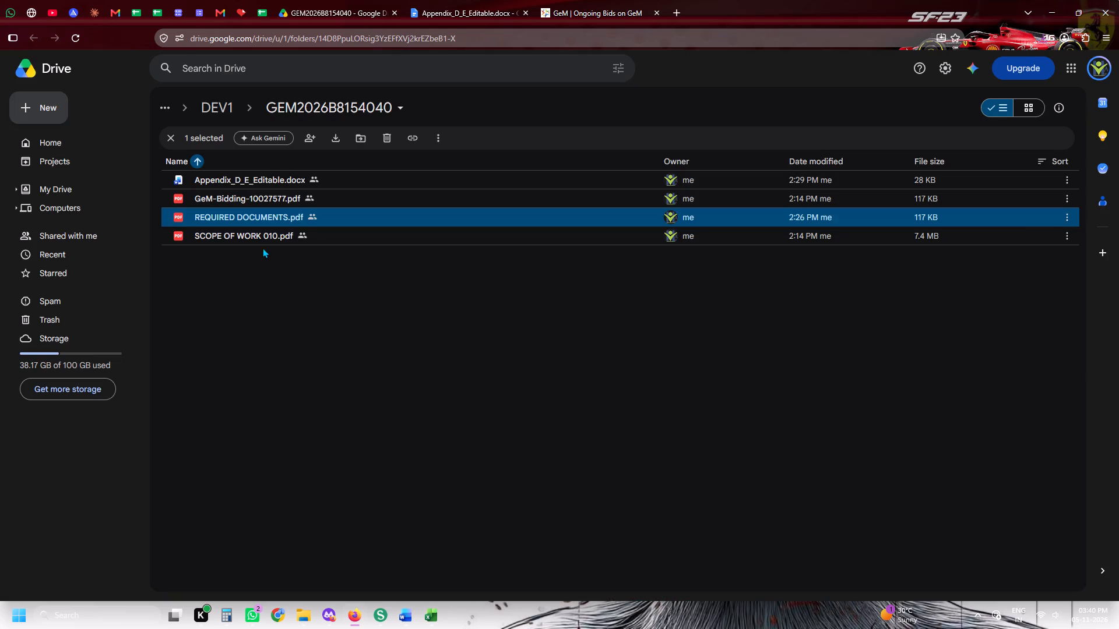
{"action": "double_click", "coordinate": [261, 236]}
{"action": "left_click", "coordinate": [255, 0]}
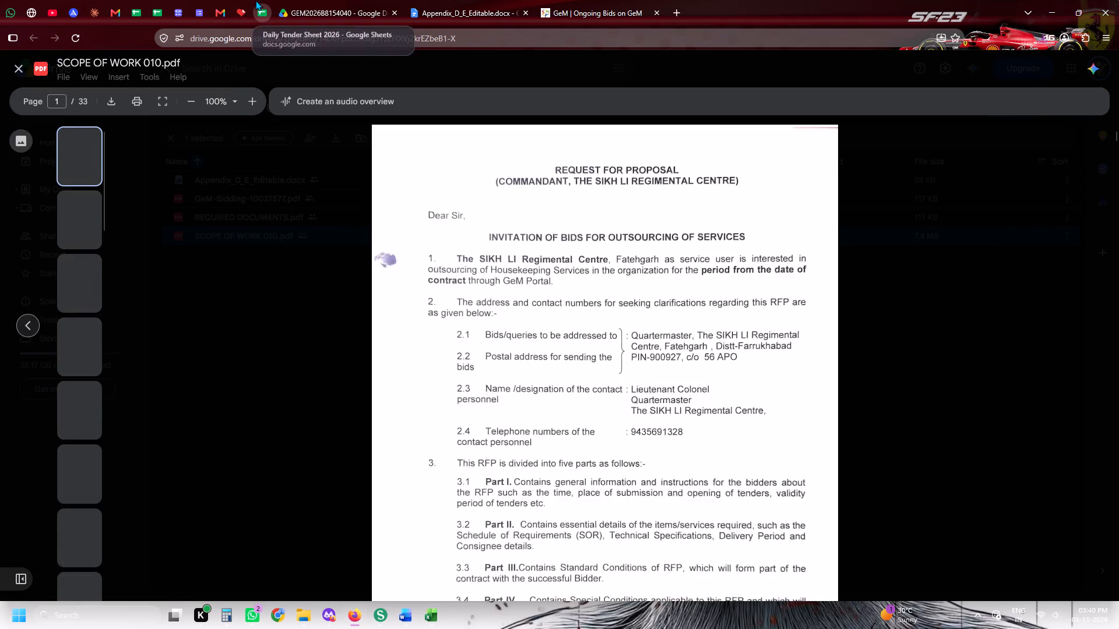
{"action": "left_click", "coordinate": [337, 0]}
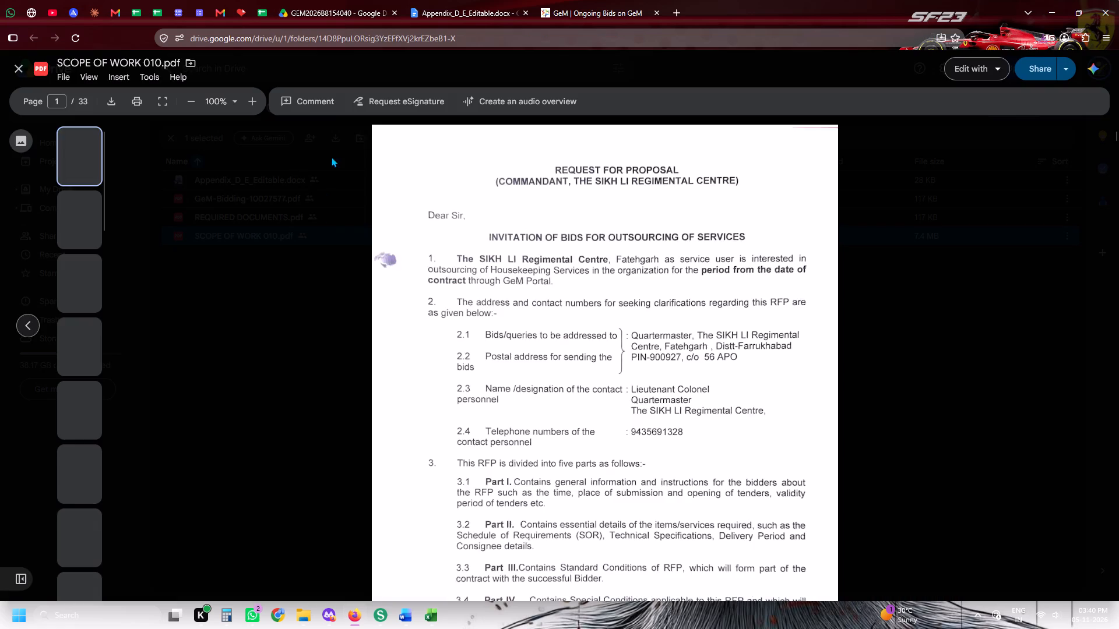
{"action": "left_click", "coordinate": [16, 75]}
{"action": "double_click", "coordinate": [247, 218]}
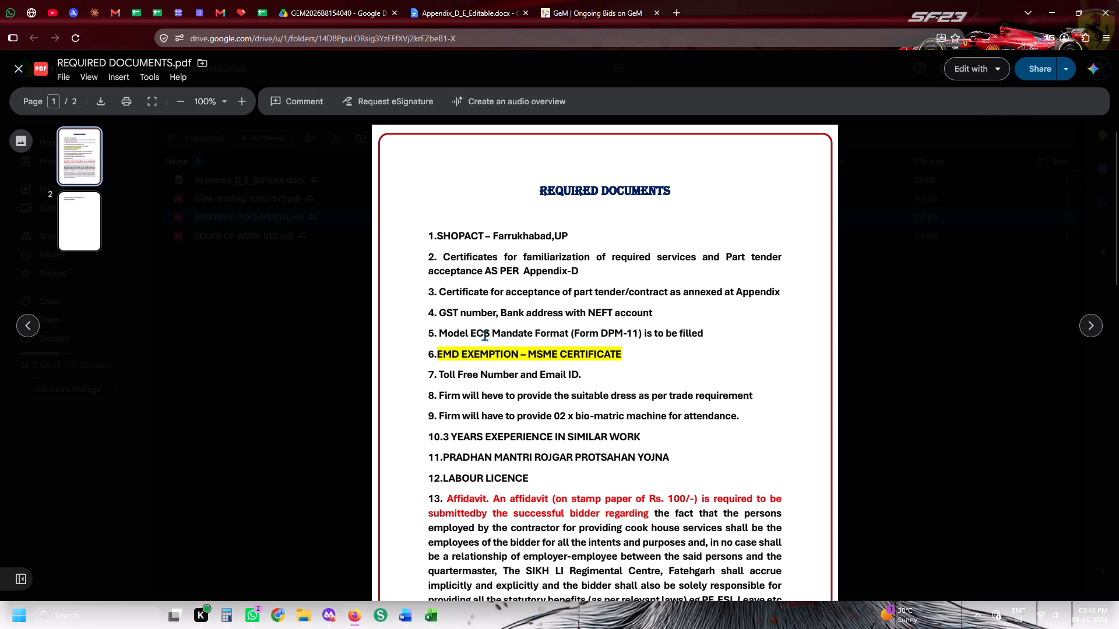
{"action": "scroll", "coordinate": [484, 335], "scroll_direction": "down", "scroll_amount": 5}
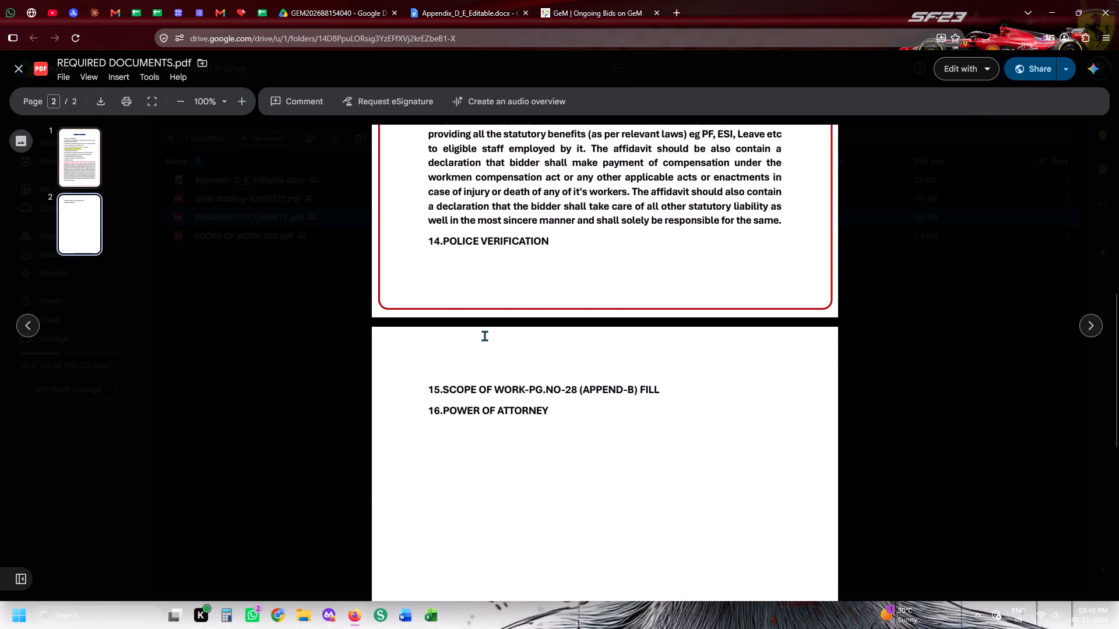
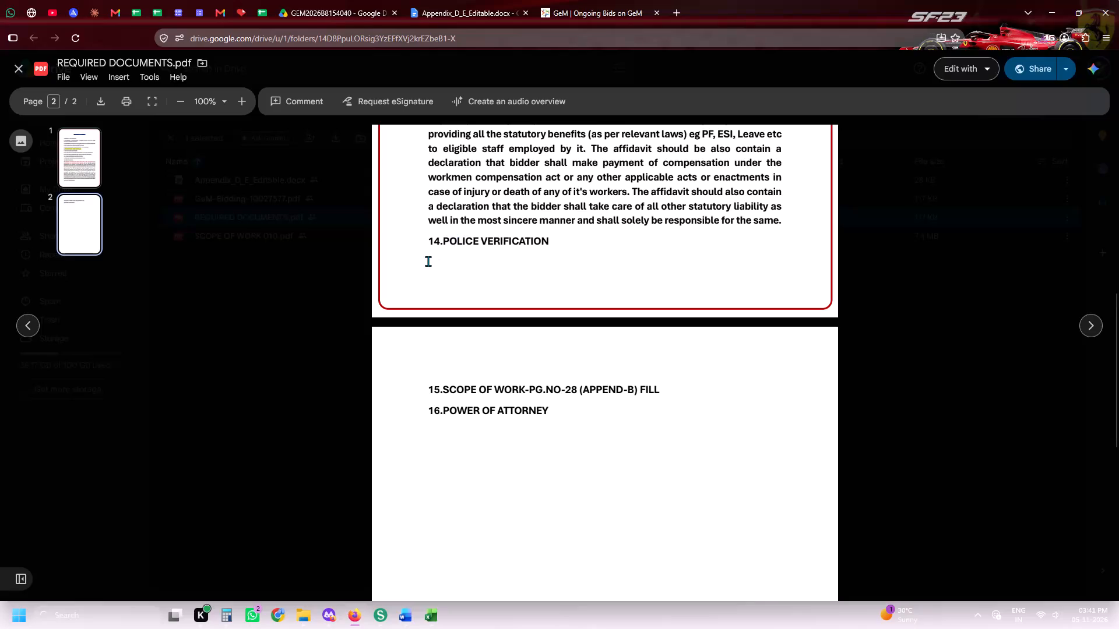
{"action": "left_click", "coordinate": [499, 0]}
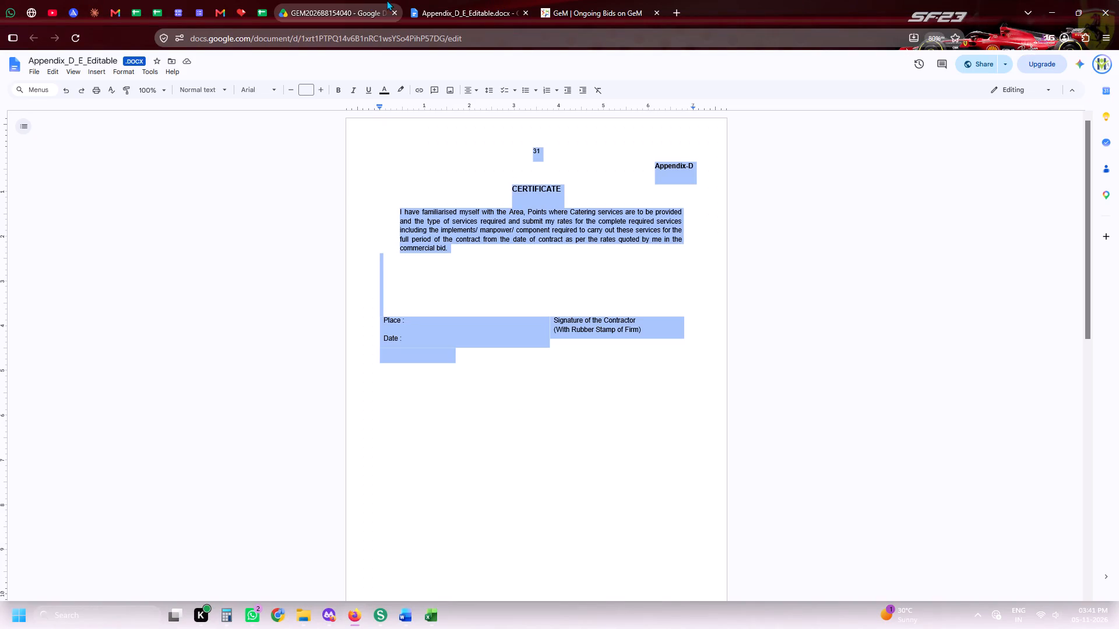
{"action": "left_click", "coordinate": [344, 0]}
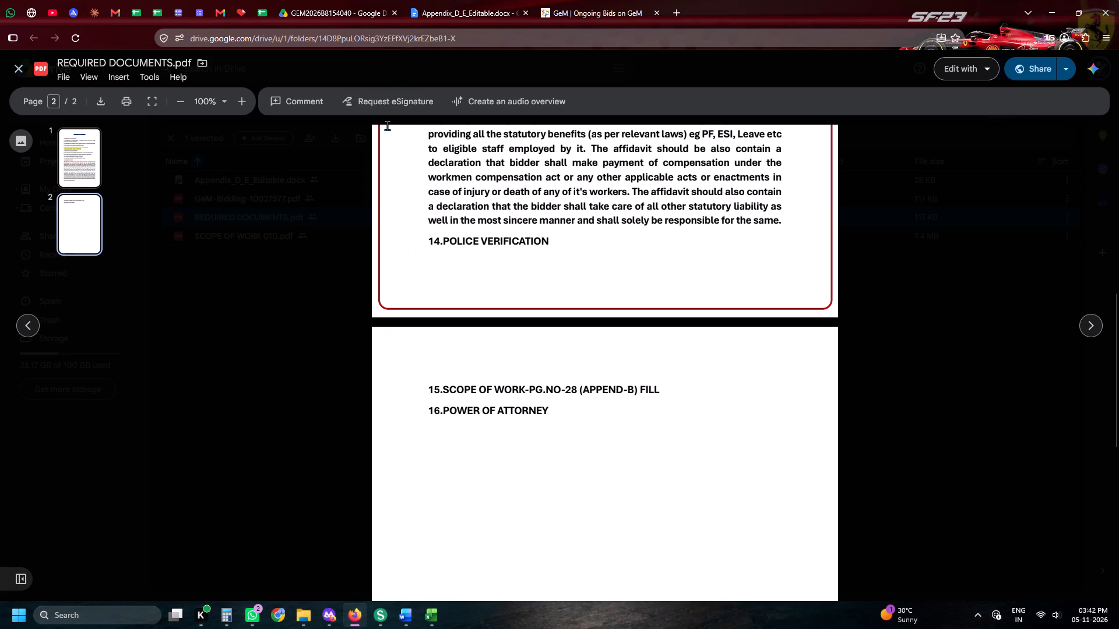
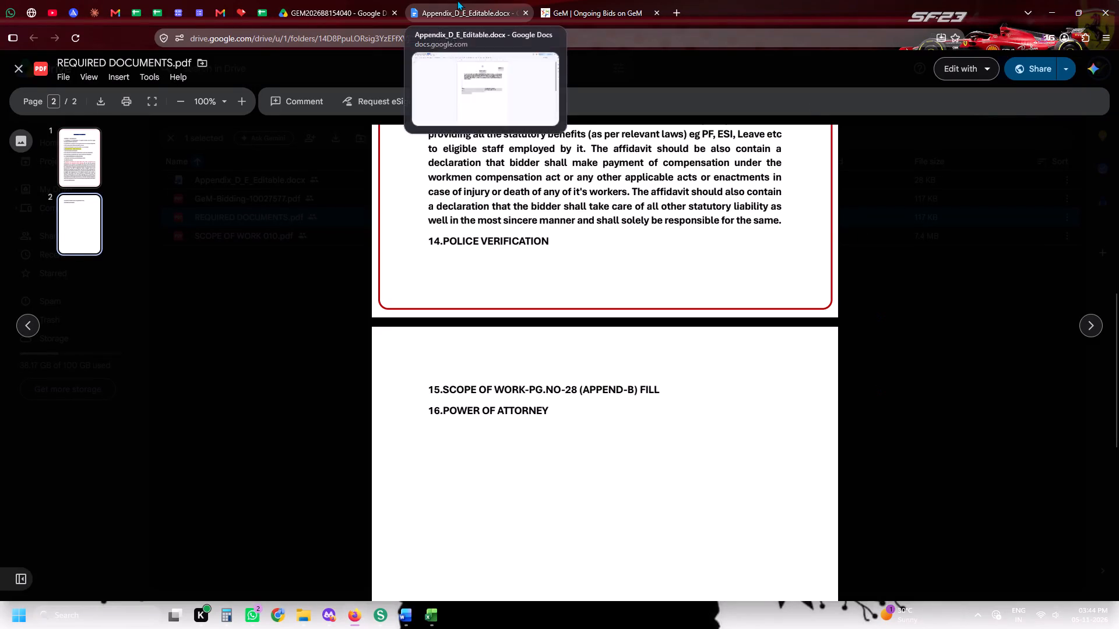
Fill in the Tender Ref No in Appendix 'E' with GEM/2026/B/8154040, copied from the GeM-Bidding-10027577 PDF into the Word letterhead document.
{"action": "left_click", "coordinate": [322, 0]}
{"action": "left_click", "coordinate": [10, 61]}
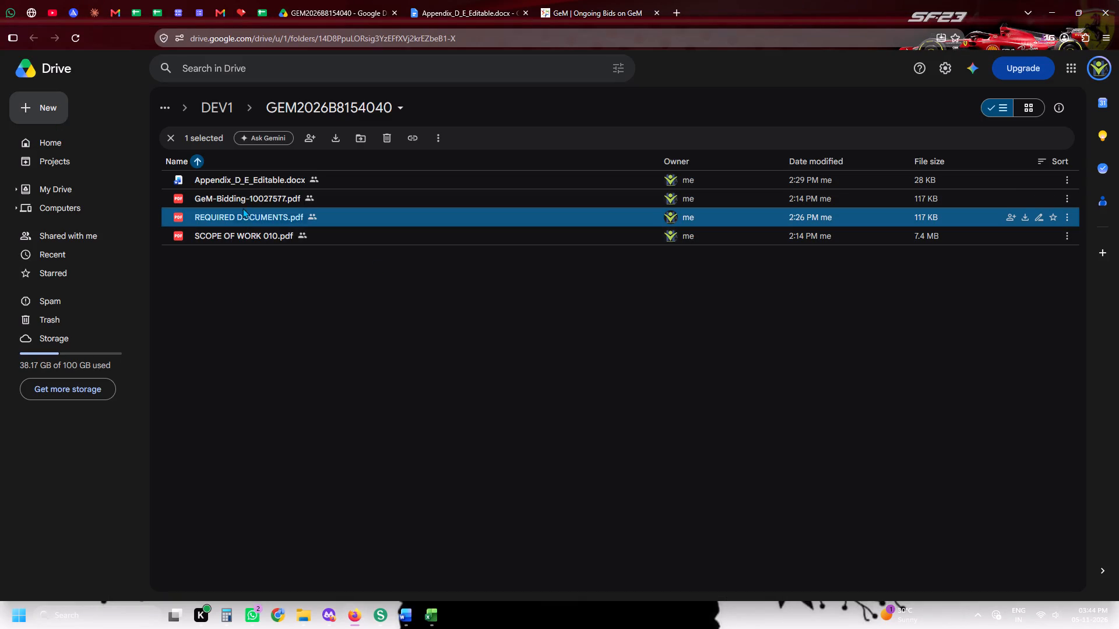
{"action": "triple_click", "coordinate": [243, 203]}
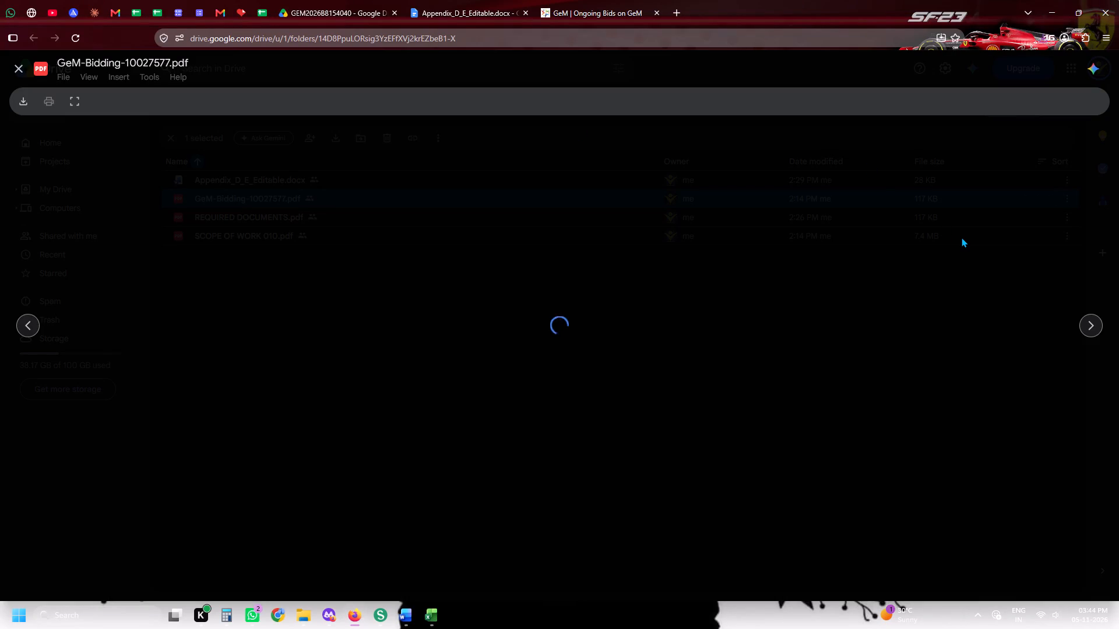
{"action": "left_click_drag", "start_coordinate": [724, 183], "coordinate": [736, 183]}
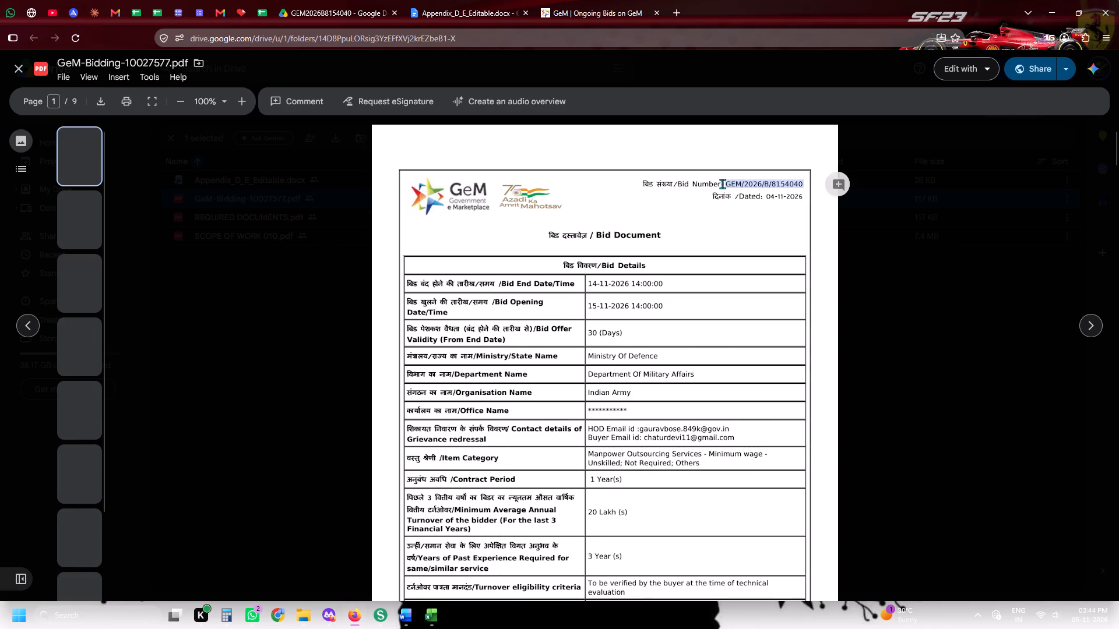
{"action": "key", "text": "ctrl+c"}
{"action": "key", "text": "ctrl+c"}
{"action": "key", "text": "ctrl+c"}
{"action": "key", "text": "alt+Tab"}
{"action": "key", "text": "alt+Tab"}
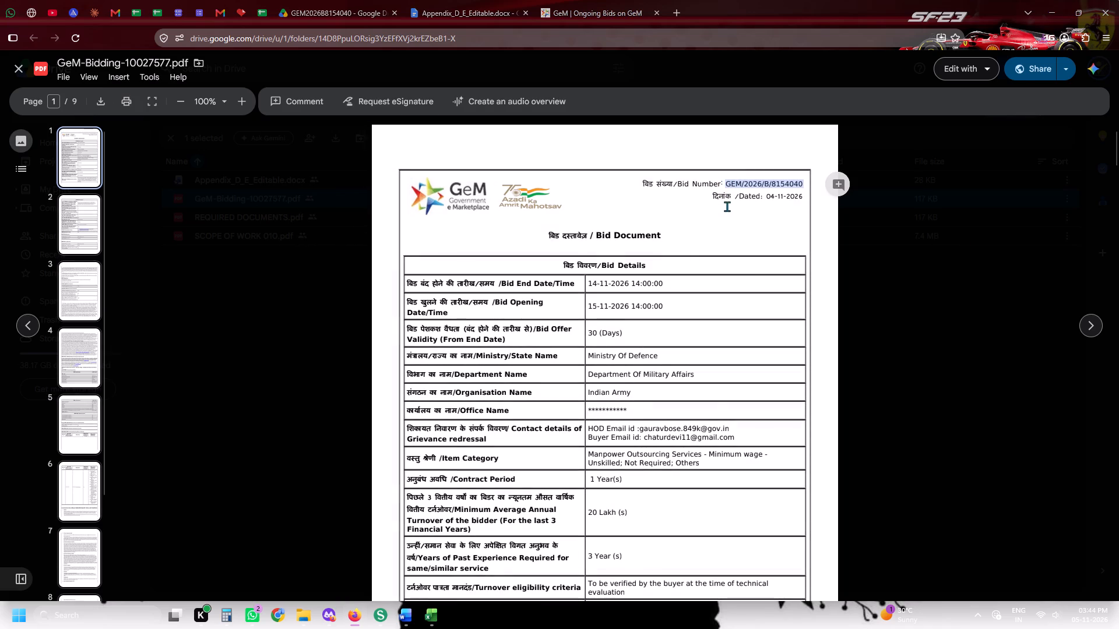
{"action": "left_click", "coordinate": [453, 184], "text": "alt"}
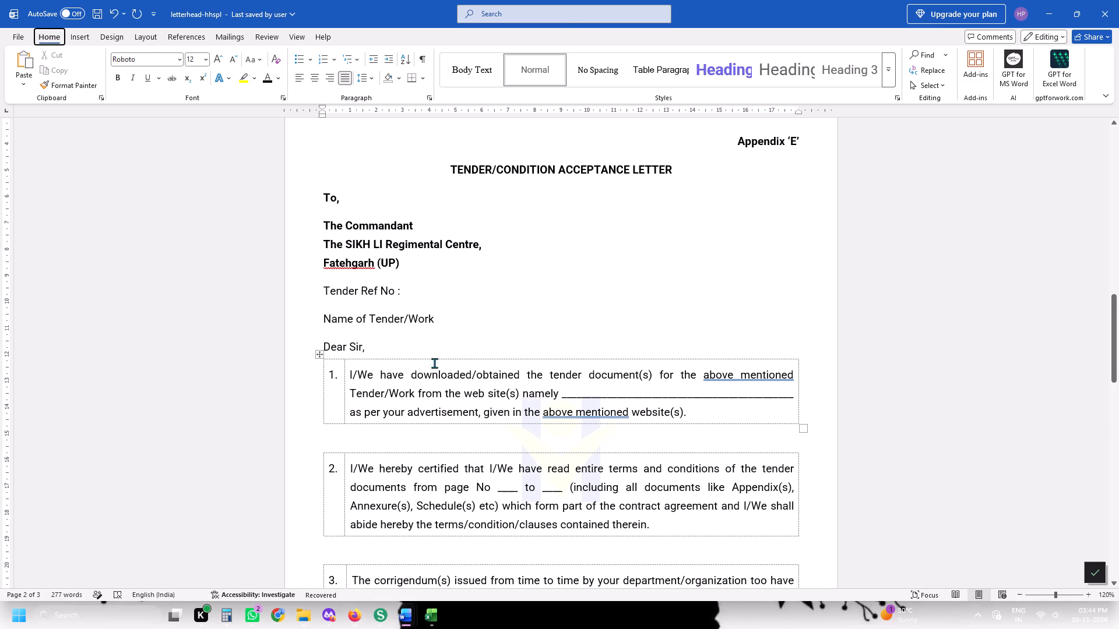
{"action": "left_click", "coordinate": [442, 321]}
{"action": "left_click", "coordinate": [427, 289]}
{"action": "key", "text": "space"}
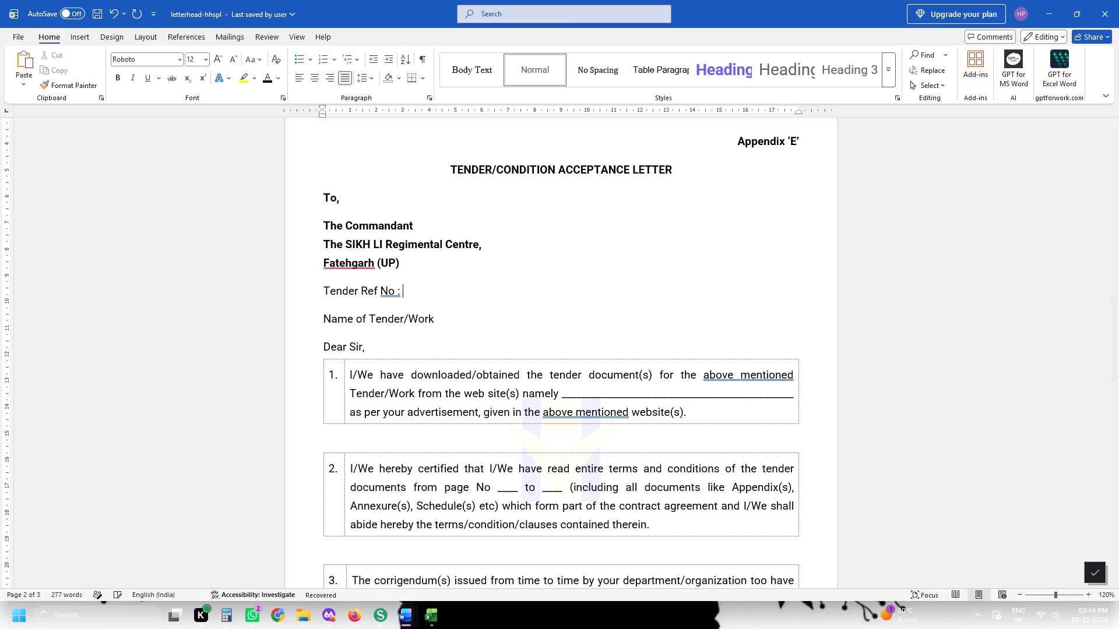
{"action": "key", "text": "ctrl+v"}
Complete the Name of Tender/Work line with ":- Manpower Outsourcing Services", copying the service name from the bid document's item category.
{"action": "key", "text": "alt+Tab"}
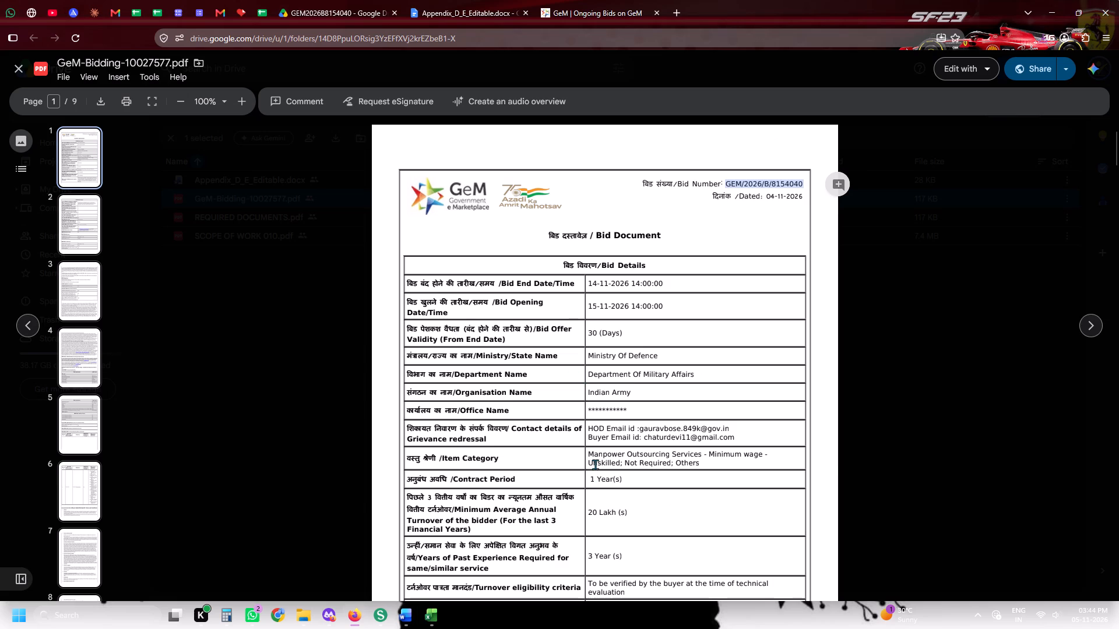
{"action": "left_click_drag", "start_coordinate": [594, 450], "coordinate": [692, 452]}
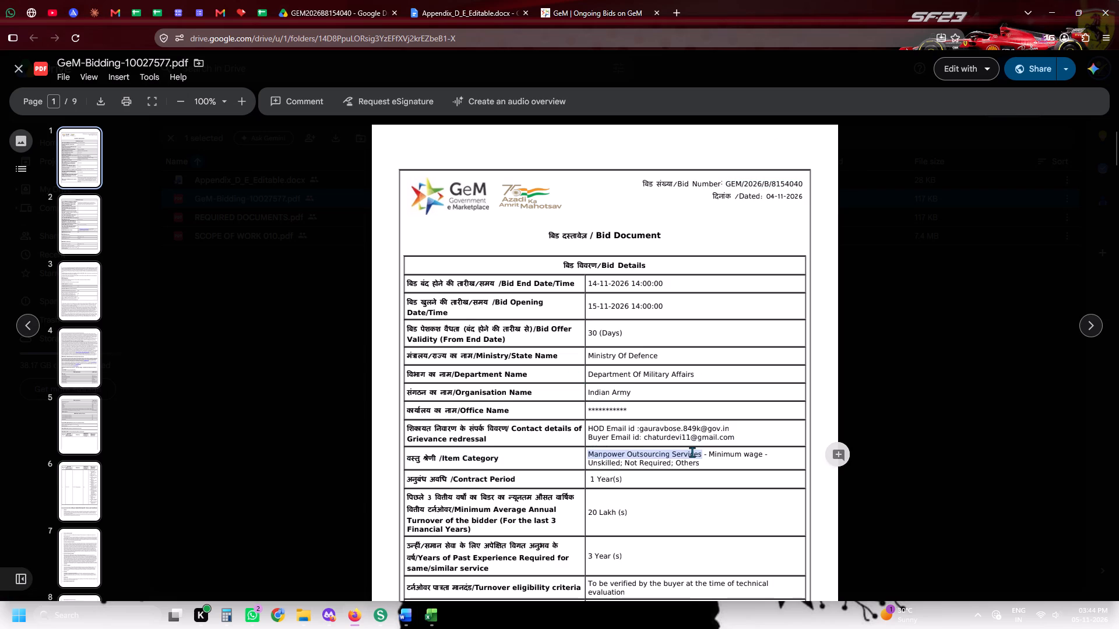
{"action": "key", "text": "ctrl+c"}
{"action": "key", "text": "ctrl+c"}
{"action": "key", "text": "alt+Tab"}
{"action": "left_click", "coordinate": [466, 331]}
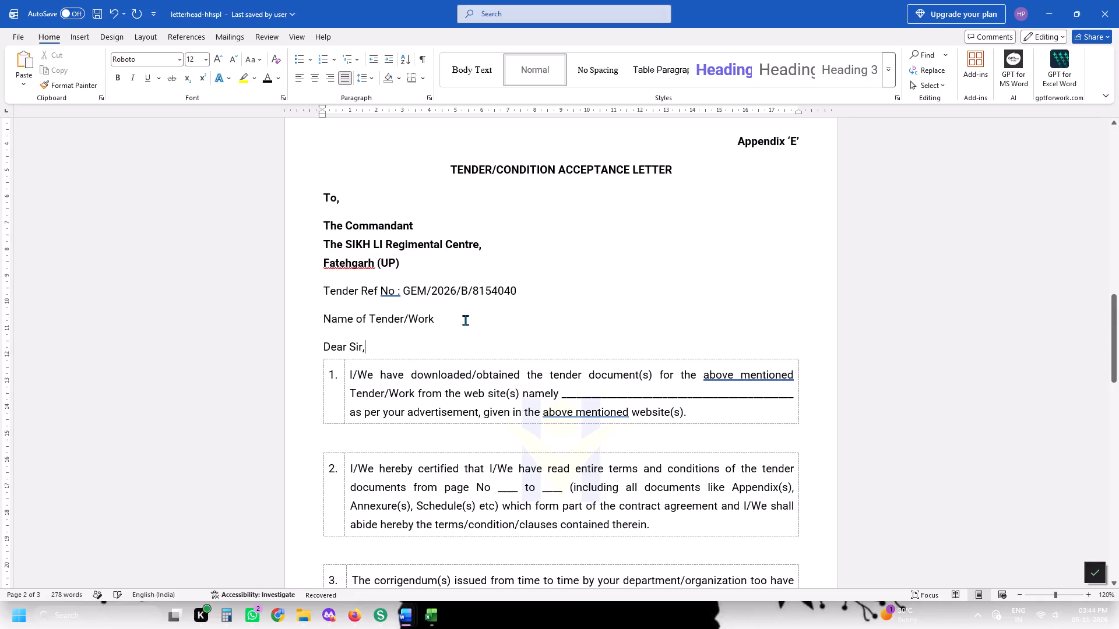
{"action": "key", "text": "Up"}
{"action": "key", "text": "End"}
{"action": "key", "text": "shift+quotedbl"}
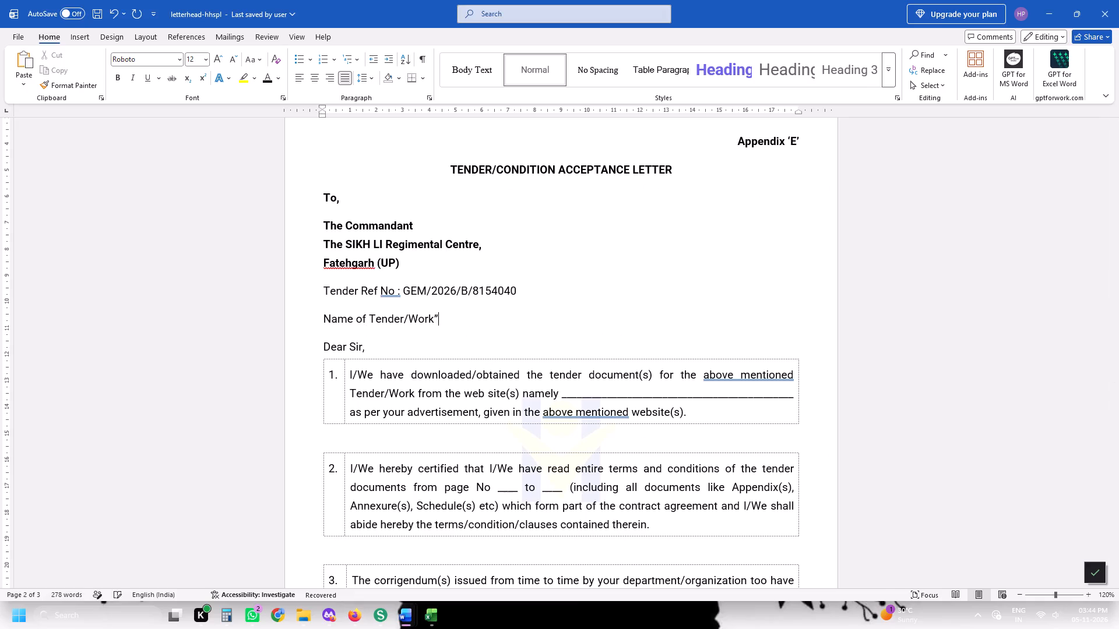
{"action": "key", "text": "BackSpace"}
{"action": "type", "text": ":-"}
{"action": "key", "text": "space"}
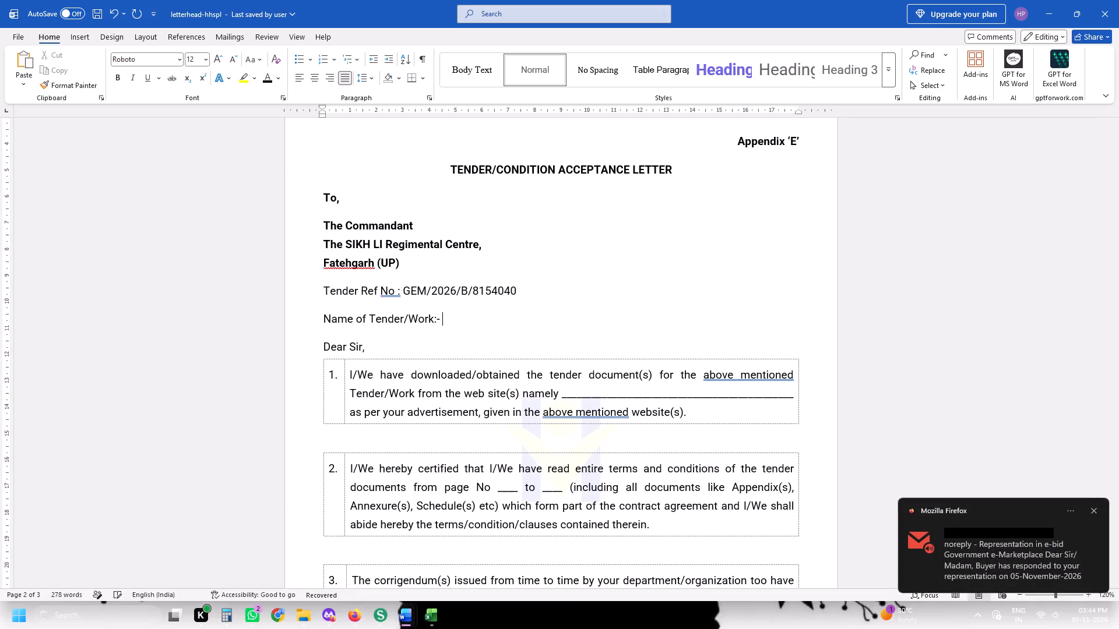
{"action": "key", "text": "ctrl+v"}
{"action": "left_click", "coordinate": [384, 344]}
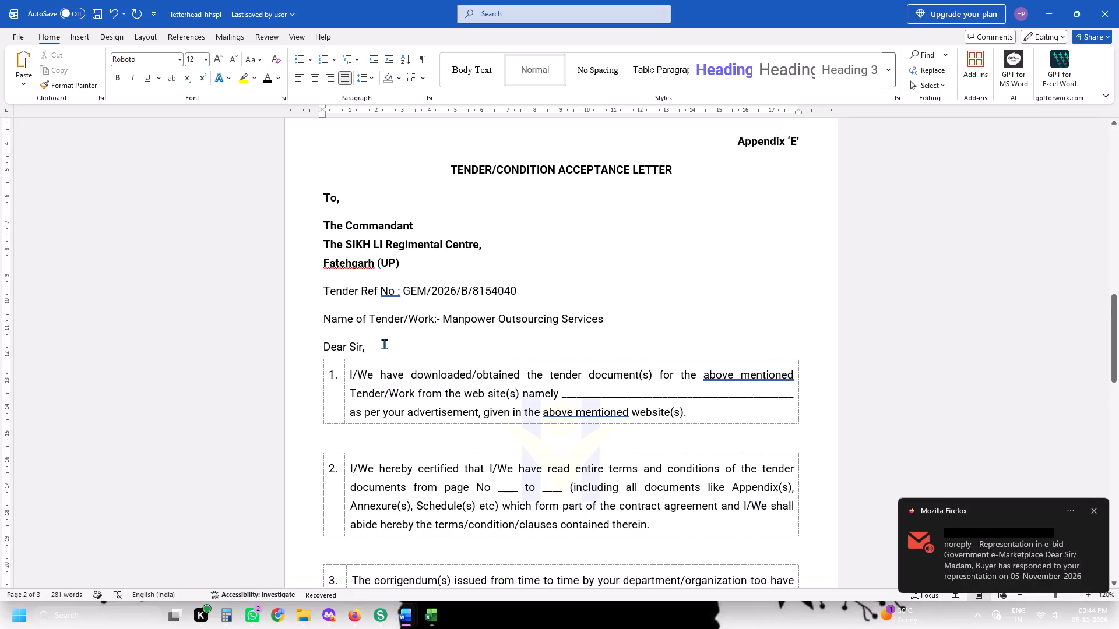
Delete the blank lines separating clauses 1, 2 and 3 so their tables join together.
{"action": "scroll", "coordinate": [570, 346], "scroll_direction": "down", "scroll_amount": 2}
{"action": "left_click", "coordinate": [376, 342]}
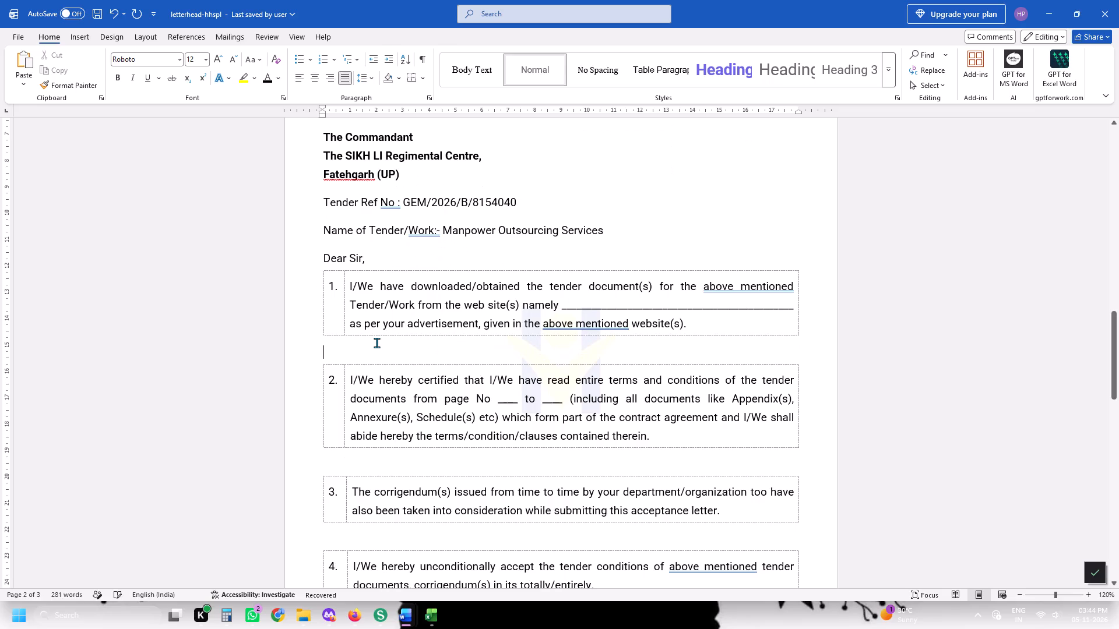
{"action": "key", "text": "Delete"}
{"action": "left_click", "coordinate": [361, 430]}
{"action": "key", "text": "BackSpace"}
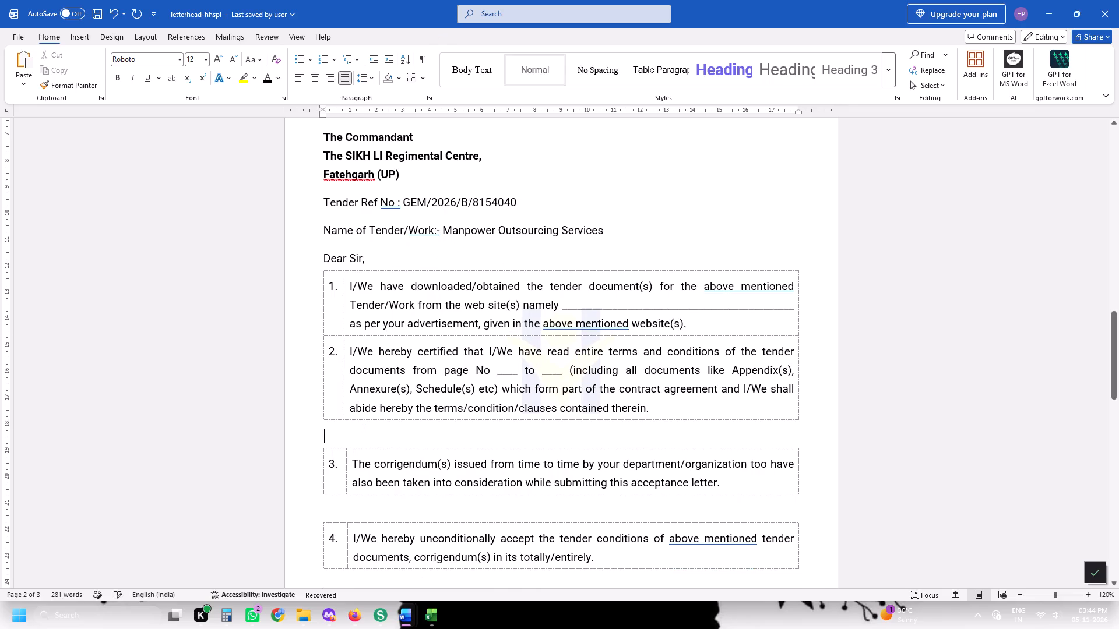
{"action": "key", "text": "BackSpace"}
{"action": "key", "text": "BackSpace"}
{"action": "key", "text": "Delete"}
Delete the blank lines separating clauses 3, 4 and 5 so all the clauses form one table.
{"action": "scroll", "coordinate": [367, 439], "scroll_direction": "down", "scroll_amount": 3}
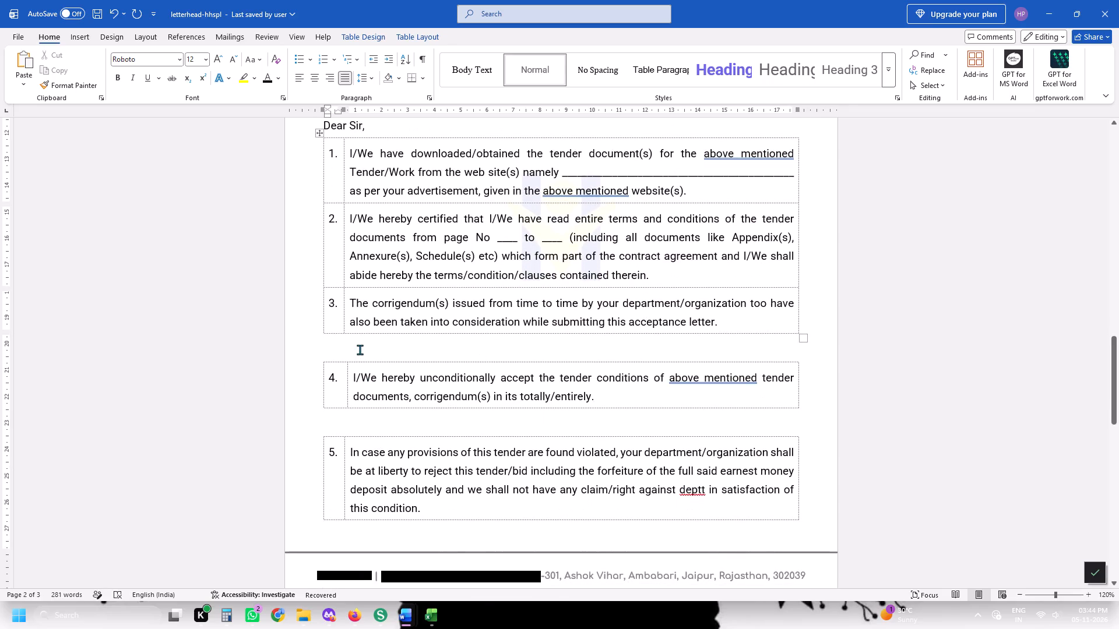
{"action": "left_click", "coordinate": [360, 349]}
{"action": "key", "text": "BackSpace"}
{"action": "key", "text": "BackSpace"}
{"action": "key", "text": "Delete"}
{"action": "left_click", "coordinate": [359, 389]}
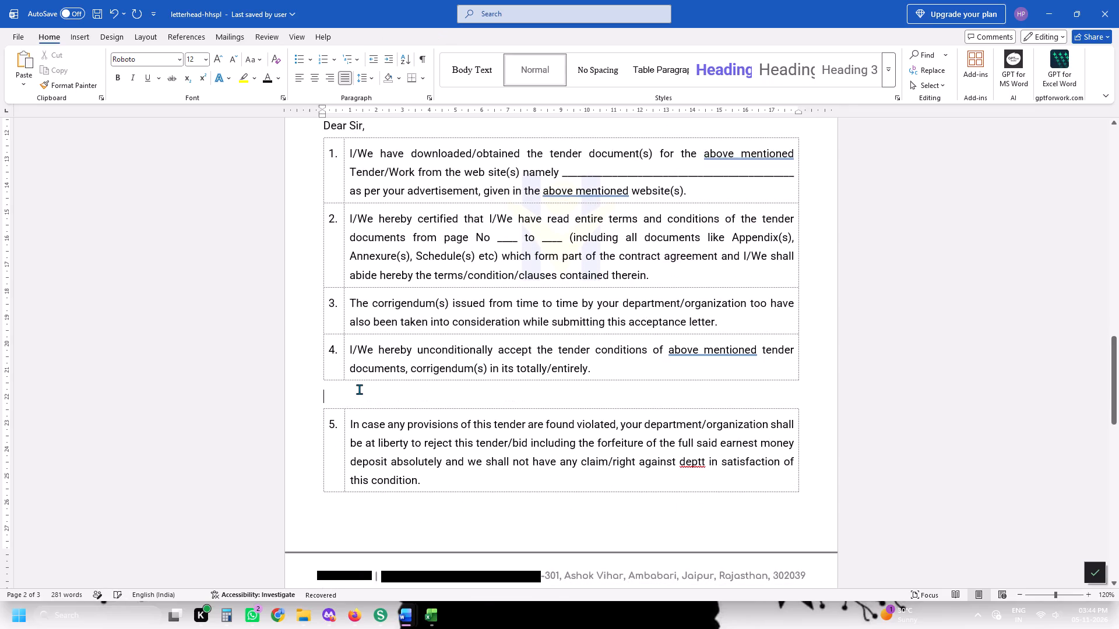
{"action": "key", "text": "BackSpace"}
{"action": "key", "text": "BackSpace"}
{"action": "key", "text": "Delete"}
{"action": "scroll", "coordinate": [359, 389], "scroll_direction": "down", "scroll_amount": 4}
{"action": "scroll", "coordinate": [359, 389], "scroll_direction": "up", "scroll_amount": 6}
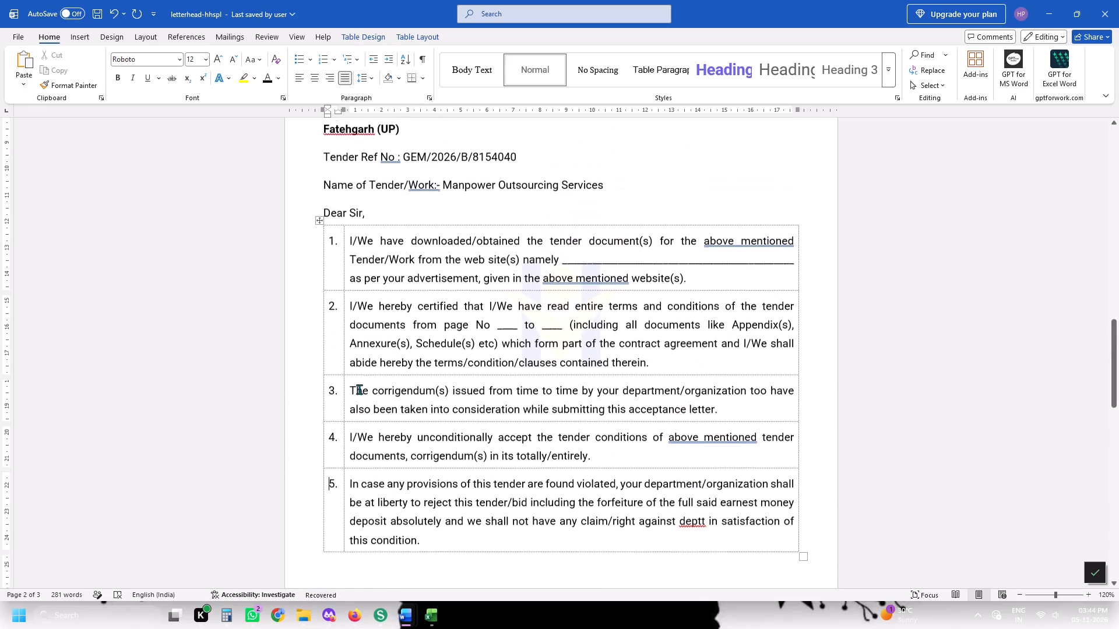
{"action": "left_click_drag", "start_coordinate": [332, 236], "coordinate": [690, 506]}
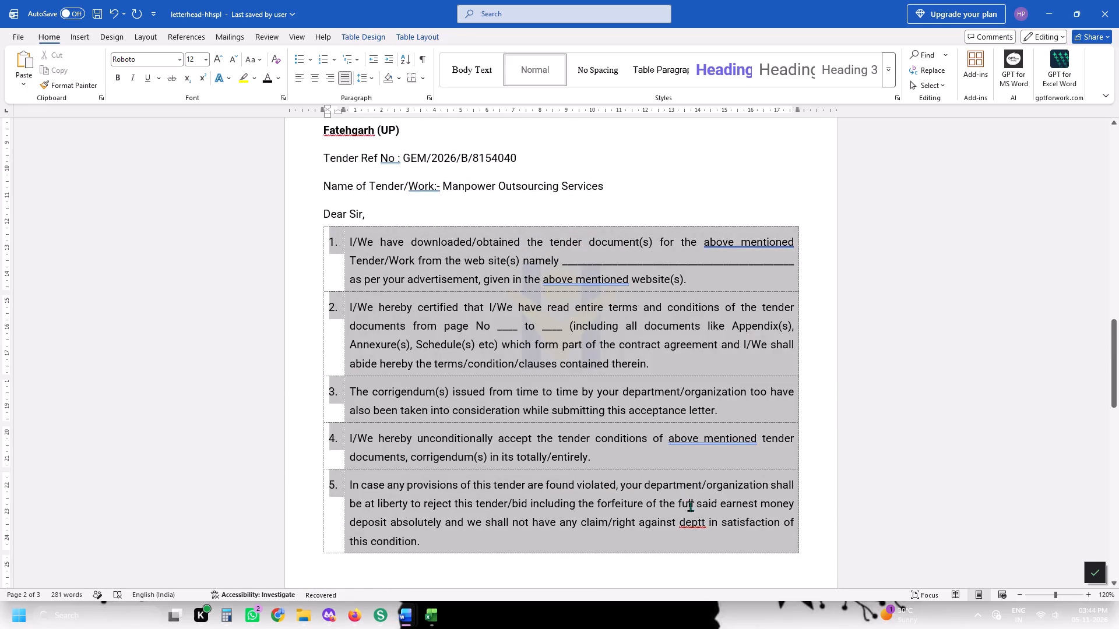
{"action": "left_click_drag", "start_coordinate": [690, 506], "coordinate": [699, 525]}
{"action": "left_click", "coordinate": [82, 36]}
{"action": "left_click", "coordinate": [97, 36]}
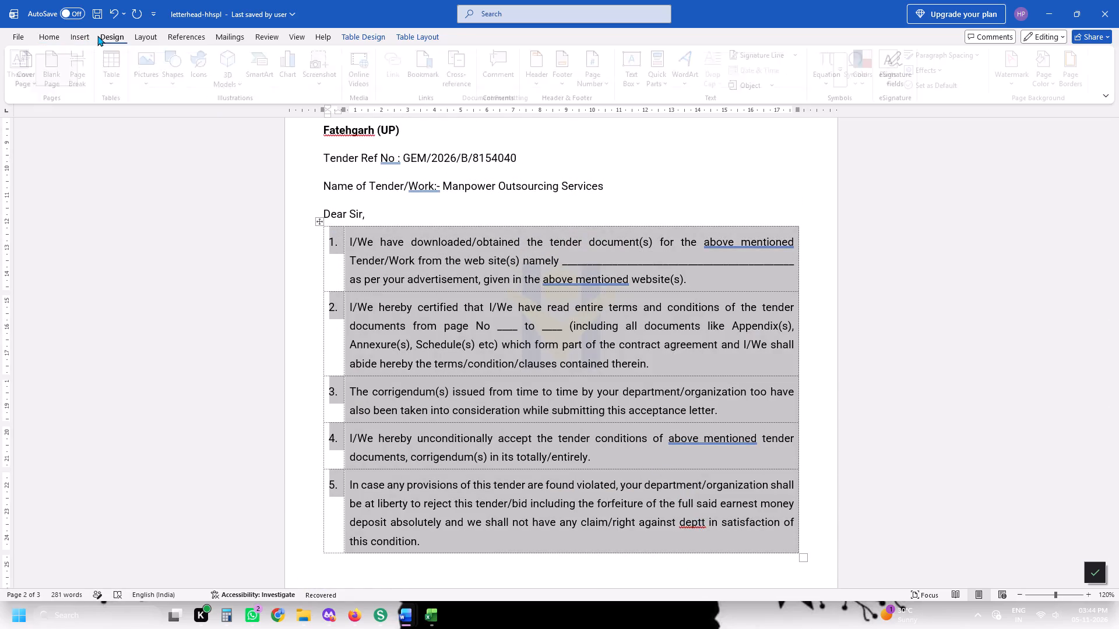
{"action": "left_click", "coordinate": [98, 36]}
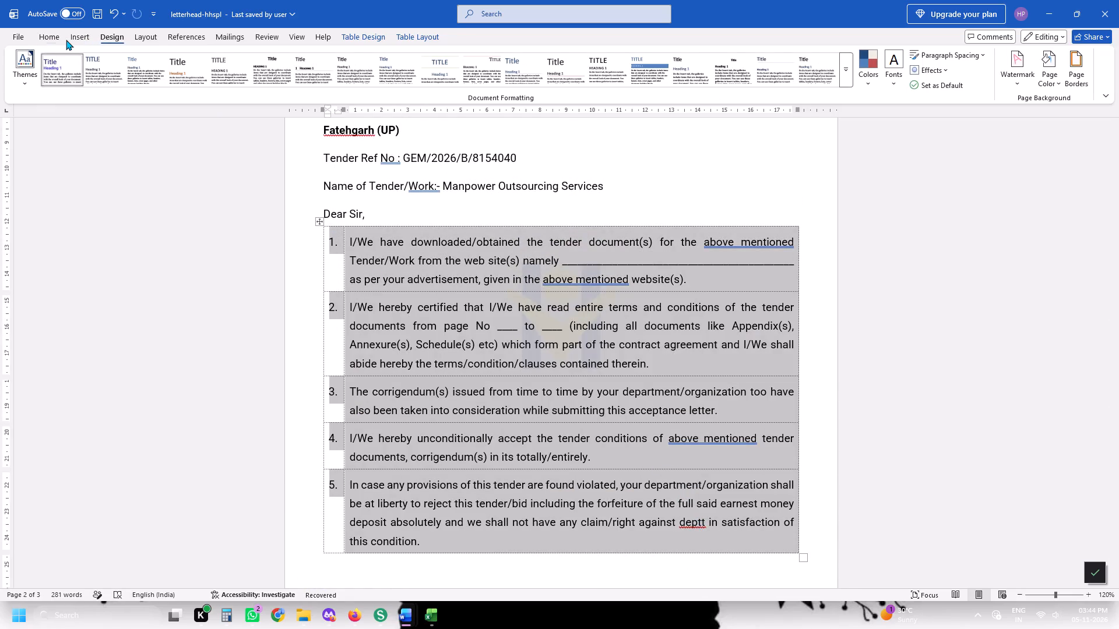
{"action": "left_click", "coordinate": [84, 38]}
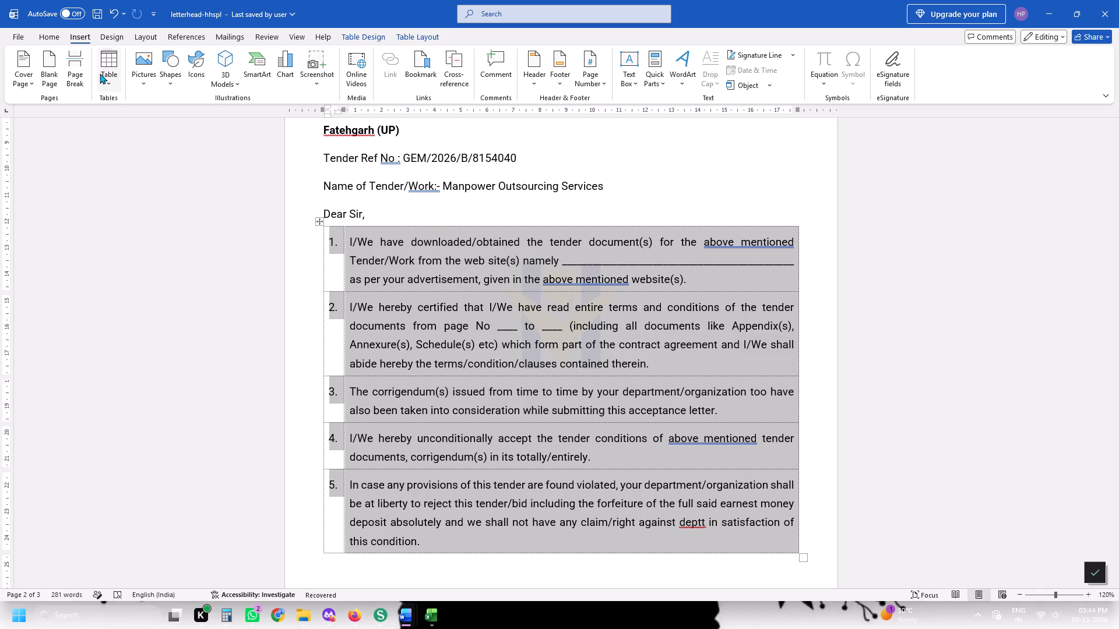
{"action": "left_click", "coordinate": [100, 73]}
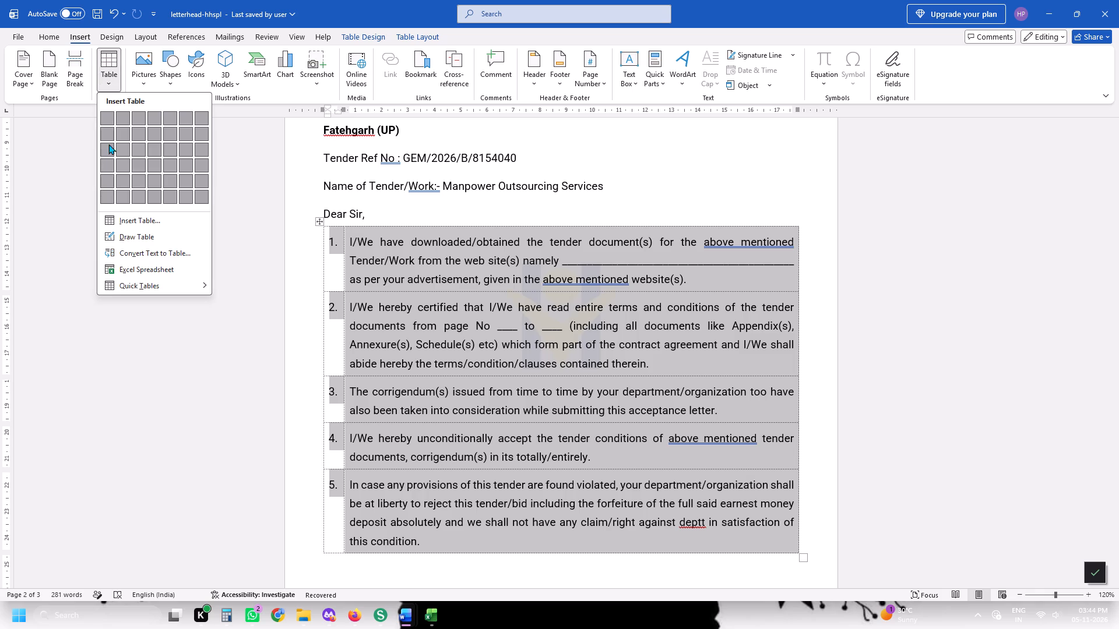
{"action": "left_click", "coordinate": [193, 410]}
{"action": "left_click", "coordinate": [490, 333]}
Replace the website name blank in clause 1 with "GeM" in bold.
{"action": "double_click", "coordinate": [597, 266]}
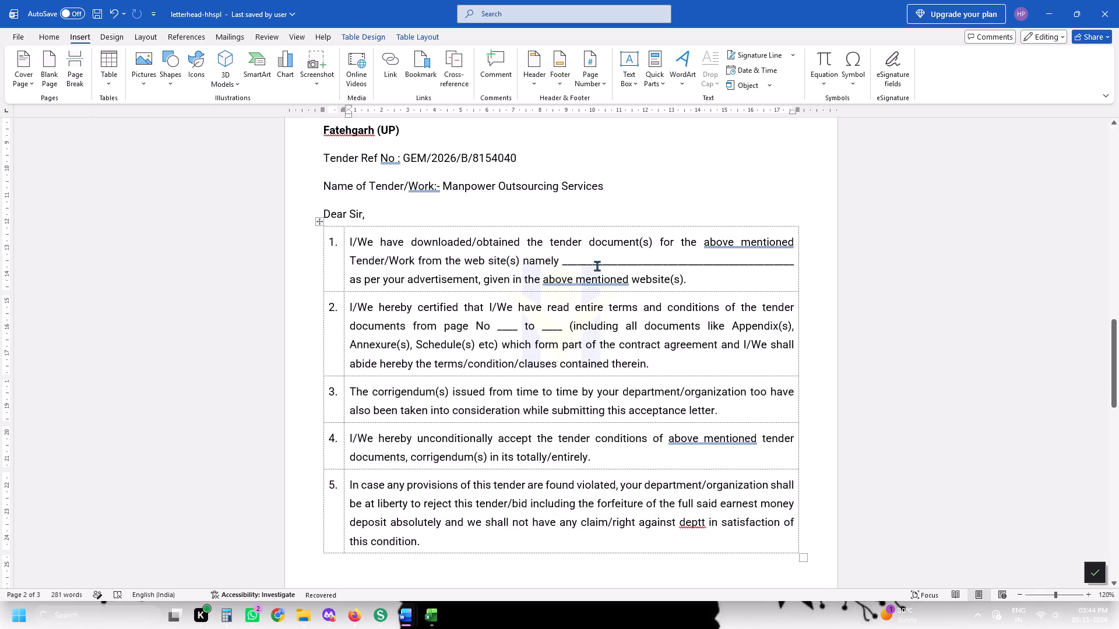
{"action": "key", "text": "ctrl+b"}
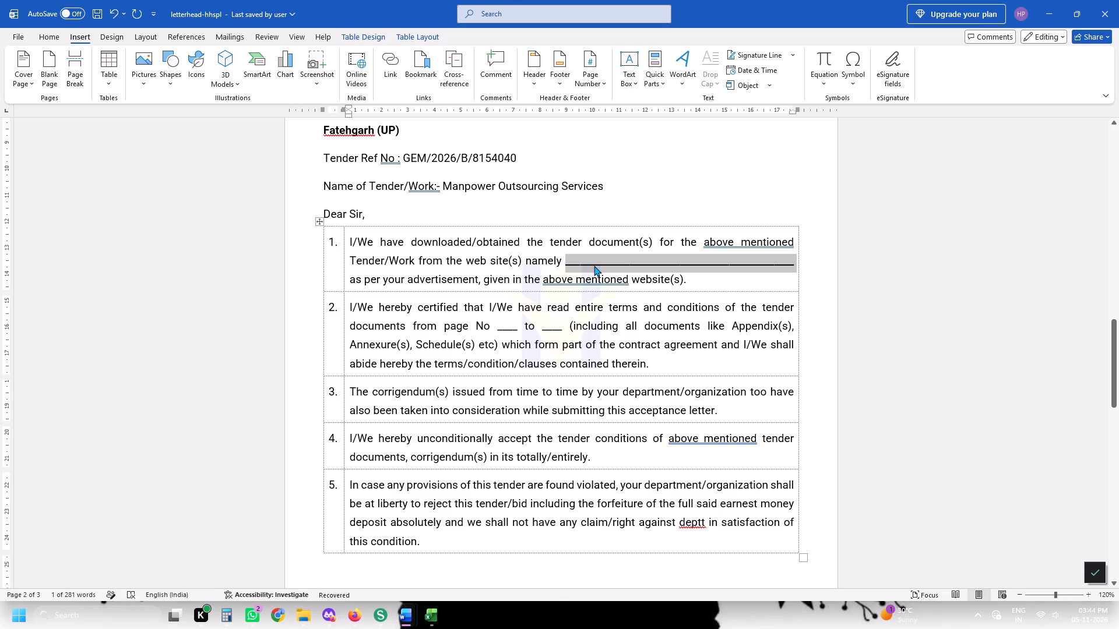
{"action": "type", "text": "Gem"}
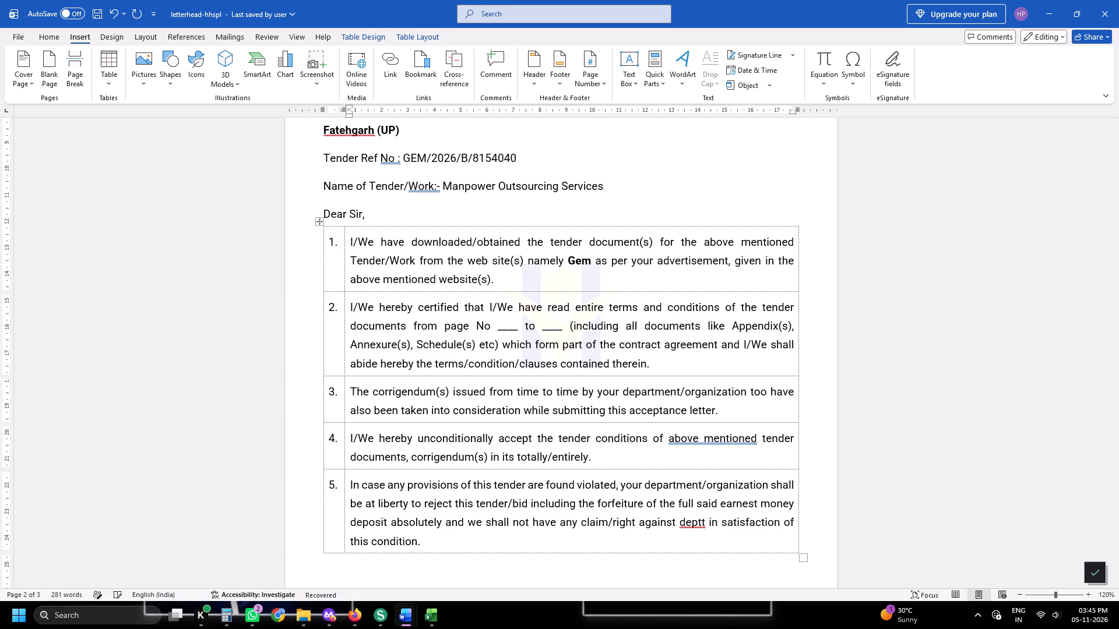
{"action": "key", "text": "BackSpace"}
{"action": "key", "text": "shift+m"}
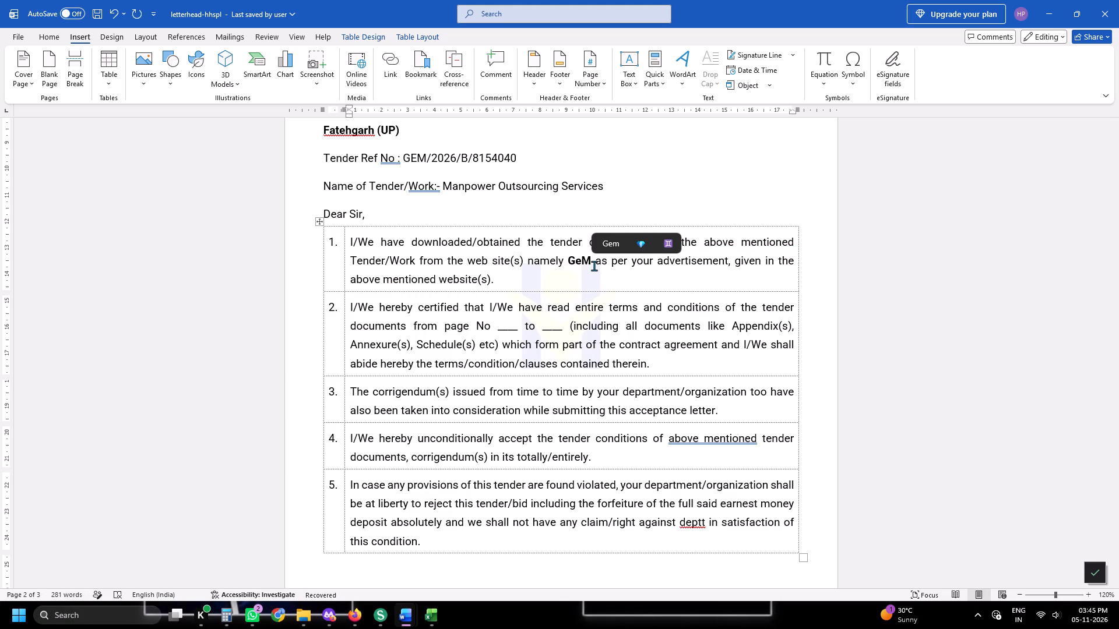
Delete the "page No ____ to ____" wording from clause 2.
{"action": "left_click_drag", "start_coordinate": [565, 323], "coordinate": [484, 324]}
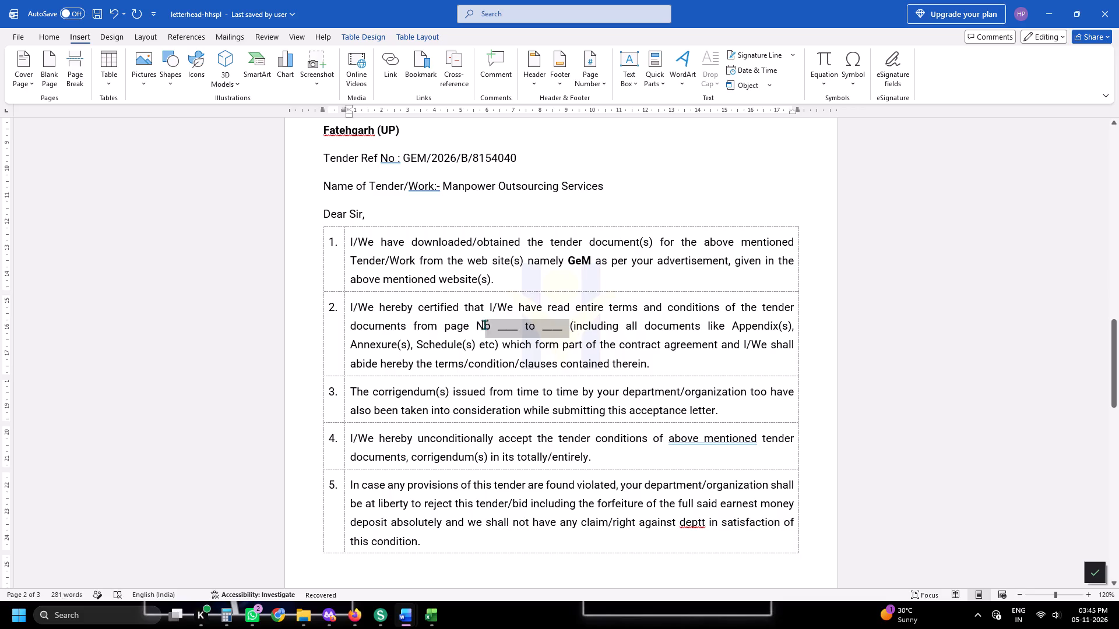
{"action": "left_click_drag", "start_coordinate": [484, 324], "coordinate": [456, 322]}
{"action": "key", "text": "Delete"}
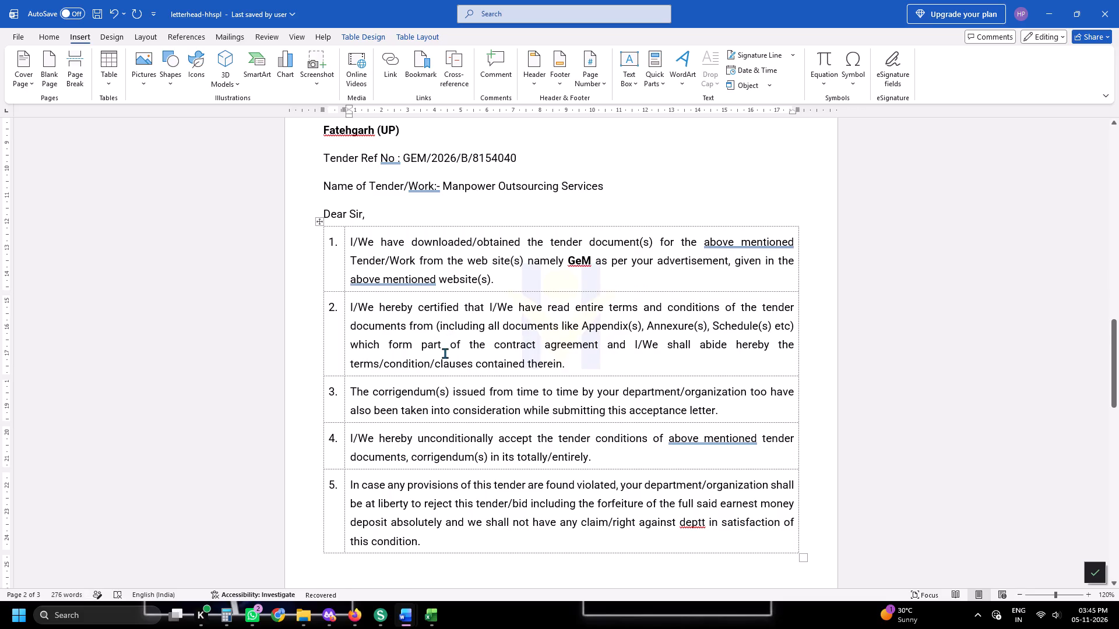
Delete the blank line between the clause table and "Yours faithfully,".
{"action": "scroll", "coordinate": [445, 352], "scroll_direction": "down", "scroll_amount": 2}
{"action": "scroll", "coordinate": [631, 366], "scroll_direction": "down", "scroll_amount": 2}
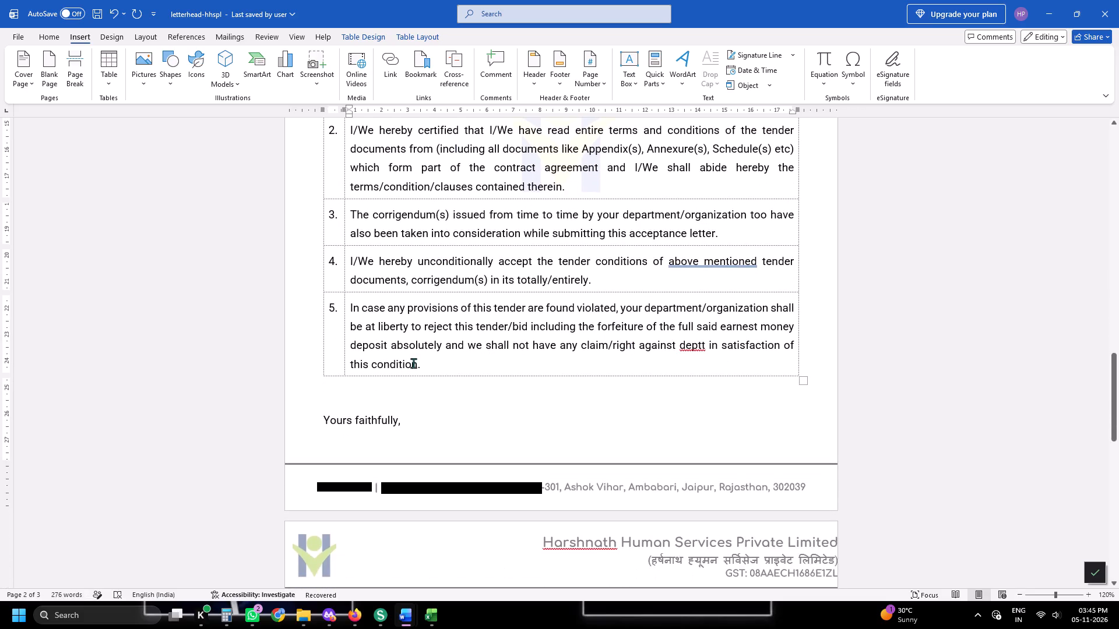
{"action": "left_click", "coordinate": [365, 390]}
{"action": "key", "text": "Delete"}
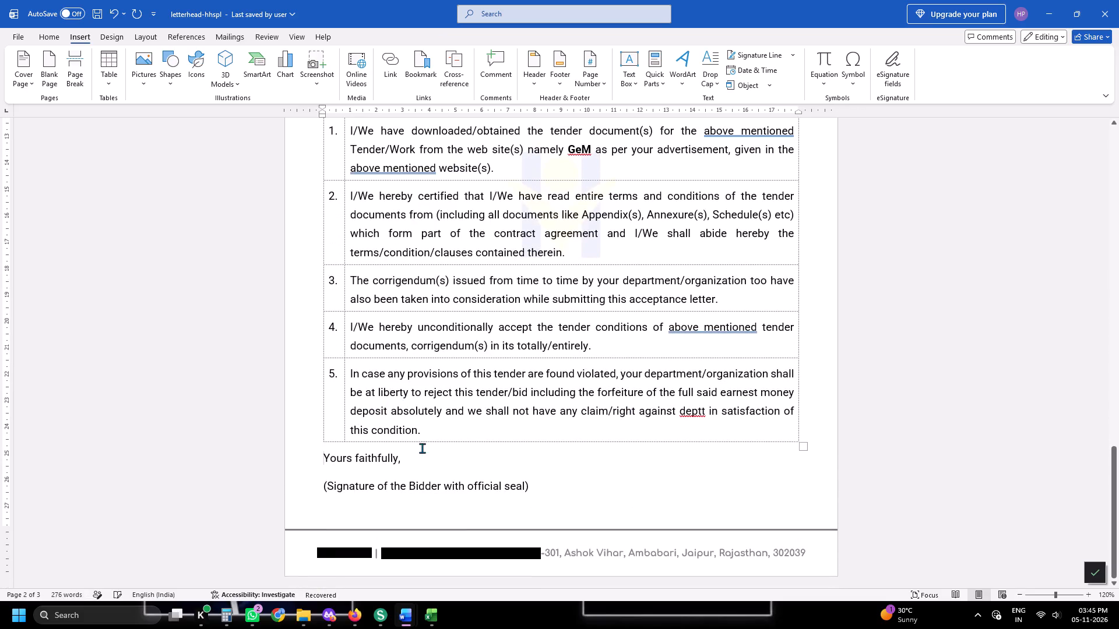
Replace the "(Signature of the Bidder with official seal)" line with the signatory's name in bold capitals.
{"action": "left_click_drag", "start_coordinate": [550, 486], "coordinate": [316, 477]}
{"action": "key", "text": "ctrl+b"}
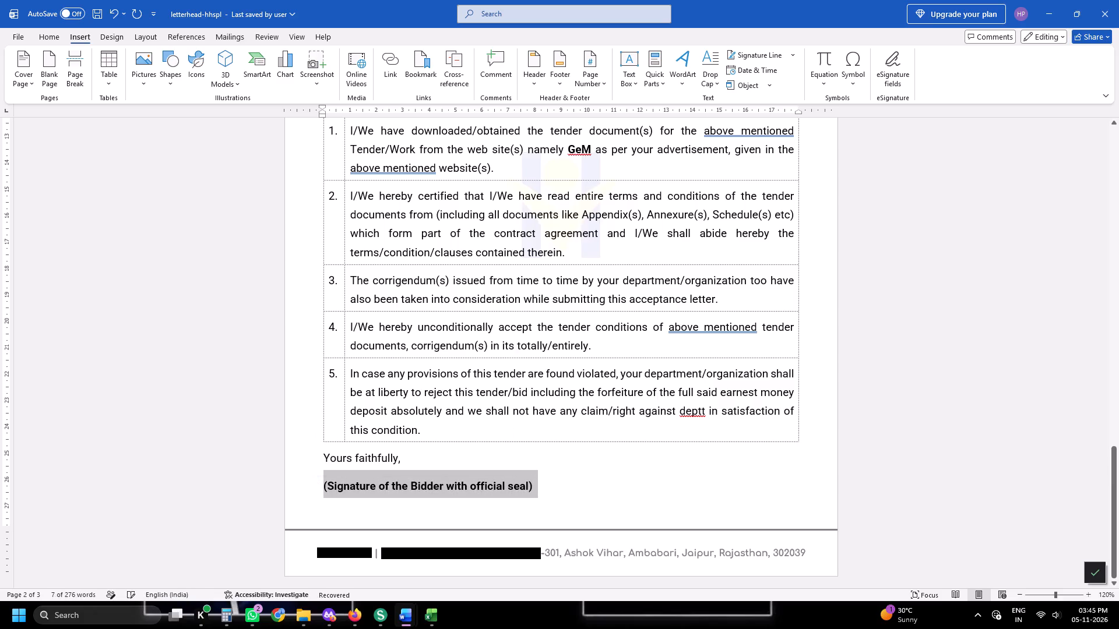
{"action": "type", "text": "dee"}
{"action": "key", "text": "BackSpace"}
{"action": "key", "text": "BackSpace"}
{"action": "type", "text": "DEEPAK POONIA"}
Remove the space before the "Tender Ref No" and "Name of Tender/Work" paragraphs in Appendix E.
{"action": "scroll", "coordinate": [261, 522], "scroll_direction": "up", "scroll_amount": 1}
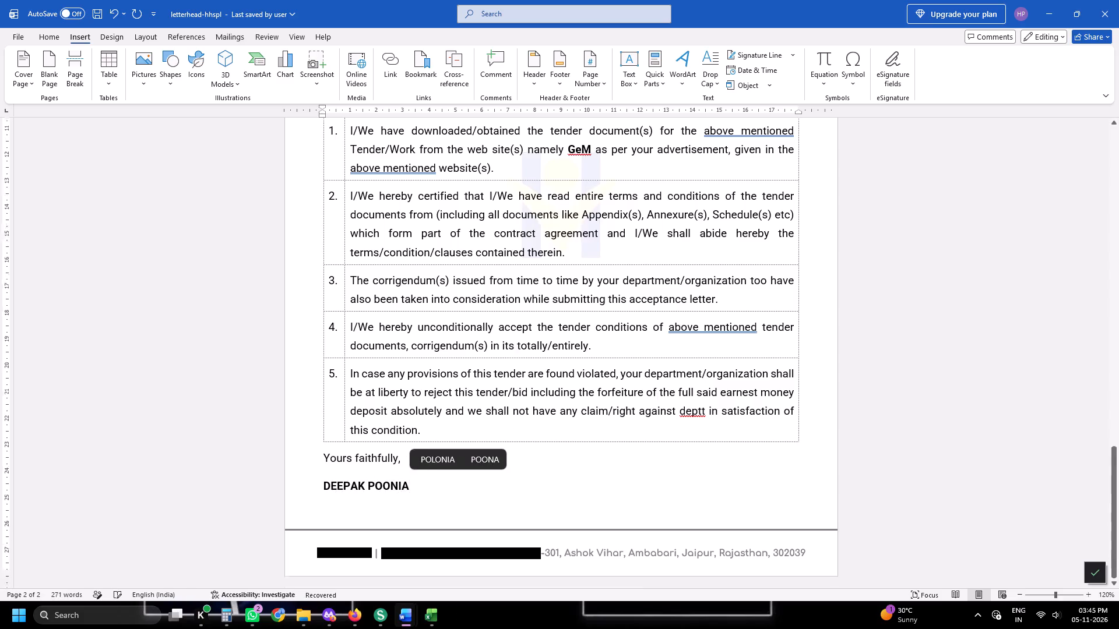
{"action": "scroll", "coordinate": [261, 522], "scroll_direction": "up", "scroll_amount": 1}
{"action": "scroll", "coordinate": [402, 364], "scroll_direction": "up", "scroll_amount": 5}
{"action": "left_click", "coordinate": [421, 288]}
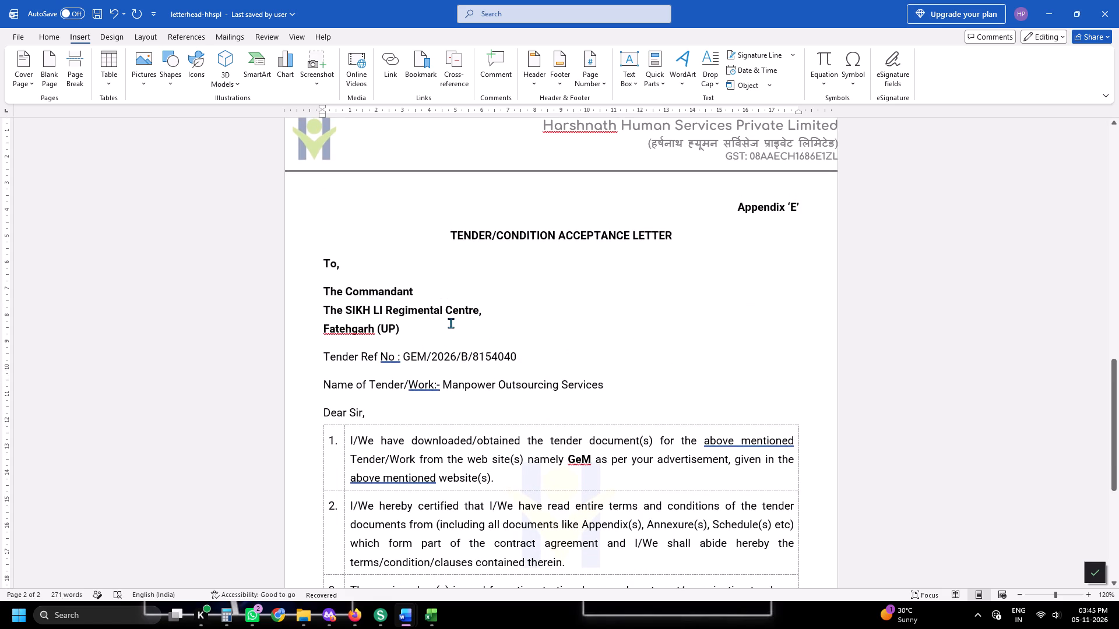
{"action": "scroll", "coordinate": [451, 323], "scroll_direction": "down", "scroll_amount": 1}
{"action": "left_click_drag", "start_coordinate": [328, 309], "coordinate": [630, 338]}
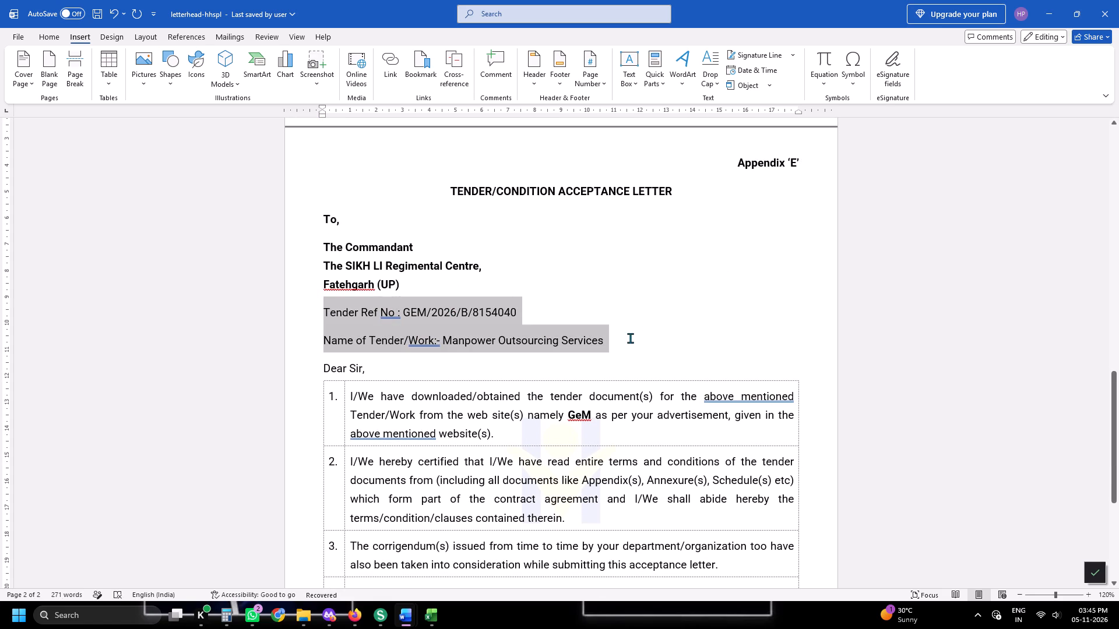
{"action": "left_click_drag", "start_coordinate": [630, 338], "coordinate": [628, 338]}
{"action": "left_click", "coordinate": [29, 43]}
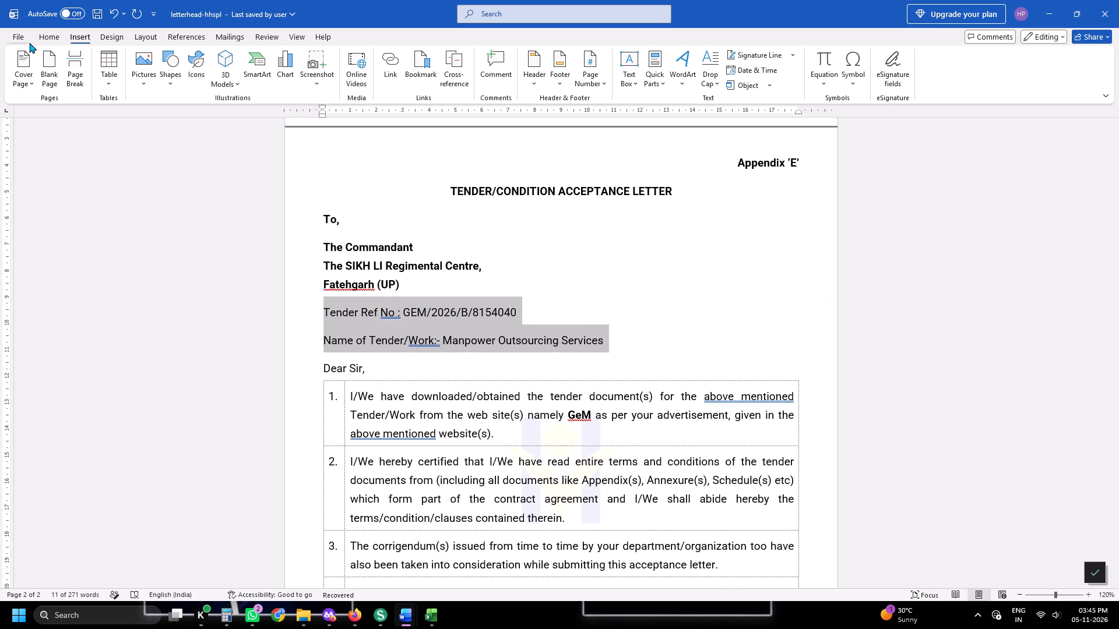
{"action": "left_click", "coordinate": [19, 36]}
{"action": "left_click", "coordinate": [35, 38]}
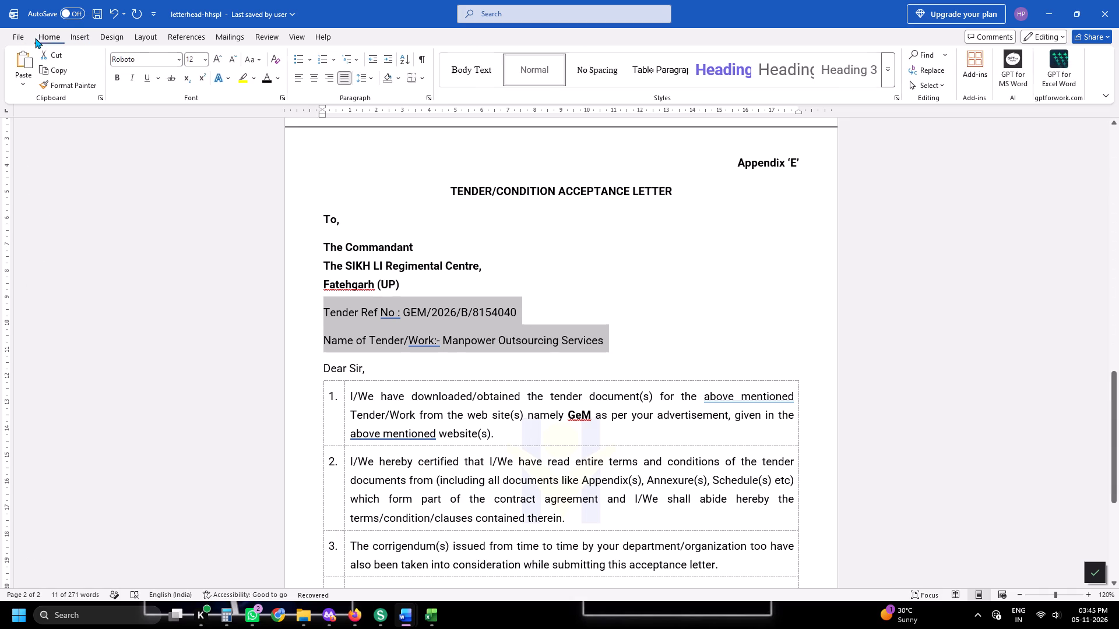
{"action": "left_click", "coordinate": [364, 80]}
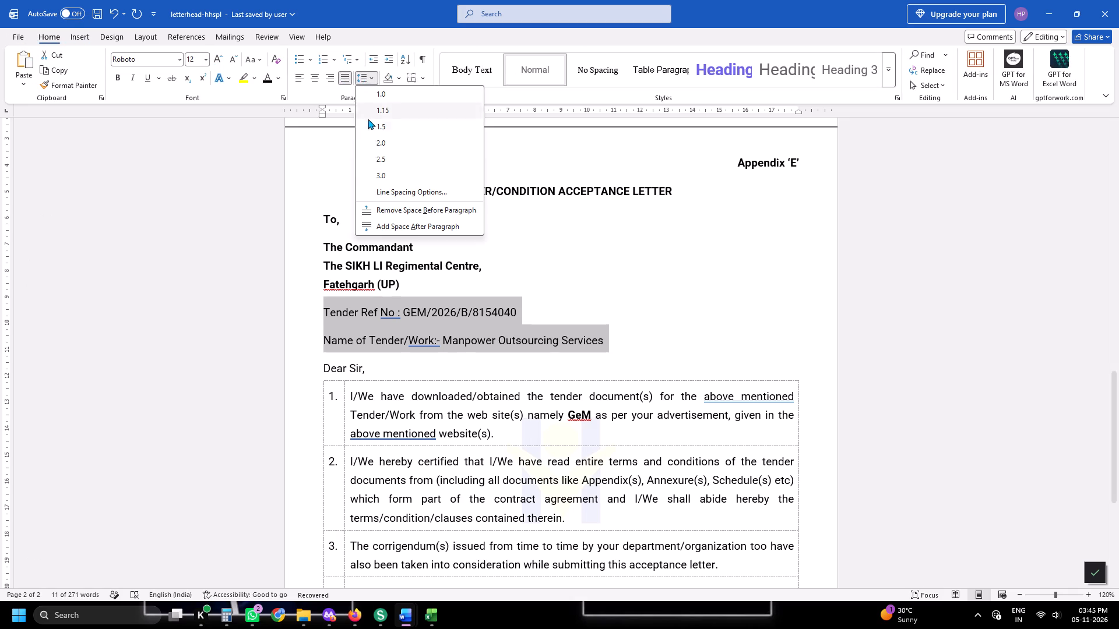
{"action": "left_click", "coordinate": [379, 207]}
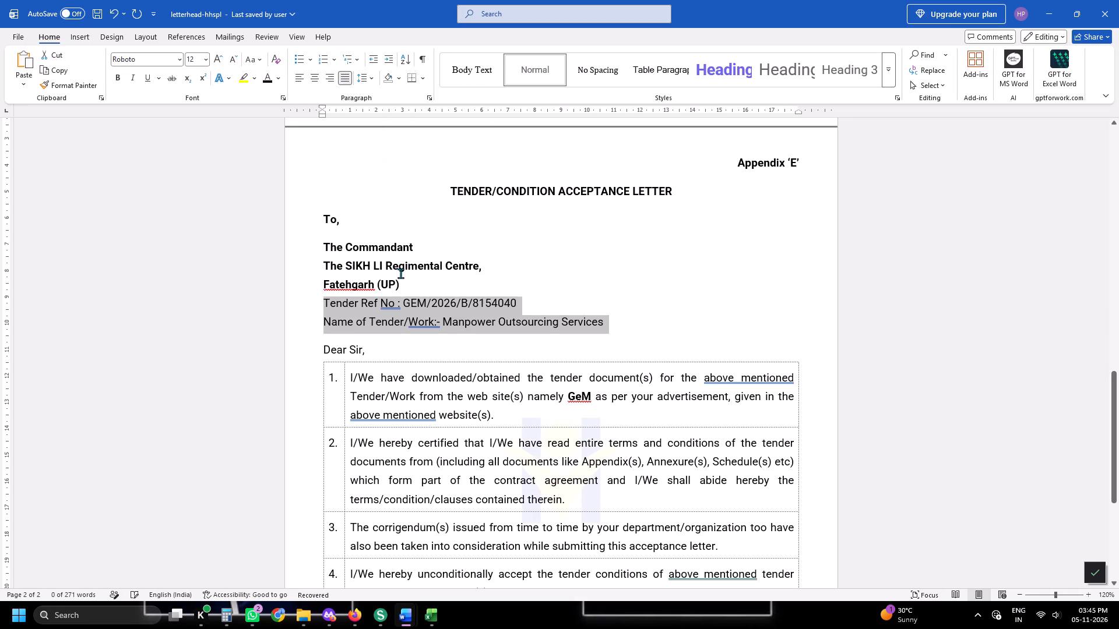
Add a blank line after "Fatehgarh (UP)" in the Appendix E address.
{"action": "left_click", "coordinate": [410, 285]}
{"action": "key", "text": "Return"}
Remove the space before the paragraphs from "To," through "The SIKH LI Regimental Centre," in the Appendix E address.
{"action": "left_click_drag", "start_coordinate": [313, 214], "coordinate": [314, 214]}
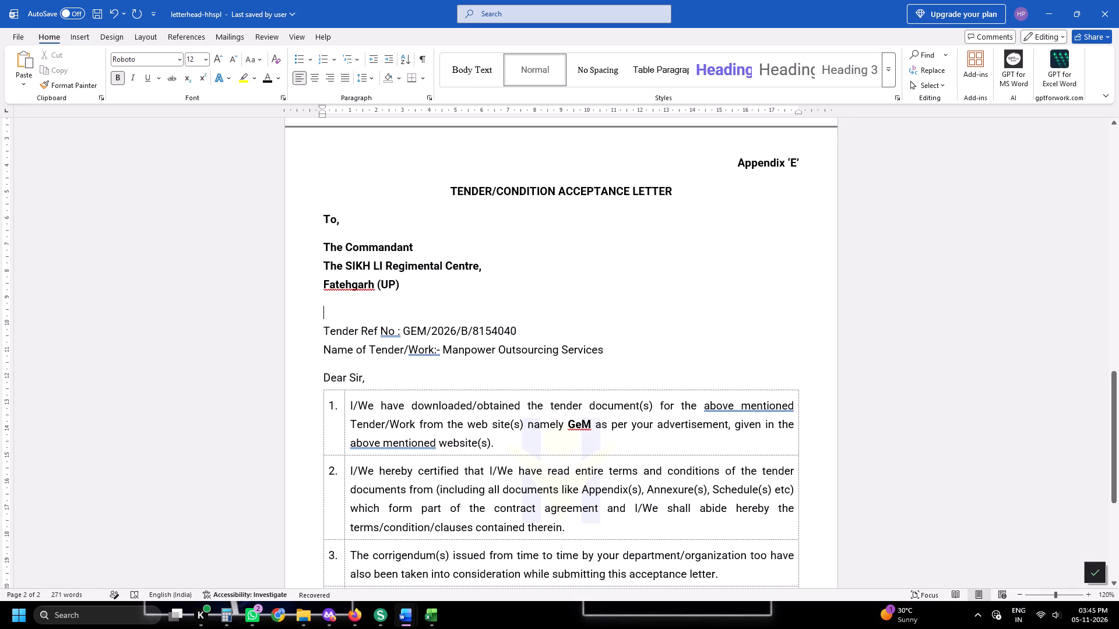
{"action": "left_click_drag", "start_coordinate": [314, 214], "coordinate": [372, 275]}
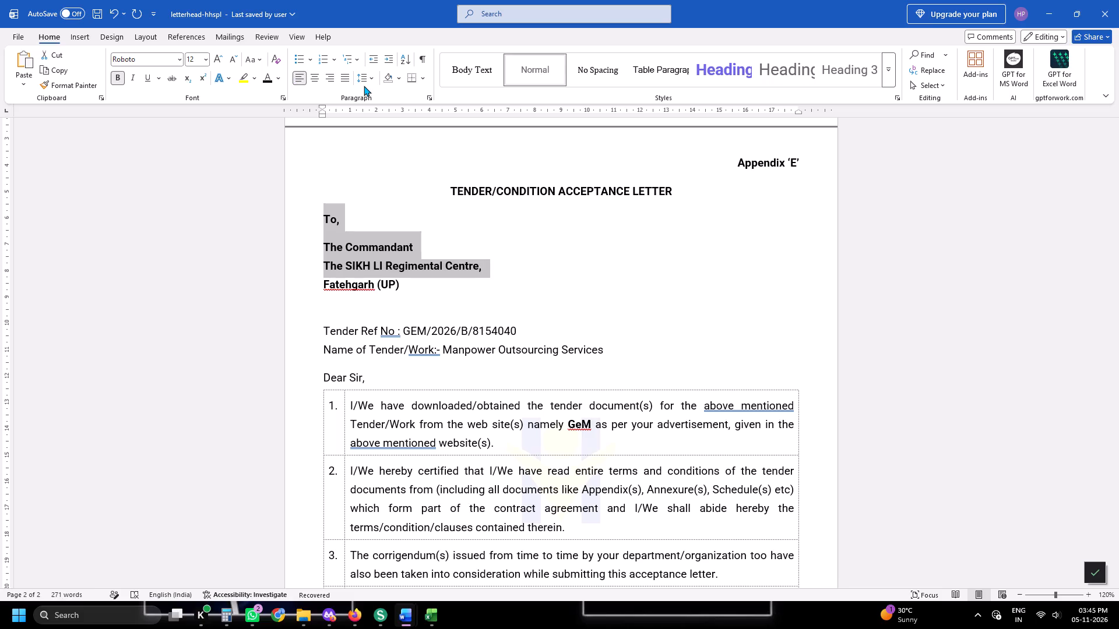
{"action": "double_click", "coordinate": [366, 86]}
{"action": "left_click", "coordinate": [388, 210]}
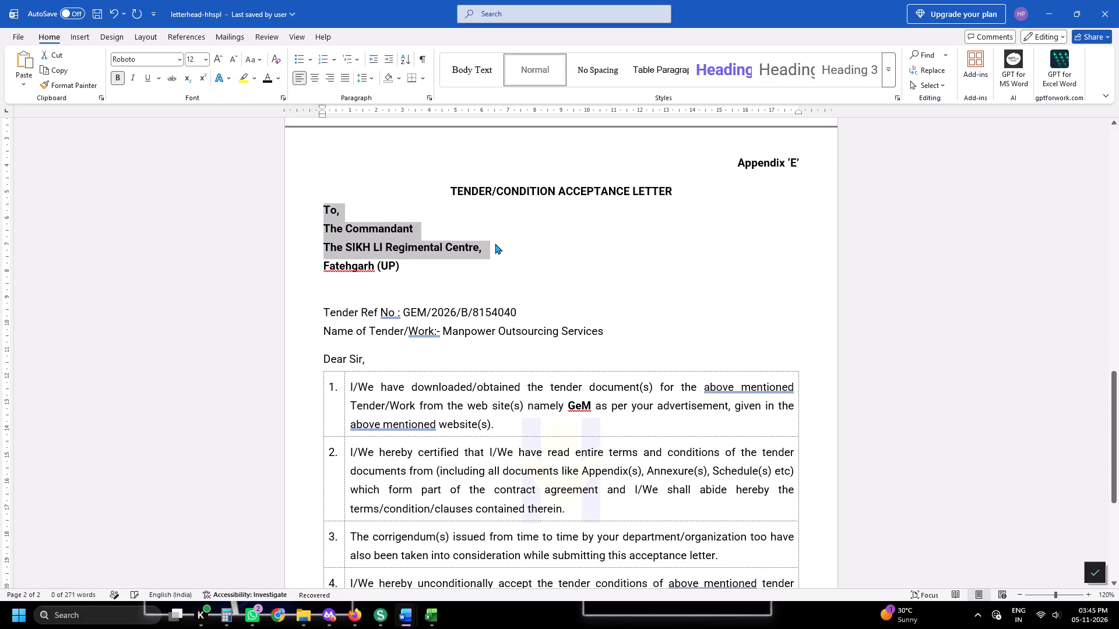
{"action": "left_click", "coordinate": [495, 243]}
Clear the unpinned clipboard history and paste the pinned company stamp and signature image after "Yours faithfully,".
{"action": "scroll", "coordinate": [495, 243], "scroll_direction": "down", "scroll_amount": 10}
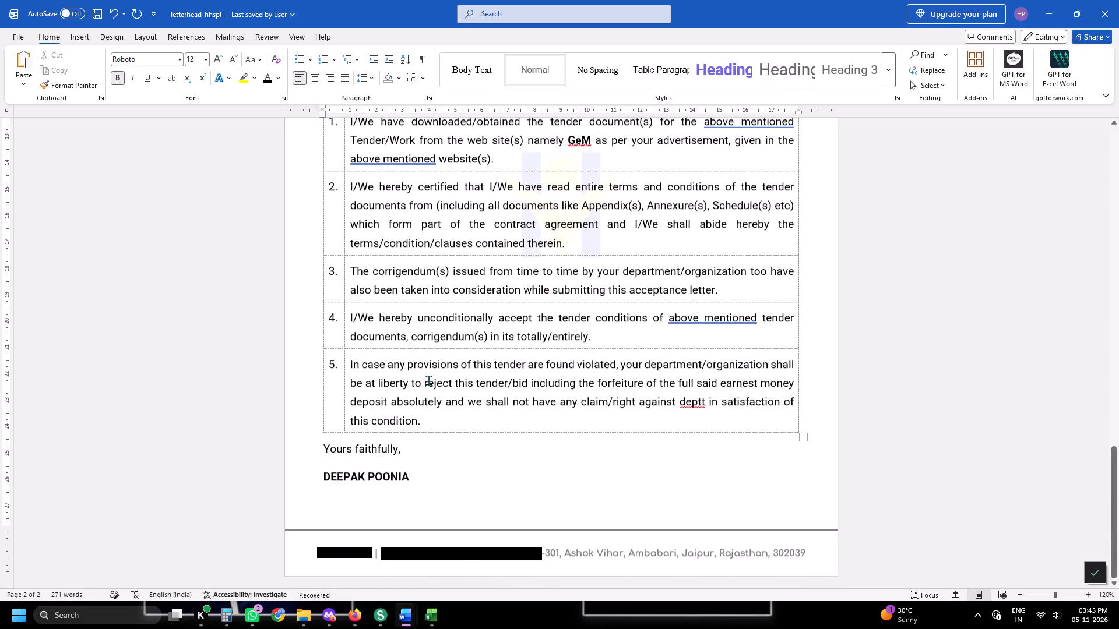
{"action": "scroll", "coordinate": [445, 375], "scroll_direction": "down", "scroll_amount": 5}
{"action": "left_click", "coordinate": [426, 461]}
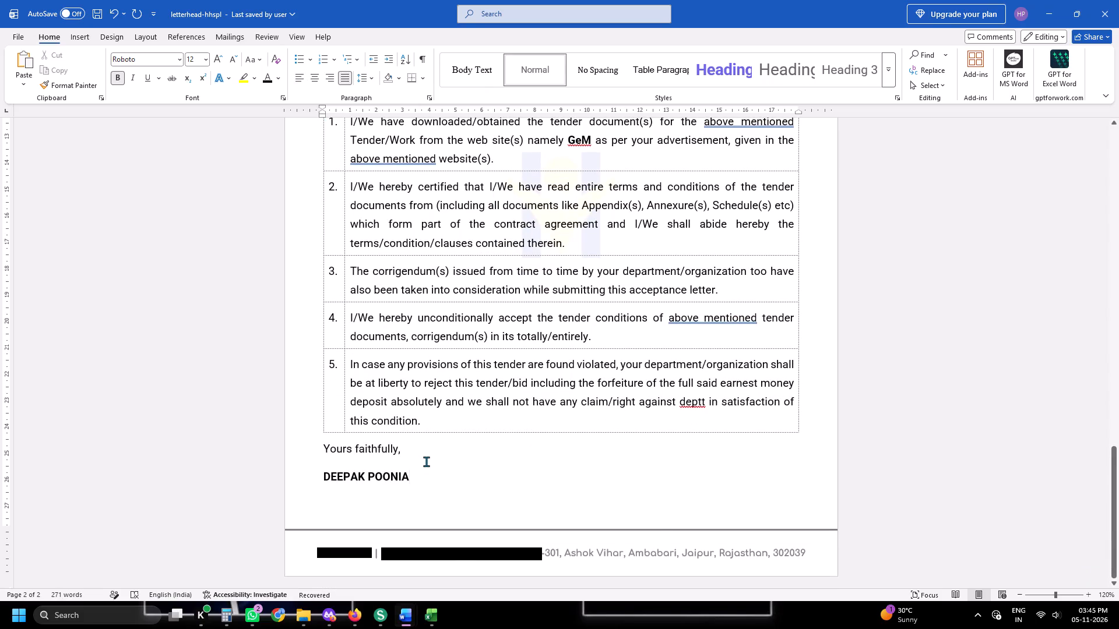
{"action": "left_click", "coordinate": [448, 453]}
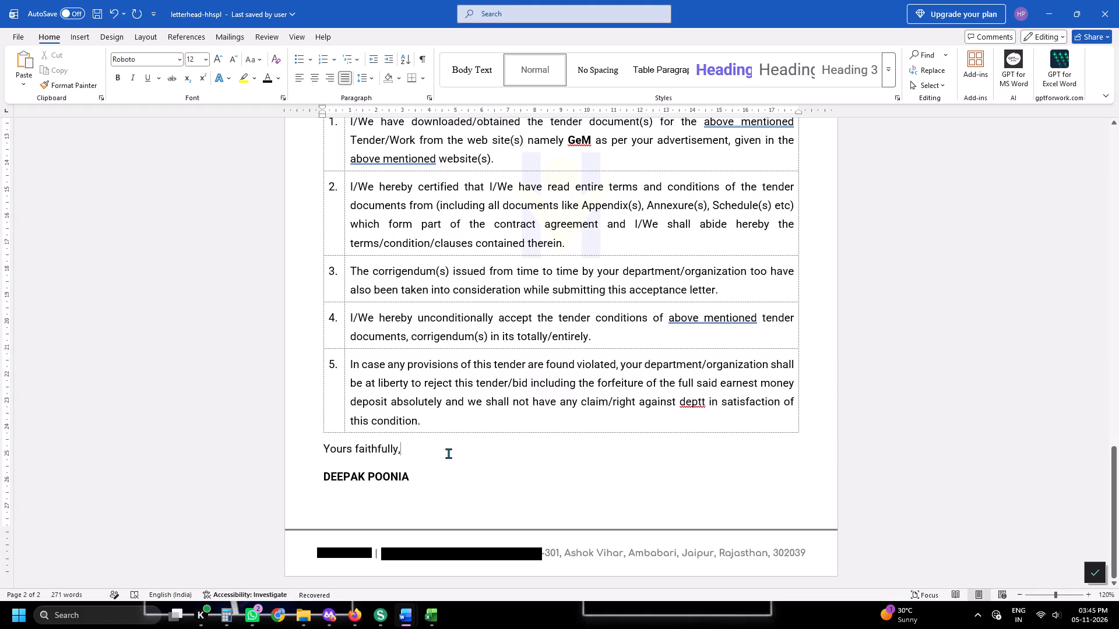
{"action": "key", "text": "super+v"}
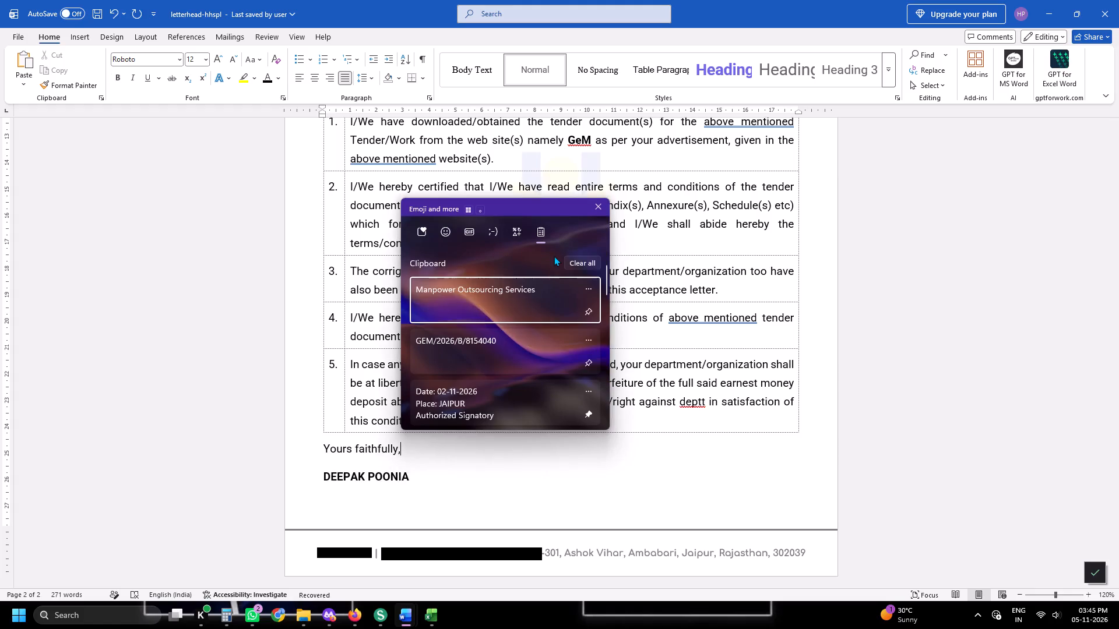
{"action": "left_click", "coordinate": [572, 259]}
{"action": "left_click", "coordinate": [451, 342]}
{"action": "key", "text": "ctrl+v"}
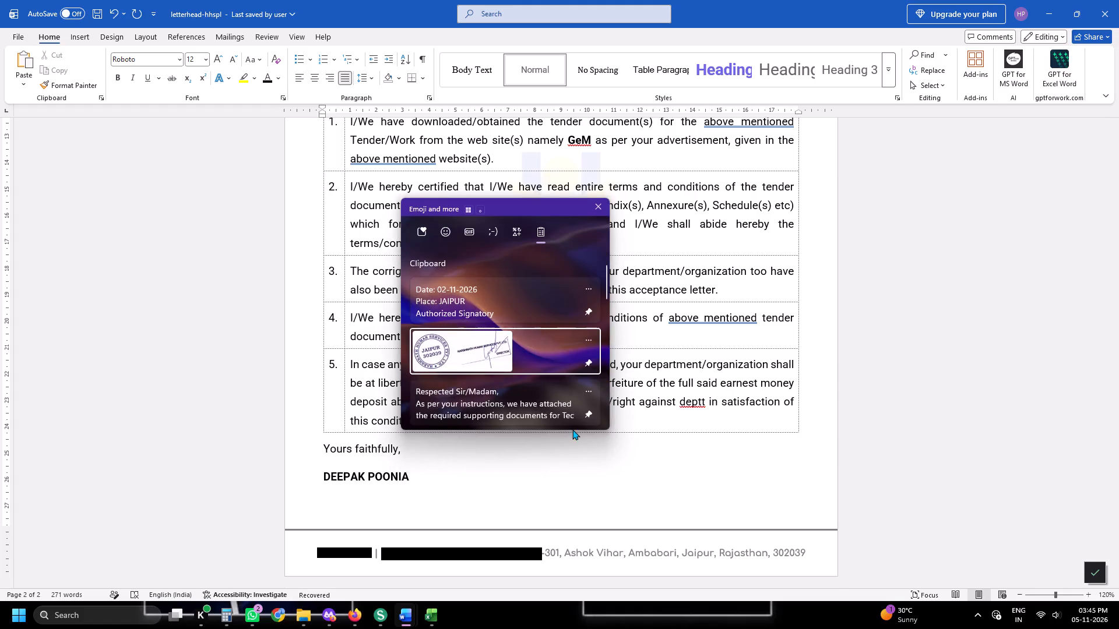
Set the stamp and signature image behind the text and move it to the bottom of the Appendix E page, beside the signatory's name.
{"action": "left_click", "coordinate": [575, 496]}
{"action": "left_click", "coordinate": [629, 486]}
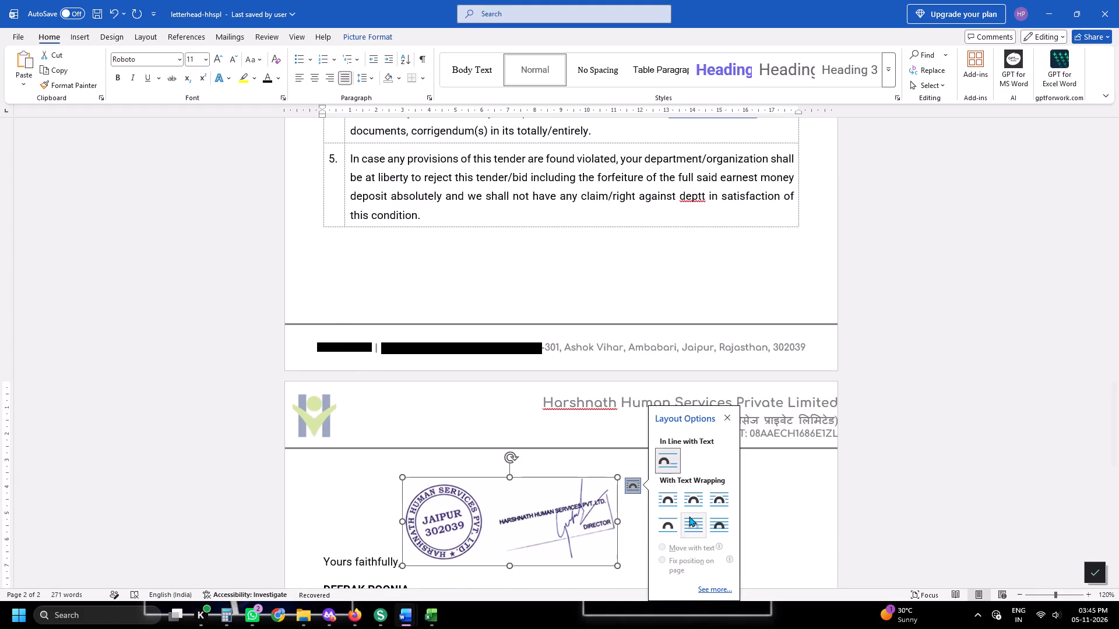
{"action": "left_click", "coordinate": [689, 516]}
{"action": "scroll", "coordinate": [624, 225], "scroll_direction": "up", "scroll_amount": 7}
{"action": "left_click_drag", "start_coordinate": [596, 271], "coordinate": [606, 296]}
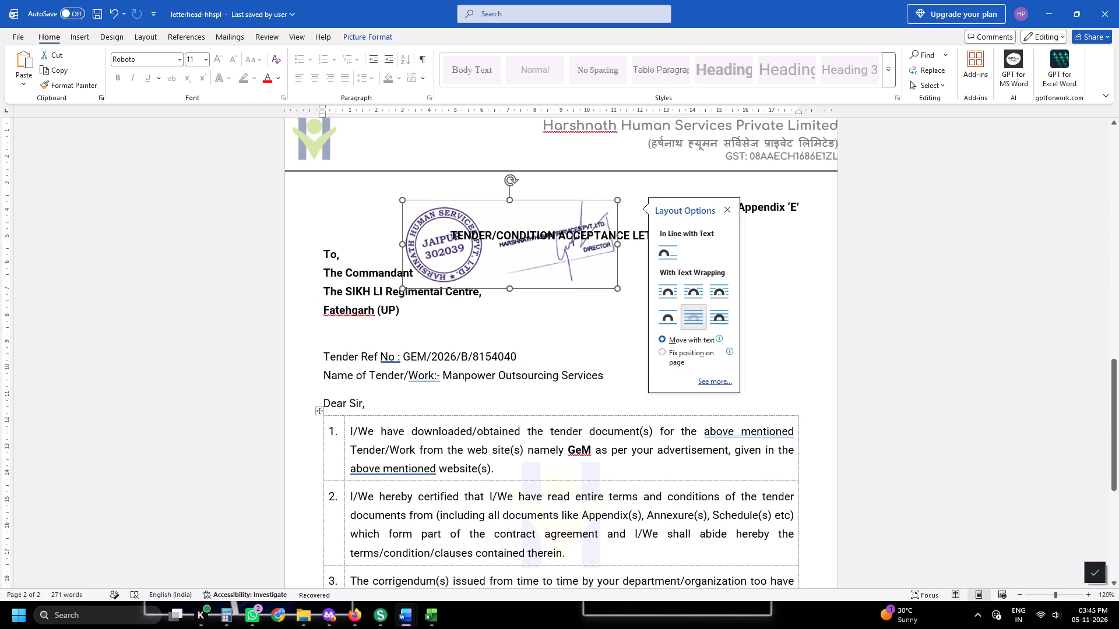
{"action": "left_click_drag", "start_coordinate": [606, 296], "coordinate": [634, 388]}
{"action": "scroll", "coordinate": [601, 238], "scroll_direction": "down", "scroll_amount": 6}
{"action": "left_click_drag", "start_coordinate": [622, 128], "coordinate": [641, 158]}
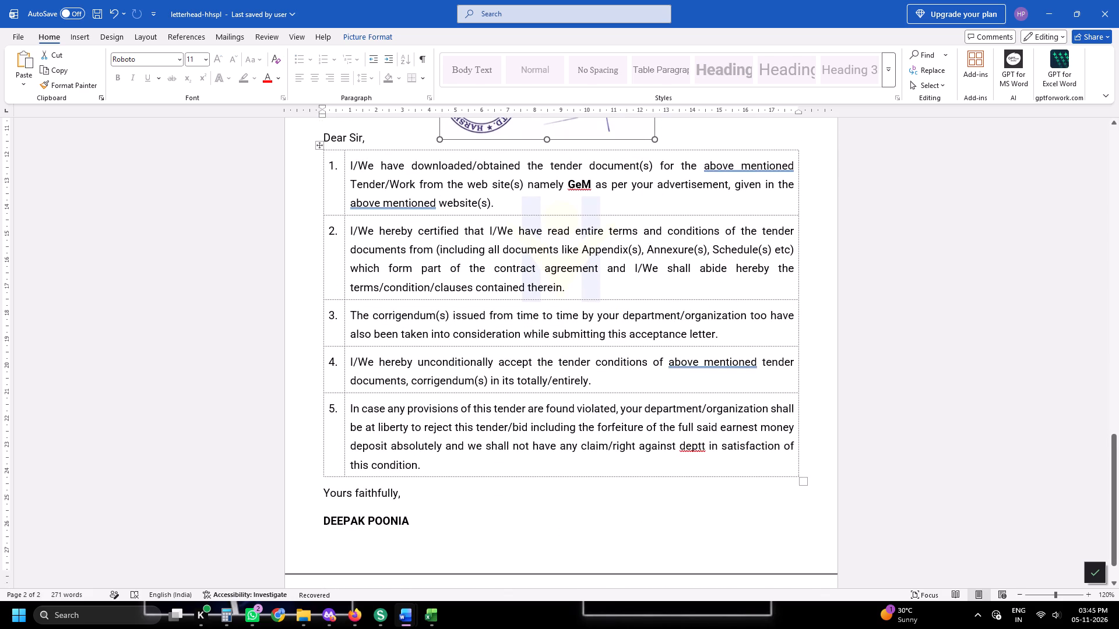
{"action": "left_click_drag", "start_coordinate": [641, 158], "coordinate": [723, 533]}
Check the source Appendix_D_E_Editable document in Firefox, then review the completed Appendix D page in Word.
{"action": "key", "text": "alt+Tab"}
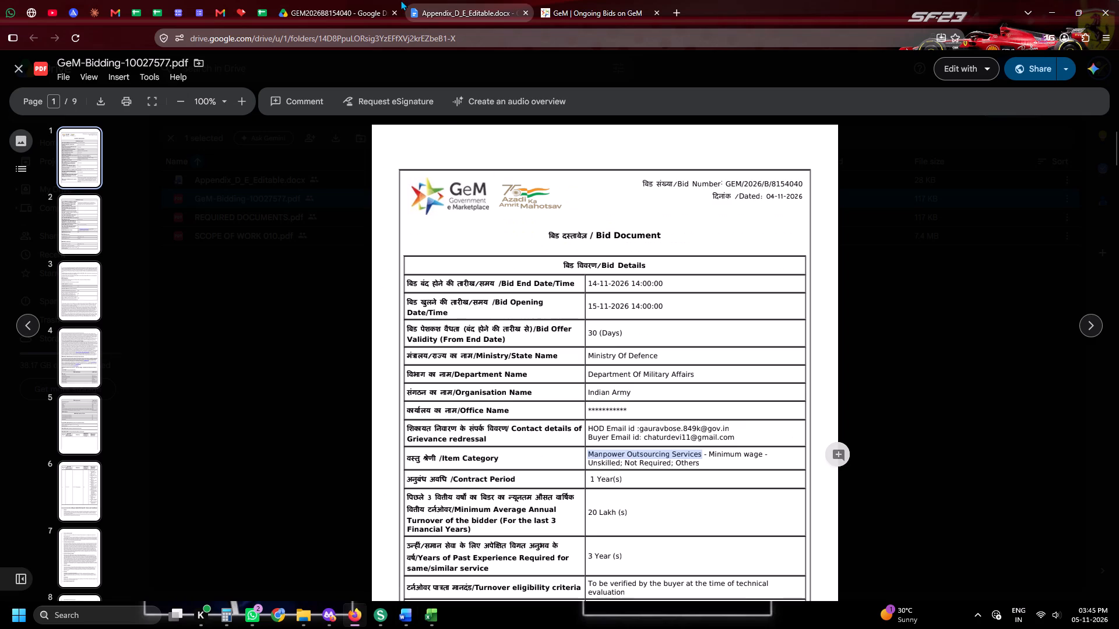
{"action": "left_click", "coordinate": [402, 0]}
{"action": "left_click", "coordinate": [427, 0]}
{"action": "scroll", "coordinate": [597, 302], "scroll_direction": "down", "scroll_amount": 7}
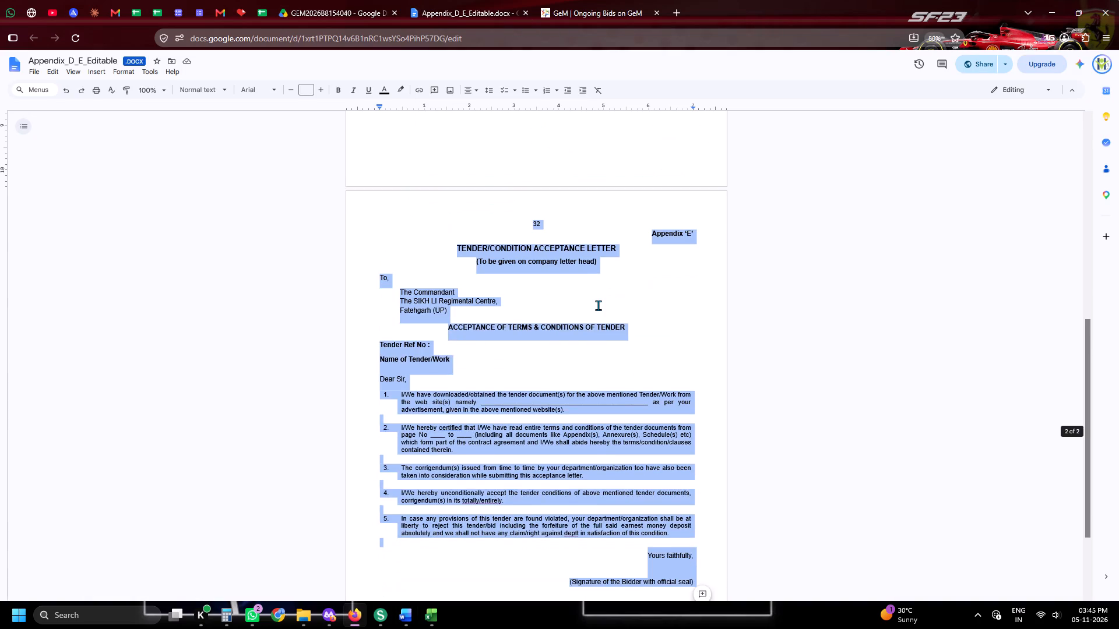
{"action": "scroll", "coordinate": [598, 305], "scroll_direction": "down", "scroll_amount": 6}
{"action": "scroll", "coordinate": [598, 305], "scroll_direction": "up", "scroll_amount": 16}
{"action": "key", "text": "alt+Tab"}
{"action": "scroll", "coordinate": [598, 305], "scroll_direction": "up", "scroll_amount": 7}
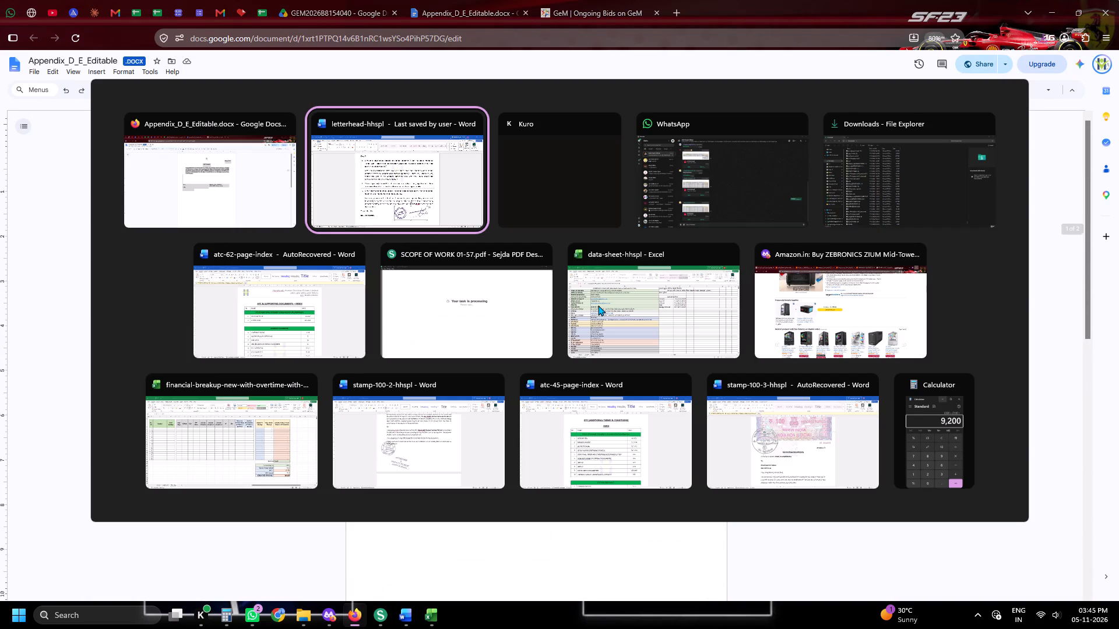
{"action": "left_click", "coordinate": [391, 181]}
{"action": "scroll", "coordinate": [553, 374], "scroll_direction": "up", "scroll_amount": 20}
{"action": "scroll", "coordinate": [553, 374], "scroll_direction": "up", "scroll_amount": 4}
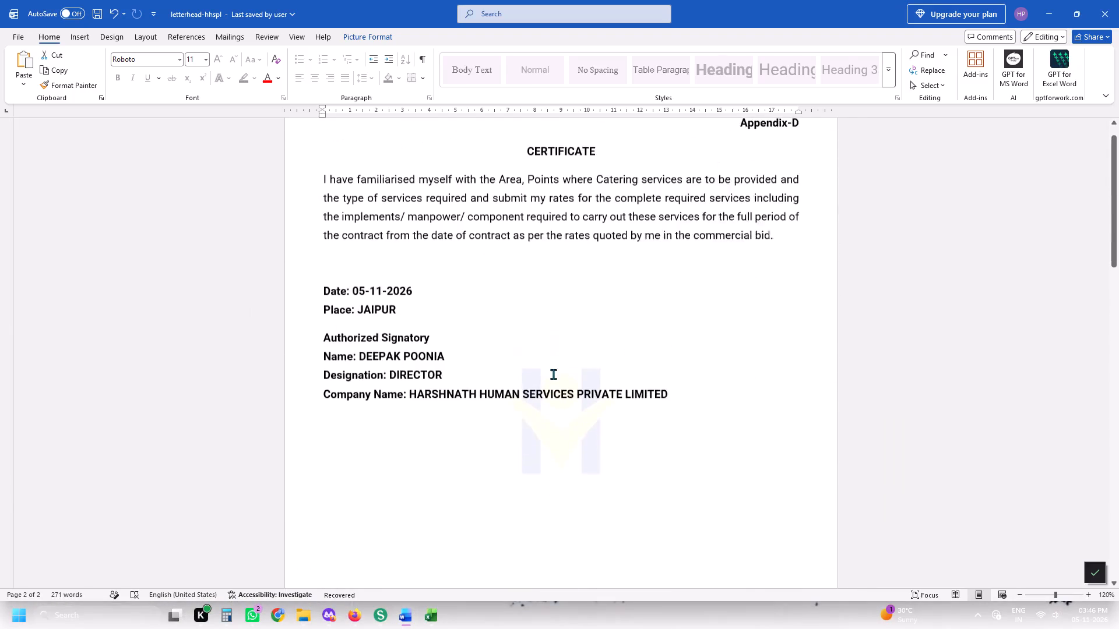
{"action": "scroll", "coordinate": [553, 374], "scroll_direction": "down", "scroll_amount": 7}
Export the letterhead document as a PDF to Downloads, reusing the name of the file ending in 15 with the number changed to 16.
{"action": "key", "text": "alt+f"}
{"action": "key", "text": "alt+e"}
{"action": "key", "text": "alt+a"}
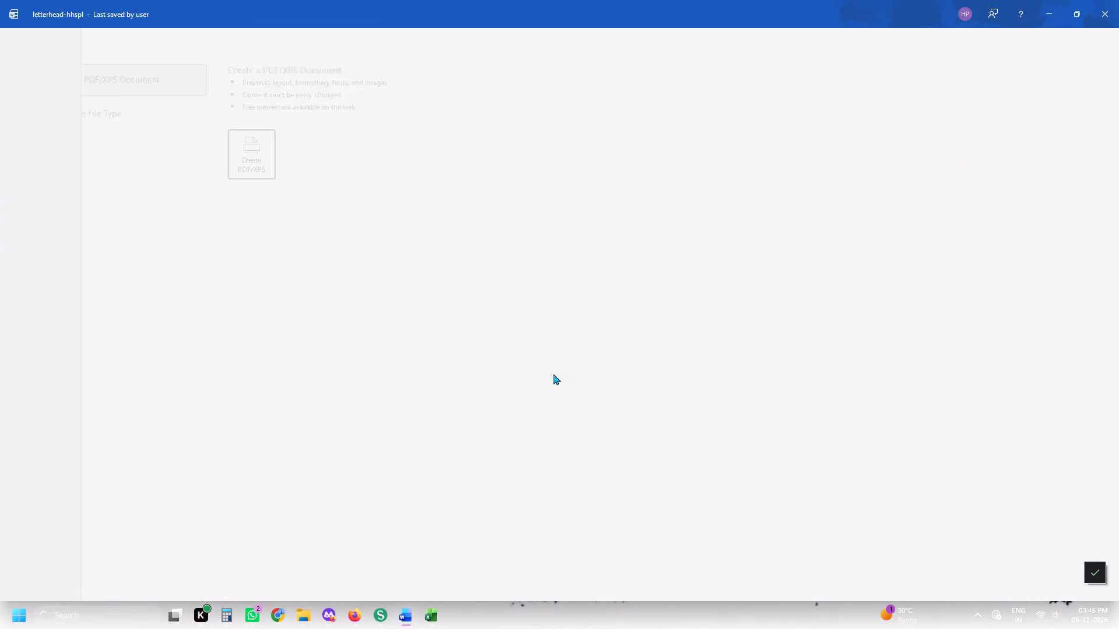
{"action": "scroll", "coordinate": [8, 293], "scroll_direction": "up", "scroll_amount": 11}
{"action": "scroll", "coordinate": [39, 375], "scroll_direction": "up", "scroll_amount": 1}
{"action": "left_click", "coordinate": [40, 338]}
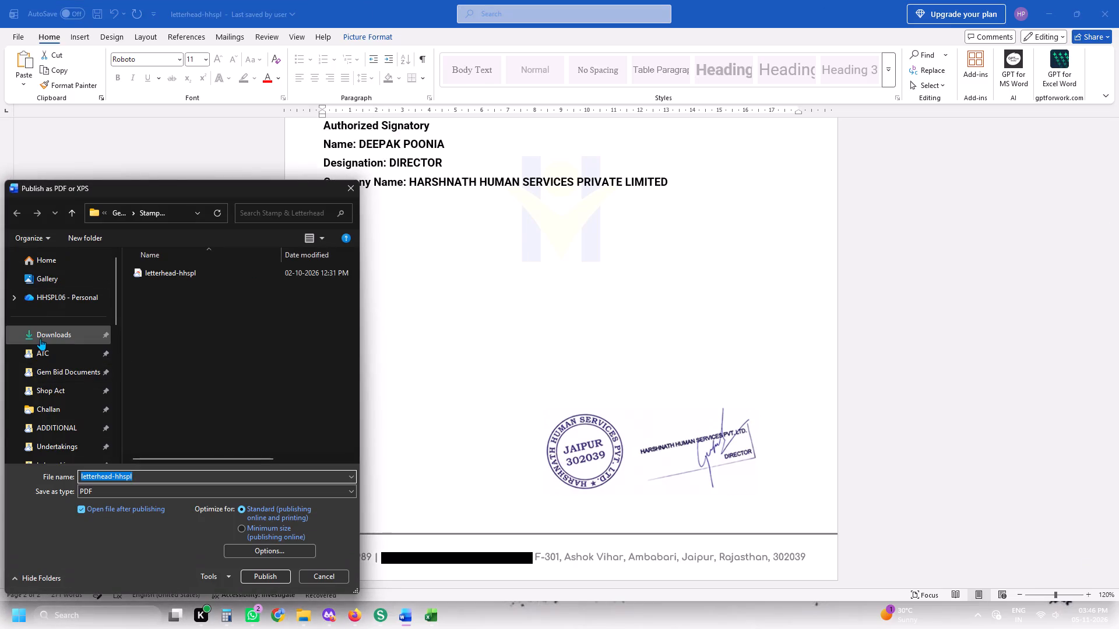
{"action": "left_click", "coordinate": [171, 327]}
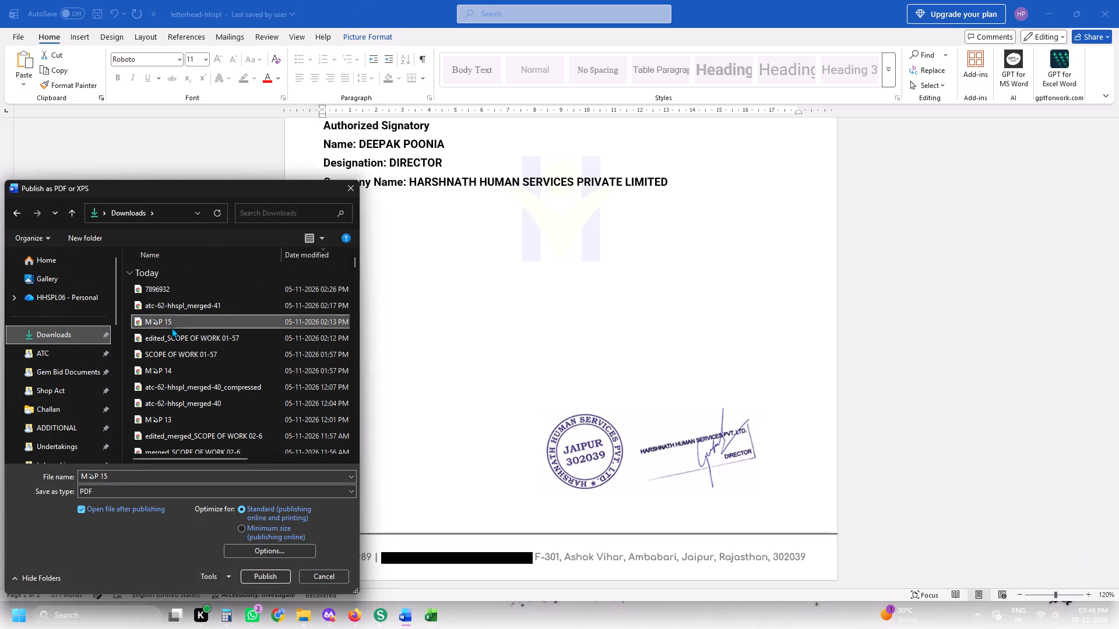
{"action": "left_click", "coordinate": [114, 473]}
{"action": "left_click", "coordinate": [115, 477]}
{"action": "key", "text": "BackSpace"}
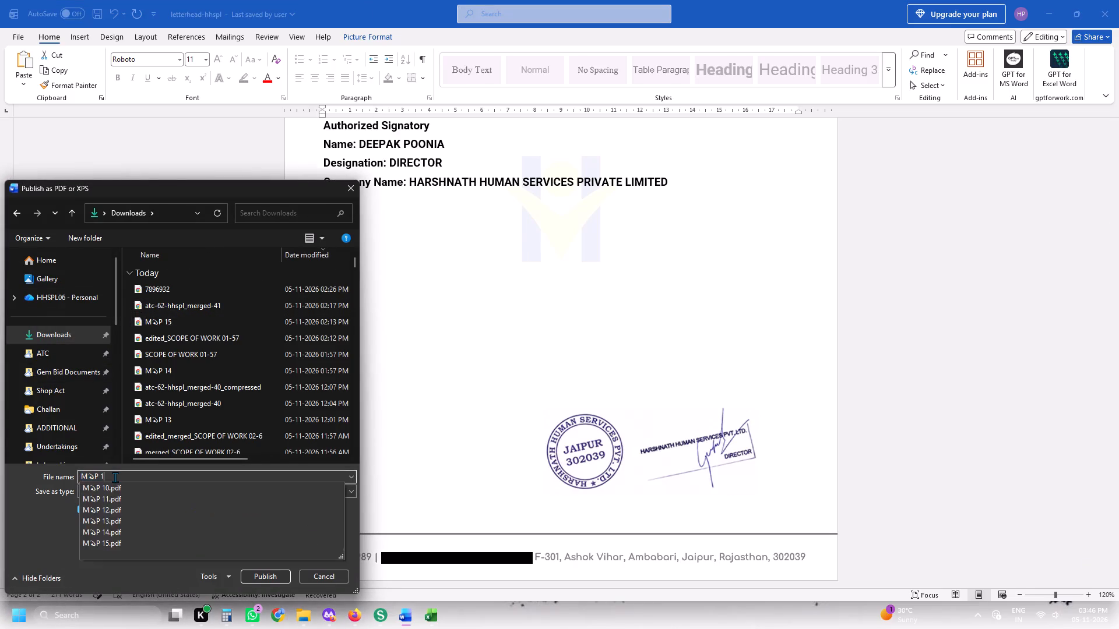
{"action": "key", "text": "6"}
{"action": "key", "text": "Return"}
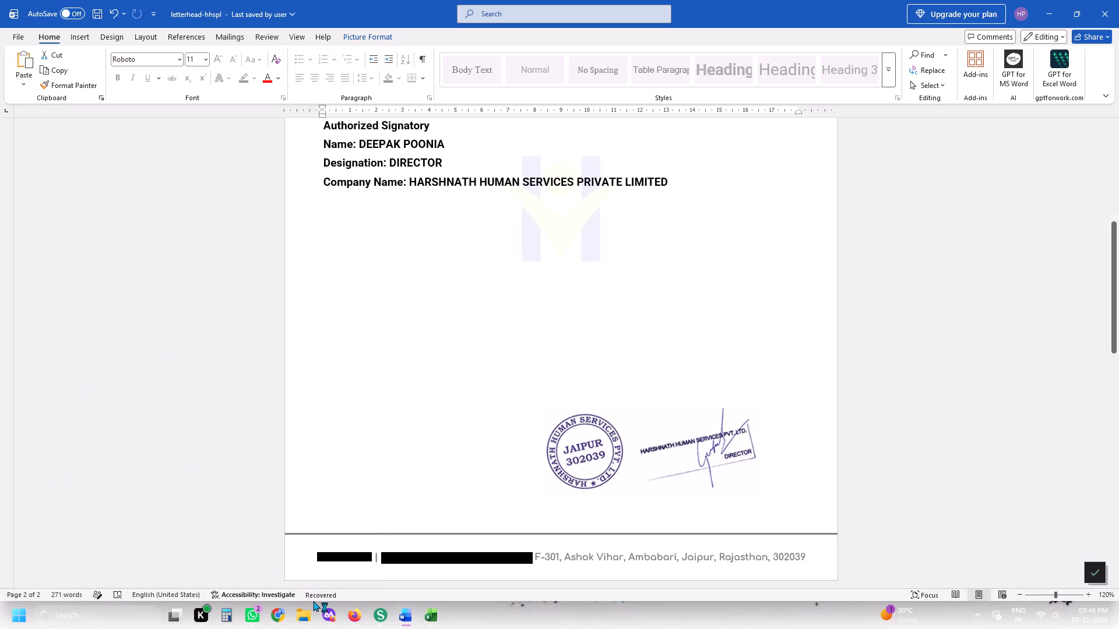
Switch to Firefox, start a new PDF merge in iLovePDF and choose a PDF file for it.
{"action": "left_click", "coordinate": [355, 624]}
{"action": "left_click", "coordinate": [241, 0]}
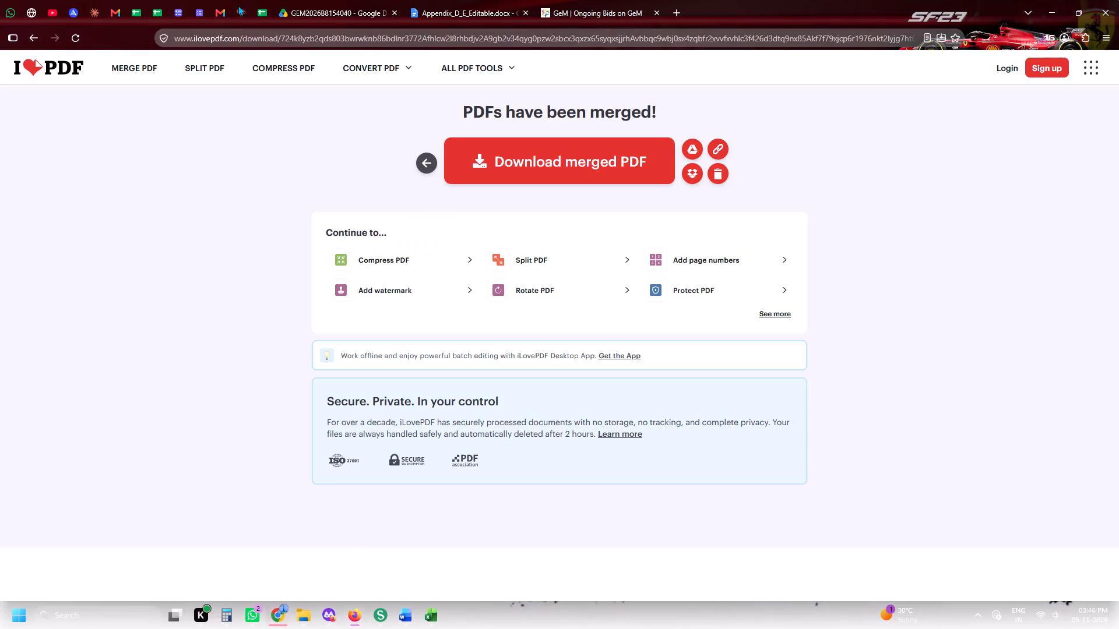
{"action": "left_click", "coordinate": [159, 70]}
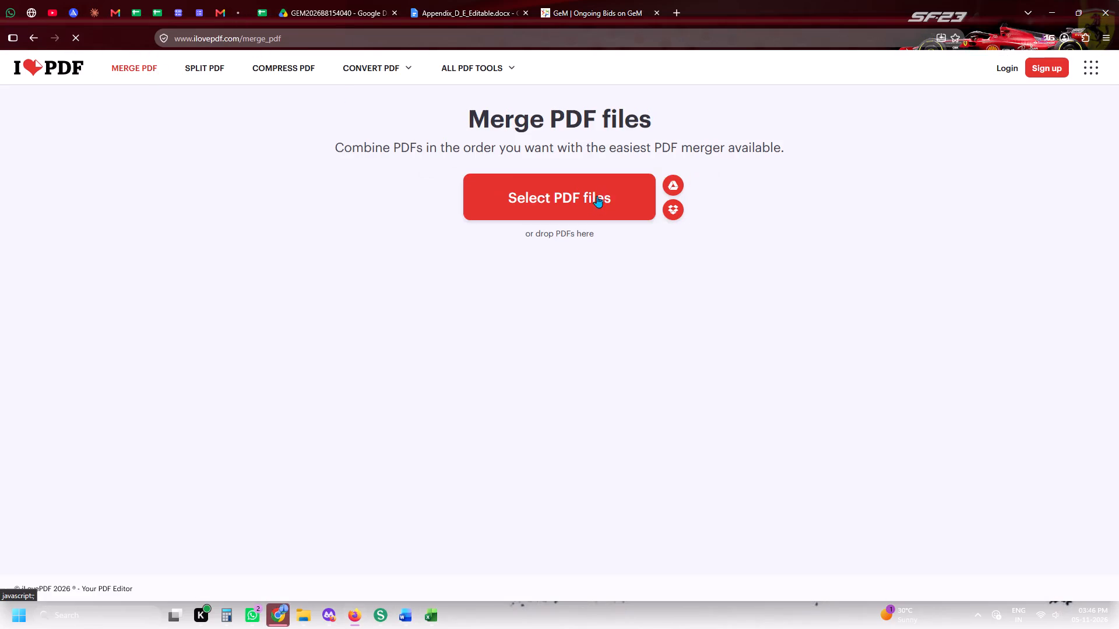
{"action": "left_click", "coordinate": [607, 198]}
{"action": "scroll", "coordinate": [894, 243], "scroll_direction": "up", "scroll_amount": 4}
{"action": "left_click", "coordinate": [823, 200]}
{"action": "double_click", "coordinate": [928, 160]}
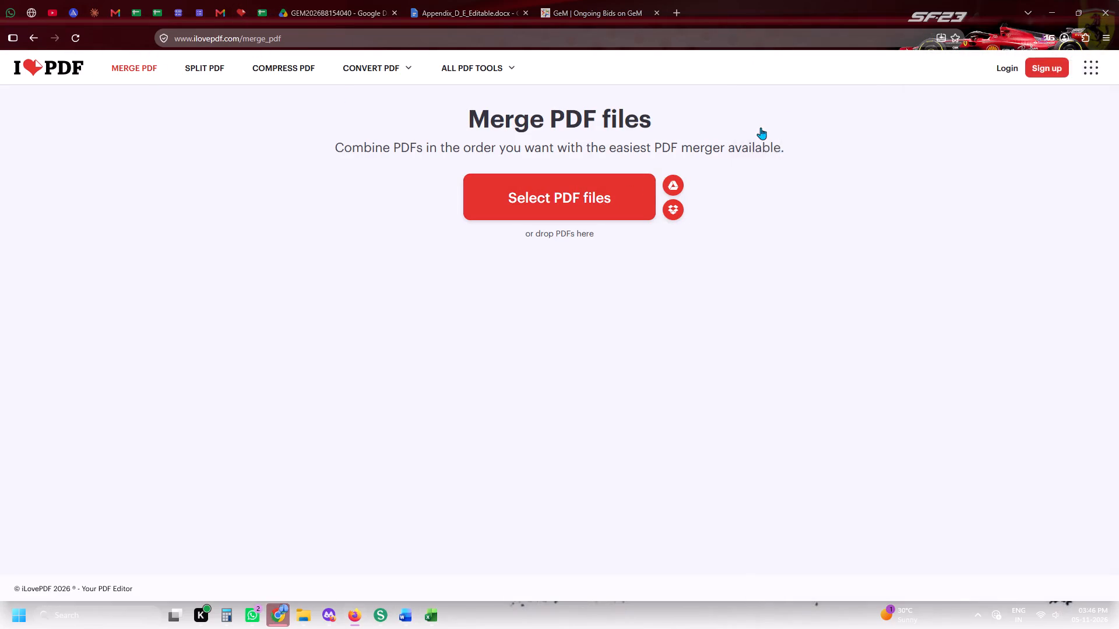
Close the Appendix_D_E_Editable document and the bid preview, and download SCOPE OF WORK 010.pdf from the GEM2026B8154040 Drive folder.
{"action": "left_click", "coordinate": [526, 12]}
{"action": "left_click", "coordinate": [314, 2]}
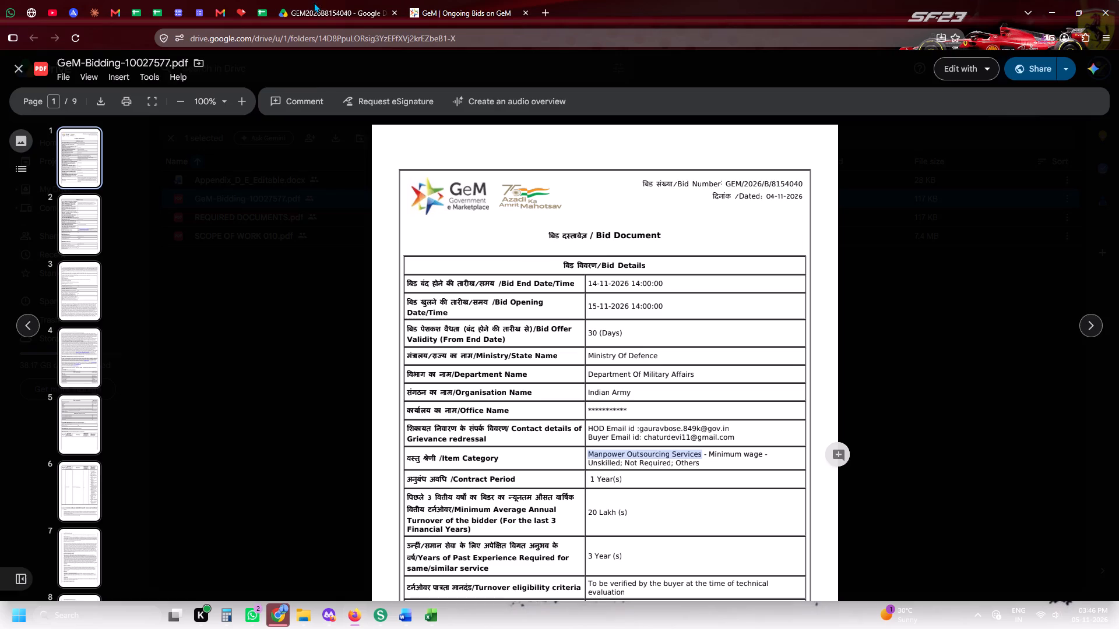
{"action": "left_click", "coordinate": [16, 74]}
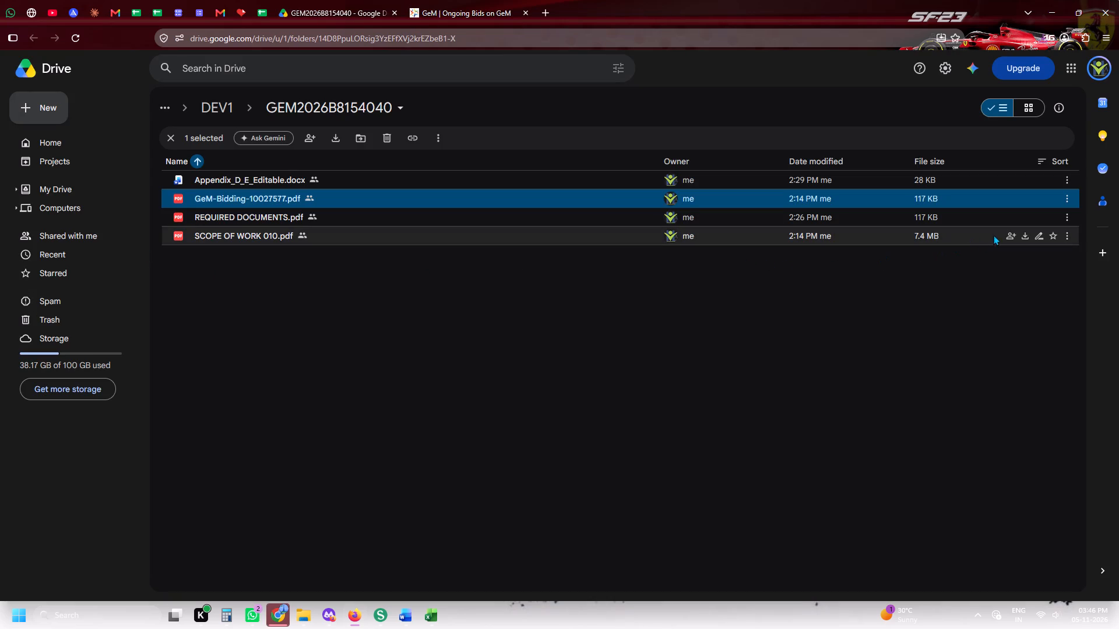
{"action": "left_click", "coordinate": [1023, 234]}
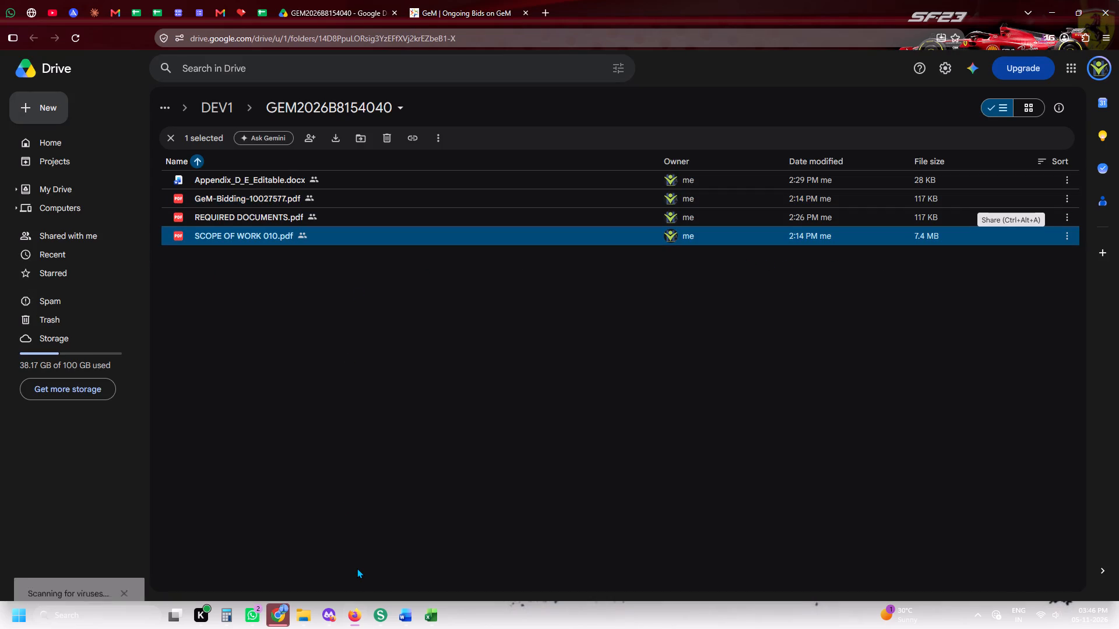
Switch to Sejda PDF Desktop, leave the previous file and open SCOPE OF WORK 010 from Downloads in the PDF Editor.
{"action": "left_click", "coordinate": [371, 602]}
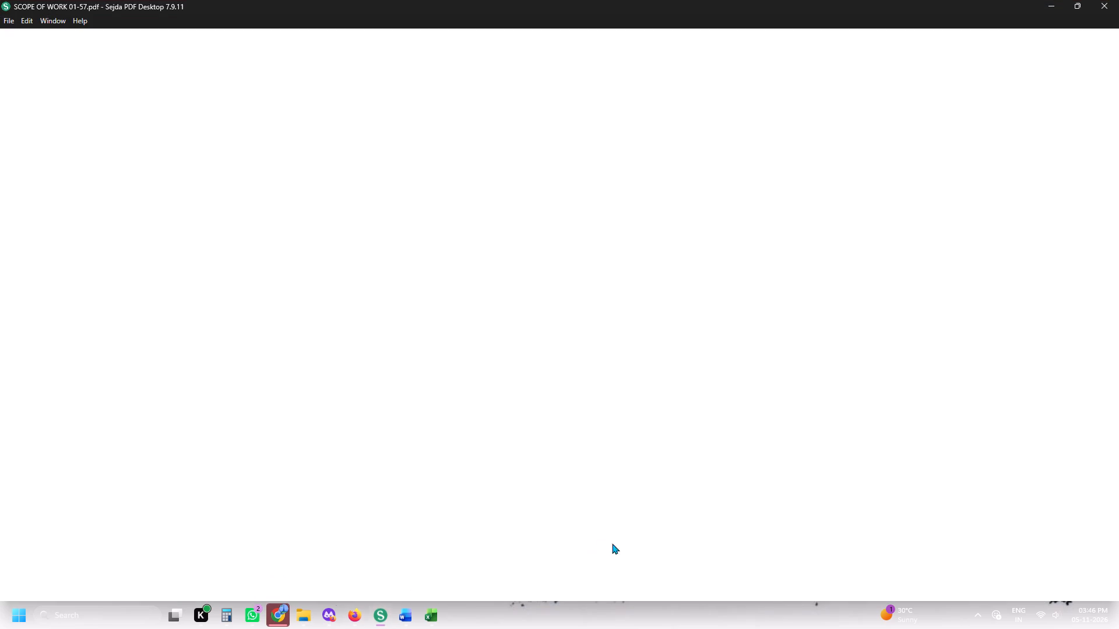
{"action": "left_click", "coordinate": [785, 418]}
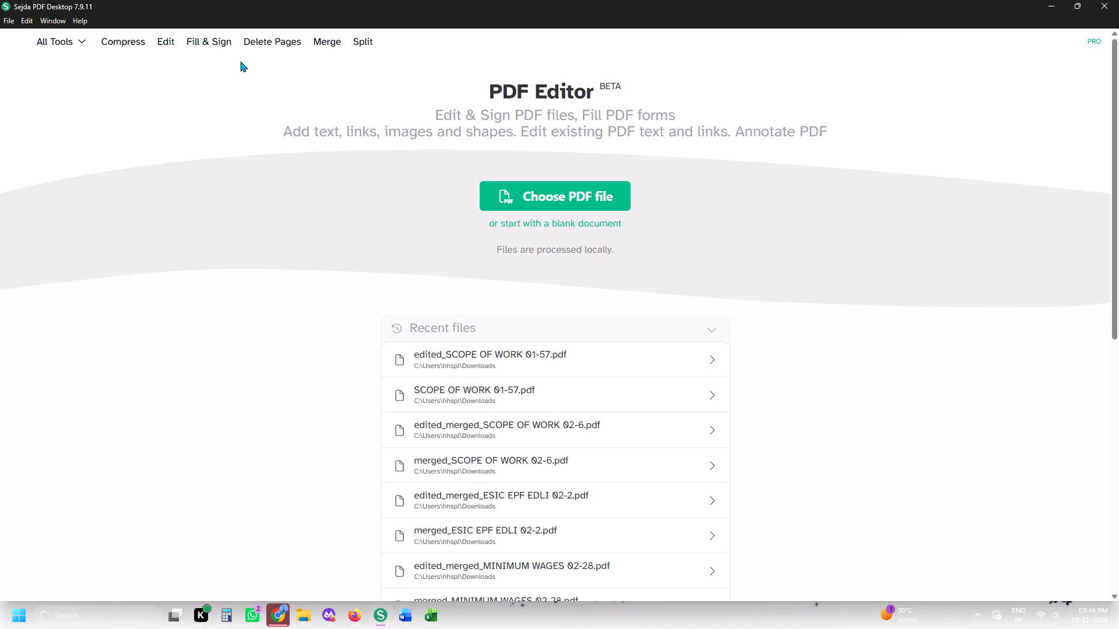
{"action": "key", "text": "alt+Tab"}
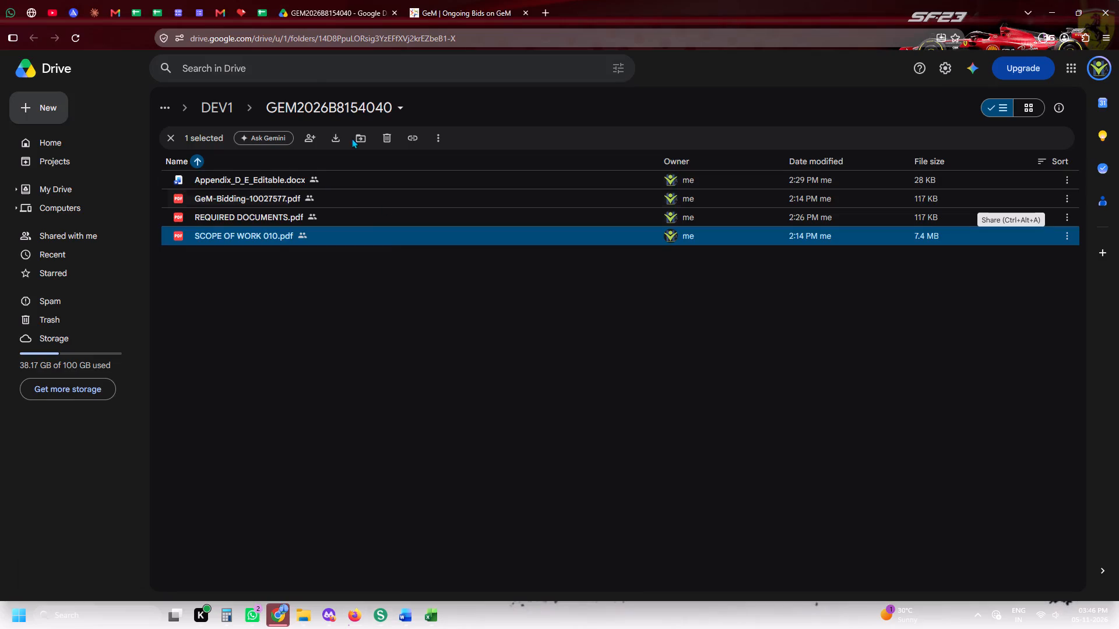
{"action": "left_click", "coordinate": [231, 6]}
{"action": "key", "text": "alt+Tab"}
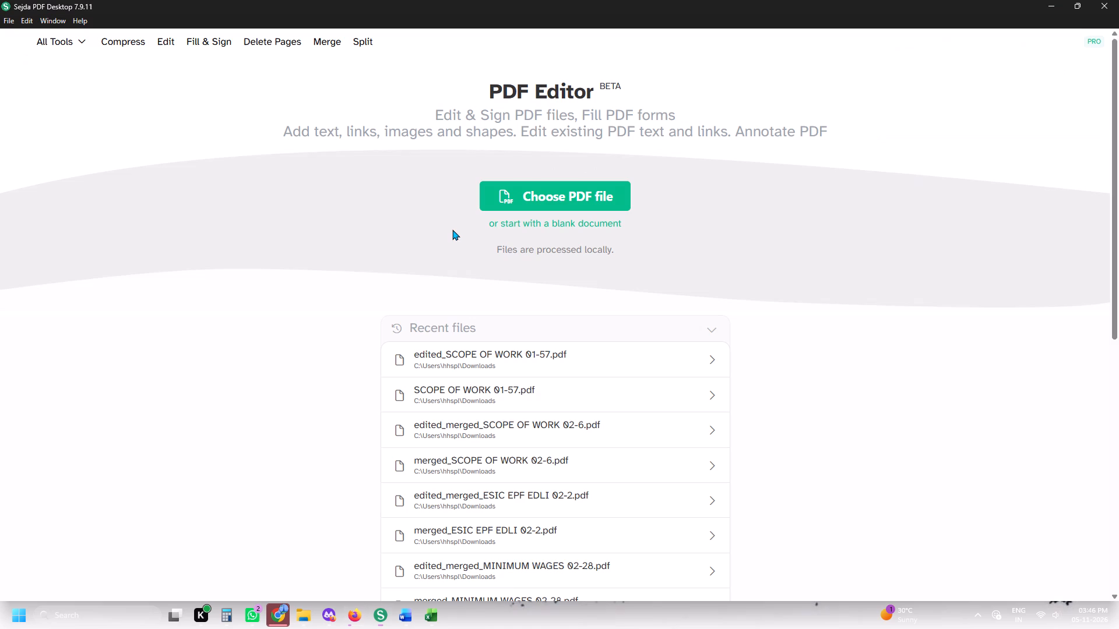
{"action": "left_click", "coordinate": [163, 41]}
{"action": "left_click_drag", "start_coordinate": [515, 193], "coordinate": [520, 192]}
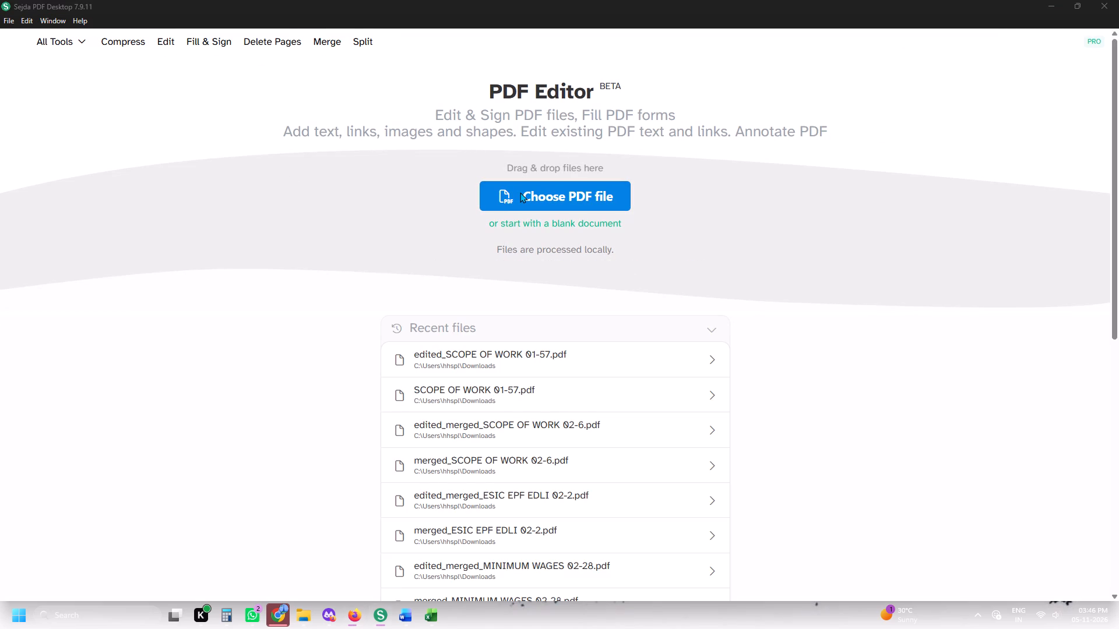
{"action": "double_click", "coordinate": [252, 120]}
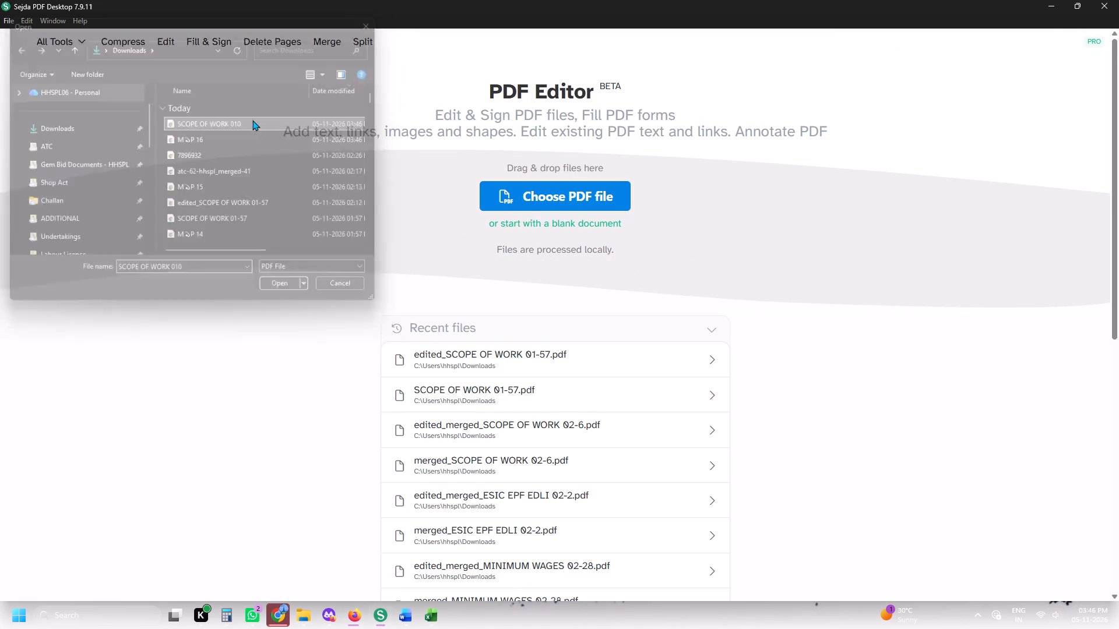
{"action": "left_click", "coordinate": [1097, 43]}
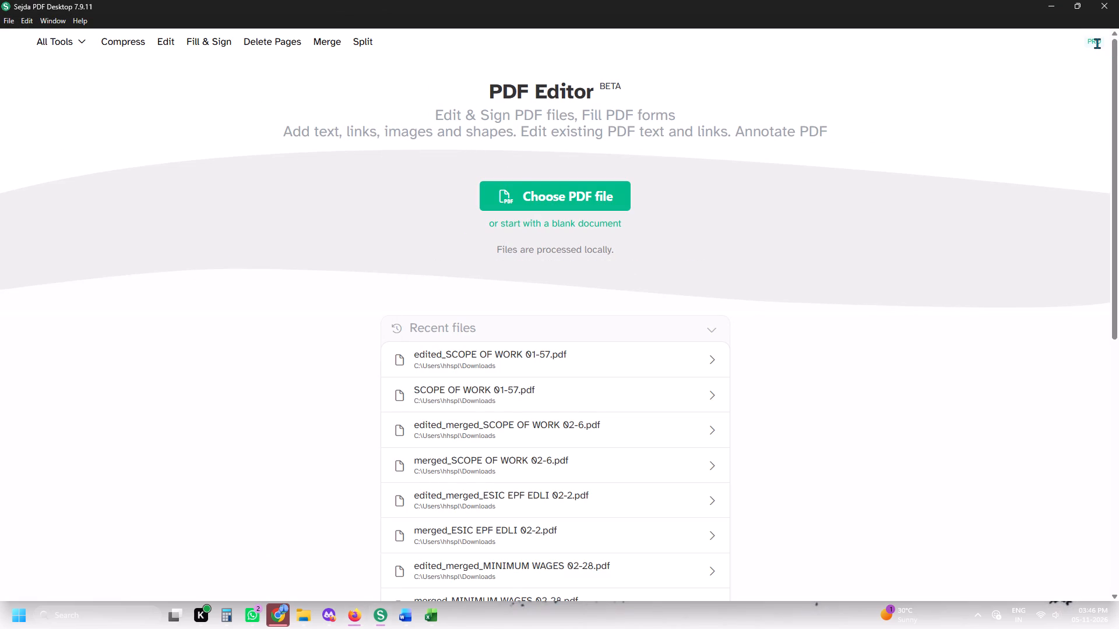
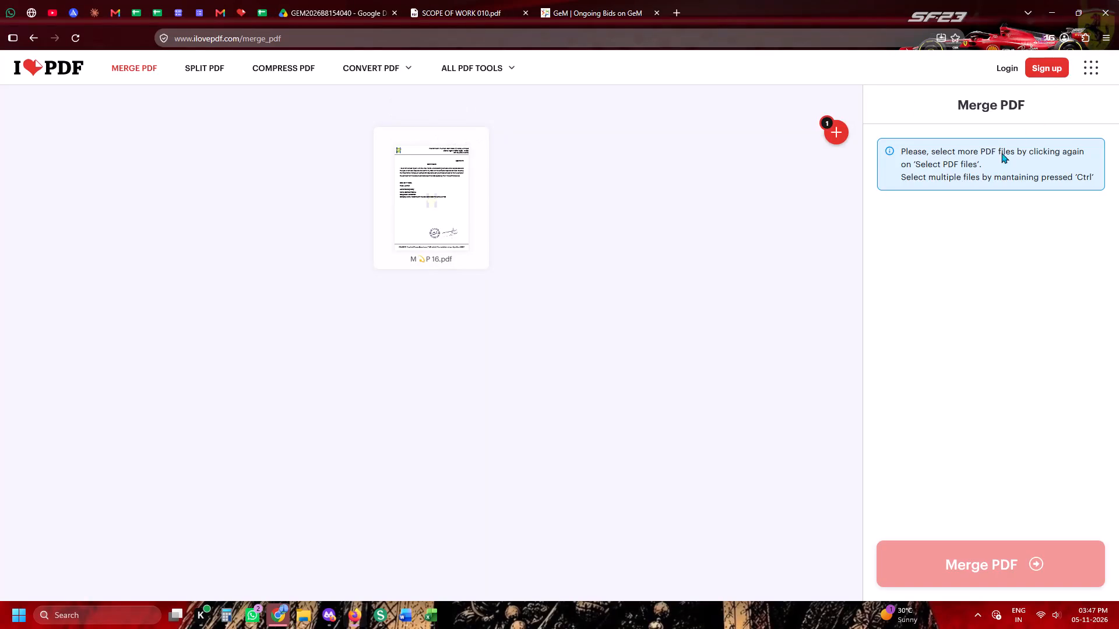
Switch to Sejda PDF Desktop and open SCOPE OF WORK 010.pdf from Downloads in the PDF Editor.
{"action": "key", "text": "alt+Tab"}
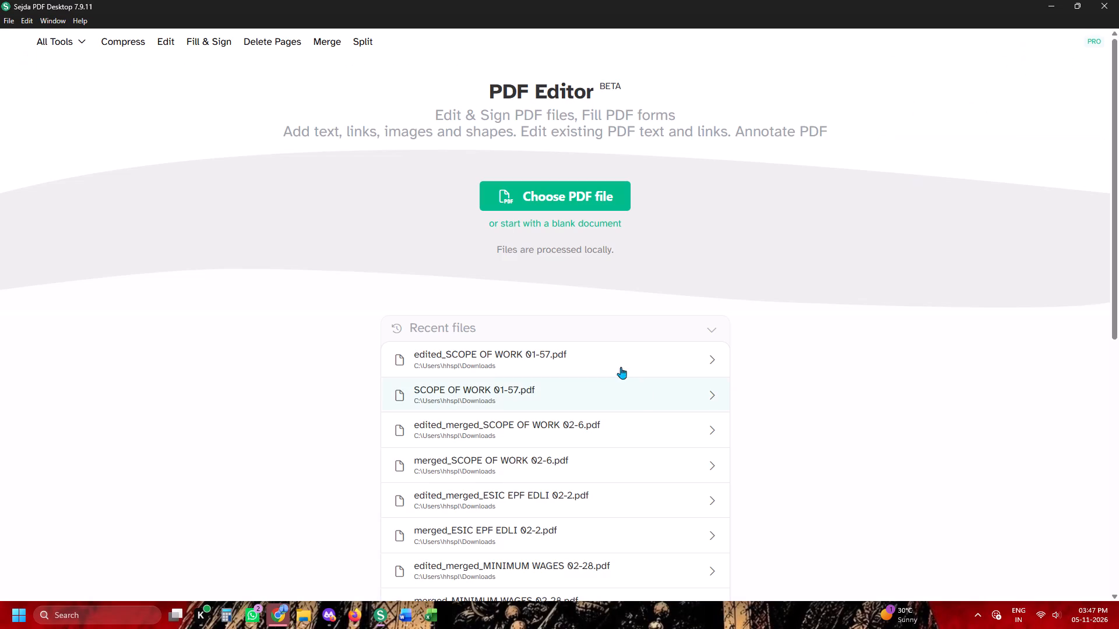
{"action": "left_click", "coordinate": [174, 46]}
{"action": "left_click", "coordinate": [487, 199]}
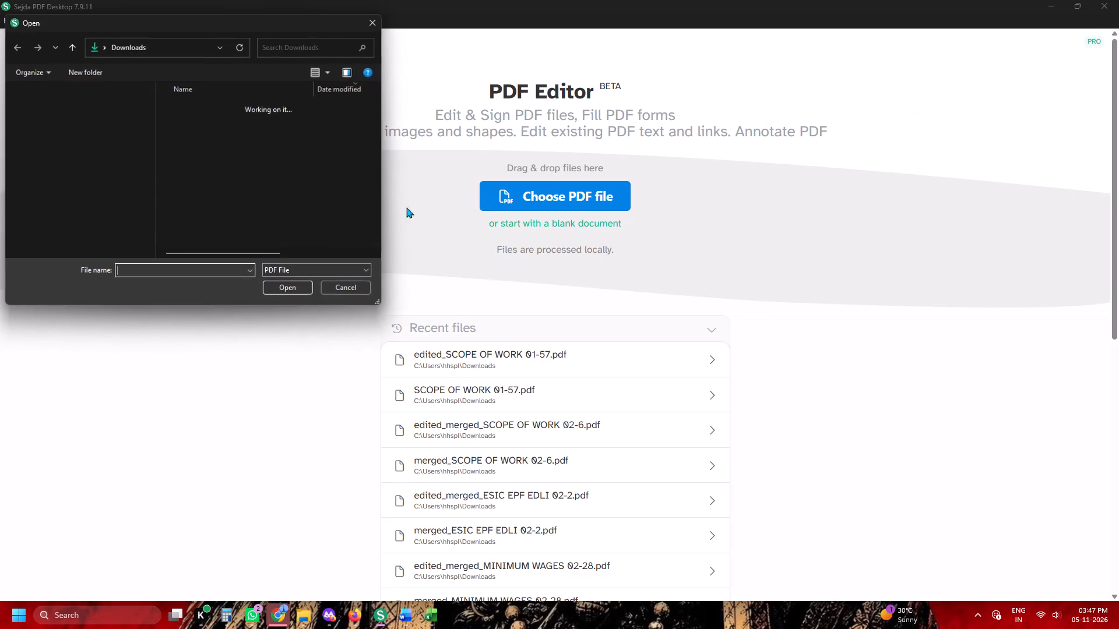
{"action": "double_click", "coordinate": [225, 129]}
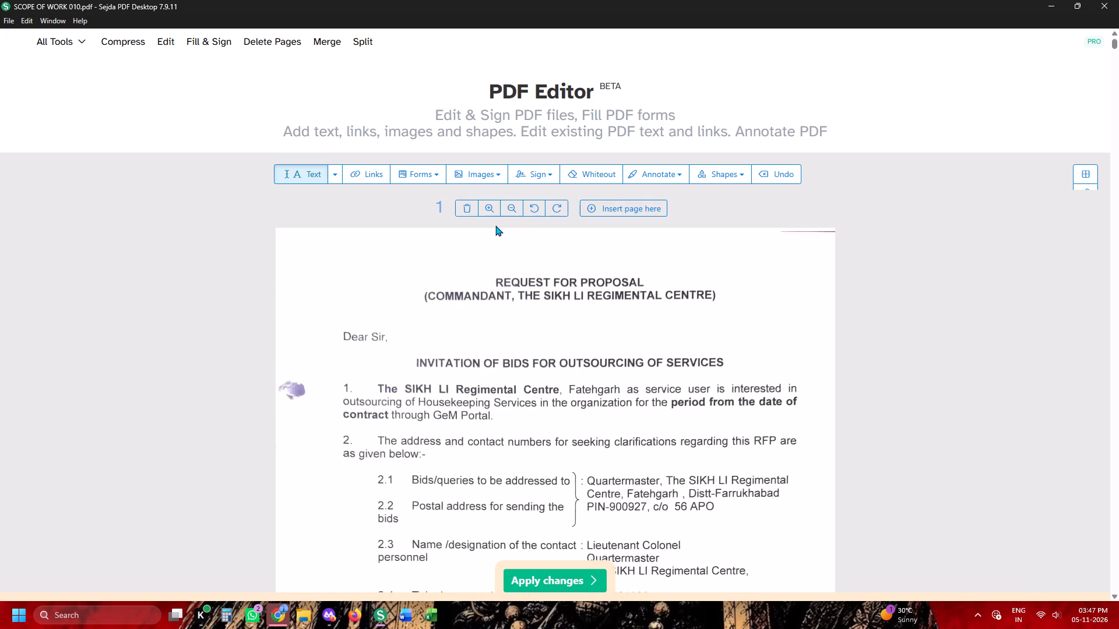
Place the saved combined company stamp and director signature at the bottom of page 1 and repeat it on all pages.
{"action": "left_click", "coordinate": [556, 178]}
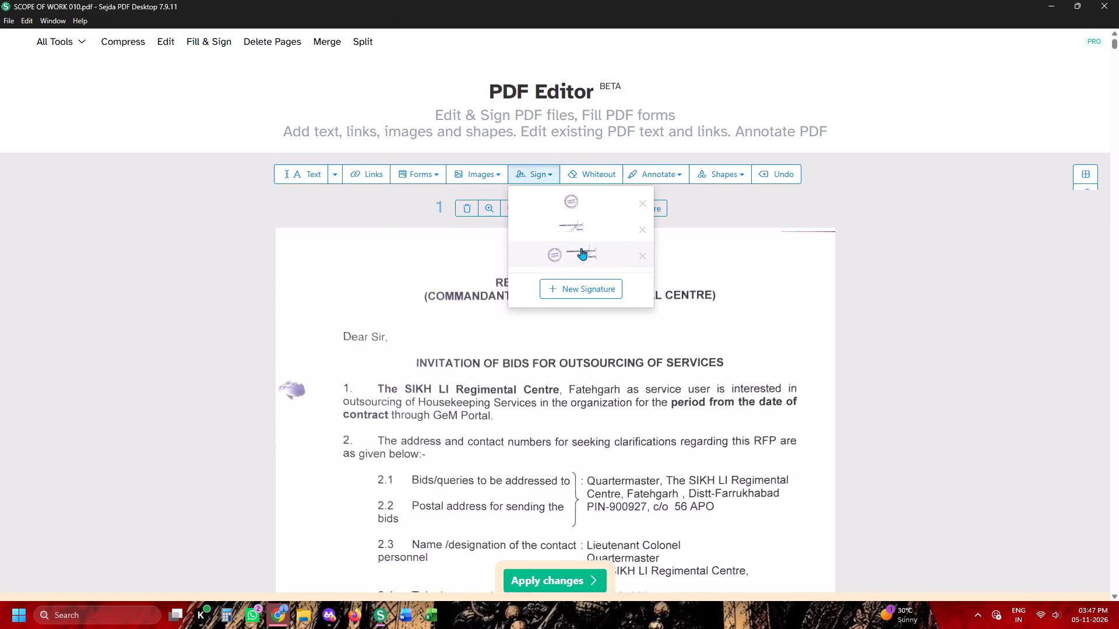
{"action": "left_click", "coordinate": [581, 248]}
{"action": "key", "text": "space"}
{"action": "left_click", "coordinate": [701, 434]}
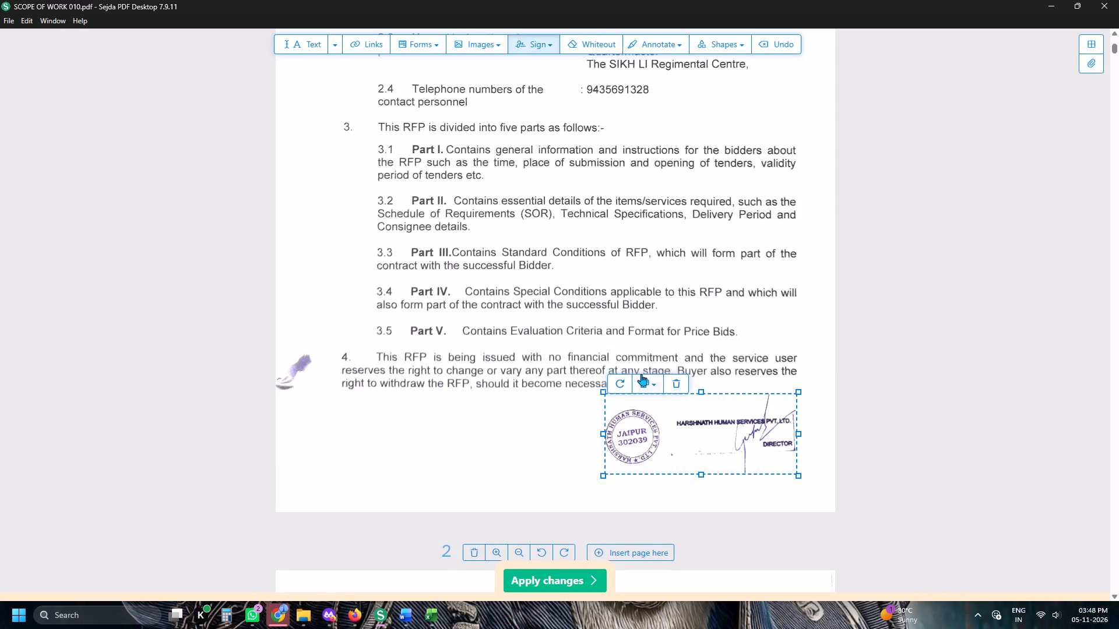
{"action": "left_click", "coordinate": [641, 374]}
{"action": "left_click", "coordinate": [659, 405]}
Start a text entry in the Yes/No cell of item 7.1 in the page 2 checklist table.
{"action": "key", "text": "space"}
{"action": "key", "text": "space"}
{"action": "scroll", "coordinate": [659, 405], "scroll_direction": "up", "scroll_amount": 2}
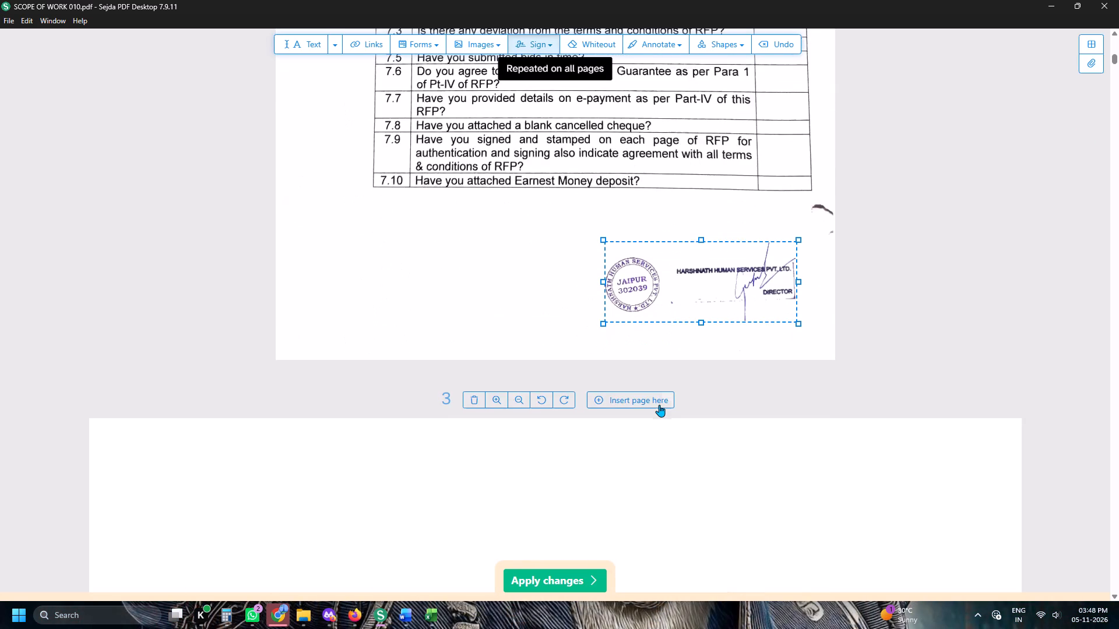
{"action": "scroll", "coordinate": [659, 405], "scroll_direction": "up", "scroll_amount": 3}
{"action": "scroll", "coordinate": [669, 405], "scroll_direction": "down", "scroll_amount": 3}
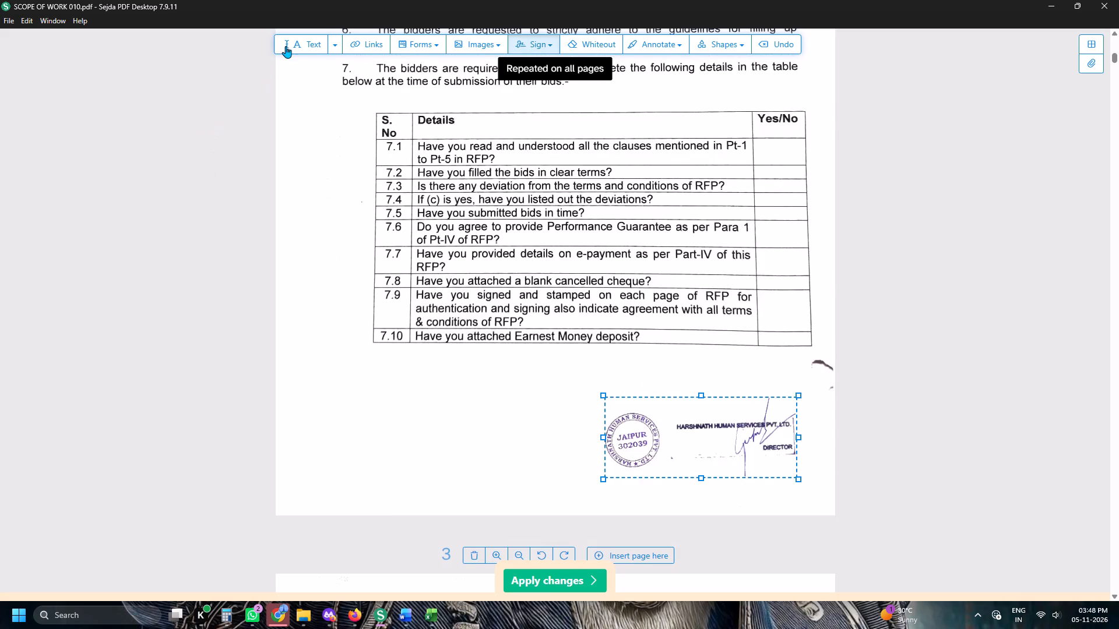
{"action": "left_click", "coordinate": [287, 45]}
{"action": "left_click", "coordinate": [757, 150]}
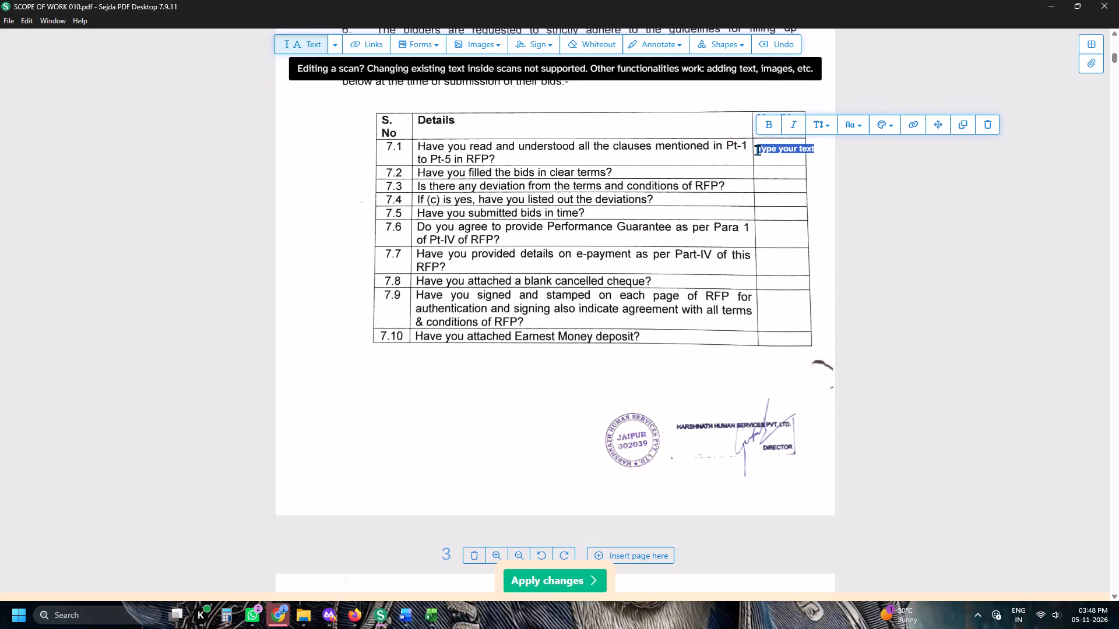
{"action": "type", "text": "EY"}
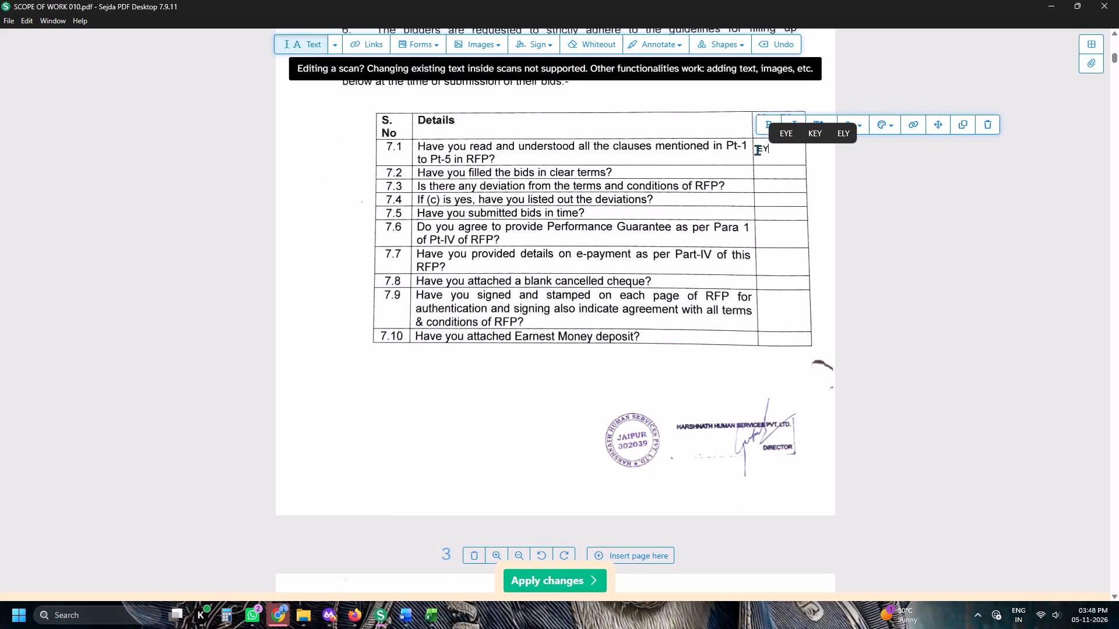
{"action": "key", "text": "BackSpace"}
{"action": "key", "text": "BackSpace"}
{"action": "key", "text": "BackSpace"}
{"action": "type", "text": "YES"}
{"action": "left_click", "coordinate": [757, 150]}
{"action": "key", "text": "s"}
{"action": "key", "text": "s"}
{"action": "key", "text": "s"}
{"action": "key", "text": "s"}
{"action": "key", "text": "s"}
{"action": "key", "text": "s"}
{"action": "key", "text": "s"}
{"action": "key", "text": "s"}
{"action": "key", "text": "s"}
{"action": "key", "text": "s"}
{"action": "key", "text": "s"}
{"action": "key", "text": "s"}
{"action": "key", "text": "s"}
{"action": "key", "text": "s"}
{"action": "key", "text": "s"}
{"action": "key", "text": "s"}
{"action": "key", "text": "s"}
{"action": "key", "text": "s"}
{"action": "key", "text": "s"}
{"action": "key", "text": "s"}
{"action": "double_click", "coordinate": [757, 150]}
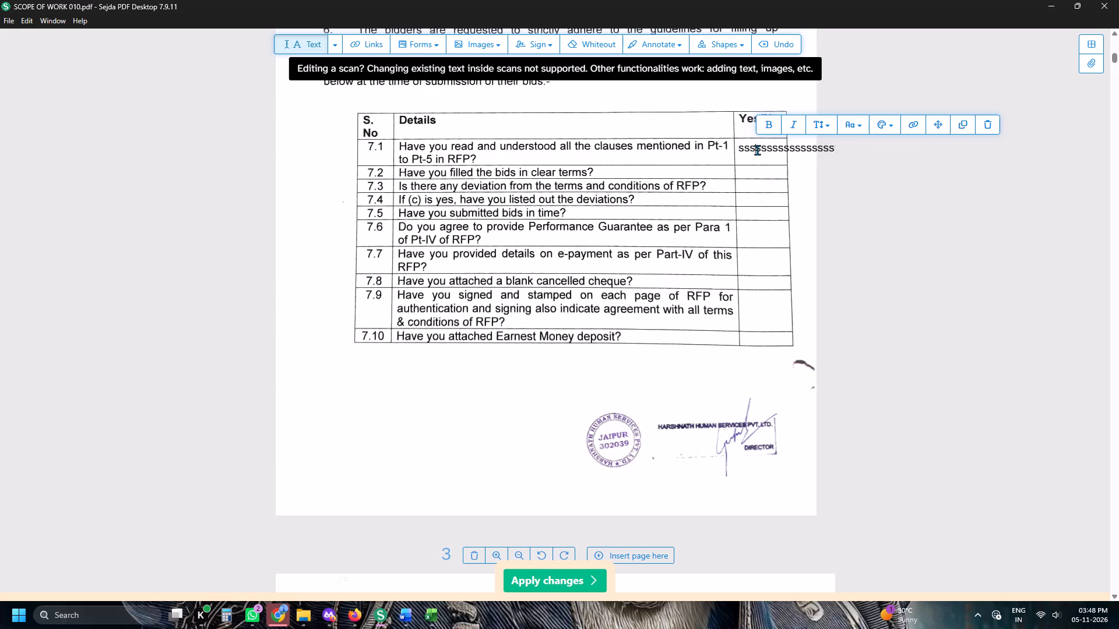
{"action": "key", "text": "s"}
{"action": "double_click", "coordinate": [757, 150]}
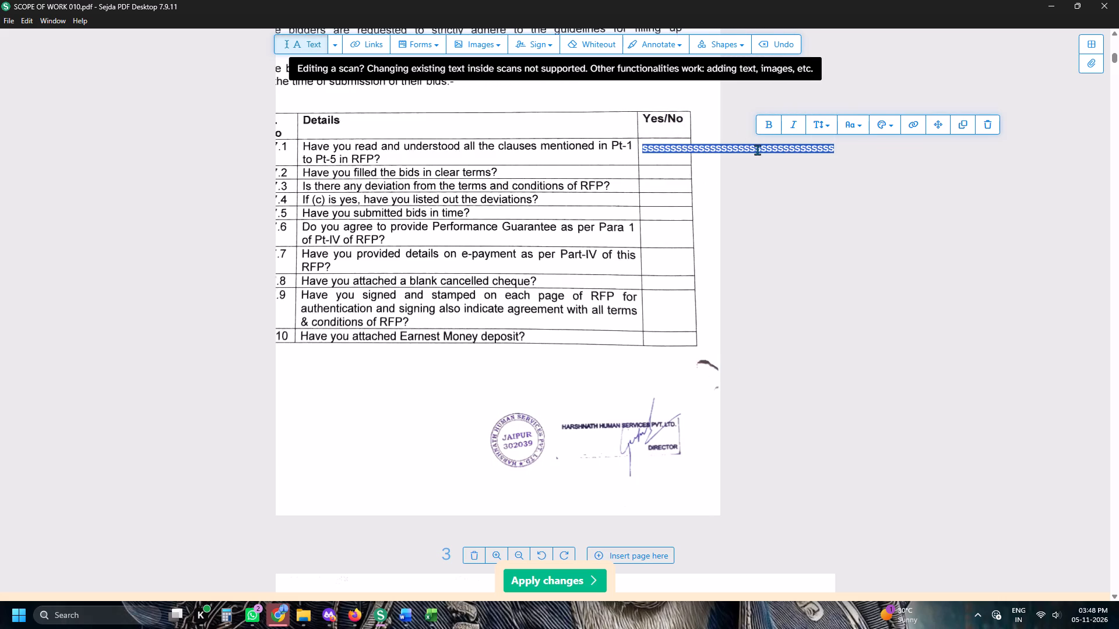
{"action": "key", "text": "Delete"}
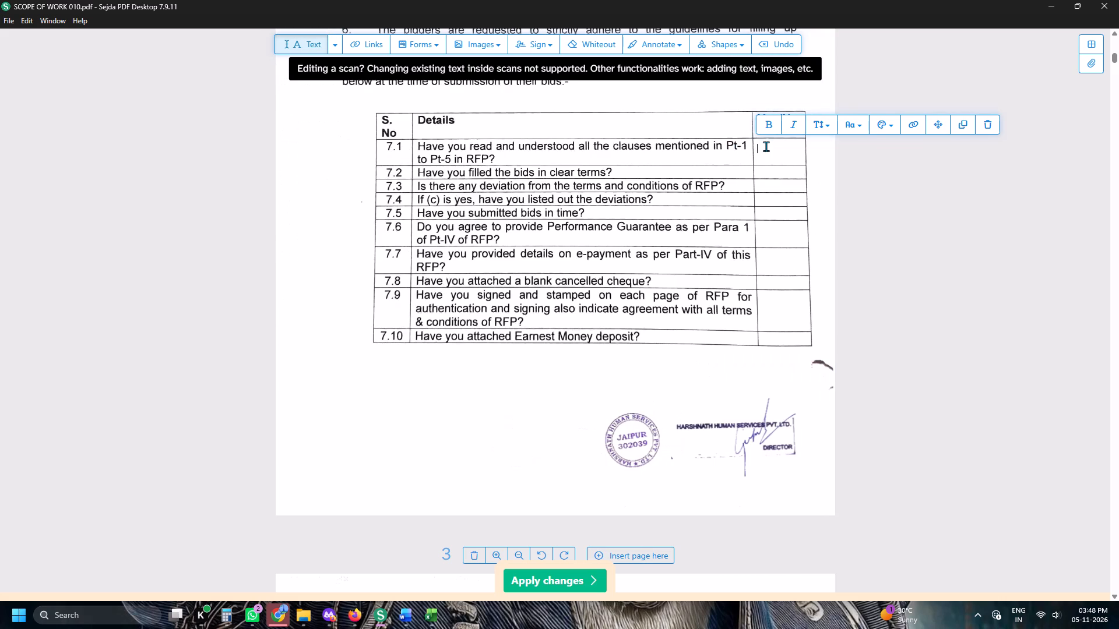
Enter YES for item 7.1 and copy that answer into the Yes/No cells of items 7.2 to 7.5.
{"action": "type", "text": "YES"}
{"action": "left_click", "coordinate": [770, 152]}
{"action": "double_click", "coordinate": [766, 147]}
{"action": "key", "text": "ctrl+c"}
{"action": "key", "text": "ctrl+c"}
{"action": "key", "text": "ctrl+c"}
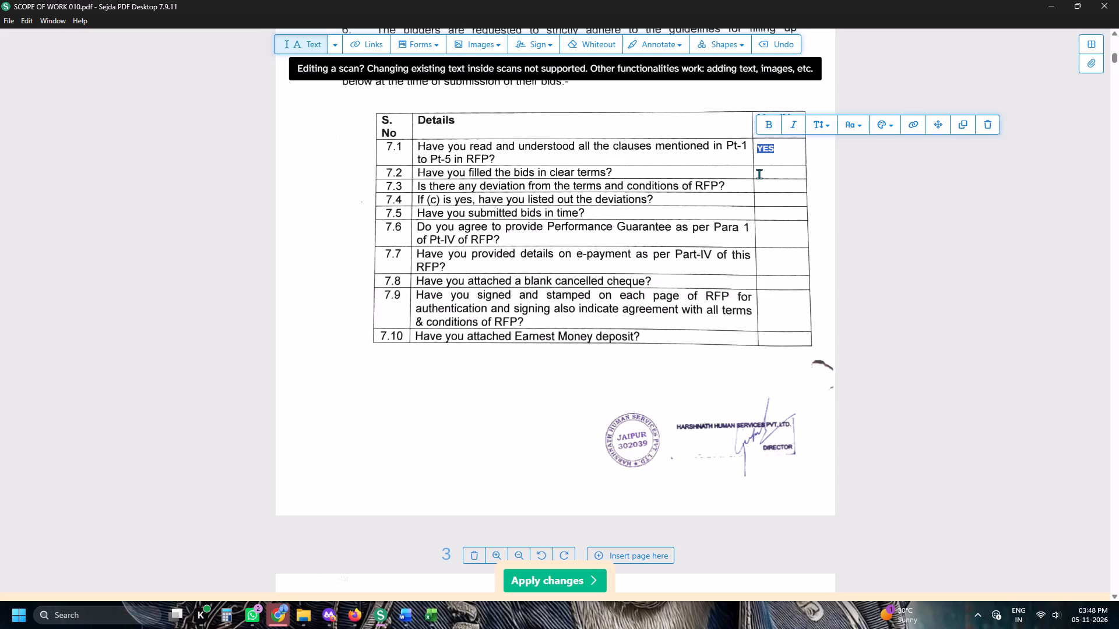
{"action": "left_click", "coordinate": [756, 172]}
{"action": "key", "text": "ctrl+v"}
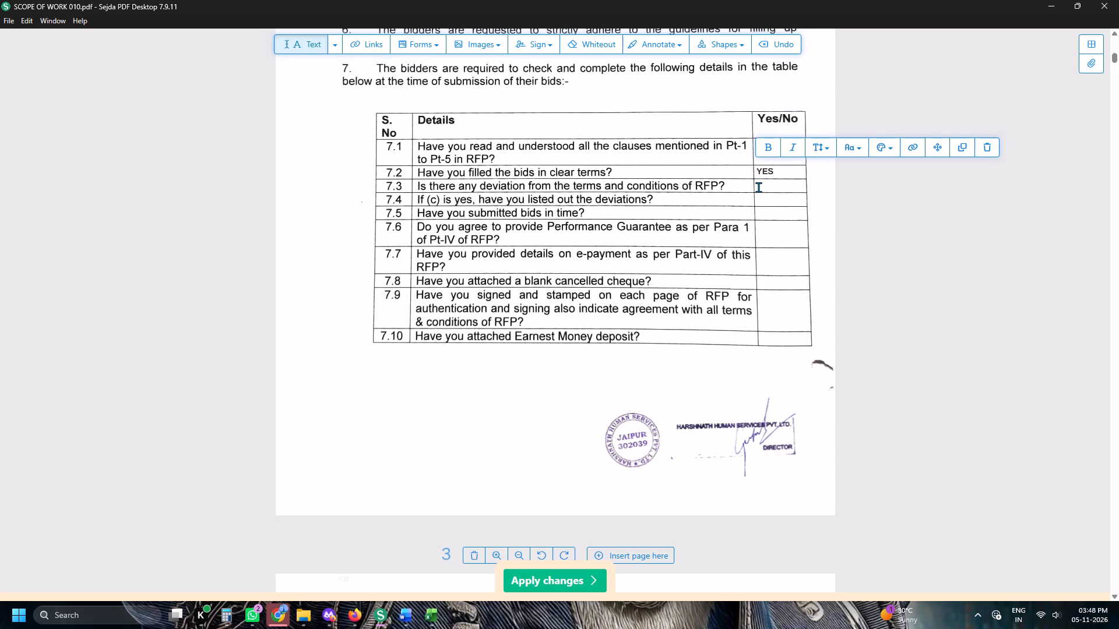
{"action": "left_click", "coordinate": [758, 187], "text": "ctrl"}
{"action": "key", "text": "ctrl+v"}
{"action": "left_click", "coordinate": [760, 202], "text": "ctrl"}
{"action": "key", "text": "ctrl+v"}
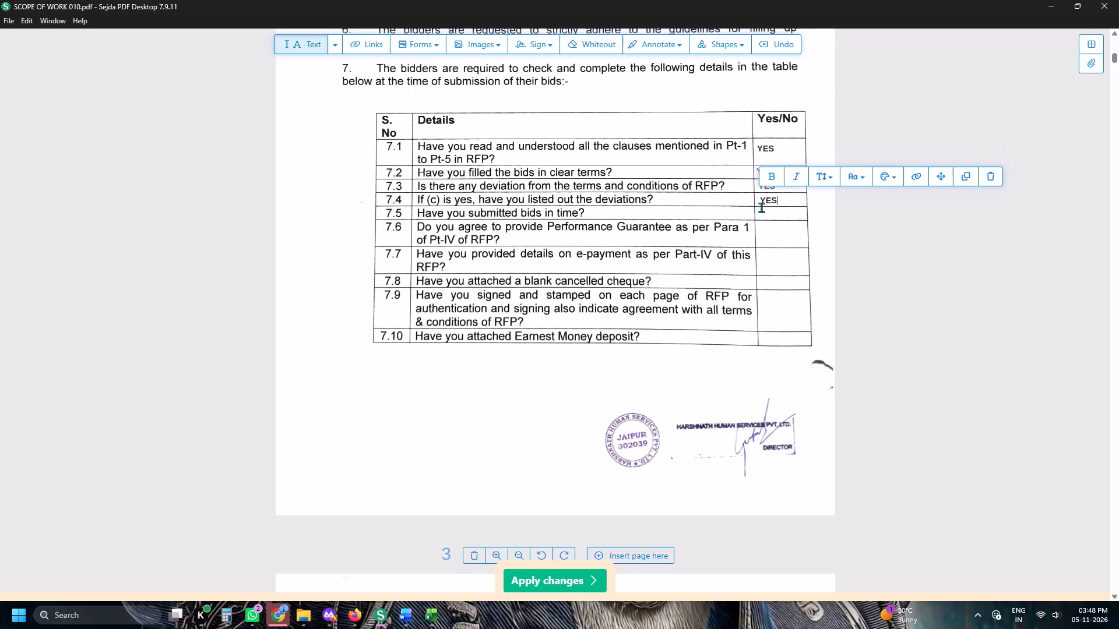
{"action": "left_click", "coordinate": [761, 213], "text": "ctrl"}
{"action": "key", "text": "ctrl+v"}
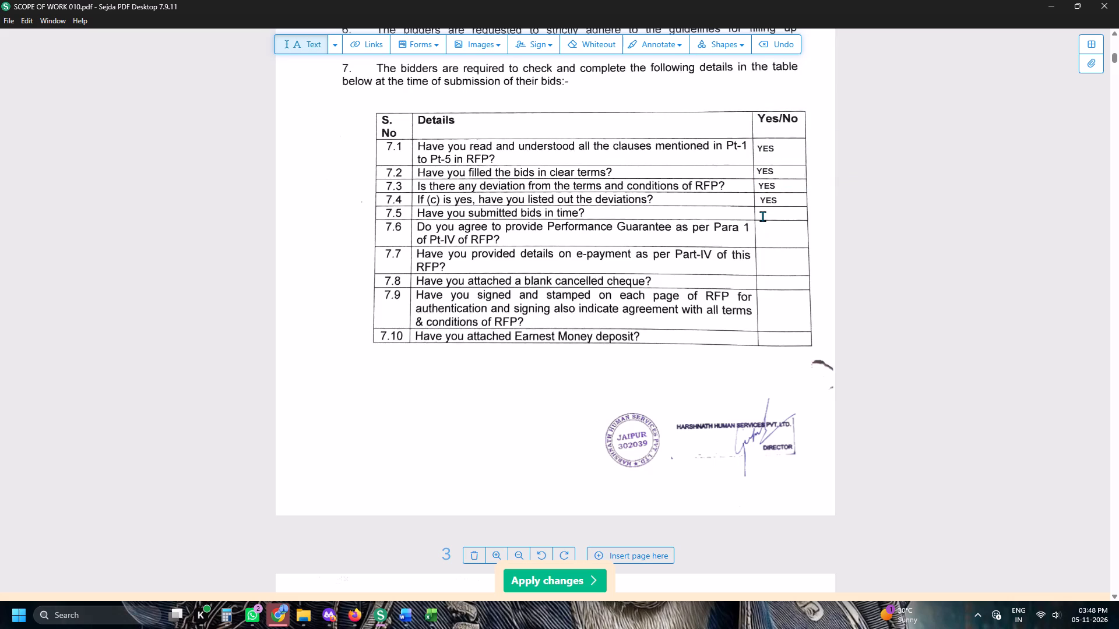
{"action": "left_click", "coordinate": [762, 213], "text": "ctrl"}
{"action": "key", "text": "ctrl+v"}
Fill the Yes/No cells of items 7.6 to 7.10 with the copied YES.
{"action": "left_click", "coordinate": [762, 236], "text": "ctrl"}
{"action": "key", "text": "ctrl+v"}
{"action": "left_click", "coordinate": [765, 259], "text": "ctrl"}
{"action": "key", "text": "ctrl+v"}
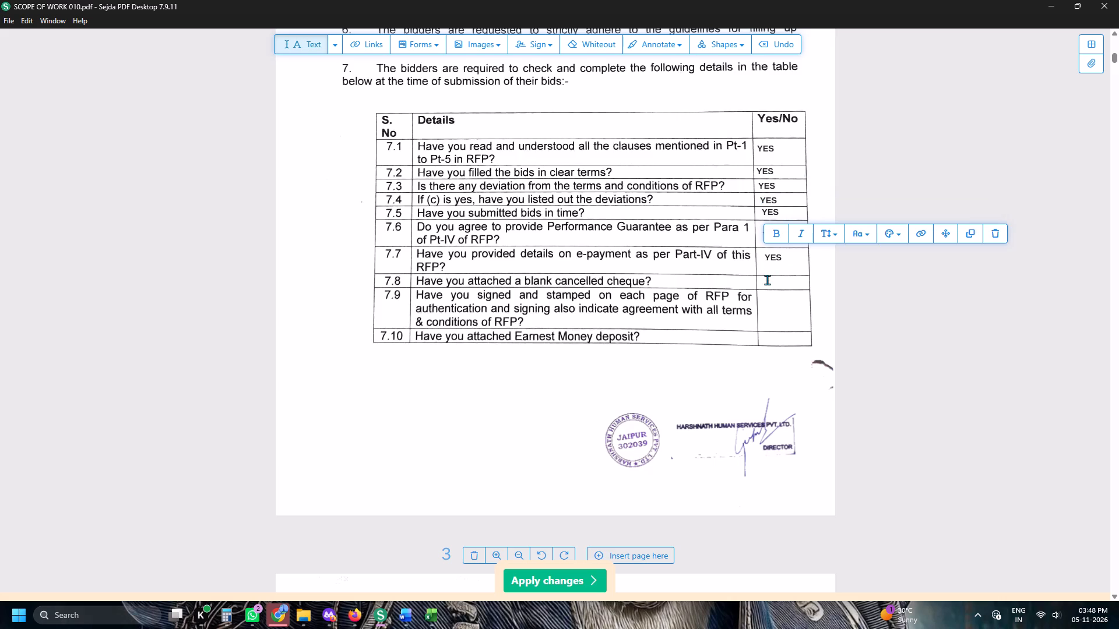
{"action": "left_click", "coordinate": [766, 284], "text": "ctrl"}
{"action": "key", "text": "ctrl+v"}
{"action": "left_click", "coordinate": [766, 302], "text": "ctrl"}
{"action": "key", "text": "ctrl+v"}
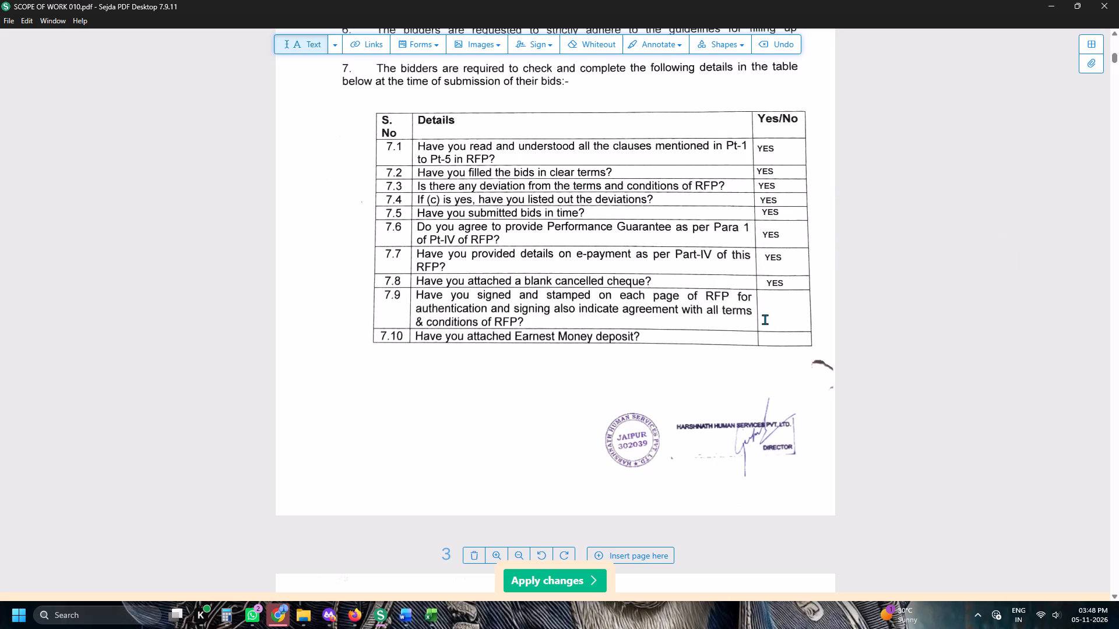
{"action": "left_click", "coordinate": [770, 304], "text": "ctrl"}
{"action": "key", "text": "ctrl+v"}
{"action": "left_click", "coordinate": [768, 339], "text": "ctrl"}
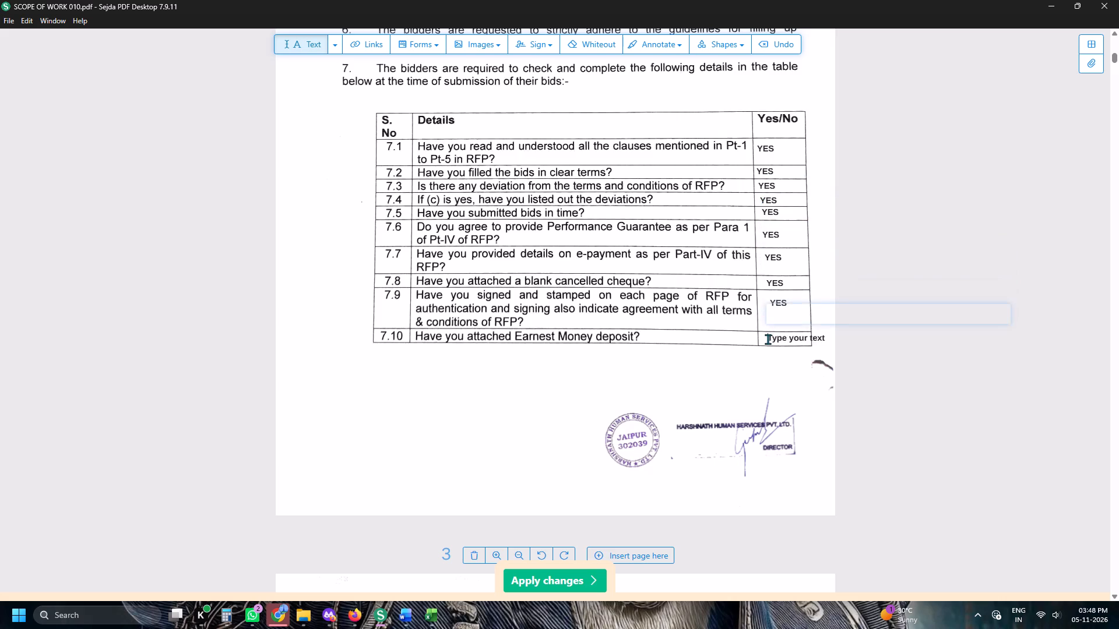
{"action": "key", "text": "ctrl+v"}
Look through the pages from page 3 to Appendix-B on page 28, checking the repeated stamp and any bidder fields left to fill.
{"action": "scroll", "coordinate": [762, 209], "scroll_direction": "down", "scroll_amount": 7}
{"action": "scroll", "coordinate": [743, 163], "scroll_direction": "down", "scroll_amount": 10}
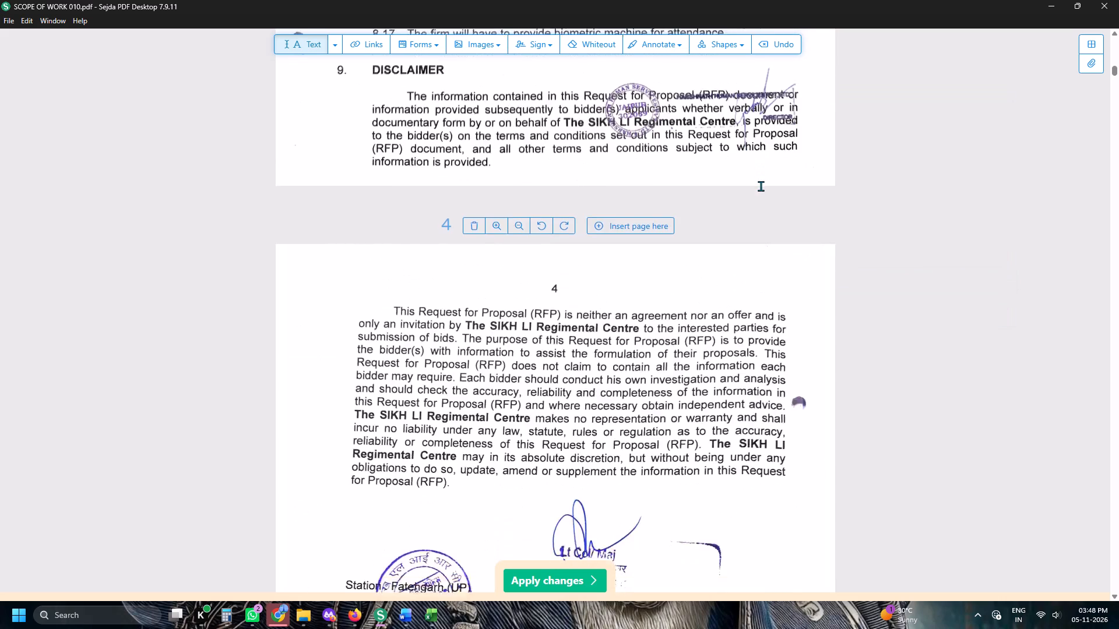
{"action": "scroll", "coordinate": [761, 186], "scroll_direction": "down", "scroll_amount": 16}
{"action": "scroll", "coordinate": [761, 186], "scroll_direction": "down", "scroll_amount": 20}
{"action": "scroll", "coordinate": [761, 186], "scroll_direction": "down", "scroll_amount": 14}
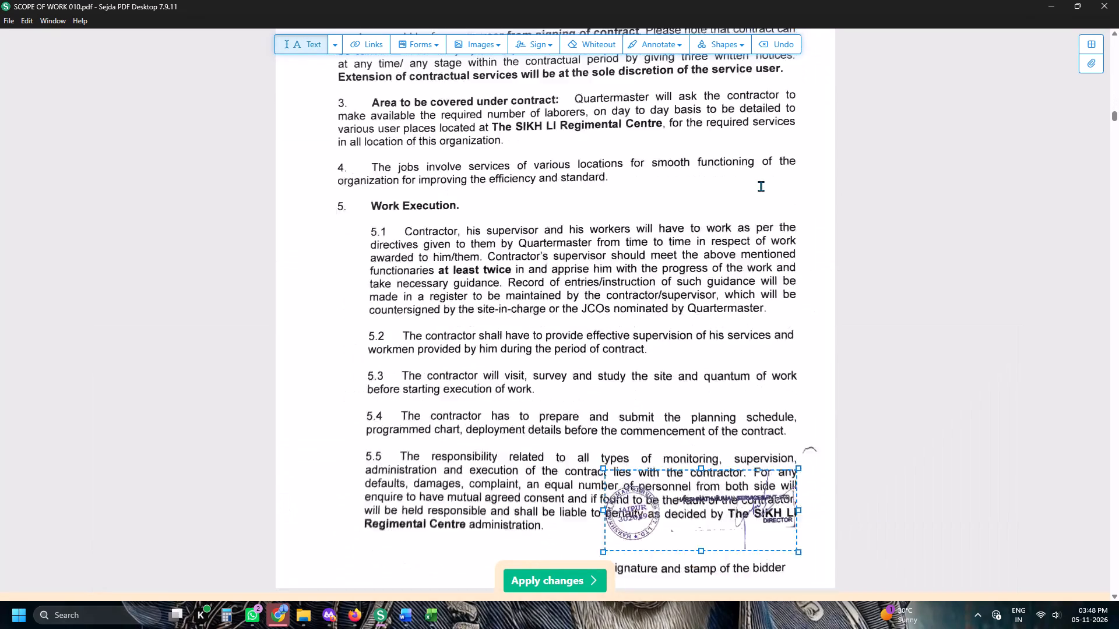
{"action": "scroll", "coordinate": [761, 186], "scroll_direction": "down", "scroll_amount": 14}
{"action": "scroll", "coordinate": [761, 186], "scroll_direction": "down", "scroll_amount": 13}
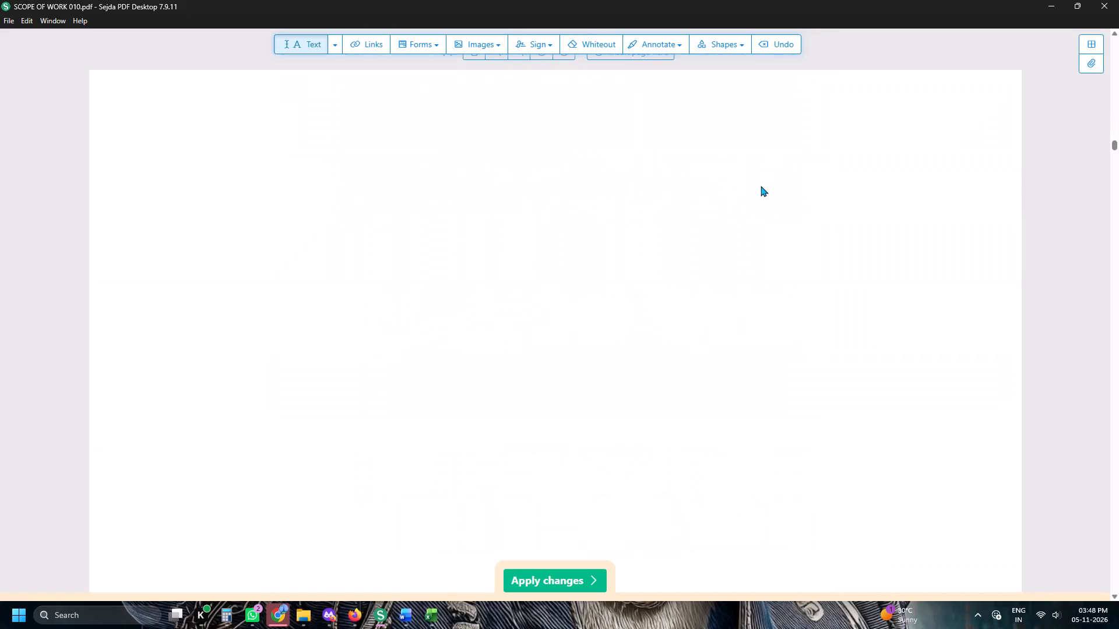
{"action": "scroll", "coordinate": [761, 186], "scroll_direction": "down", "scroll_amount": 15}
{"action": "scroll", "coordinate": [761, 186], "scroll_direction": "down", "scroll_amount": 11}
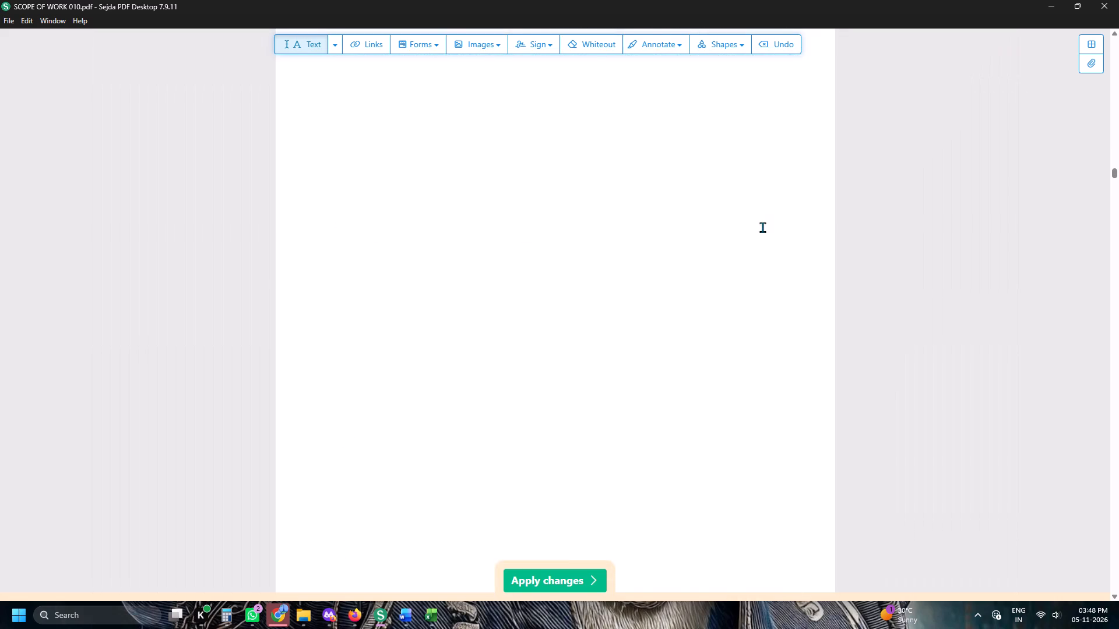
{"action": "scroll", "coordinate": [762, 227], "scroll_direction": "down", "scroll_amount": 18}
{"action": "scroll", "coordinate": [762, 227], "scroll_direction": "down", "scroll_amount": 16}
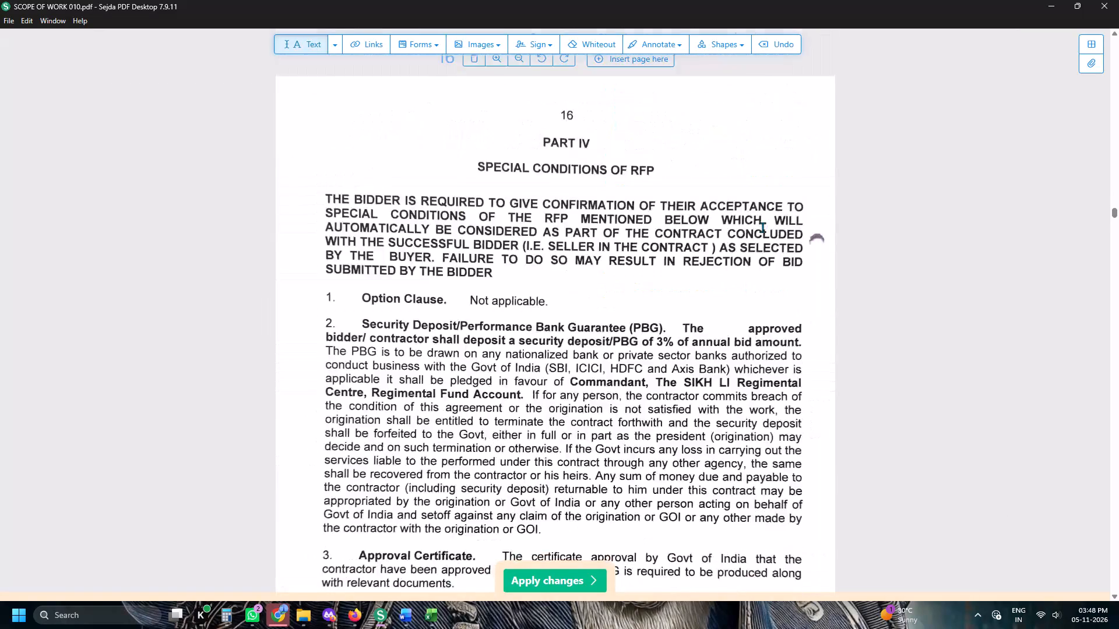
{"action": "key", "text": "space"}
{"action": "key", "text": "space"}
{"action": "key", "text": "space"}
{"action": "key", "text": "space"}
{"action": "key", "text": "space"}
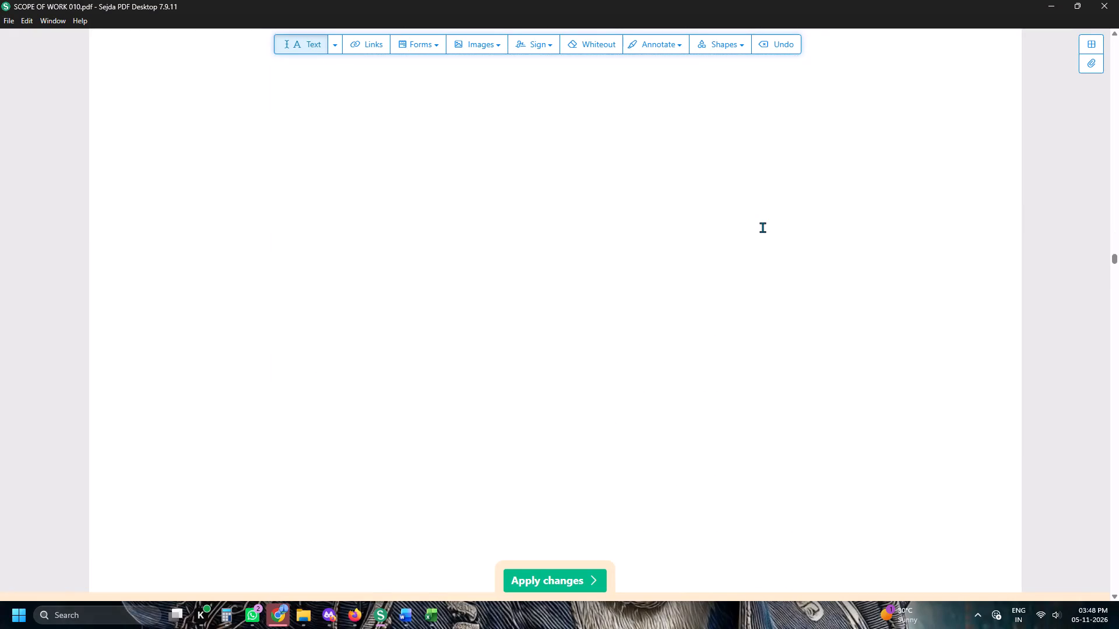
{"action": "key", "text": "space"}
{"action": "key", "text": "space"}
{"action": "key", "text": "space"}
{"action": "key", "text": "space"}
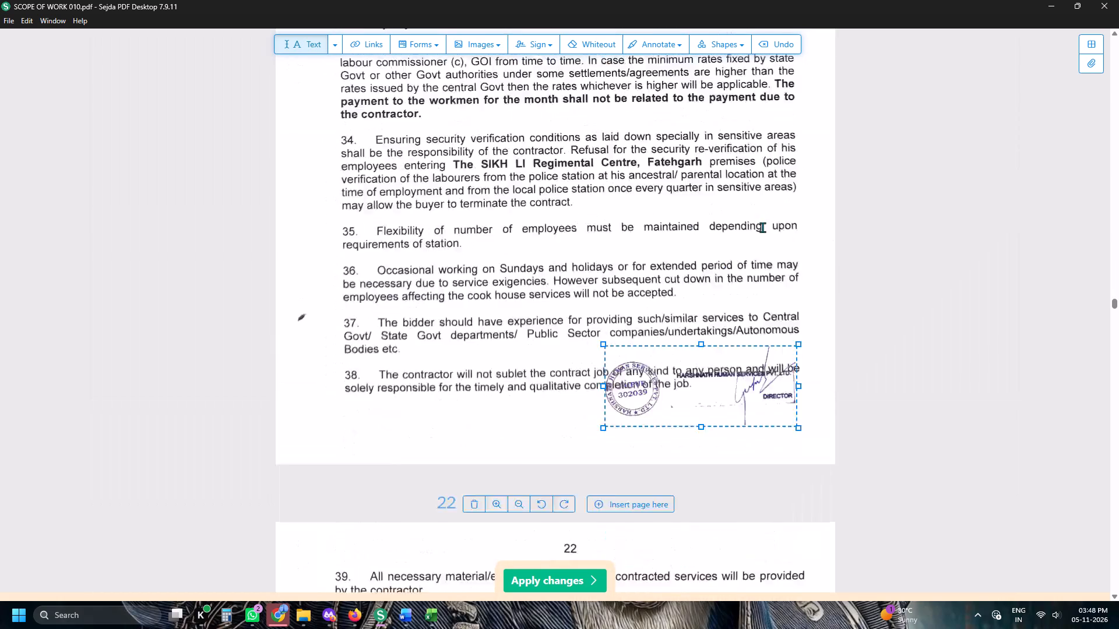
{"action": "key", "text": "space"}
{"action": "key", "text": "space"}
{"action": "key", "text": "space"}
{"action": "key", "text": "space"}
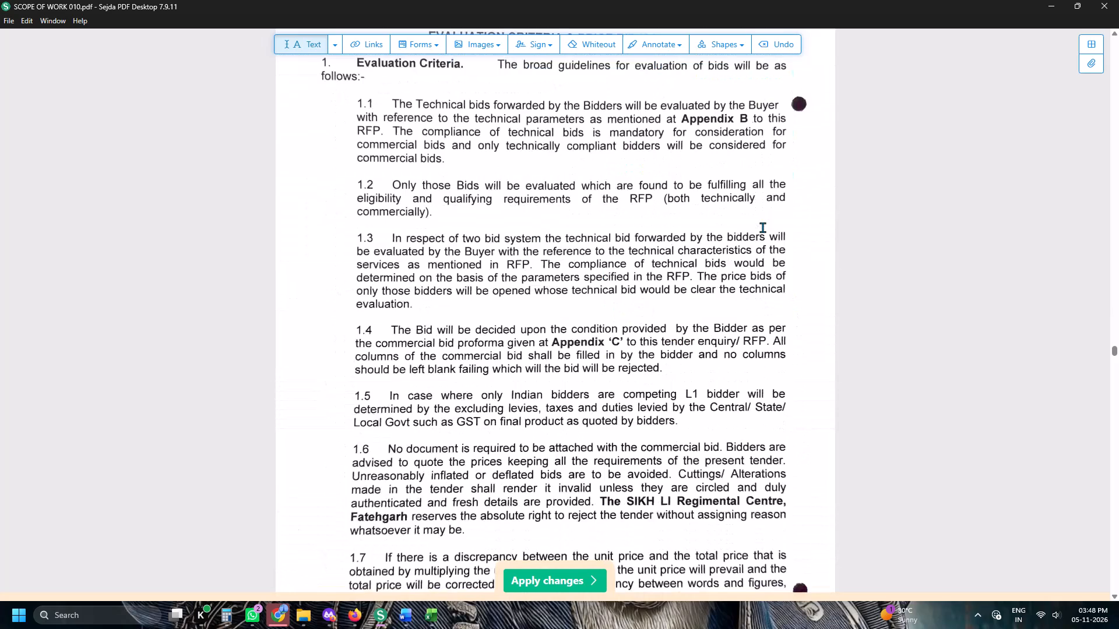
{"action": "key", "text": "space"}
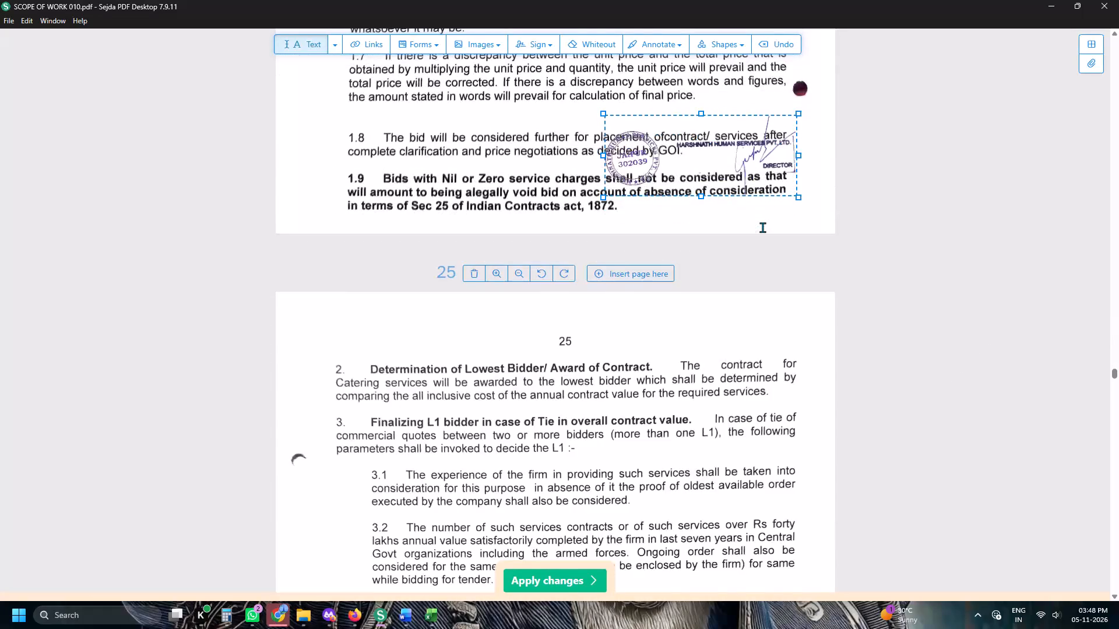
{"action": "key", "text": "space"}
{"action": "key", "text": "space"}
{"action": "key", "text": "space"}
{"action": "key", "text": "space"}
{"action": "key", "text": "space"}
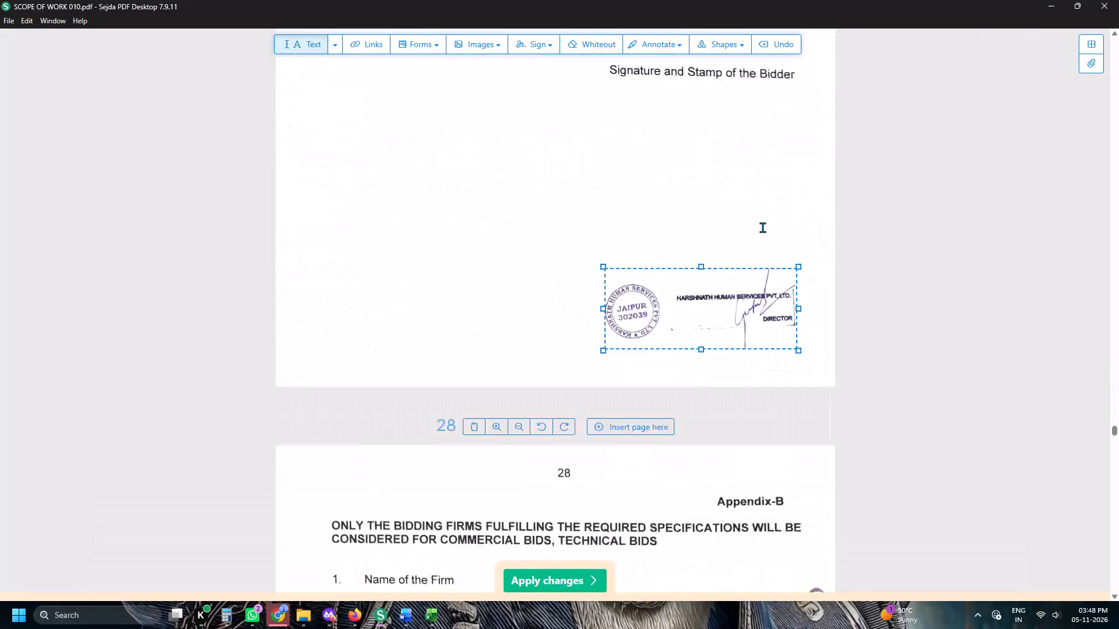
{"action": "key", "text": "space"}
White out the No options of items 4.1 to 4.11 in the Appendix-B table, extending the cover past the table's right border.
{"action": "scroll", "coordinate": [762, 227], "scroll_direction": "up", "scroll_amount": 2}
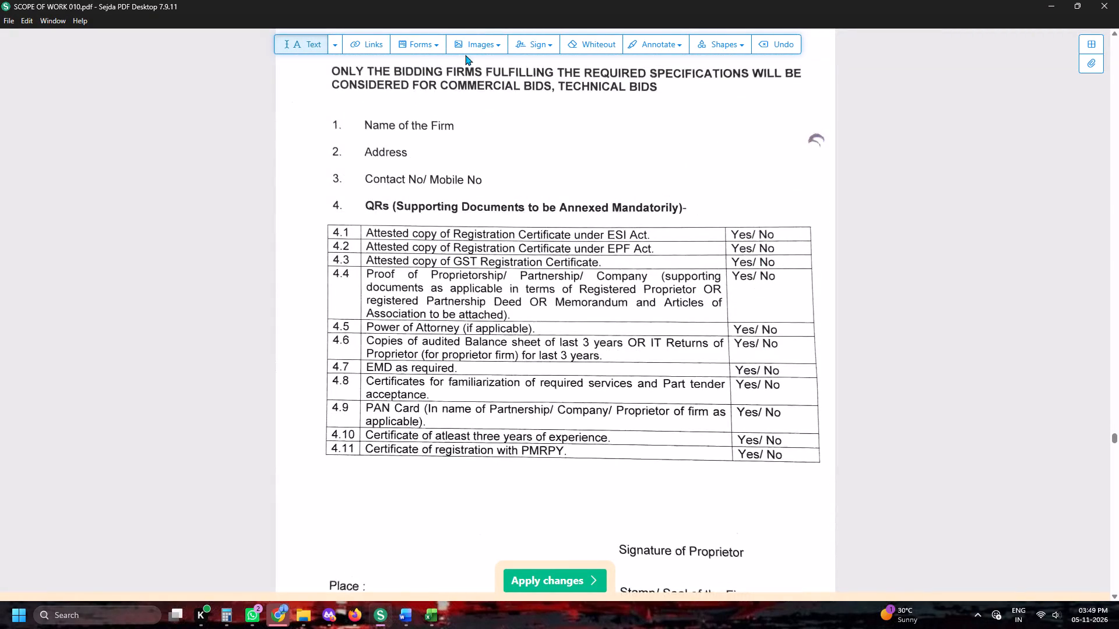
{"action": "left_click", "coordinate": [587, 40]}
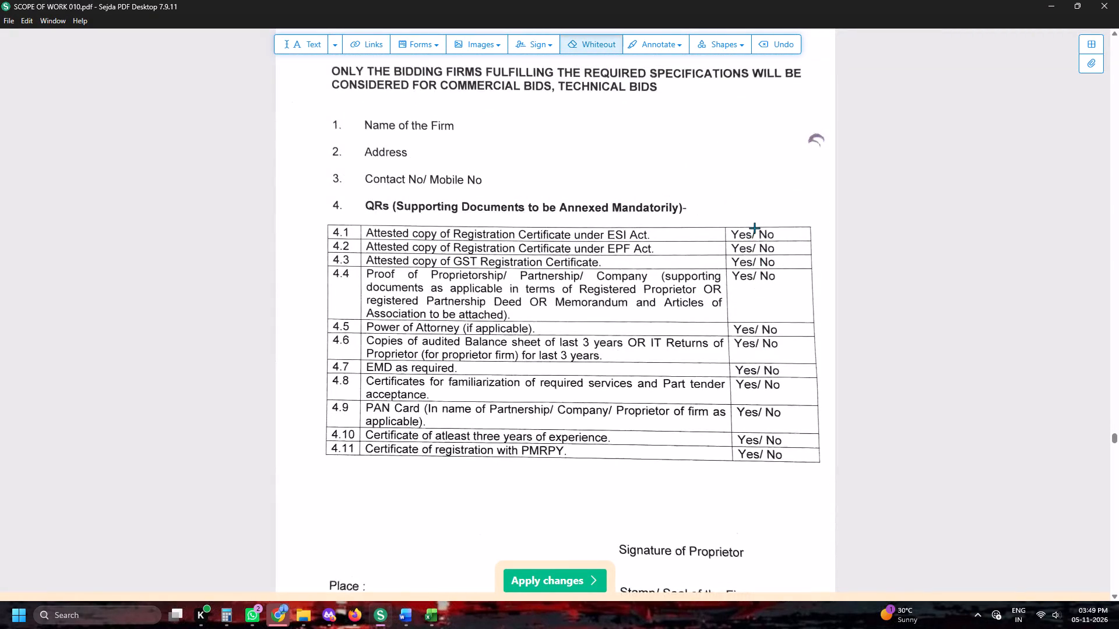
{"action": "left_click_drag", "start_coordinate": [754, 228], "coordinate": [802, 458]}
{"action": "left_click_drag", "start_coordinate": [751, 459], "coordinate": [758, 458]}
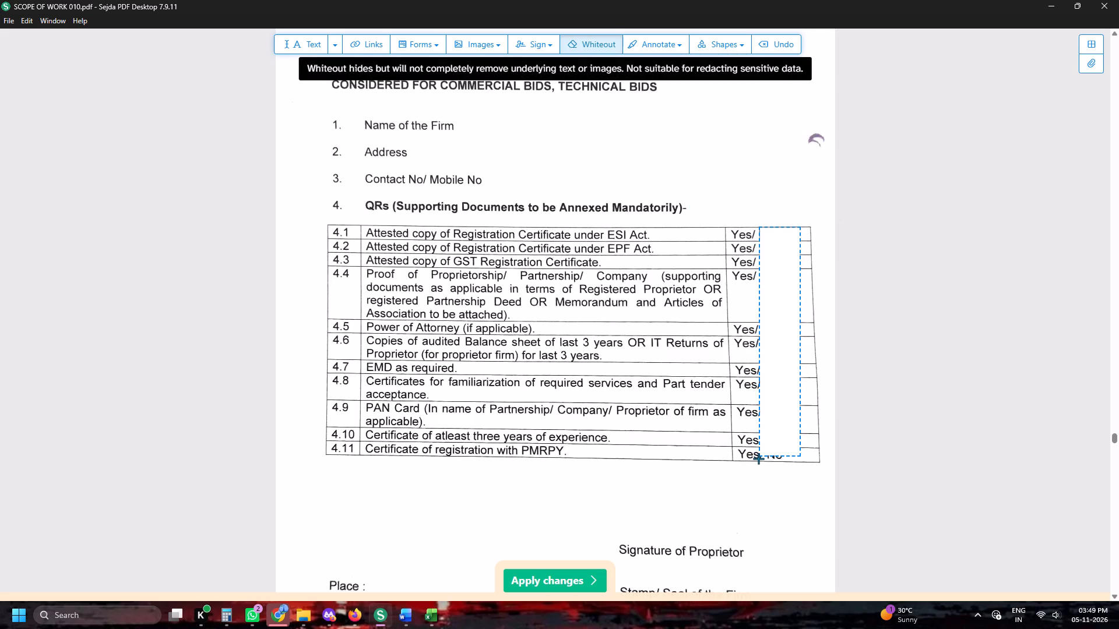
{"action": "left_click_drag", "start_coordinate": [758, 458], "coordinate": [759, 458]}
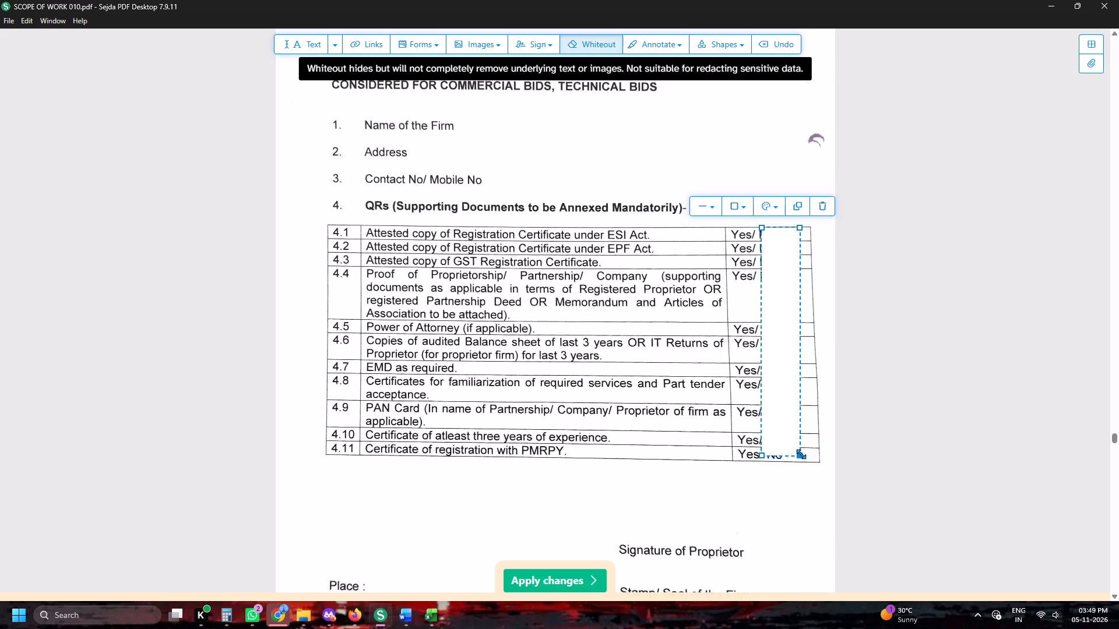
{"action": "left_click", "coordinate": [655, 147]}
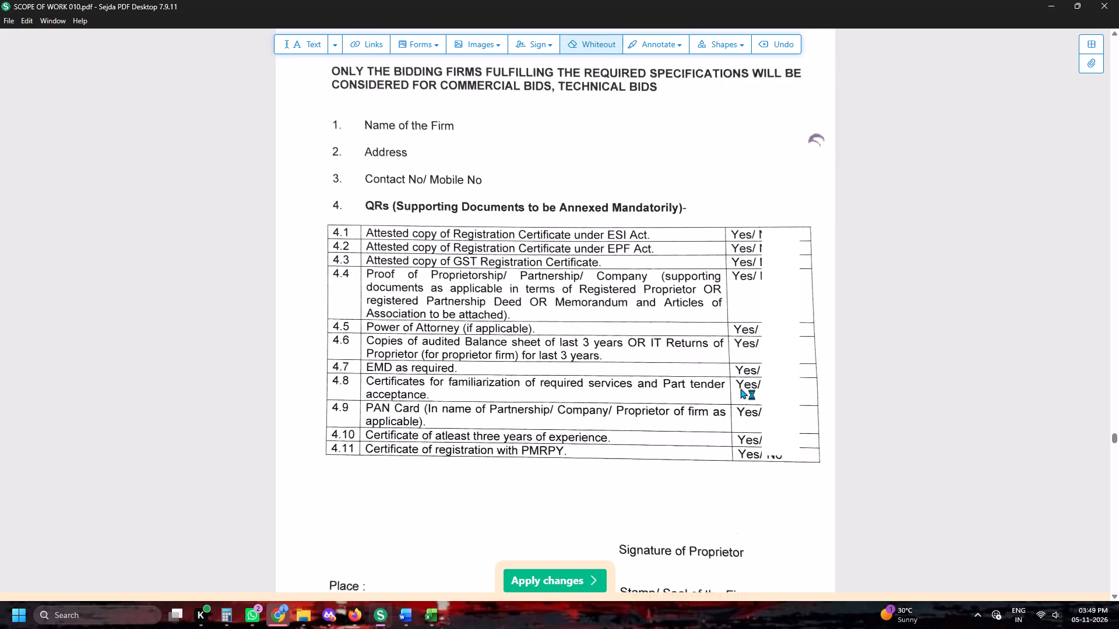
{"action": "left_click_drag", "start_coordinate": [801, 456], "coordinate": [822, 464]}
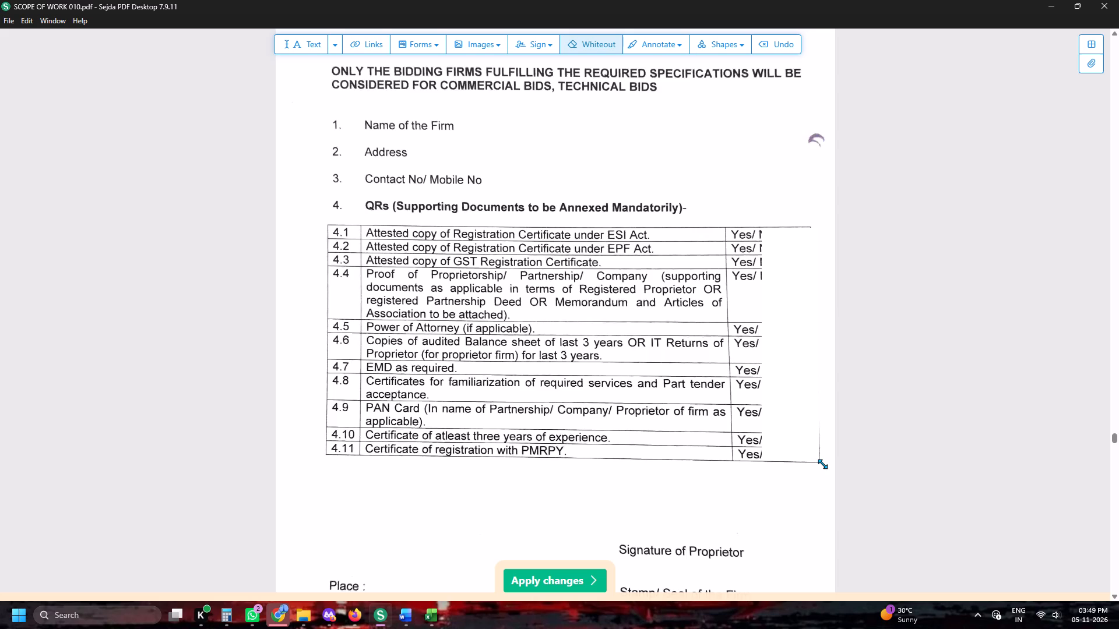
{"action": "left_click_drag", "start_coordinate": [822, 464], "coordinate": [834, 471]}
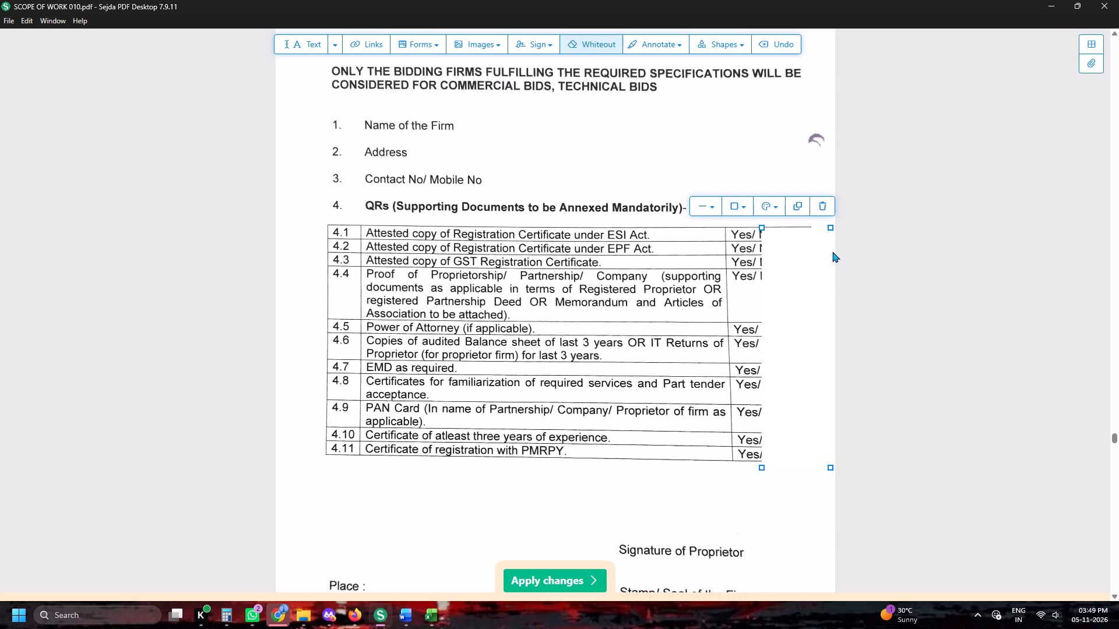
{"action": "left_click_drag", "start_coordinate": [831, 227], "coordinate": [828, 217]}
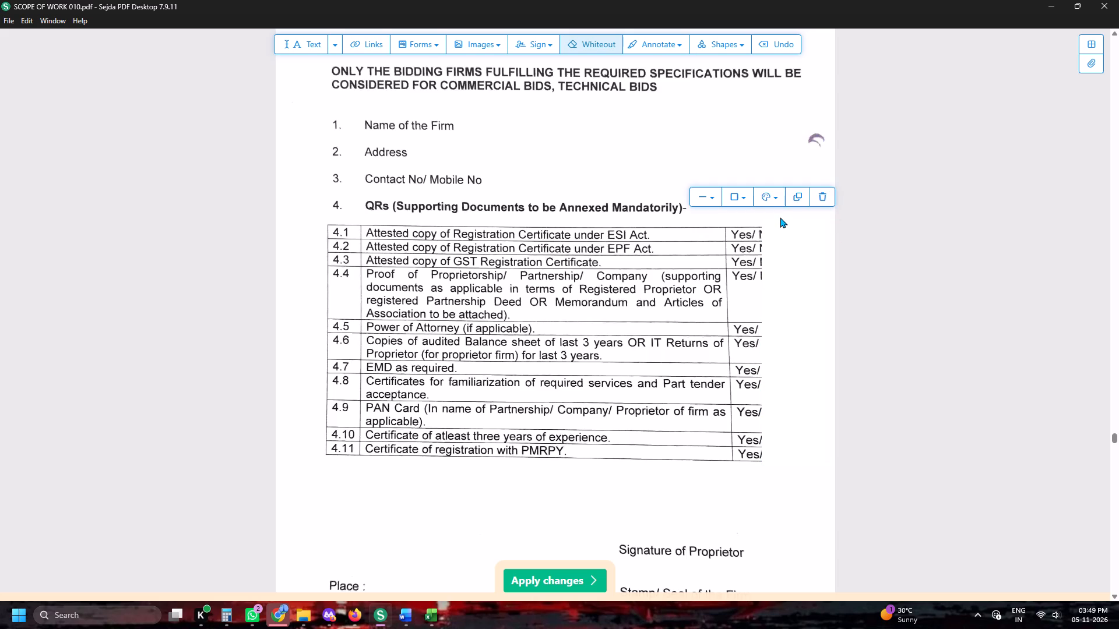
{"action": "left_click", "coordinate": [738, 161]}
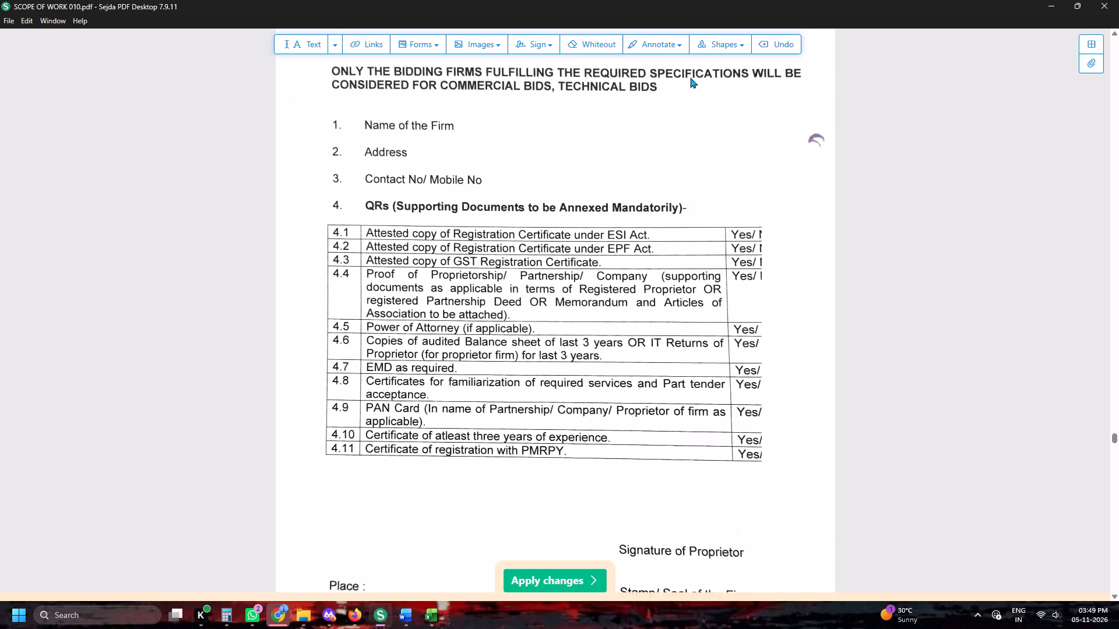
Add a second whiteout patch over the leftover letter edges of the No options beside items 4.1 to 4.4.
{"action": "left_click", "coordinate": [608, 39]}
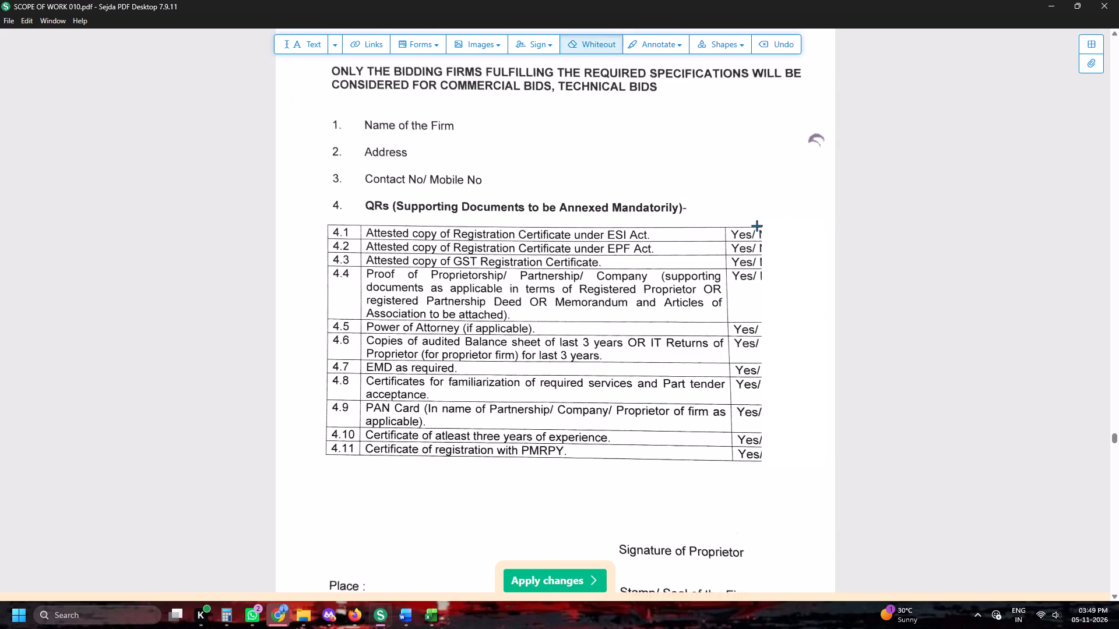
{"action": "left_click_drag", "start_coordinate": [756, 225], "coordinate": [797, 294]}
{"action": "left_click", "coordinate": [722, 147]}
Draw a straight line just beside the Yes answers as the Appendix-B table's new right border, from item 4.1 down to 4.11.
{"action": "left_click", "coordinate": [647, 40]}
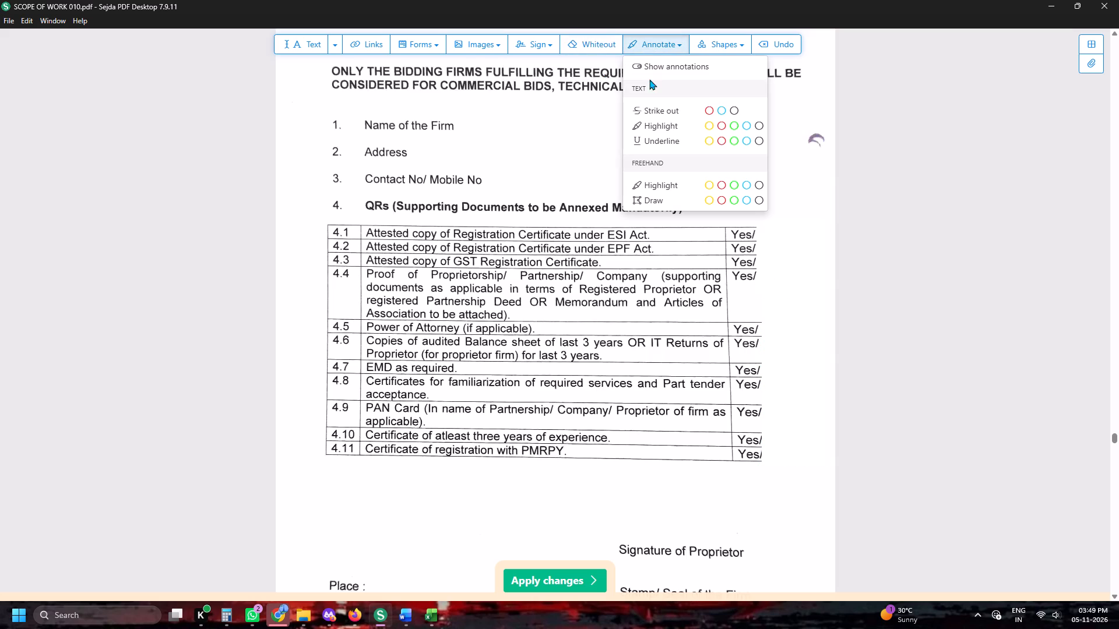
{"action": "left_click", "coordinate": [699, 50]}
{"action": "left_click", "coordinate": [710, 96]}
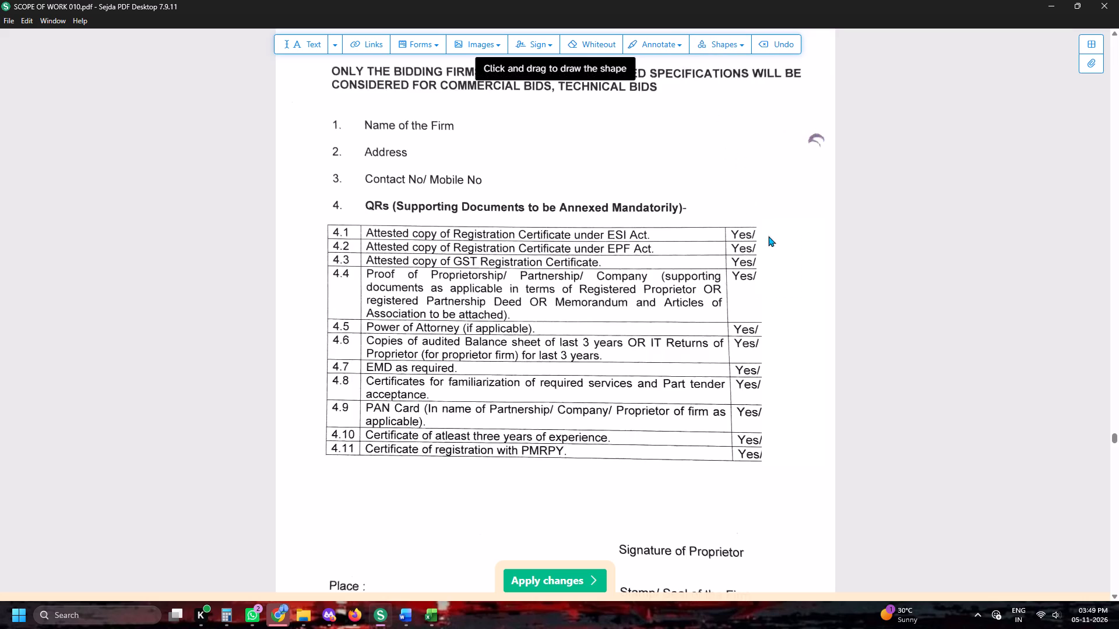
{"action": "left_click", "coordinate": [776, 267]}
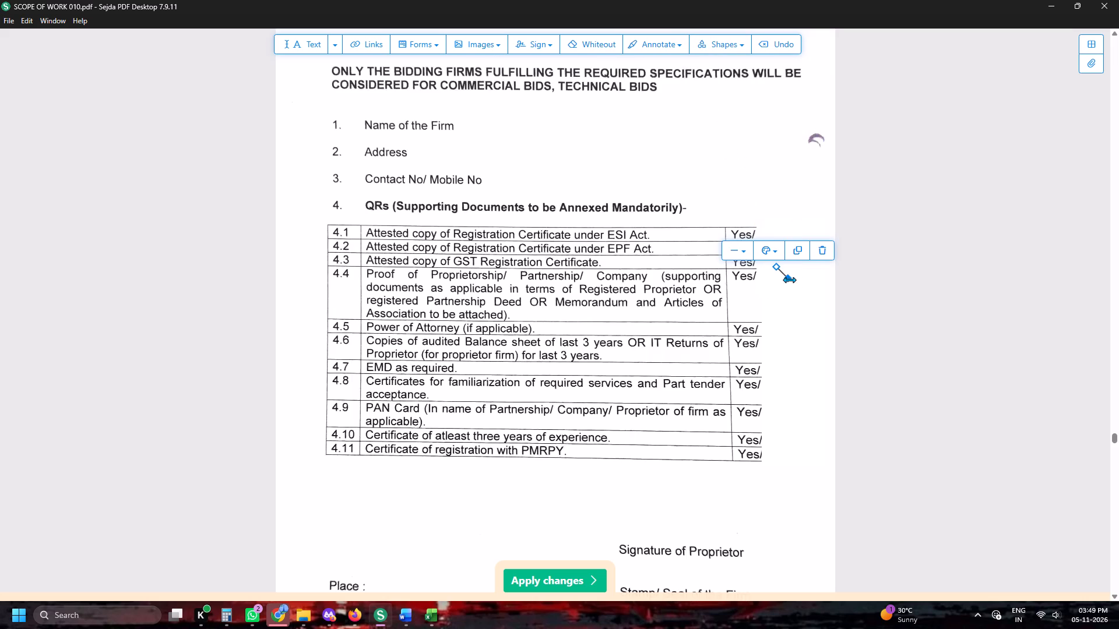
{"action": "left_click_drag", "start_coordinate": [789, 277], "coordinate": [766, 447]}
{"action": "left_click_drag", "start_coordinate": [766, 447], "coordinate": [765, 462]}
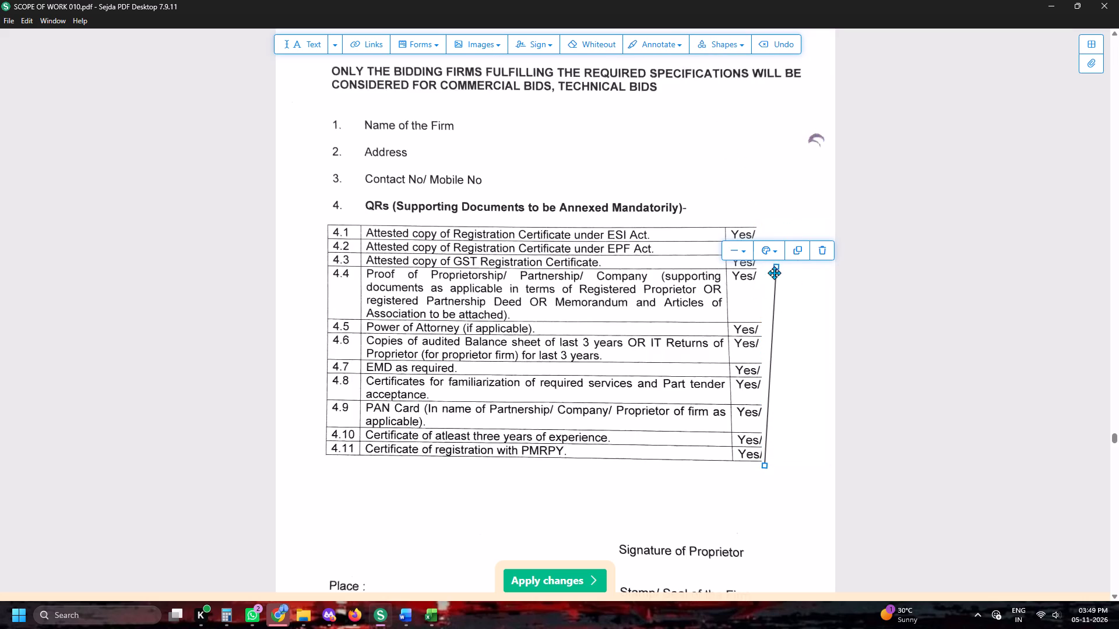
{"action": "left_click_drag", "start_coordinate": [779, 267], "coordinate": [761, 231]}
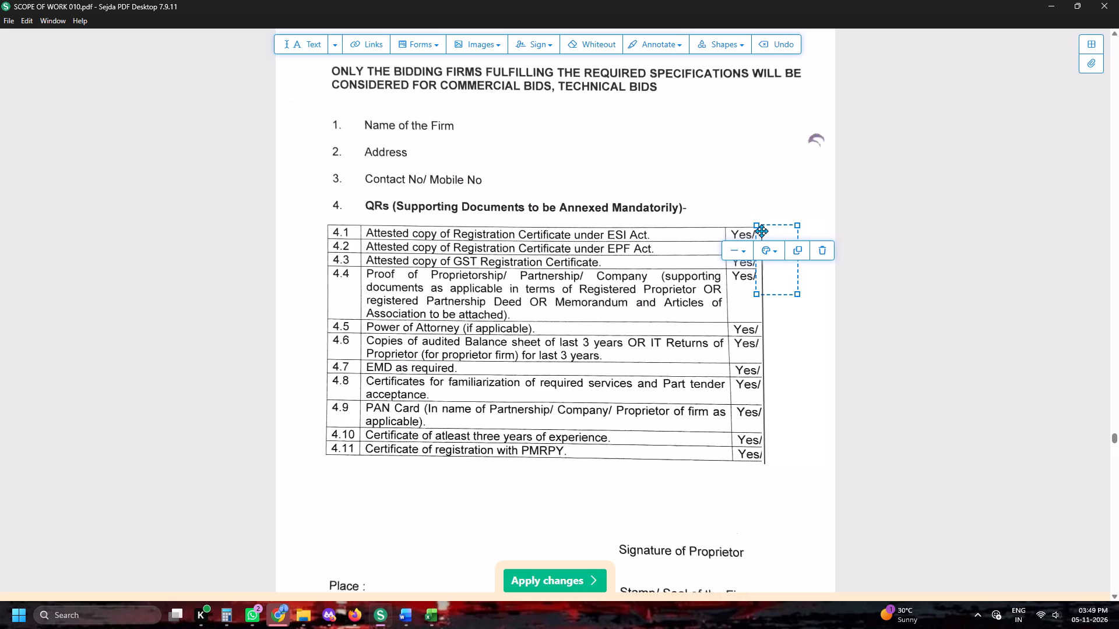
{"action": "left_click_drag", "start_coordinate": [761, 231], "coordinate": [761, 229]}
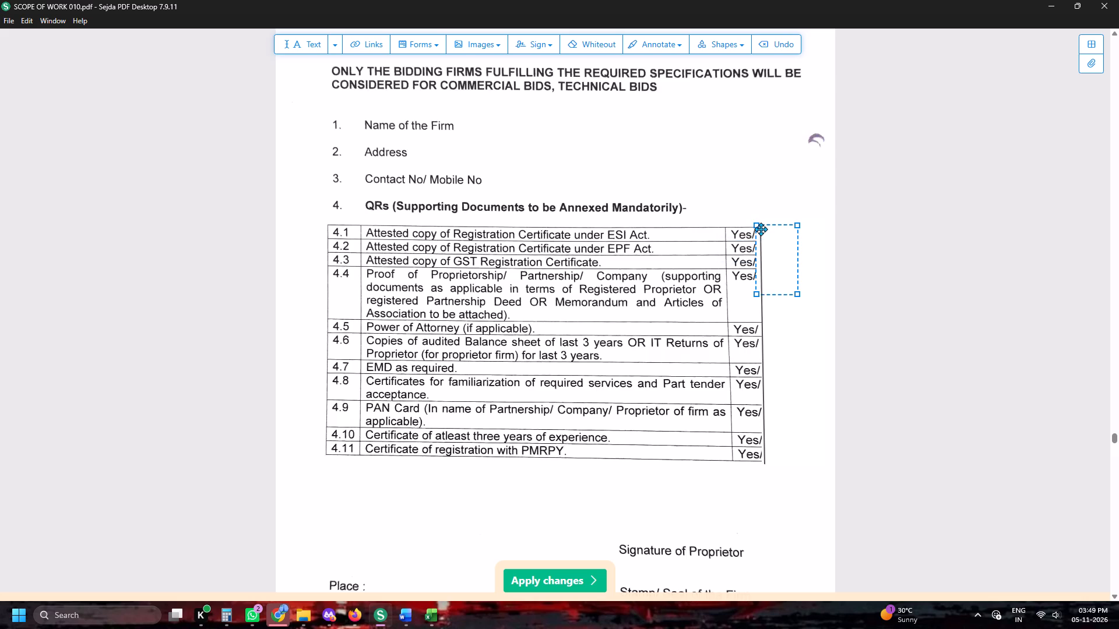
{"action": "left_click_drag", "start_coordinate": [761, 259], "coordinate": [759, 252]}
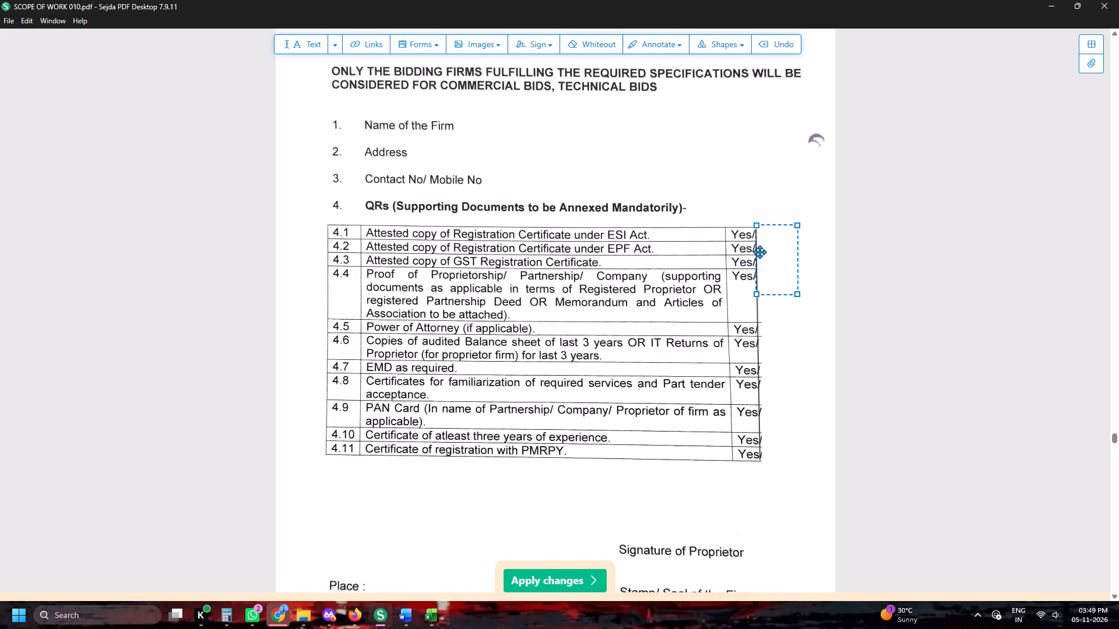
{"action": "left_click_drag", "start_coordinate": [759, 252], "coordinate": [761, 252]}
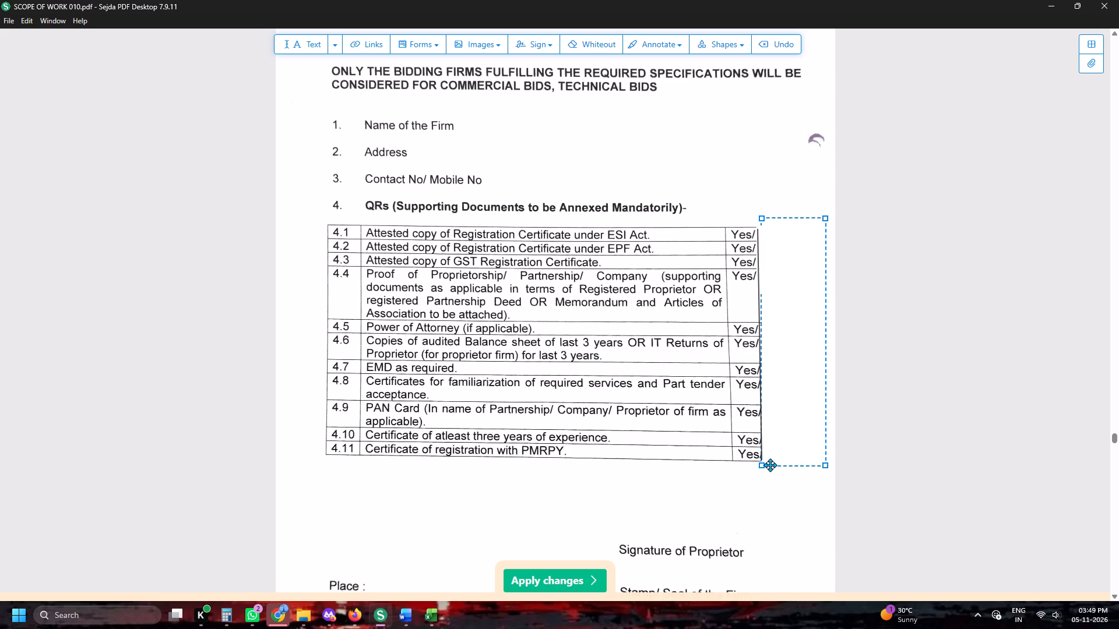
Delete page 31 and the Appendix 'E' Tender/Condition Acceptance Letter page that follows it.
{"action": "scroll", "coordinate": [553, 253], "scroll_direction": "down", "scroll_amount": 7}
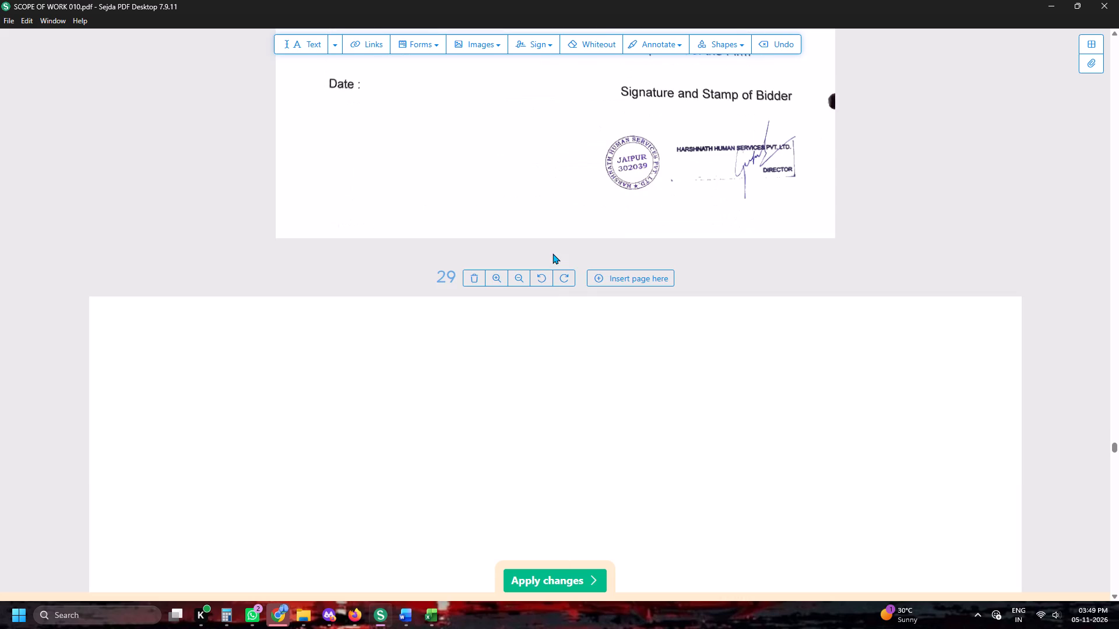
{"action": "scroll", "coordinate": [553, 253], "scroll_direction": "up", "scroll_amount": 4}
{"action": "scroll", "coordinate": [553, 253], "scroll_direction": "down", "scroll_amount": 7}
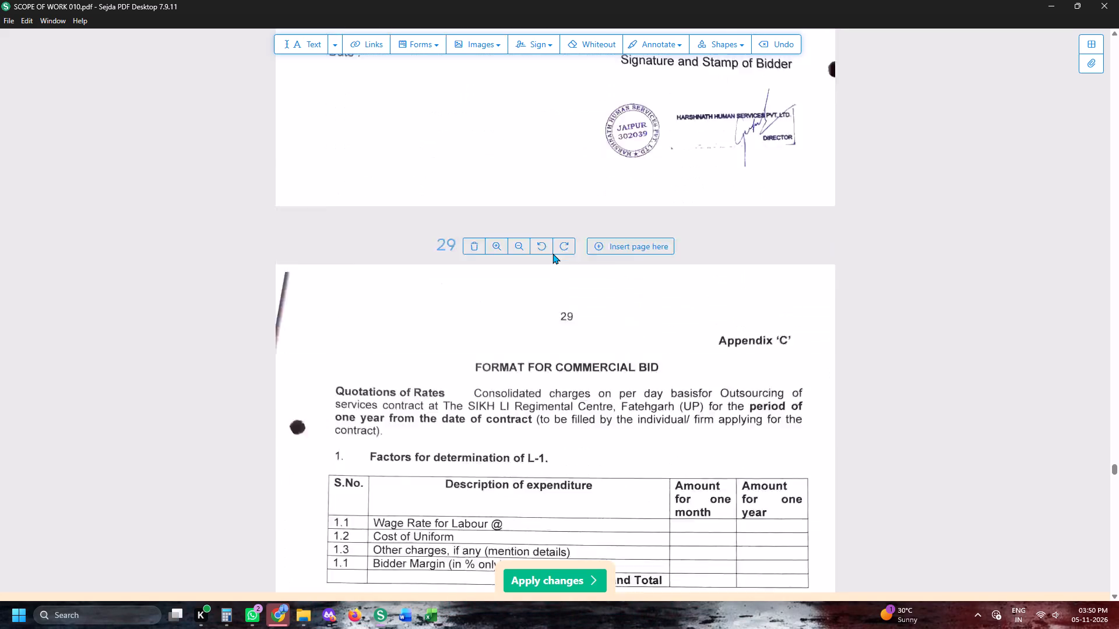
{"action": "scroll", "coordinate": [553, 253], "scroll_direction": "down", "scroll_amount": 7}
{"action": "key", "text": "space"}
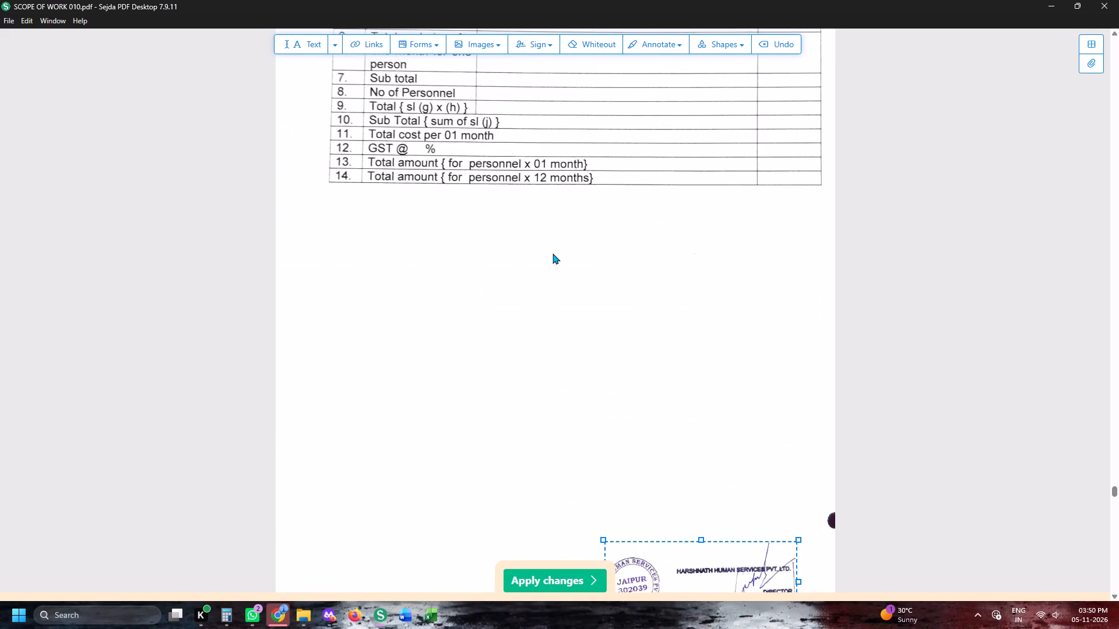
{"action": "key", "text": "space"}
{"action": "key", "text": "space"}
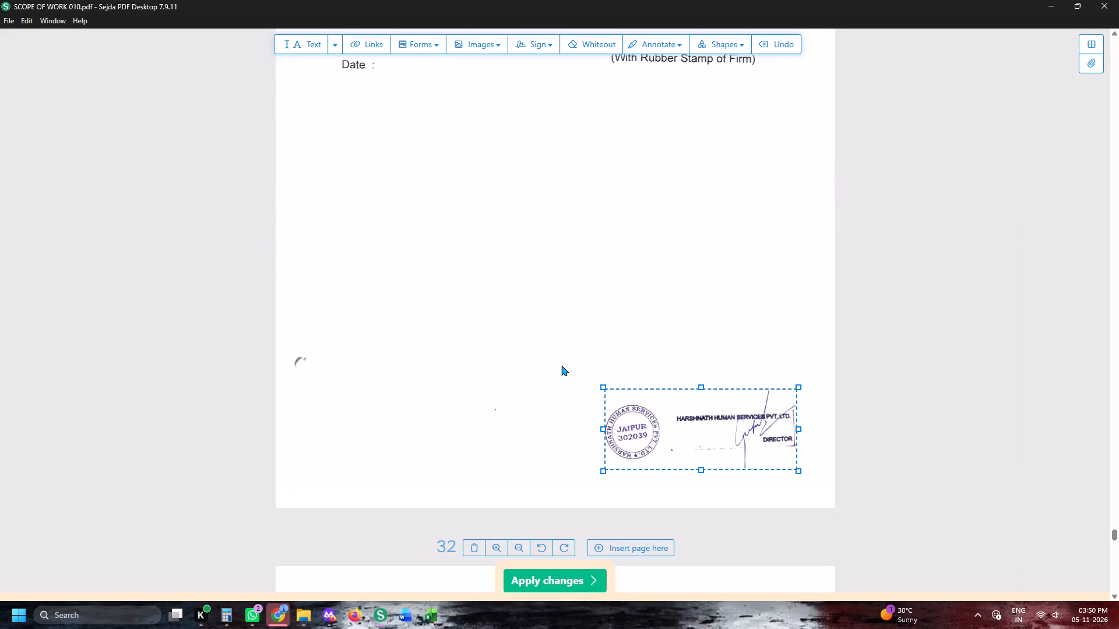
{"action": "scroll", "coordinate": [561, 365], "scroll_direction": "up", "scroll_amount": 6}
{"action": "left_click", "coordinate": [482, 165]}
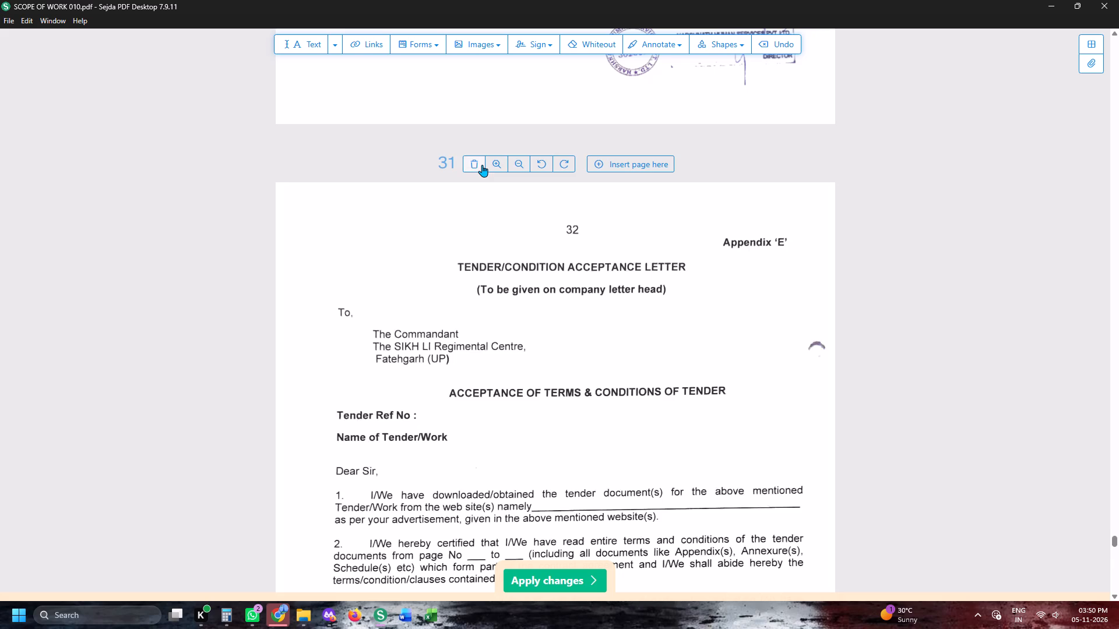
{"action": "left_click", "coordinate": [469, 165]}
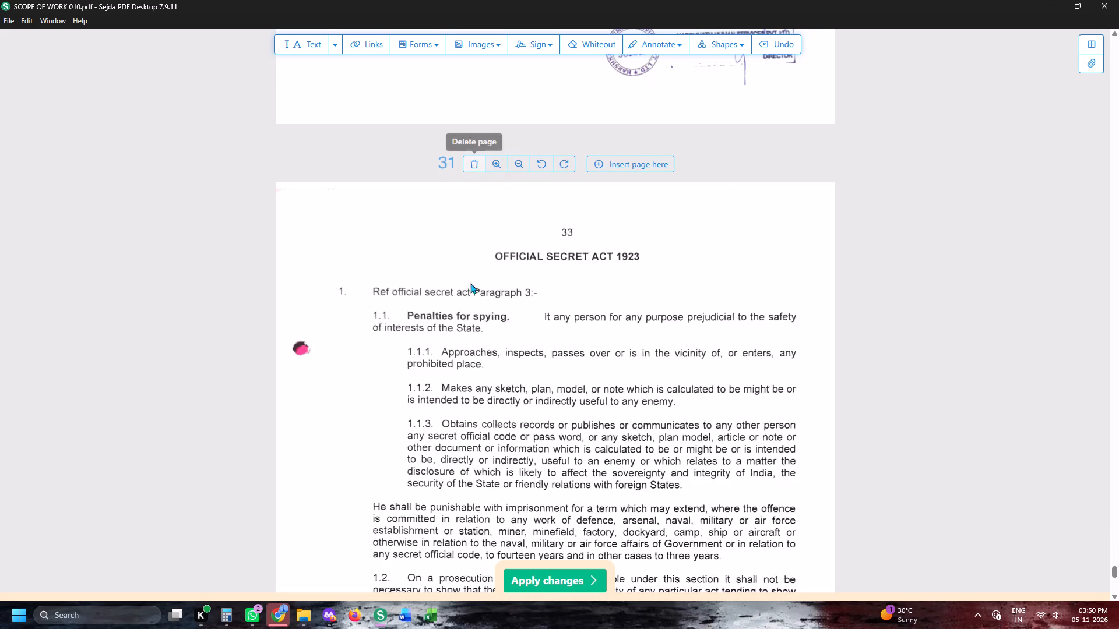
Apply the changes and save the PDF in Downloads as edited_SCOPE OF WORK 010.
{"action": "key", "text": "space"}
{"action": "key", "text": "space"}
{"action": "key", "text": "space"}
{"action": "left_click", "coordinate": [541, 588]}
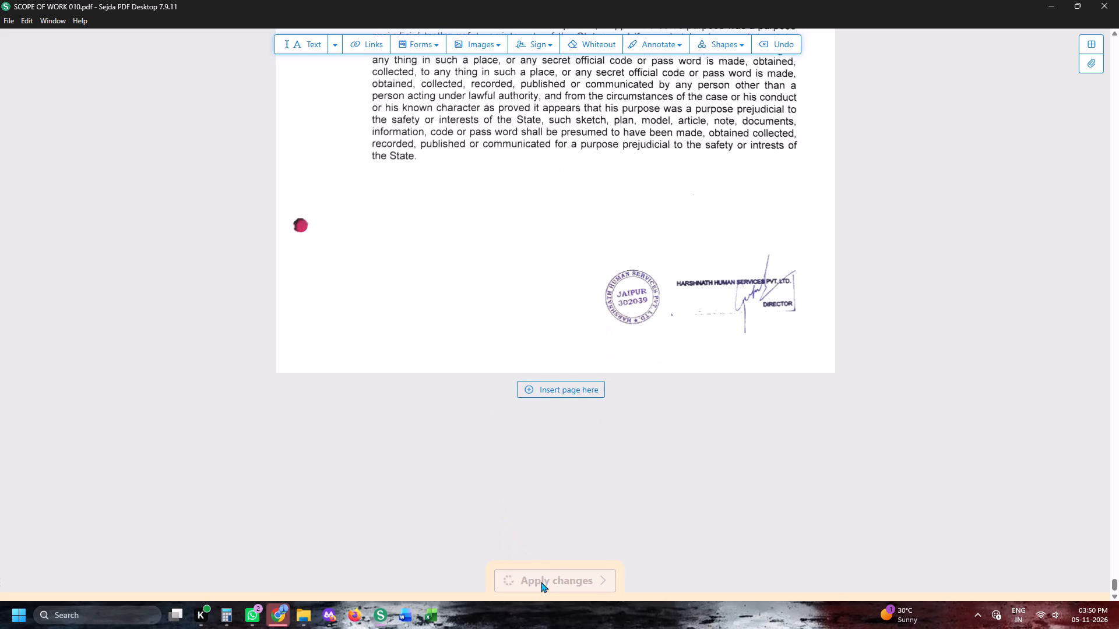
{"action": "left_click", "coordinate": [72, 127]}
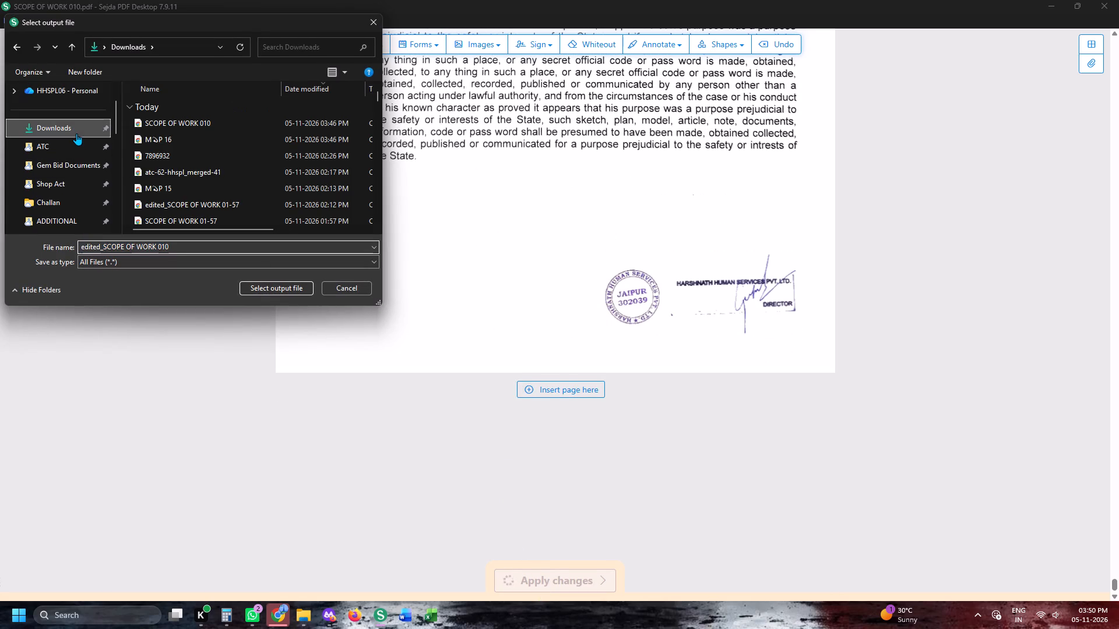
{"action": "left_click", "coordinate": [246, 288]}
Switch to Firefox and add edited_SCOPE OF WORK 010 from Downloads to the Merge PDF file list.
{"action": "left_click", "coordinate": [351, 623]}
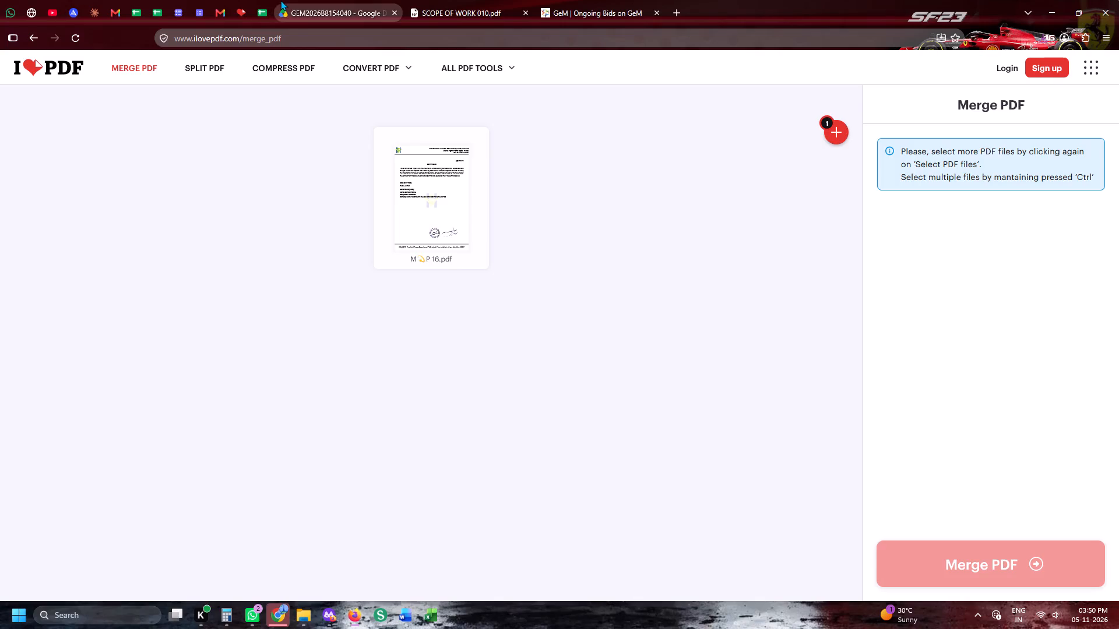
{"action": "left_click", "coordinate": [229, 0]}
{"action": "left_click", "coordinate": [247, 0]}
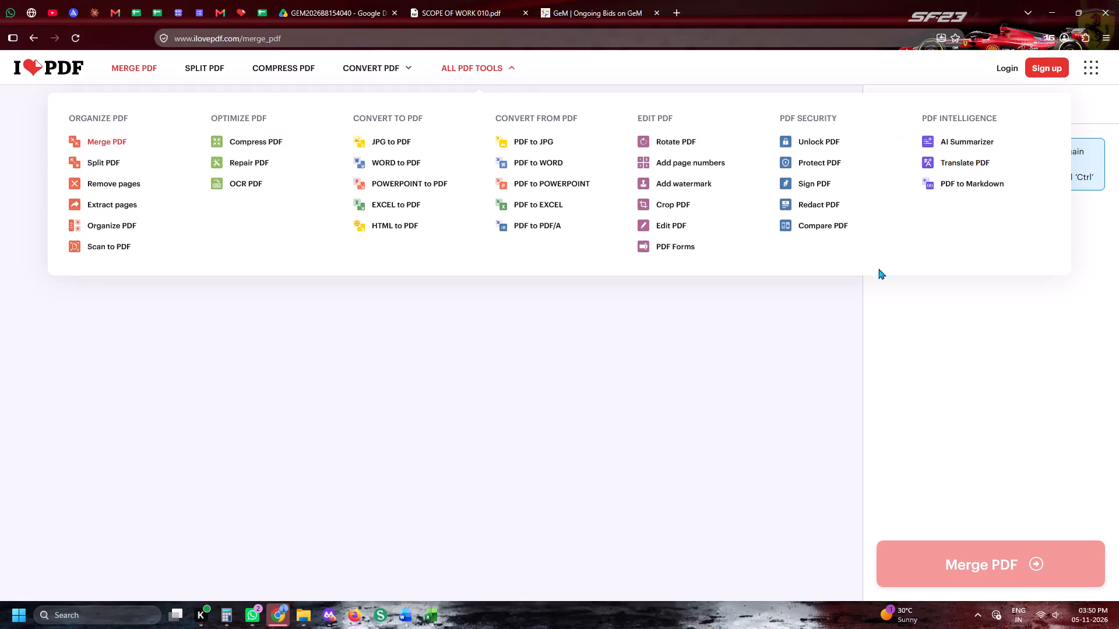
{"action": "left_click", "coordinate": [839, 137]}
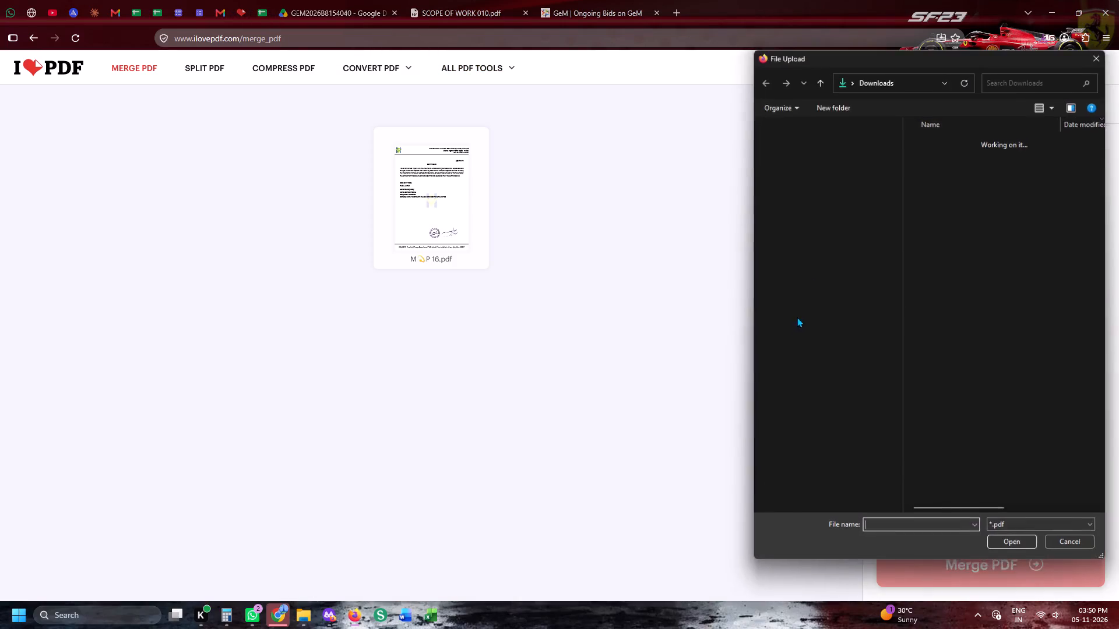
{"action": "scroll", "coordinate": [806, 160], "scroll_direction": "up", "scroll_amount": 4}
{"action": "left_click", "coordinate": [929, 164]}
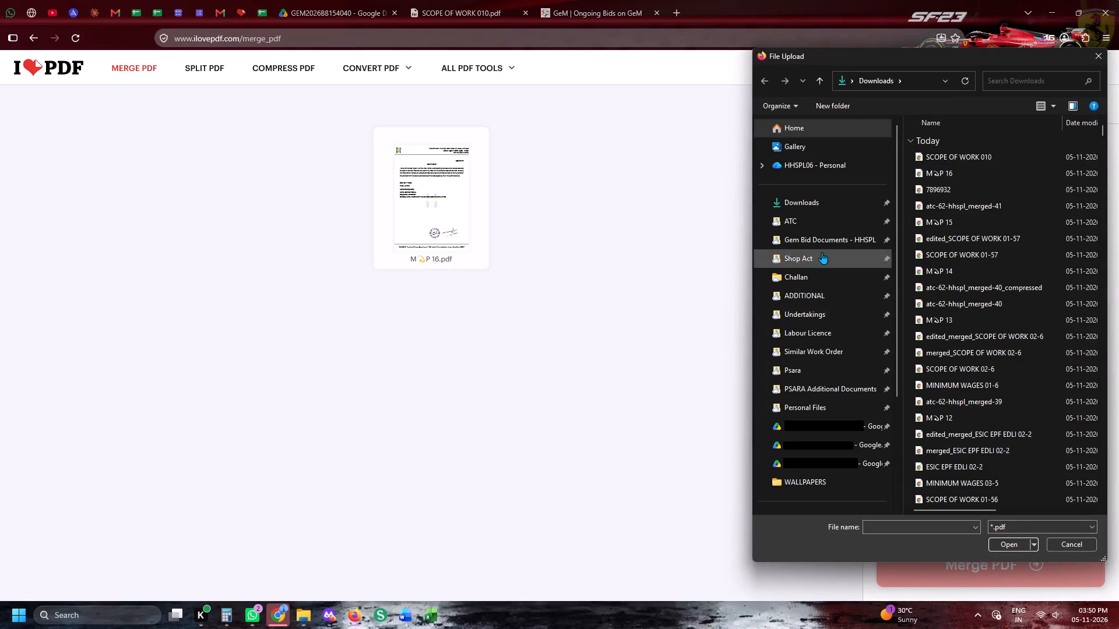
{"action": "left_click", "coordinate": [826, 241]}
{"action": "left_click", "coordinate": [822, 204]}
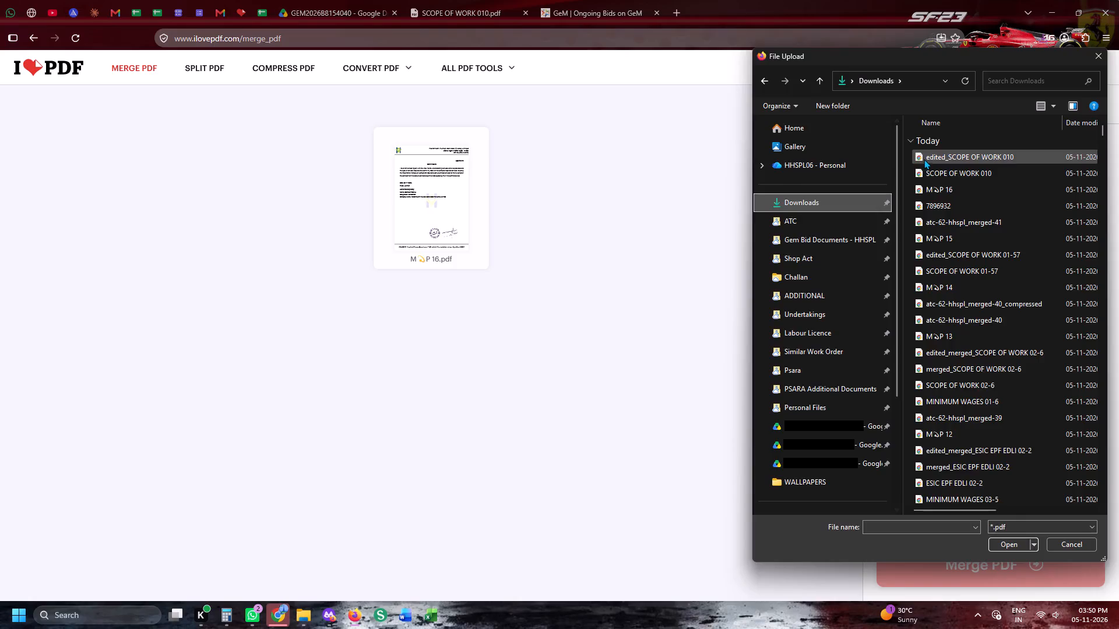
{"action": "double_click", "coordinate": [924, 158]}
Move edited_SCOPE OF WORK 010 ahead of the M P 16 PDF in the merge order.
{"action": "left_click_drag", "start_coordinate": [559, 225], "coordinate": [409, 223]}
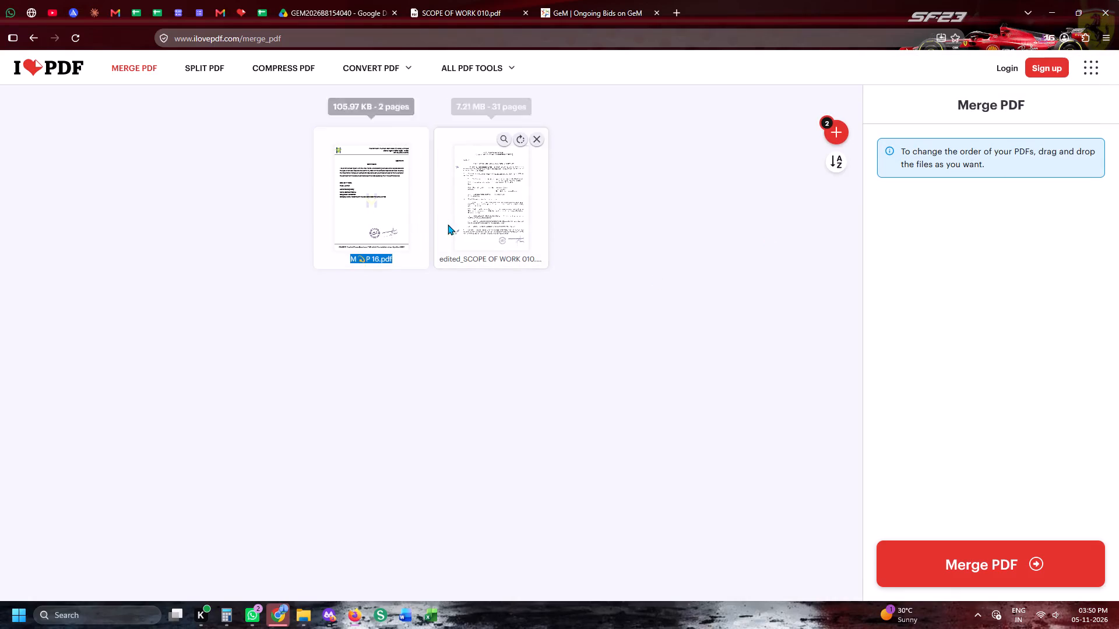
{"action": "left_click_drag", "start_coordinate": [482, 206], "coordinate": [261, 189]}
Switch to the atc-62-page-index document in Word and set the SCOPE OF WORK page range to A1-A31.
{"action": "left_click", "coordinate": [403, 621]}
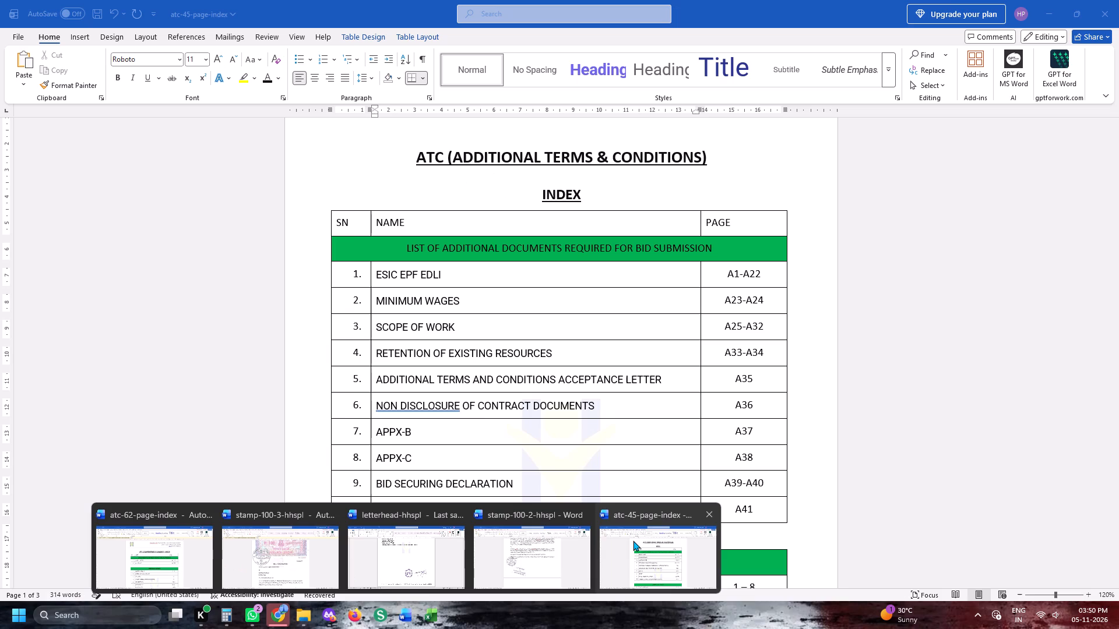
{"action": "left_click", "coordinate": [633, 540]}
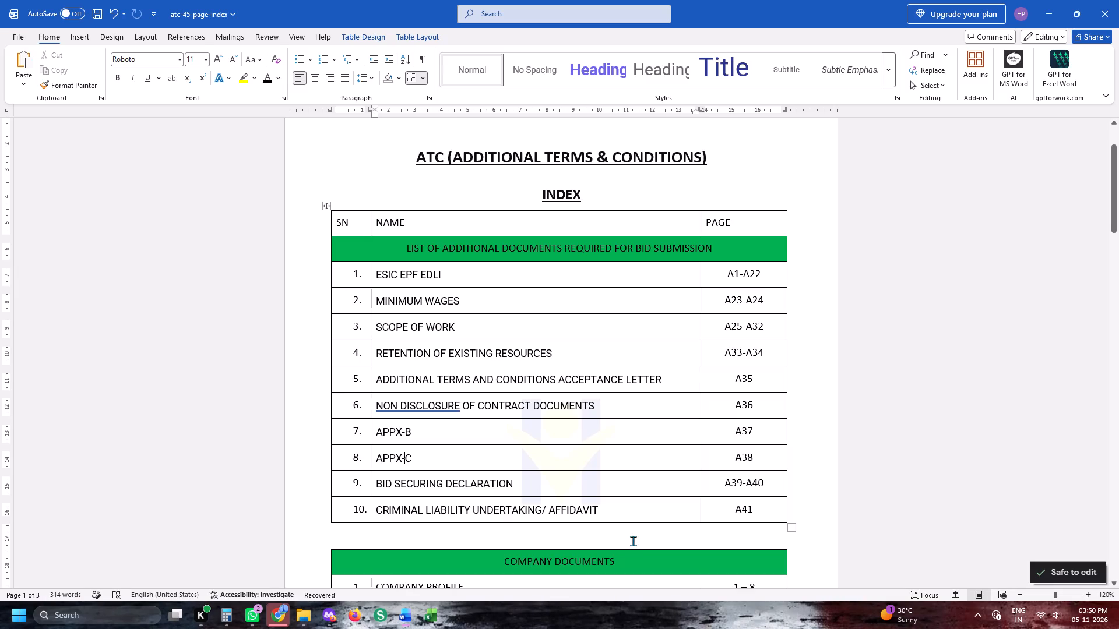
{"action": "left_click", "coordinate": [426, 608]}
{"action": "left_click", "coordinate": [407, 609]}
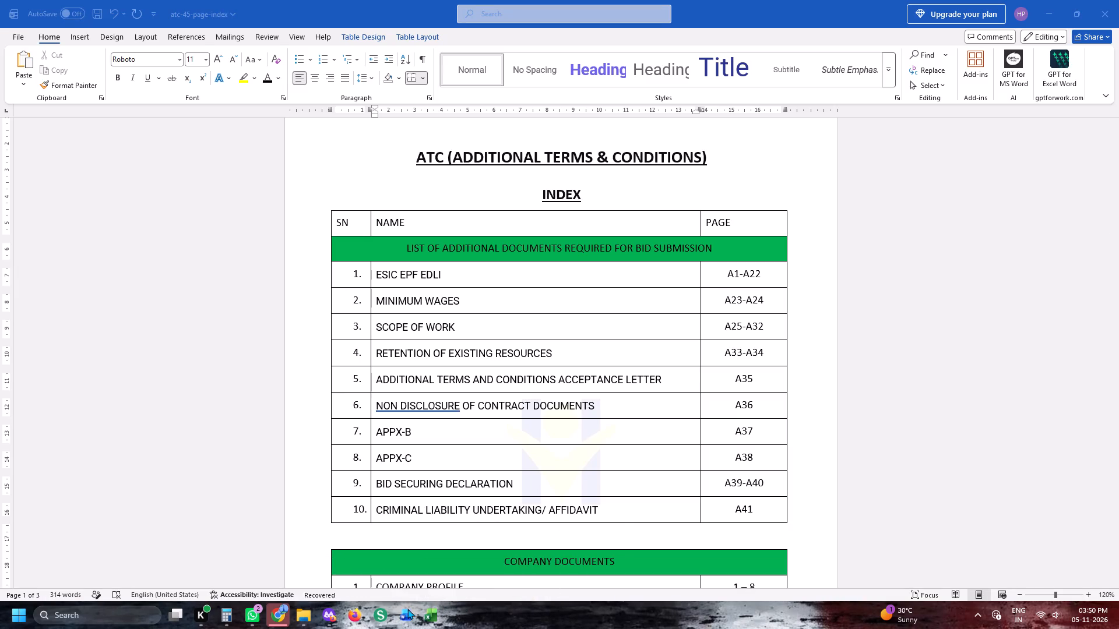
{"action": "left_click", "coordinate": [167, 563]}
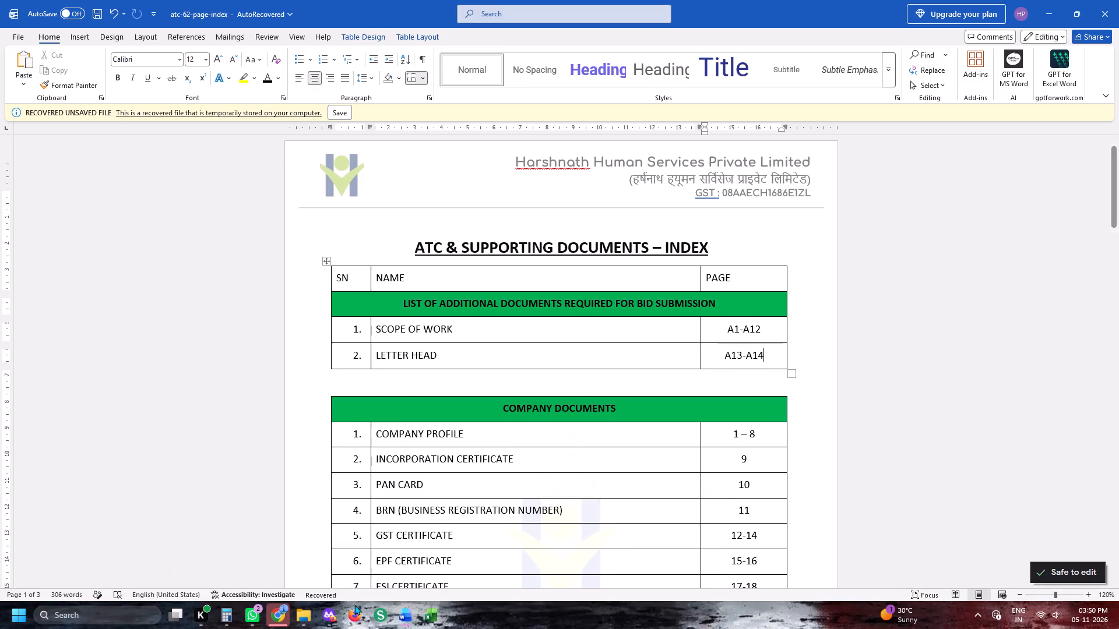
{"action": "left_click", "coordinate": [355, 619]}
{"action": "left_click", "coordinate": [323, 3]}
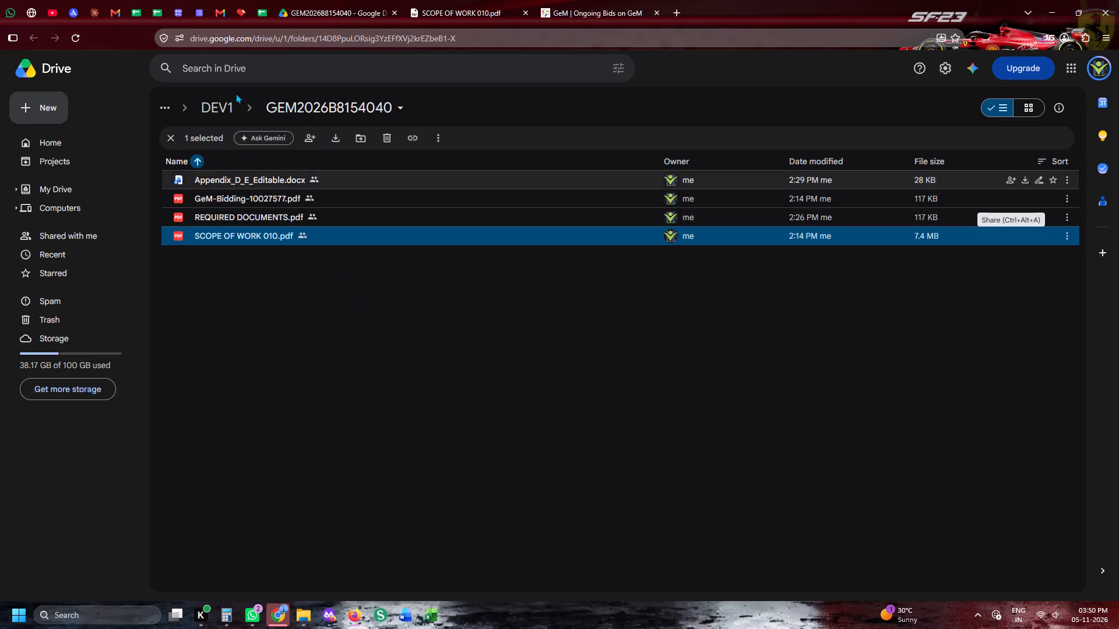
{"action": "left_click", "coordinate": [233, 0]}
{"action": "left_click", "coordinate": [359, 229]}
{"action": "key", "text": "alt+Tab"}
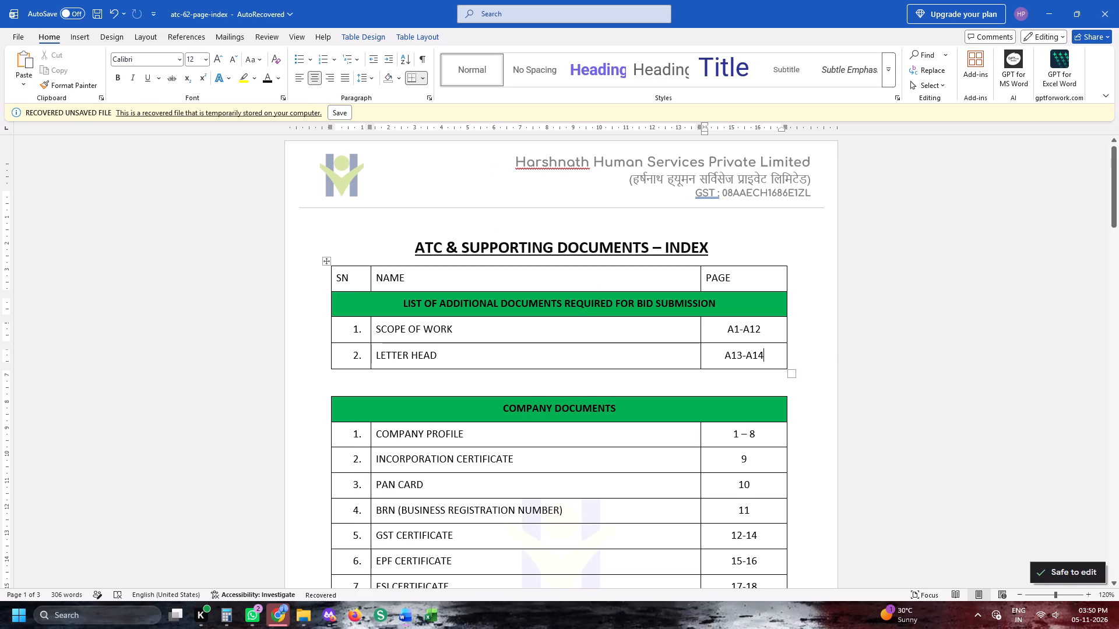
{"action": "left_click", "coordinate": [770, 326]}
{"action": "key", "text": "BackSpace"}
{"action": "key", "text": "BackSpace"}
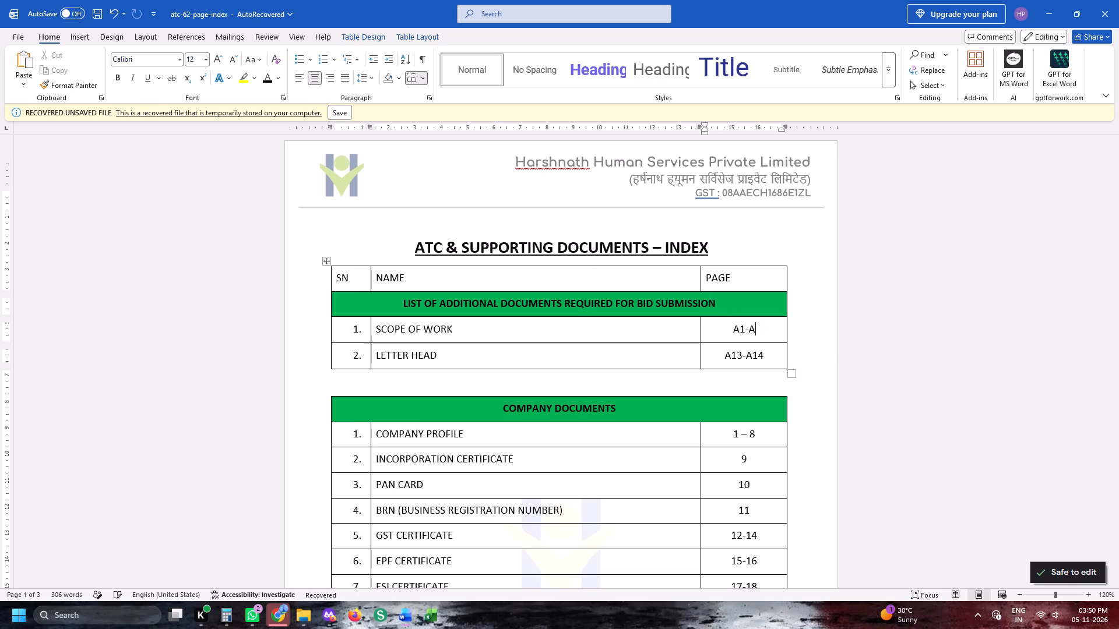
{"action": "key", "text": "3"}
{"action": "key", "text": "1"}
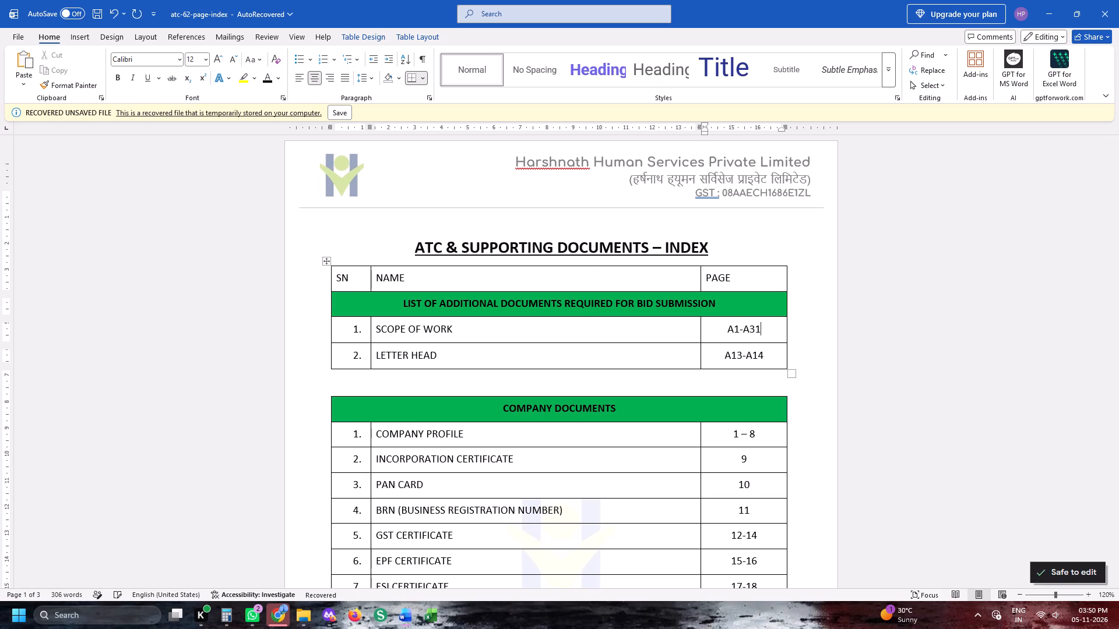
Add an empty third row to the list of additional documents required for bid submission.
{"action": "key", "text": "Tab"}
{"action": "key", "text": "alt+Tab"}
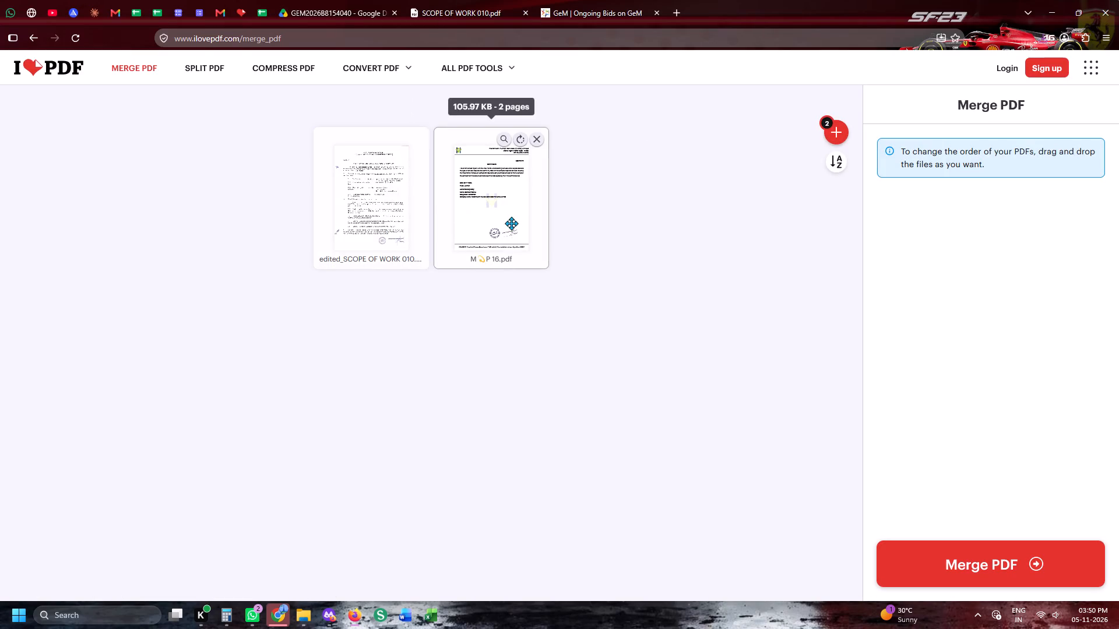
{"action": "key", "text": "alt+Tab"}
{"action": "key", "text": "Tab"}
{"action": "key", "text": "Tab"}
{"action": "key", "text": "Tab"}
{"action": "key", "text": "Tab"}
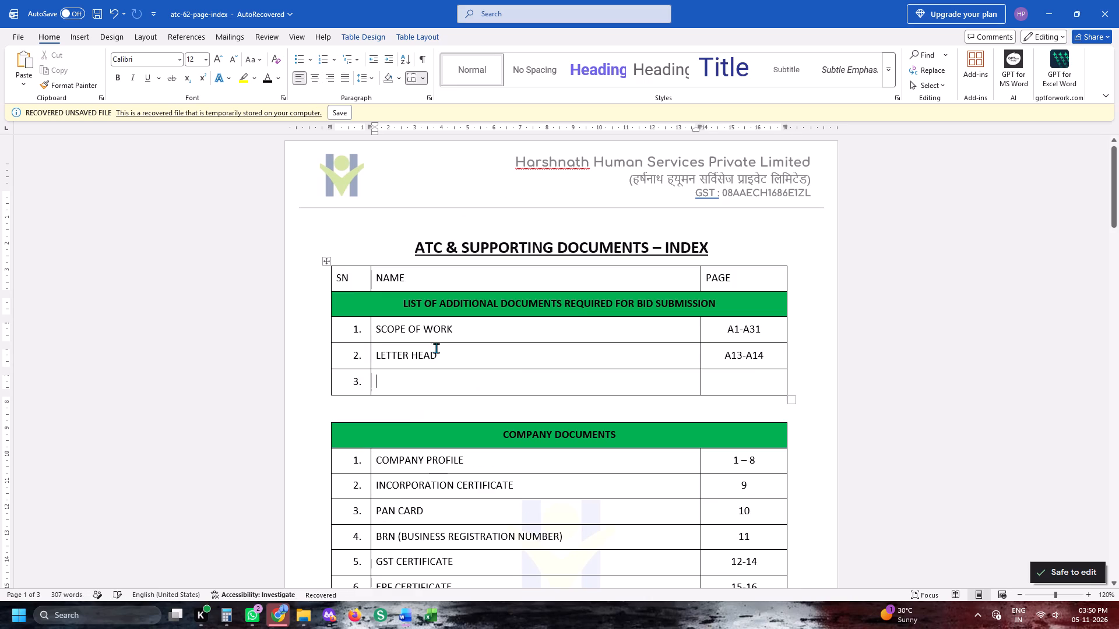
Replace the LETTER HEAD entry with CERTIFICATE, the title of Appendix-D in the M P 16 PDF open in Chrome.
{"action": "left_click_drag", "start_coordinate": [441, 355], "coordinate": [383, 359]}
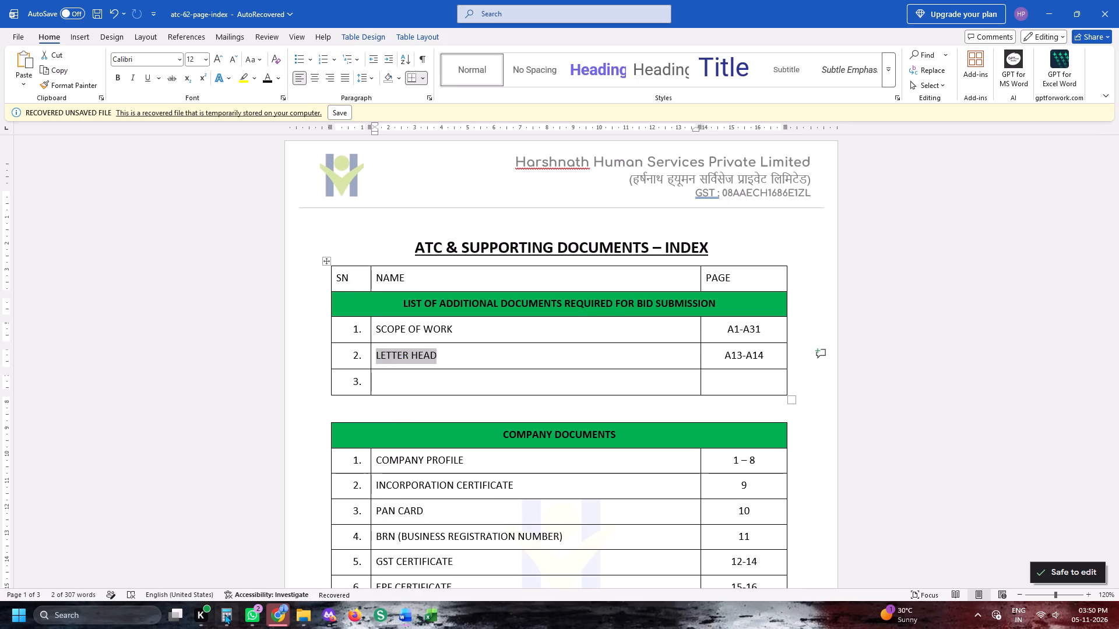
{"action": "left_click", "coordinate": [270, 615]}
{"action": "scroll", "coordinate": [530, 305], "scroll_direction": "up", "scroll_amount": 5}
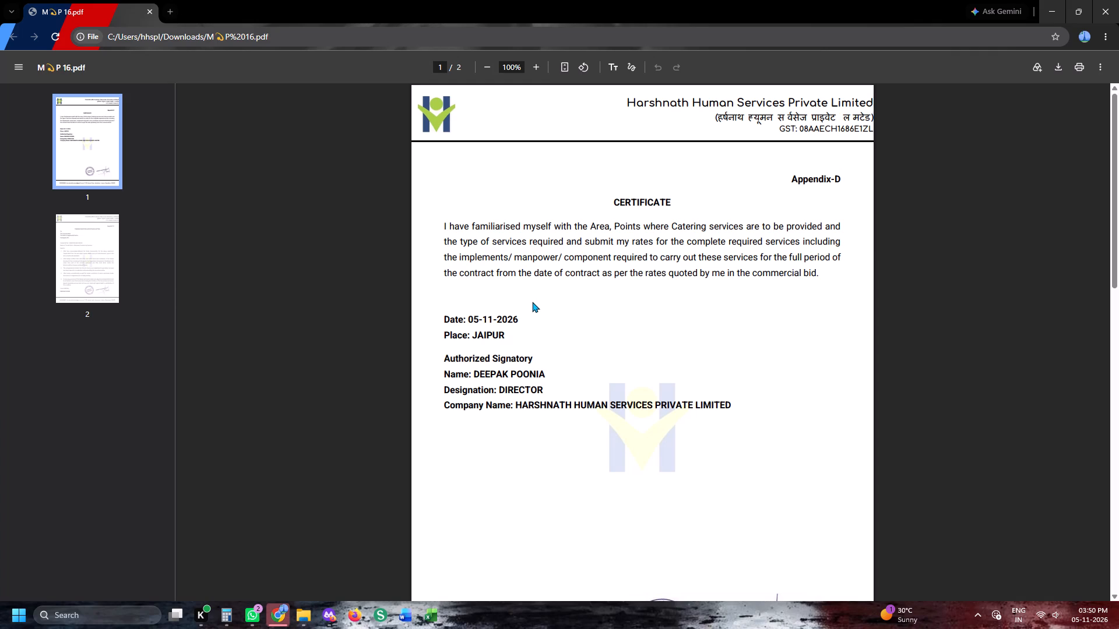
{"action": "left_click_drag", "start_coordinate": [615, 204], "coordinate": [673, 196]}
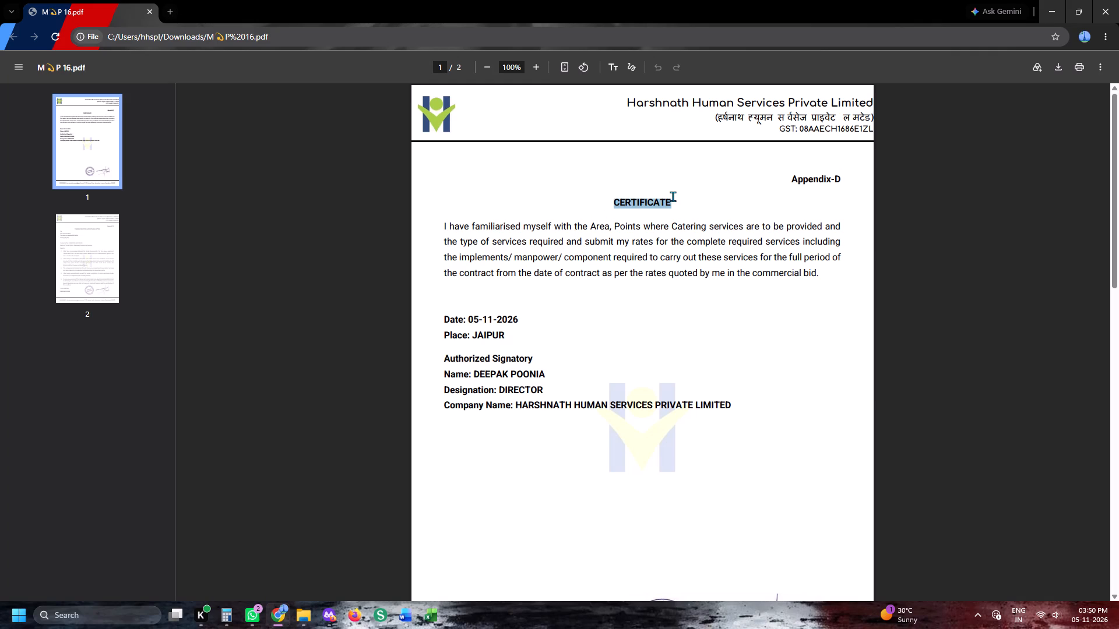
{"action": "key", "text": "ctrl+x"}
{"action": "key", "text": "ctrl+x"}
{"action": "key", "text": "ctrl+x"}
{"action": "key", "text": "alt+Tab"}
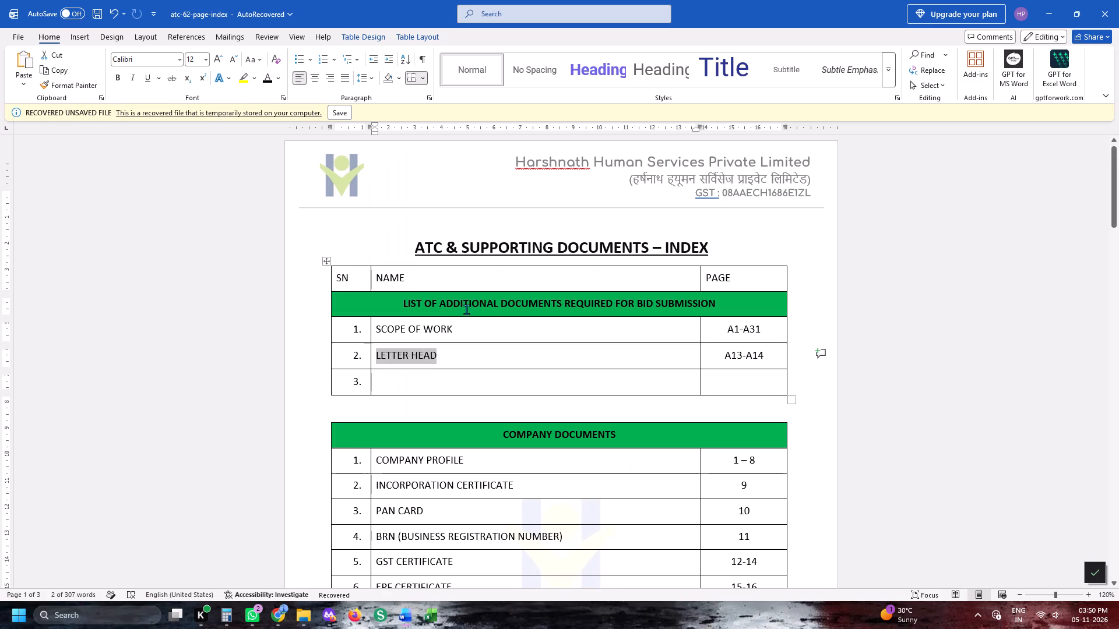
{"action": "key", "text": "ctrl+v"}
{"action": "key", "text": "alt+Tab"}
{"action": "key", "text": "alt+Tab"}
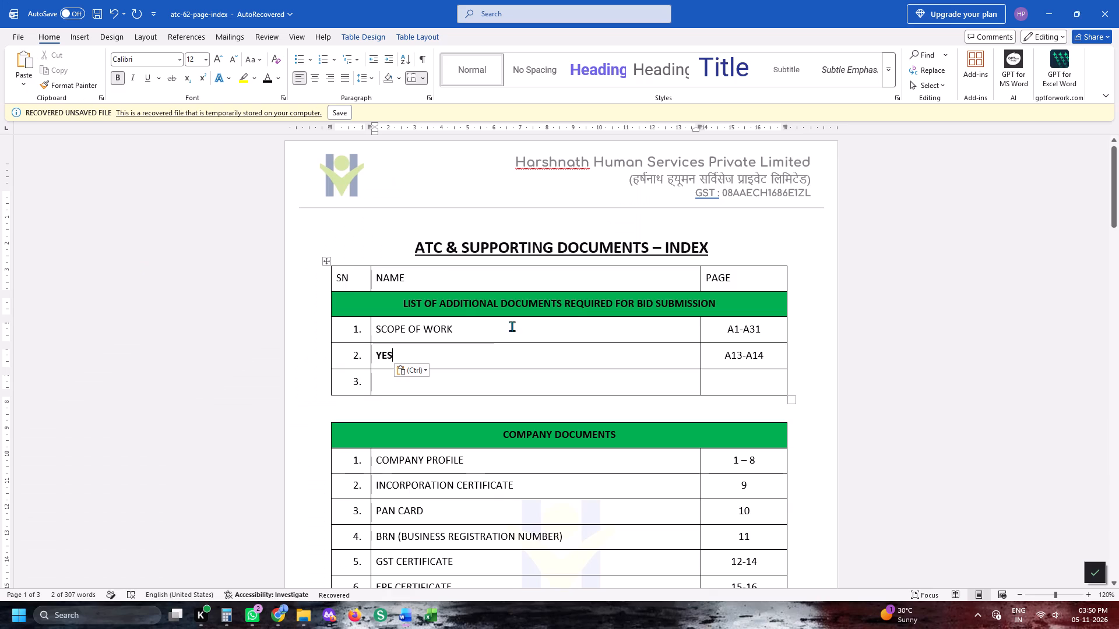
{"action": "key", "text": "BackSpace"}
{"action": "key", "text": "BackSpace"}
{"action": "type", "text": "CERTIFICATE"}
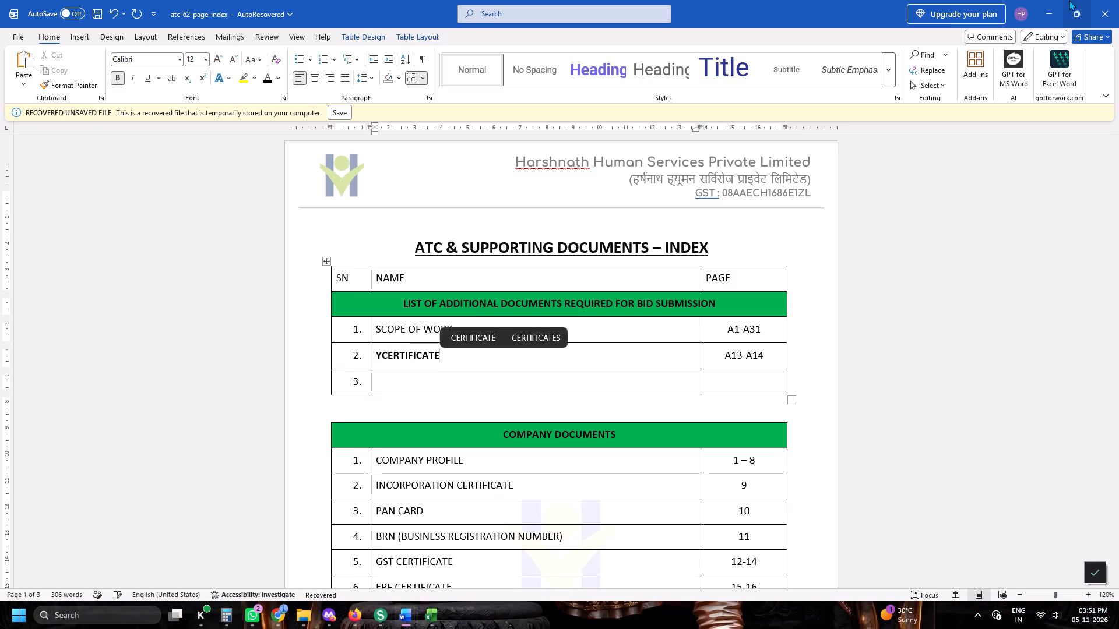
{"action": "left_click", "coordinate": [473, 341]}
Remove the bold formatting from the CERTIFICATE entry in the index table.
{"action": "left_click_drag", "start_coordinate": [435, 358], "coordinate": [378, 352]}
{"action": "double_click", "coordinate": [377, 352]}
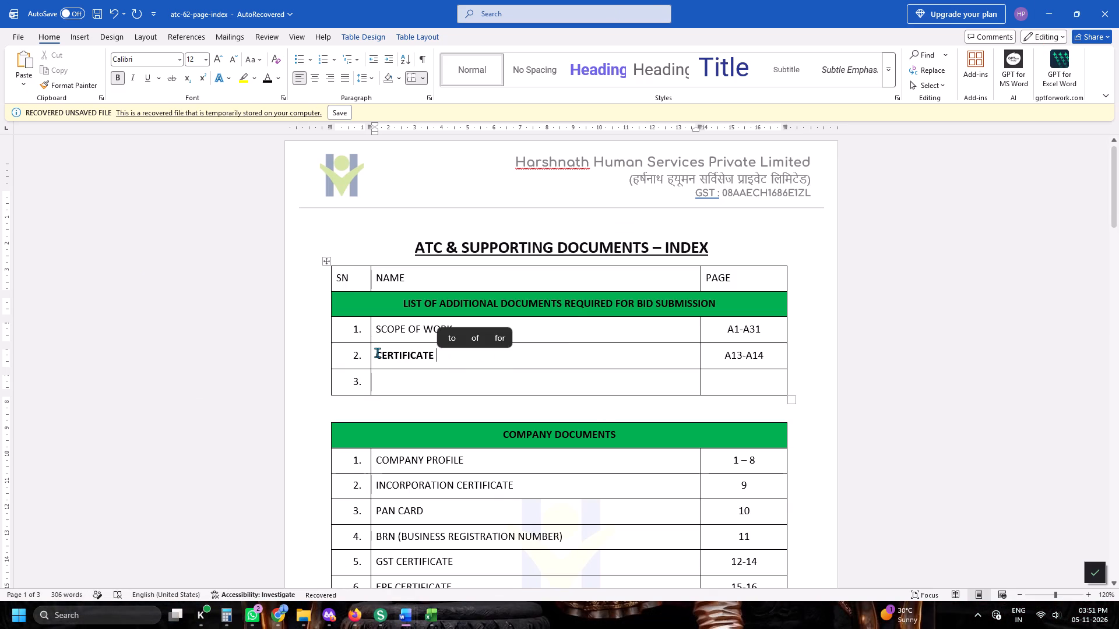
{"action": "key", "text": "ctrl+b"}
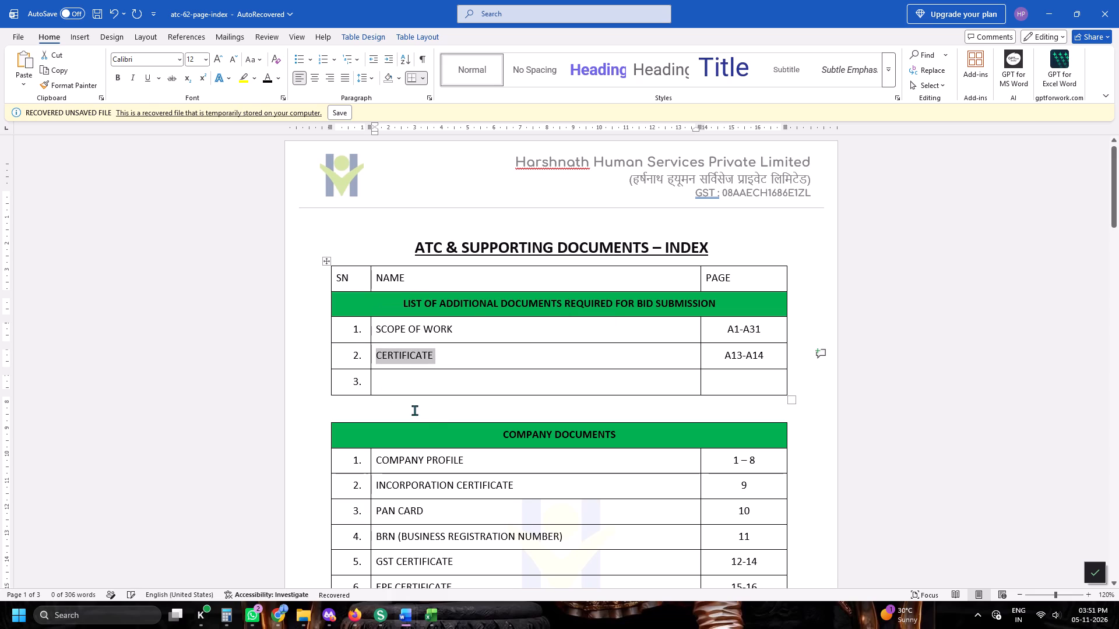
Copy the title TENDER/CONDITION ACCEPTANCE LETTER from page 2 of the PDF in Chrome into the third row's name cell in Word.
{"action": "key", "text": "alt+Tab"}
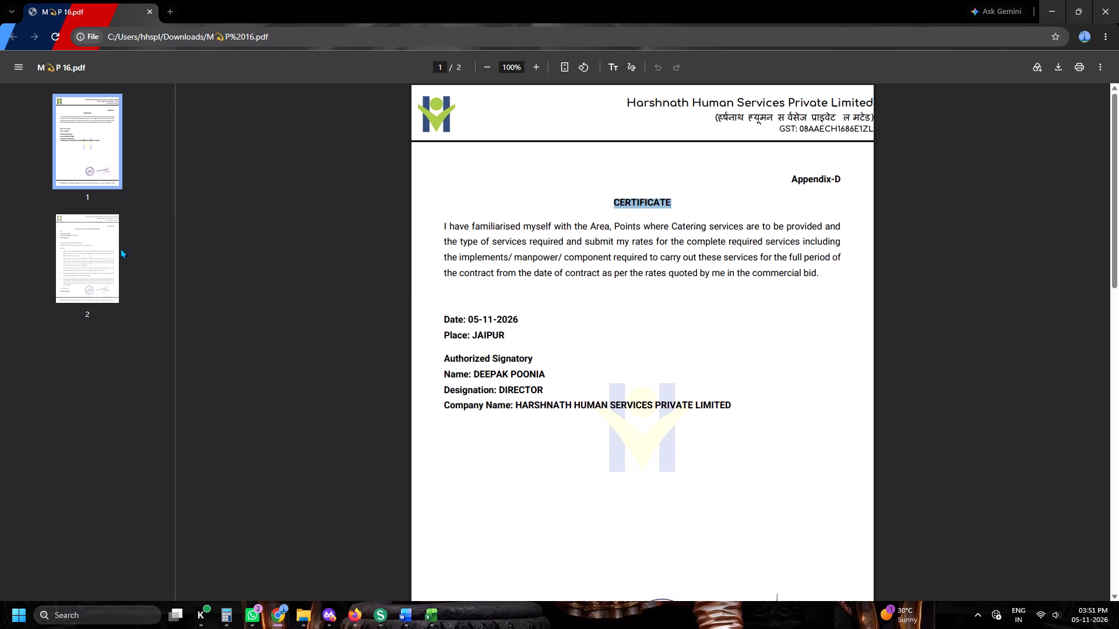
{"action": "left_click", "coordinate": [107, 250]}
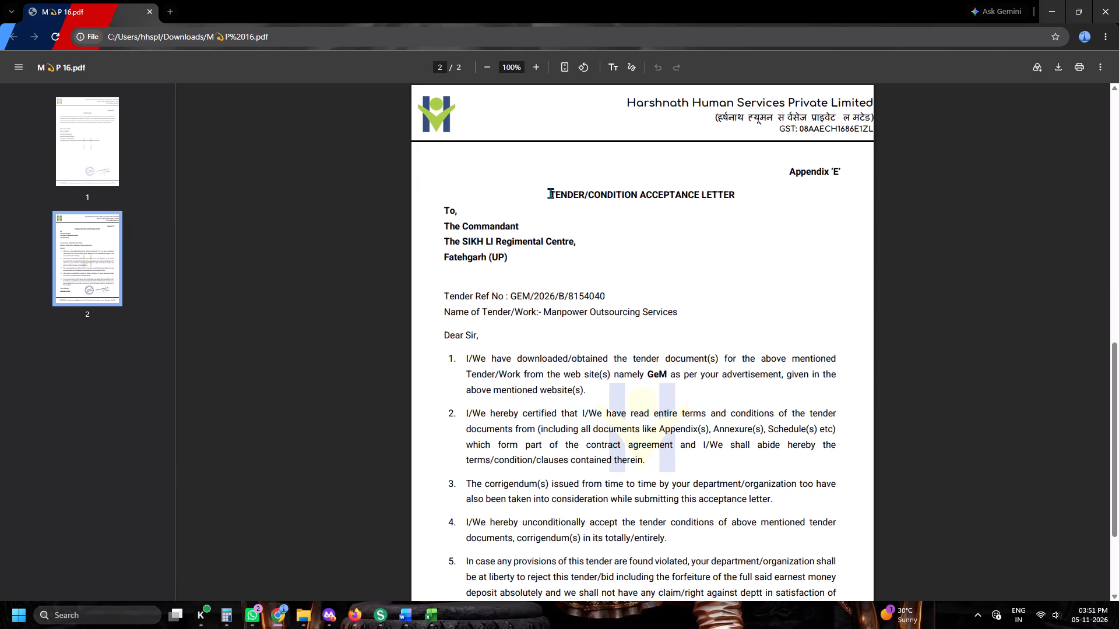
{"action": "left_click_drag", "start_coordinate": [550, 193], "coordinate": [736, 204]}
{"action": "key", "text": "ctrl+c"}
{"action": "key", "text": "ctrl+c"}
{"action": "key", "text": "ctrl+c"}
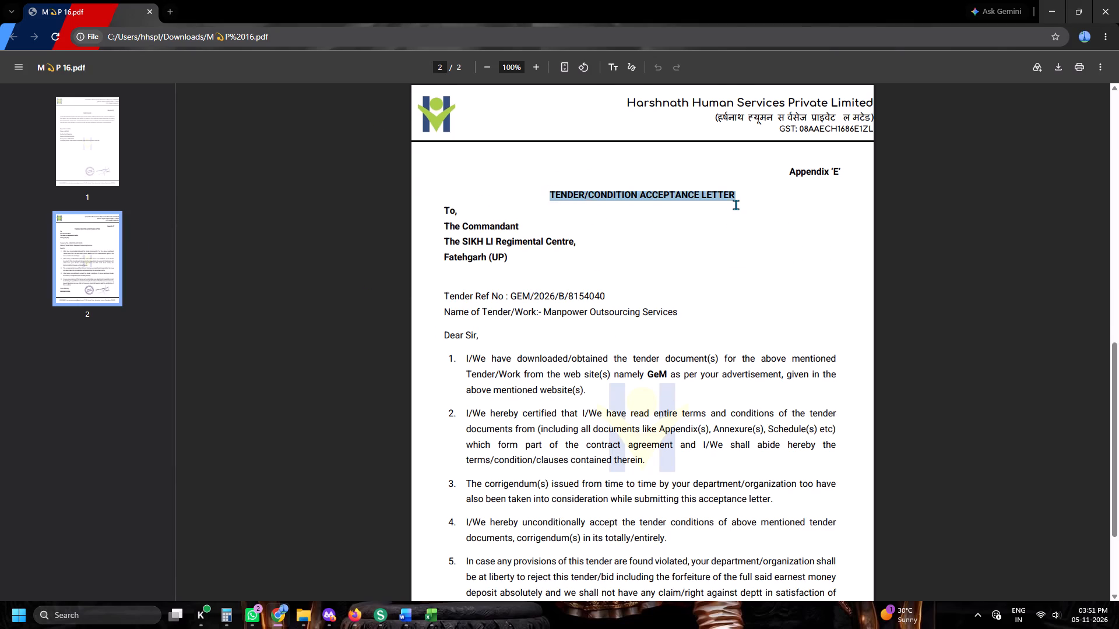
{"action": "key", "text": "alt+Tab"}
{"action": "key", "text": "Tab"}
{"action": "key", "text": "Tab"}
{"action": "key", "text": "Tab"}
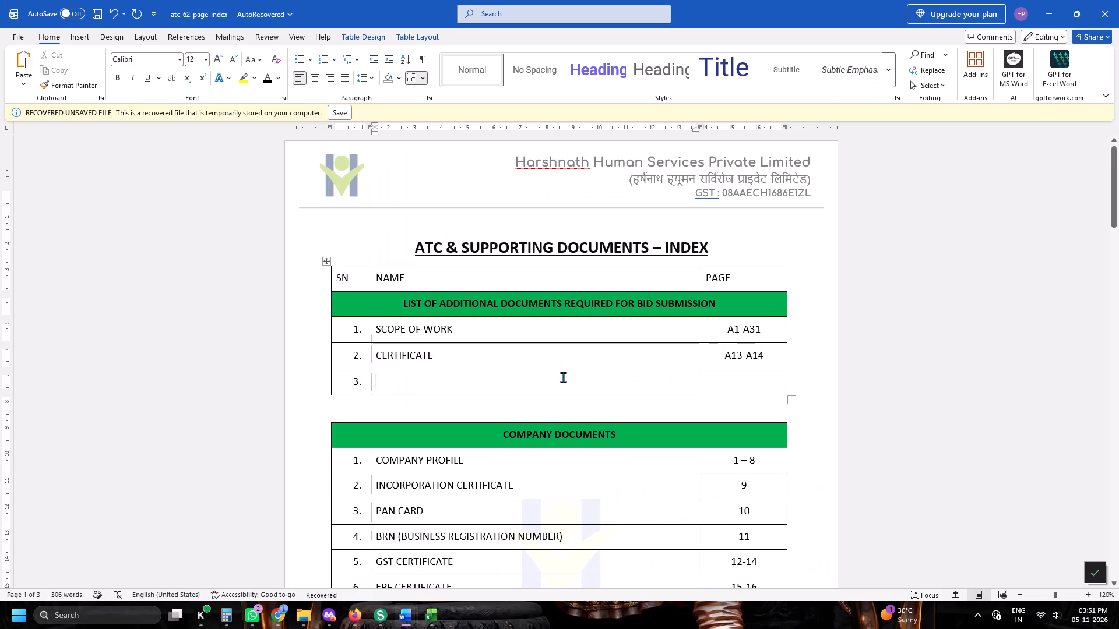
{"action": "key", "text": "ctrl+v"}
Set the index page references to A32 for CERTIFICATE and A33 for TENDER/CONDITION ACCEPTANCE LETTER.
{"action": "left_click", "coordinate": [789, 372]}
{"action": "left_click", "coordinate": [780, 363]}
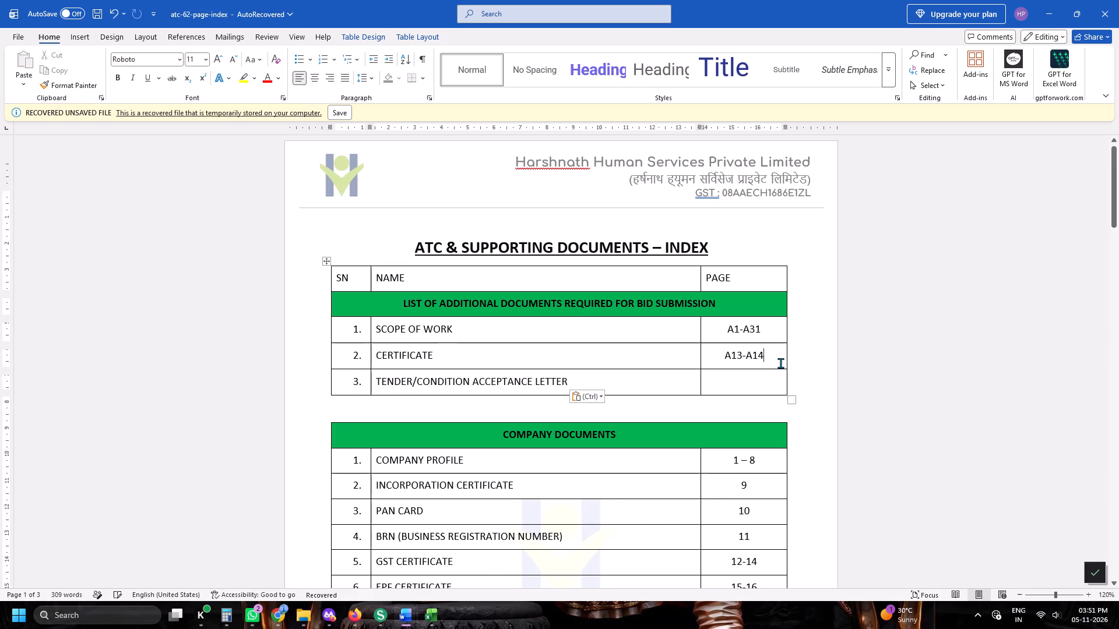
{"action": "key", "text": "BackSpace"}
{"action": "key", "text": "BackSpace"}
{"action": "key", "text": "BackSpace"}
{"action": "key", "text": "BackSpace"}
{"action": "key", "text": "BackSpace"}
{"action": "key", "text": "BackSpace"}
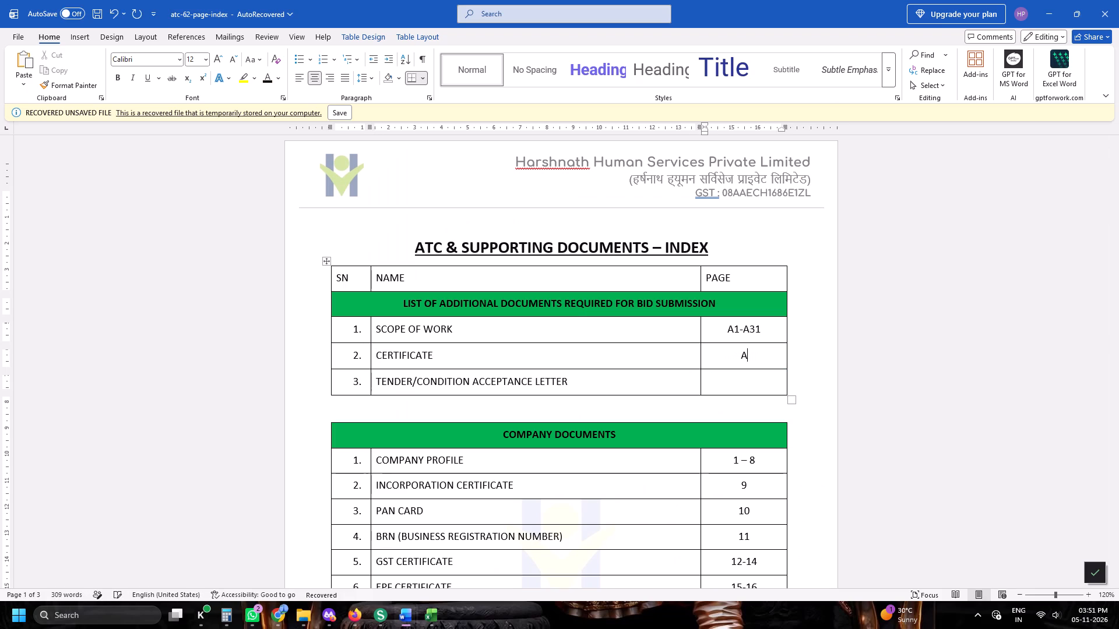
{"action": "type", "text": "32"}
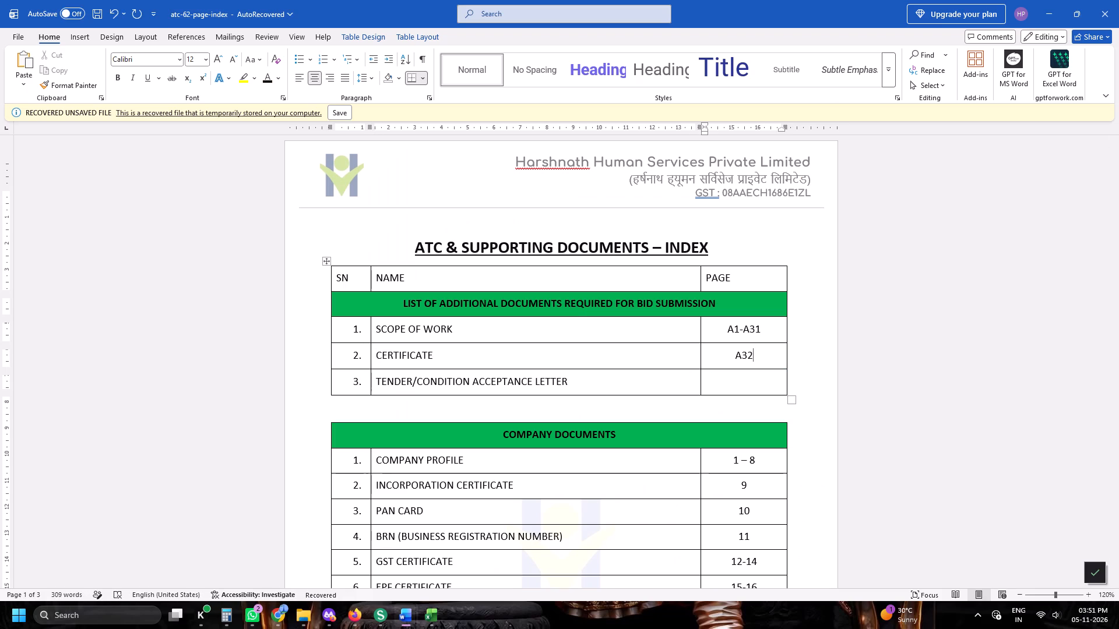
{"action": "key", "text": "Down"}
{"action": "type", "text": "A33"}
{"action": "key", "text": "alt+Tab"}
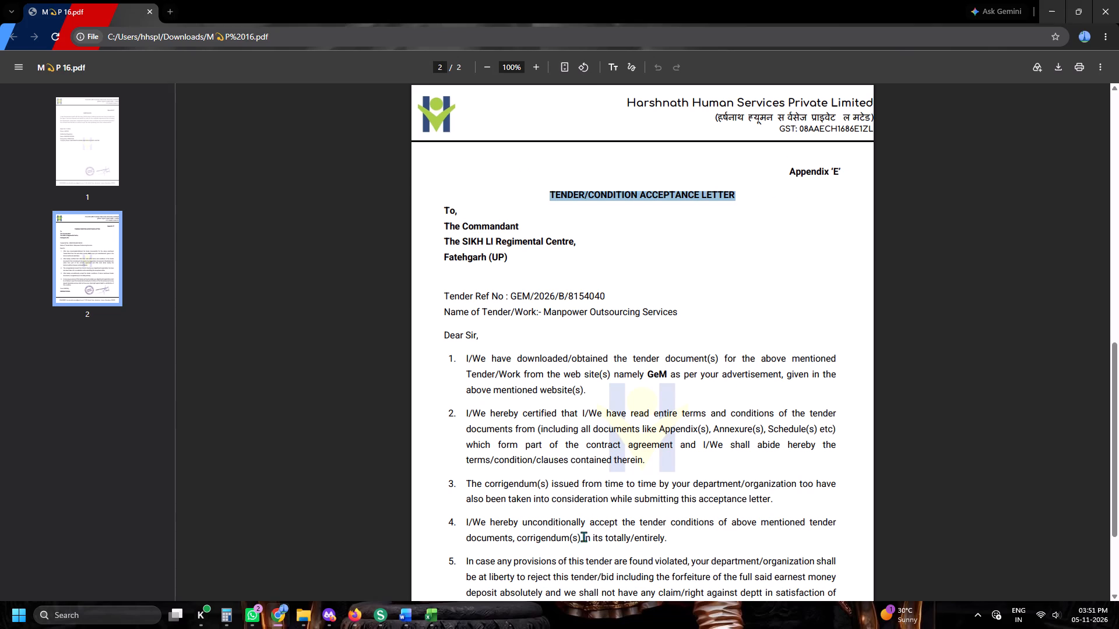
{"action": "key", "text": "alt+Tab"}
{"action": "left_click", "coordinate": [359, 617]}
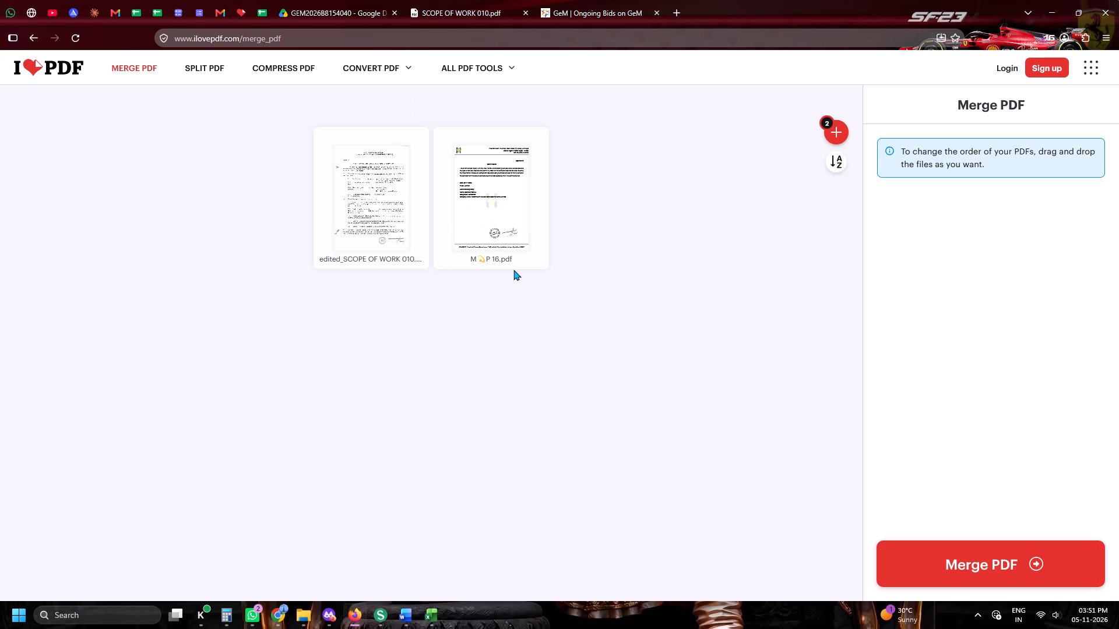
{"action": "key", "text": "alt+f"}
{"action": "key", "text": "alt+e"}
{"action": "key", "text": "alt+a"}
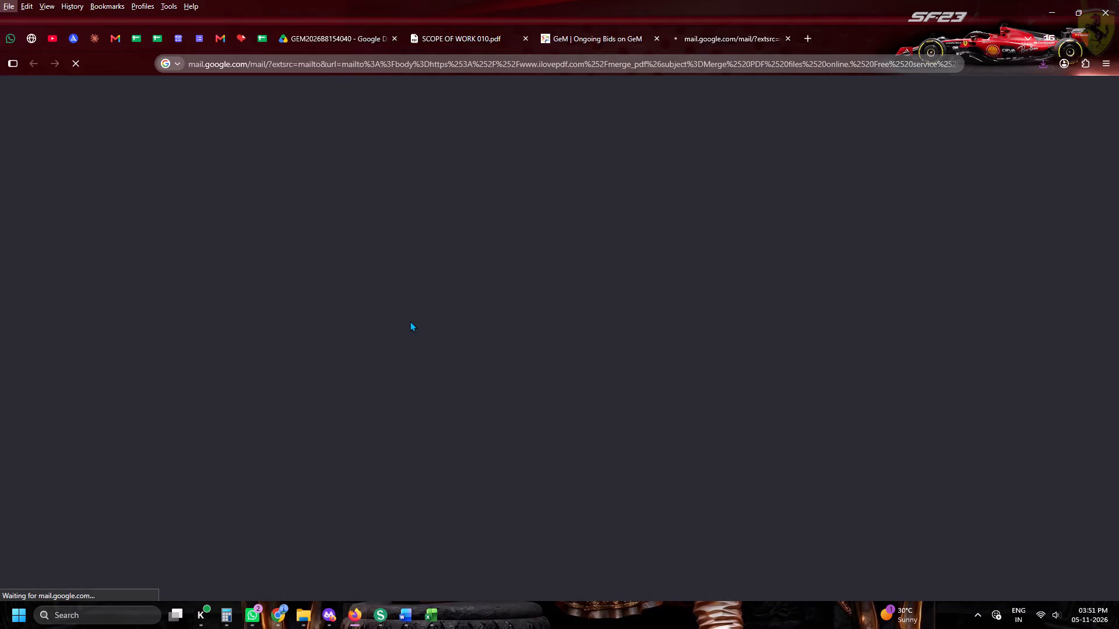
Export the index document from Word as a PDF in the Downloads folder, basing its file name on the existing M P 16 file.
{"action": "key", "text": "alt+Tab"}
{"action": "key", "text": "alt+f"}
{"action": "key", "text": "alt+e"}
{"action": "key", "text": "alt+a"}
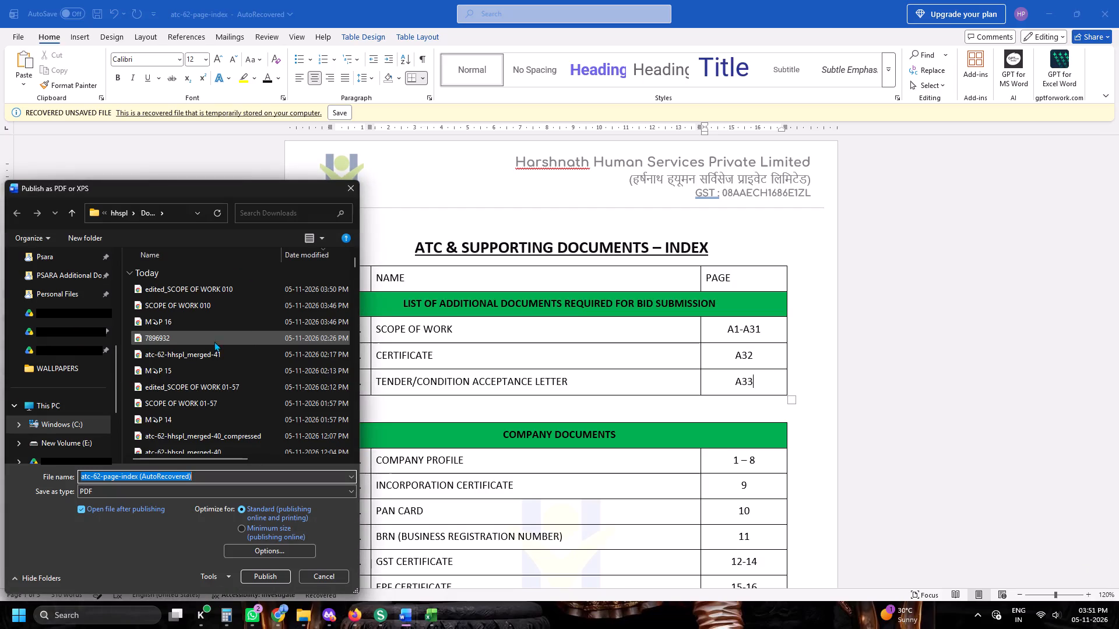
{"action": "scroll", "coordinate": [15, 386], "scroll_direction": "up", "scroll_amount": 4}
{"action": "scroll", "coordinate": [61, 352], "scroll_direction": "up", "scroll_amount": 2}
{"action": "left_click", "coordinate": [47, 340]}
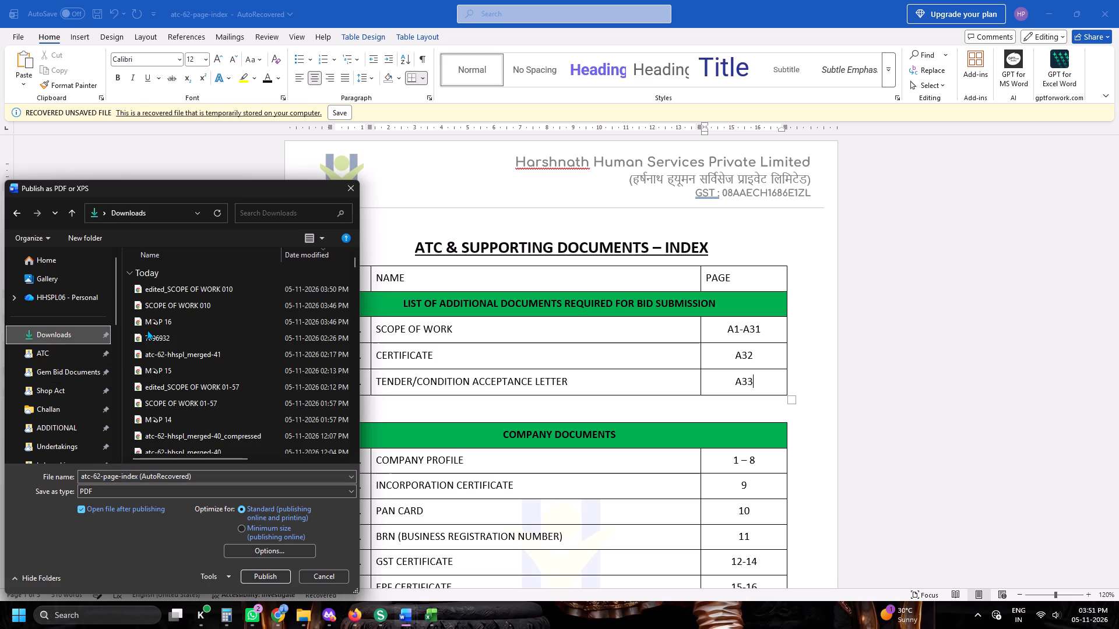
{"action": "left_click", "coordinate": [147, 330]}
{"action": "left_click", "coordinate": [148, 327]}
{"action": "triple_click", "coordinate": [151, 473]}
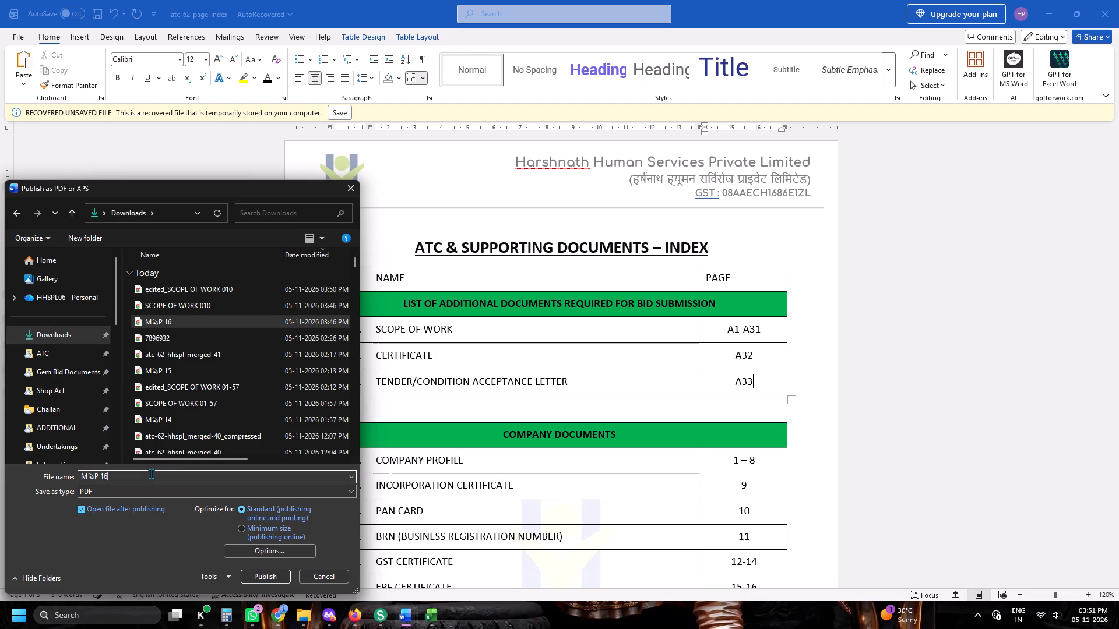
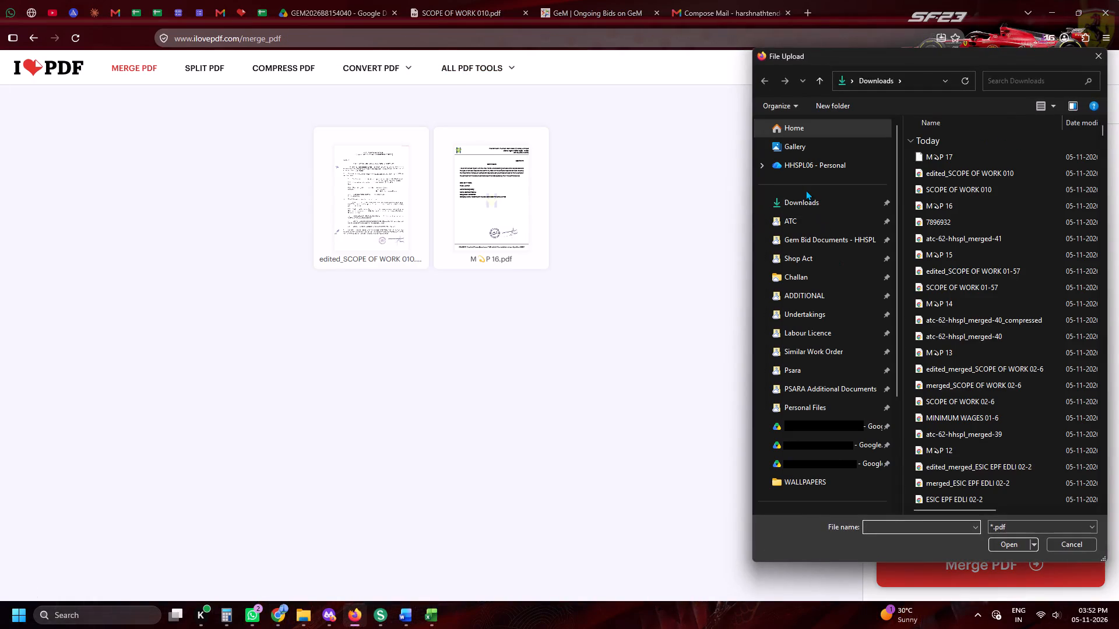
Add the M P 17 PDF from Downloads to the merge list, place it first, and merge the three files.
{"action": "left_click", "coordinate": [814, 204]}
{"action": "double_click", "coordinate": [959, 160]}
{"action": "left_click_drag", "start_coordinate": [569, 253], "coordinate": [566, 252]}
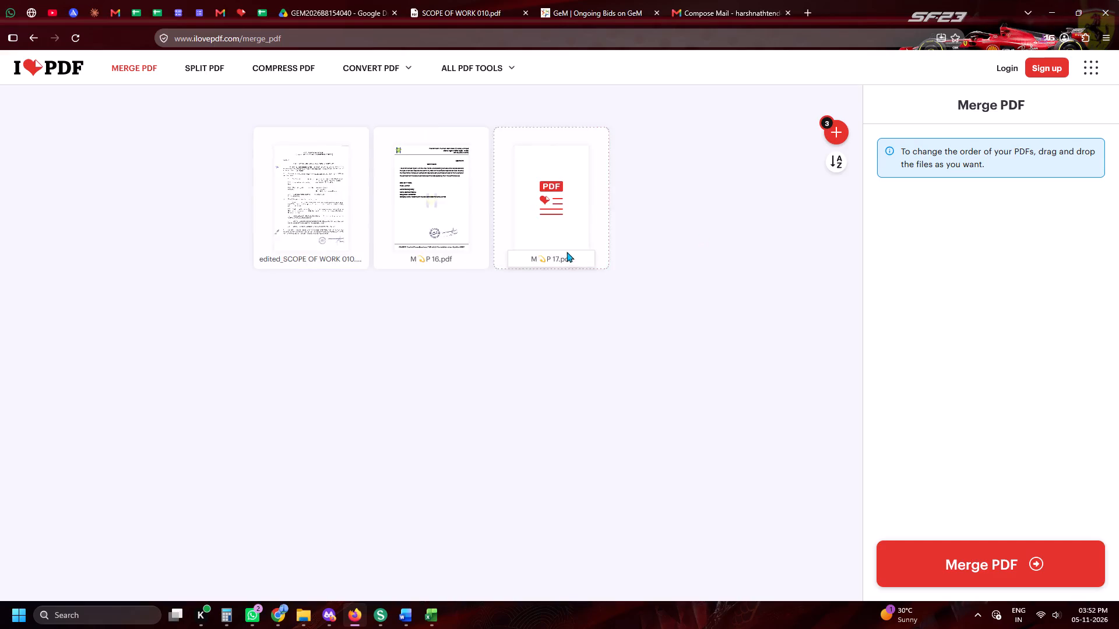
{"action": "left_click_drag", "start_coordinate": [566, 252], "coordinate": [261, 244]}
{"action": "left_click", "coordinate": [922, 579]}
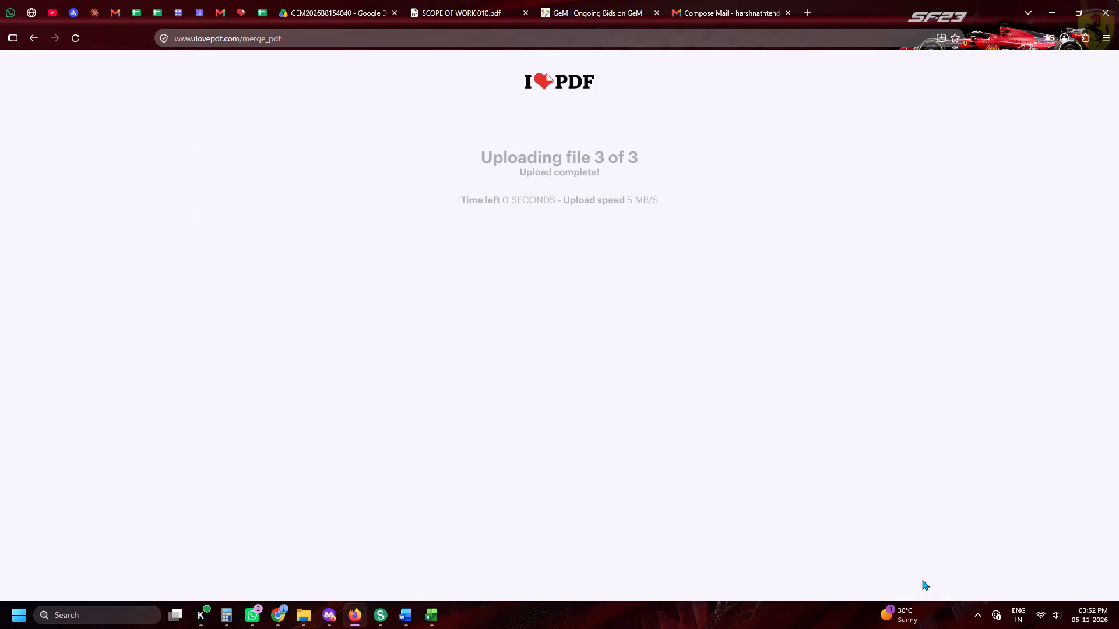
Open participation for bid GEM/2026/B/8154040 on the GeM portal and close the Gmail compose tab.
{"action": "left_click", "coordinate": [586, 0]}
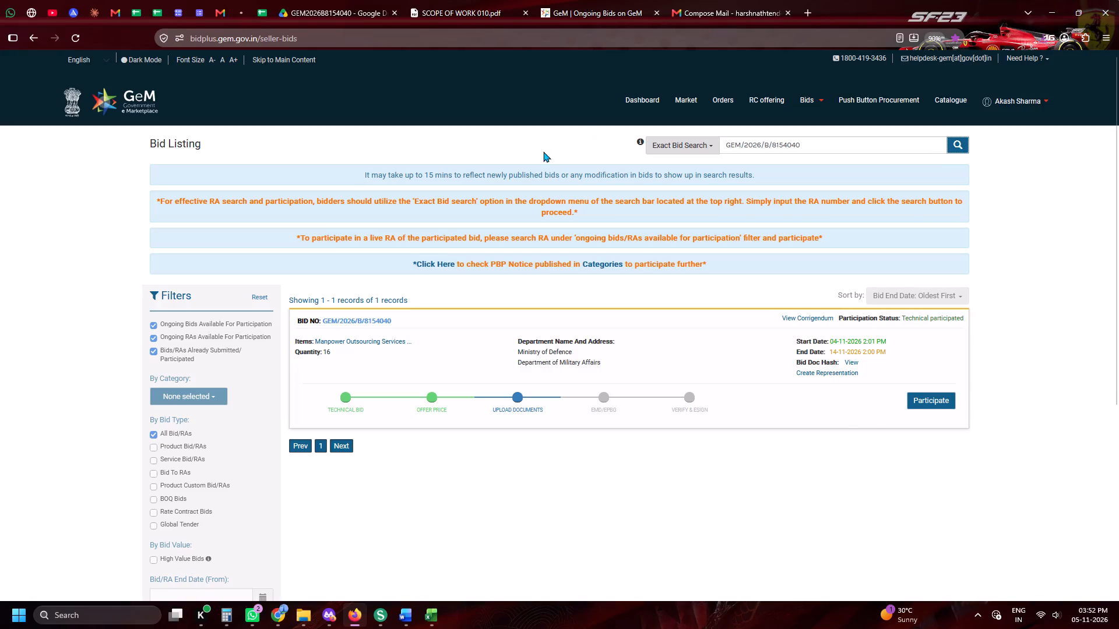
{"action": "left_click", "coordinate": [911, 397]}
{"action": "left_click", "coordinate": [786, 15]}
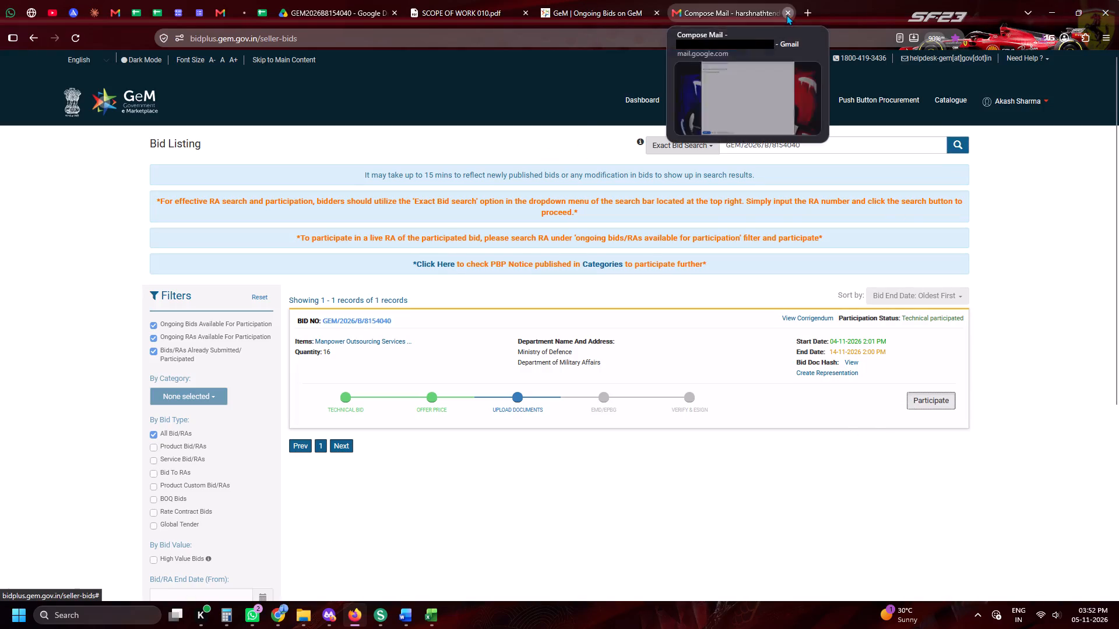
Switch back to iLovePDF and download the merged PDF.
{"action": "left_click", "coordinate": [240, 5]}
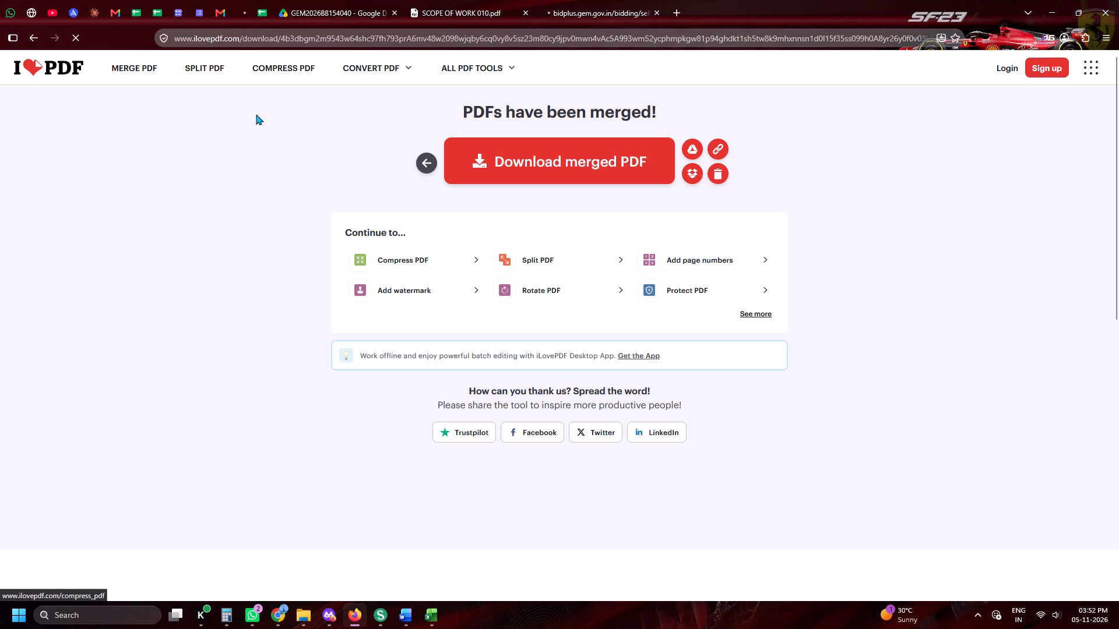
{"action": "left_click", "coordinate": [511, 147]}
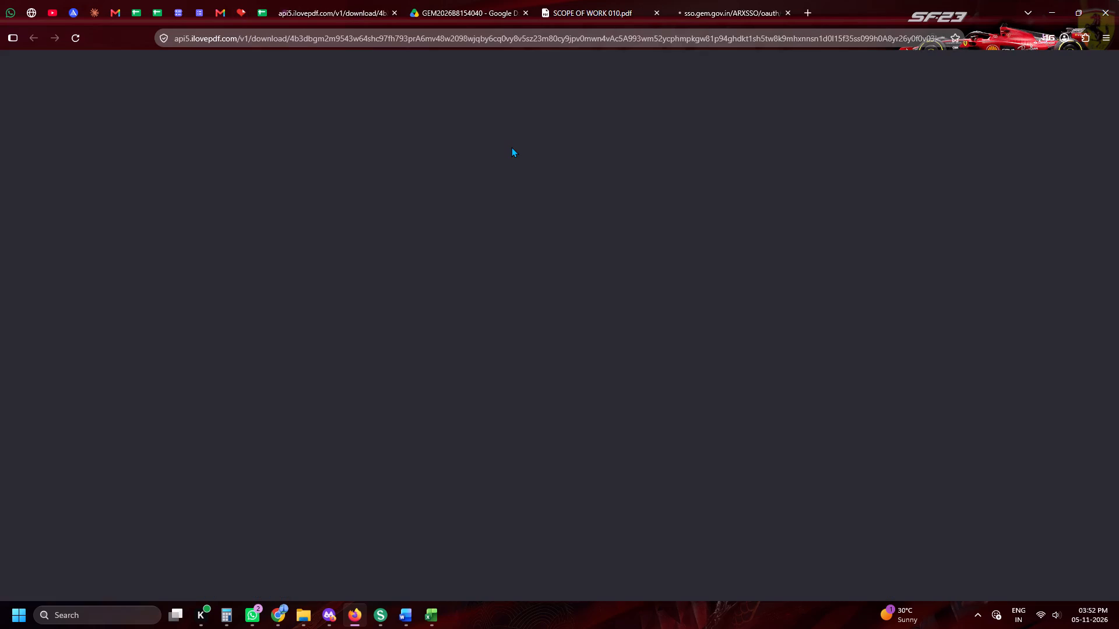
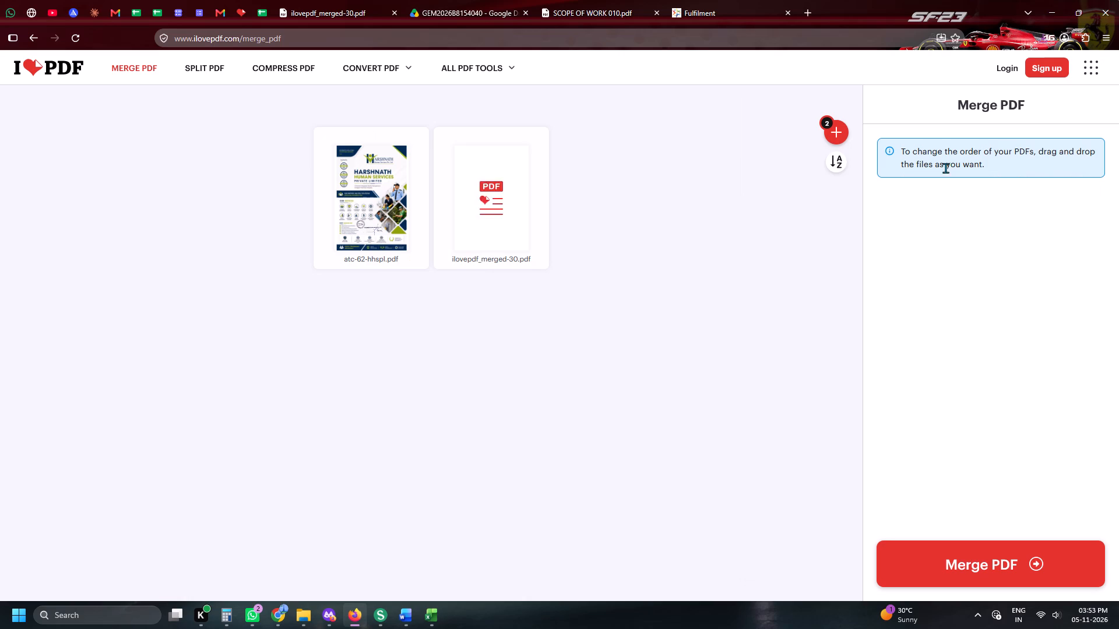
Place ilovepdf_merged-30.pdf ahead of atc-62-hhspl.pdf and merge the two into one PDF.
{"action": "left_click_drag", "start_coordinate": [431, 163], "coordinate": [451, 182]}
{"action": "left_click_drag", "start_coordinate": [480, 207], "coordinate": [144, 206]}
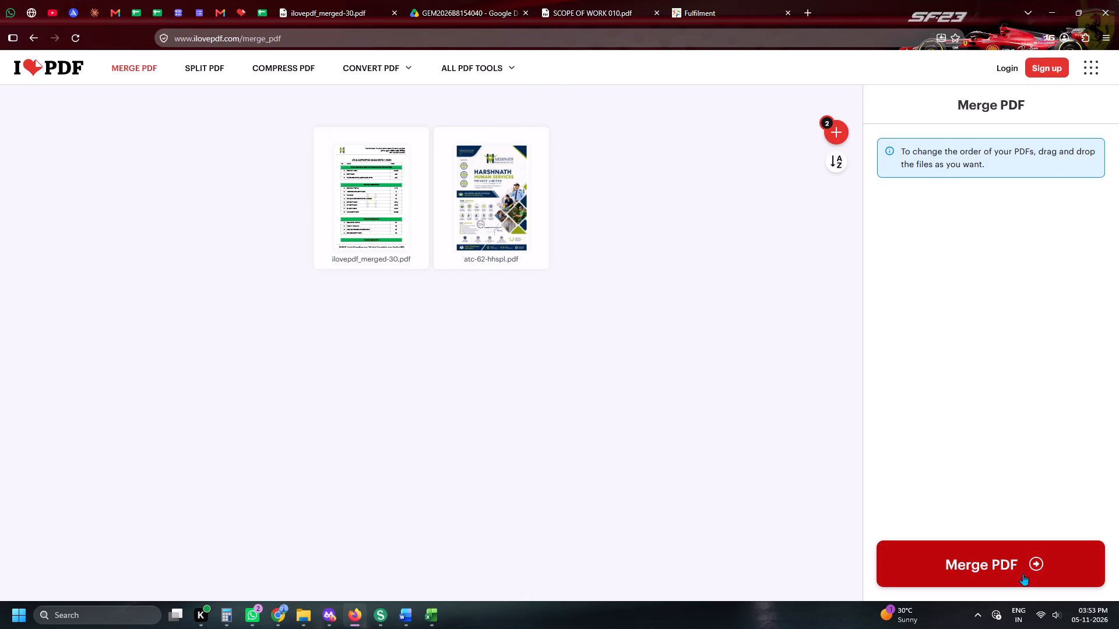
{"action": "left_click", "coordinate": [1014, 559]}
Open the bid listing from the GeM seller dashboard.
{"action": "left_click", "coordinate": [763, 0]}
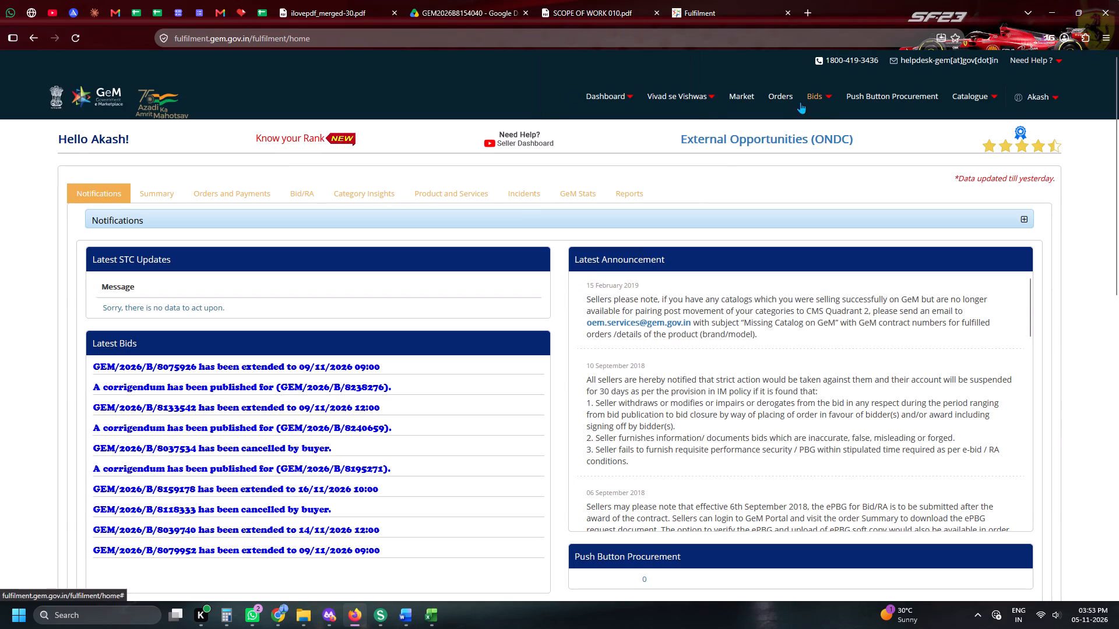
{"action": "left_click", "coordinate": [822, 112]}
{"action": "left_click", "coordinate": [812, 100]}
{"action": "left_click", "coordinate": [803, 151]}
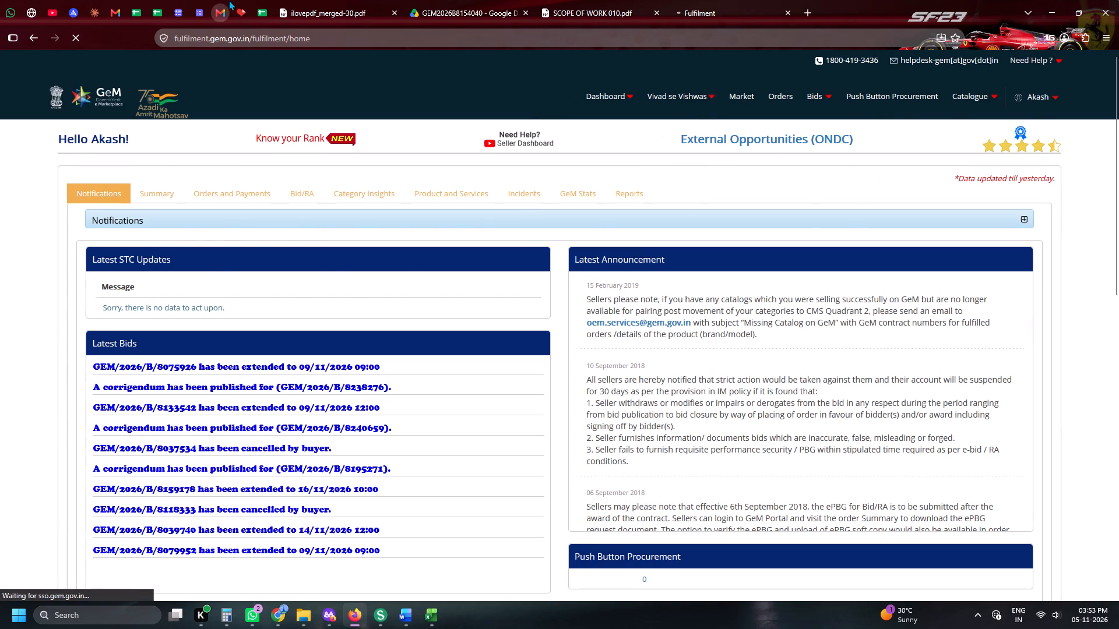
Copy bid number GEM/2026/B/8154040 from row 313 of the Daily Tender Sheet 2026.
{"action": "left_click", "coordinate": [261, 13]}
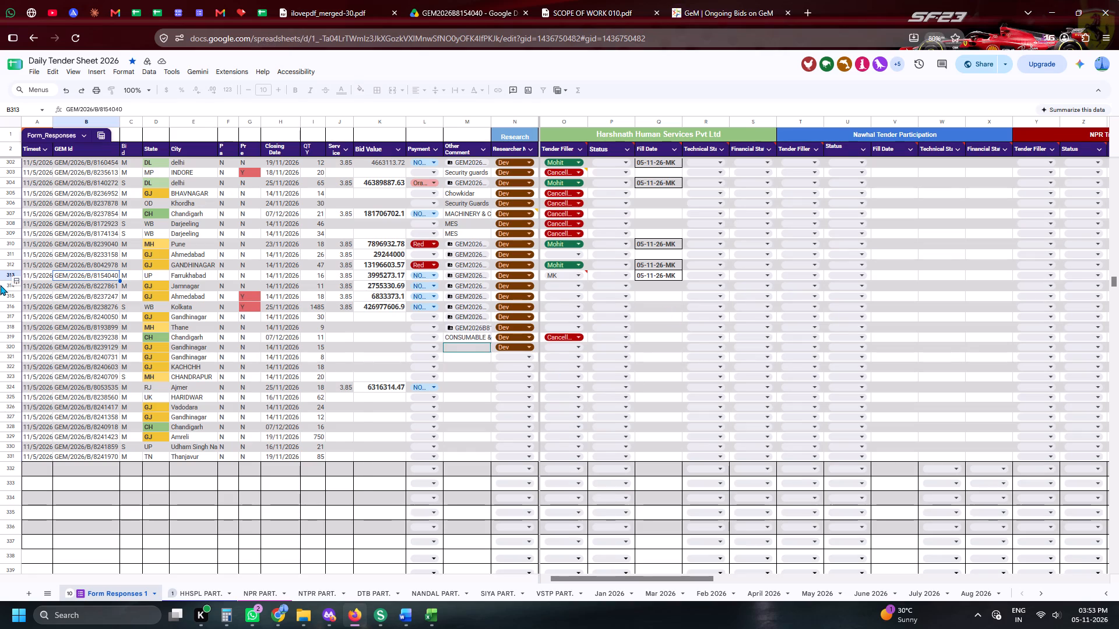
{"action": "left_click", "coordinate": [0, 273]}
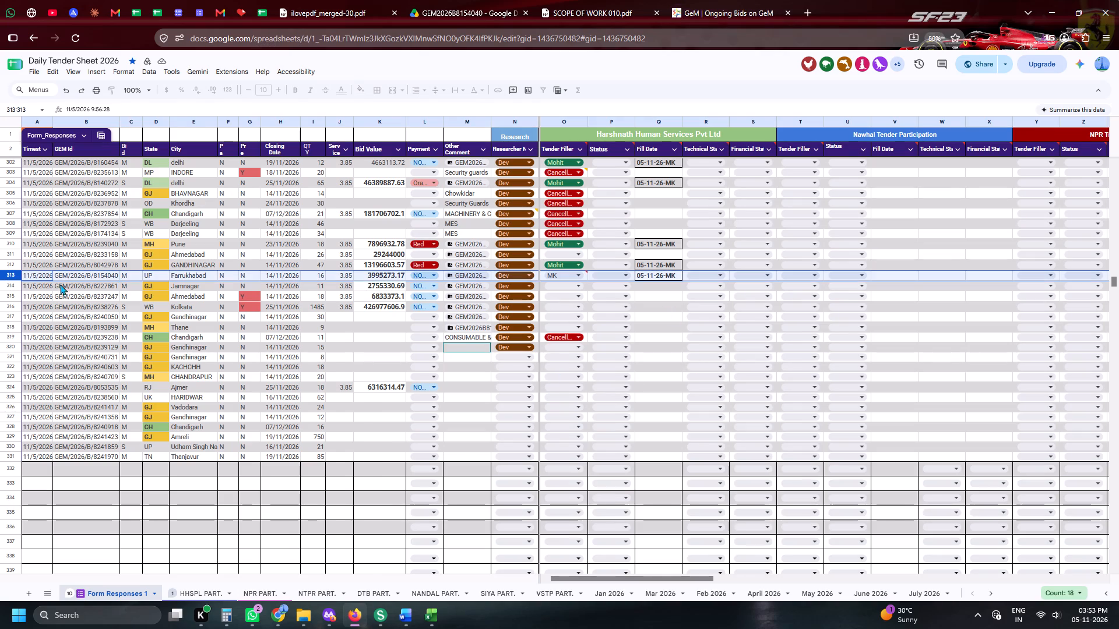
{"action": "left_click", "coordinate": [76, 275]}
{"action": "key", "text": "ctrl+c"}
{"action": "key", "text": "ctrl+c"}
{"action": "key", "text": "ctrl+c"}
{"action": "key", "text": "ctrl+c"}
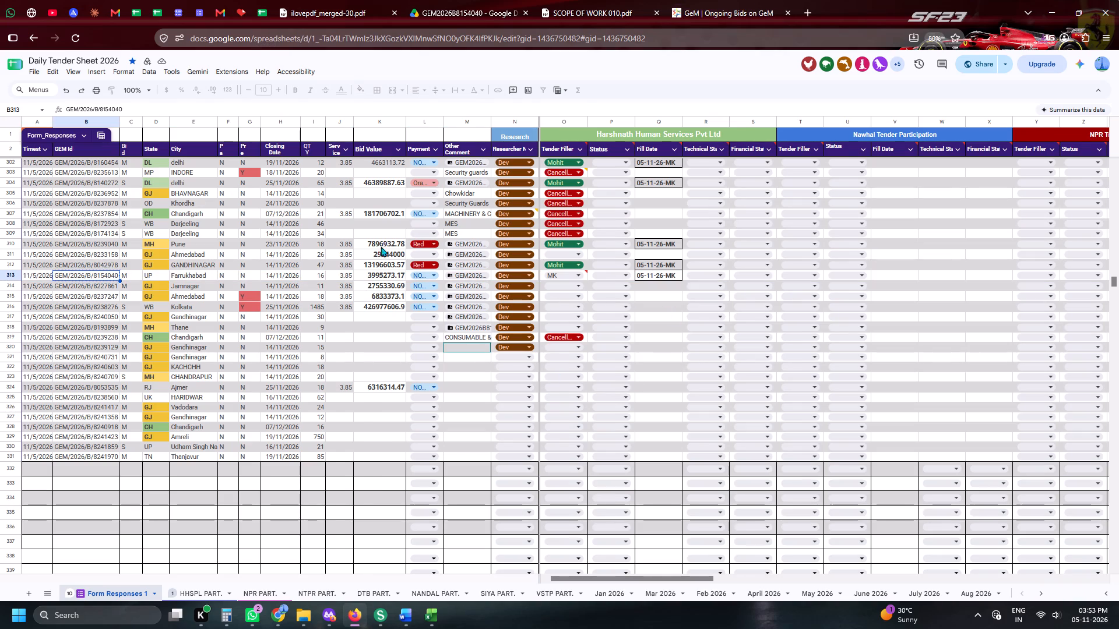
{"action": "key", "text": "ctrl+c"}
Search the GeM bid listing for GEM/2026/B/8154040 using the Exact Bid Search option.
{"action": "left_click", "coordinate": [737, 0]}
{"action": "left_click", "coordinate": [721, 151]}
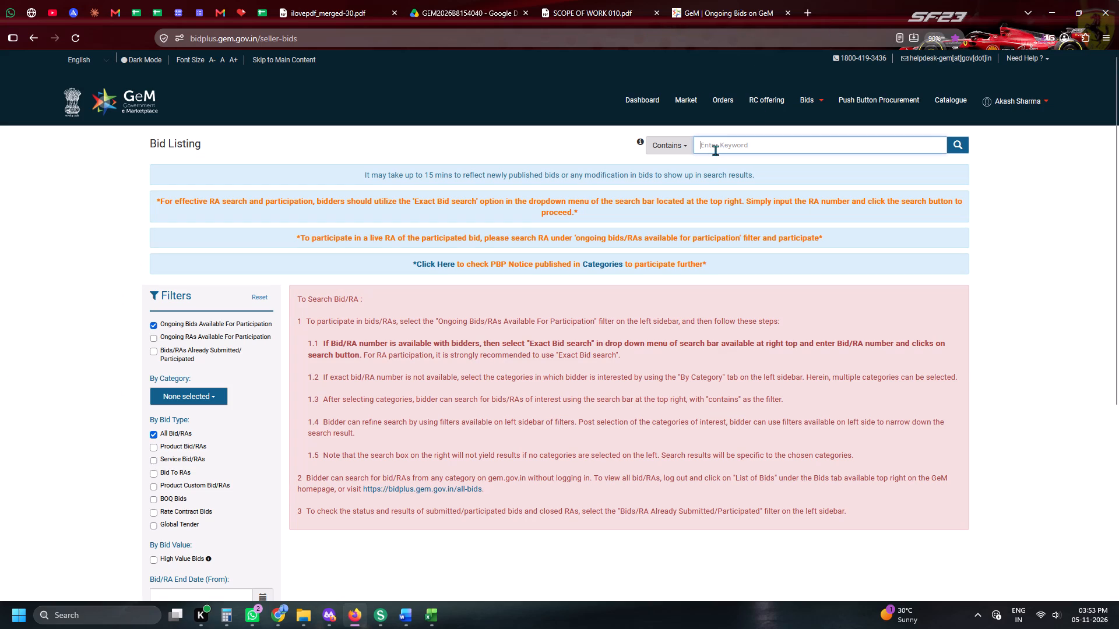
{"action": "key", "text": "ctrl+v"}
{"action": "left_click", "coordinate": [654, 140]}
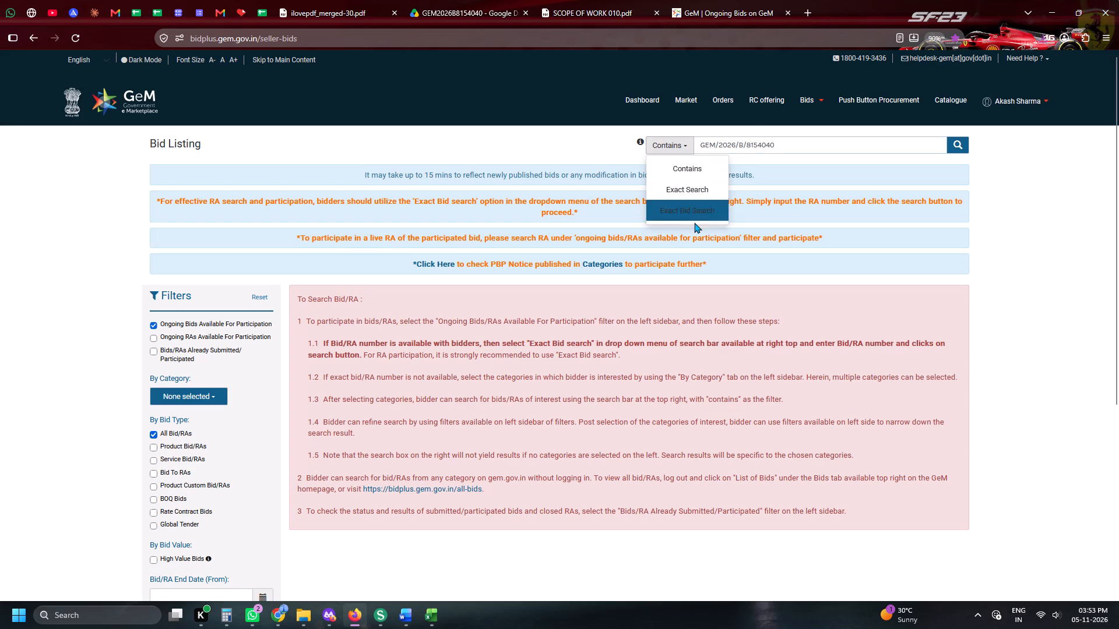
{"action": "left_click", "coordinate": [694, 222]}
{"action": "left_click", "coordinate": [681, 140]}
{"action": "left_click", "coordinate": [685, 210]}
{"action": "left_click", "coordinate": [962, 140]}
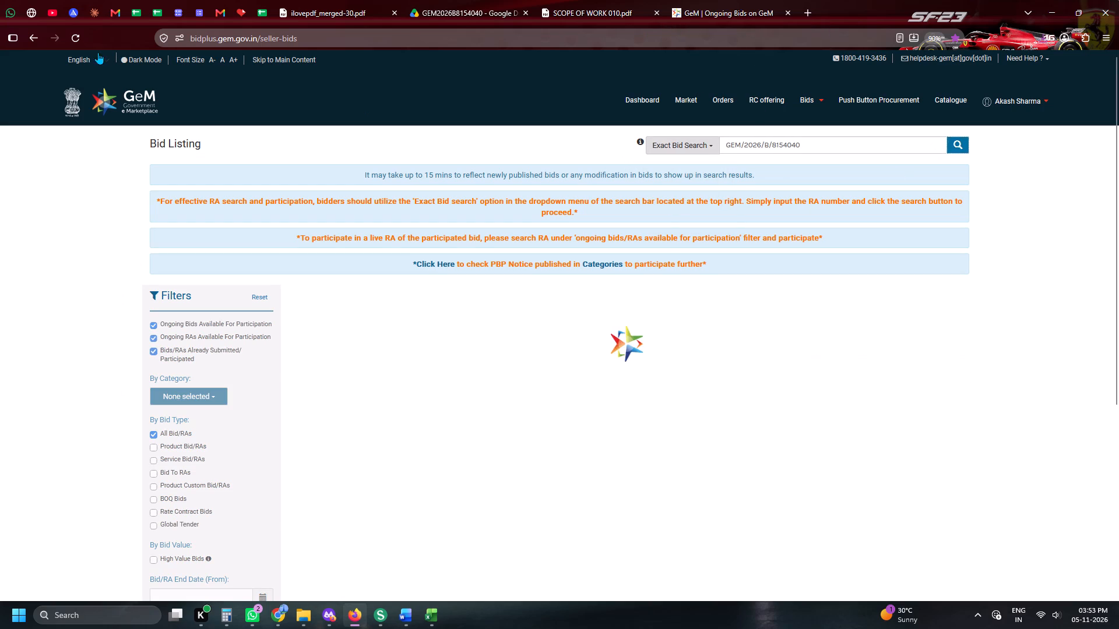
Switch to Angel One and examine the equity holdings, F&O sectors, market losers, MACD screener and mutual funds.
{"action": "left_click", "coordinate": [81, 0]}
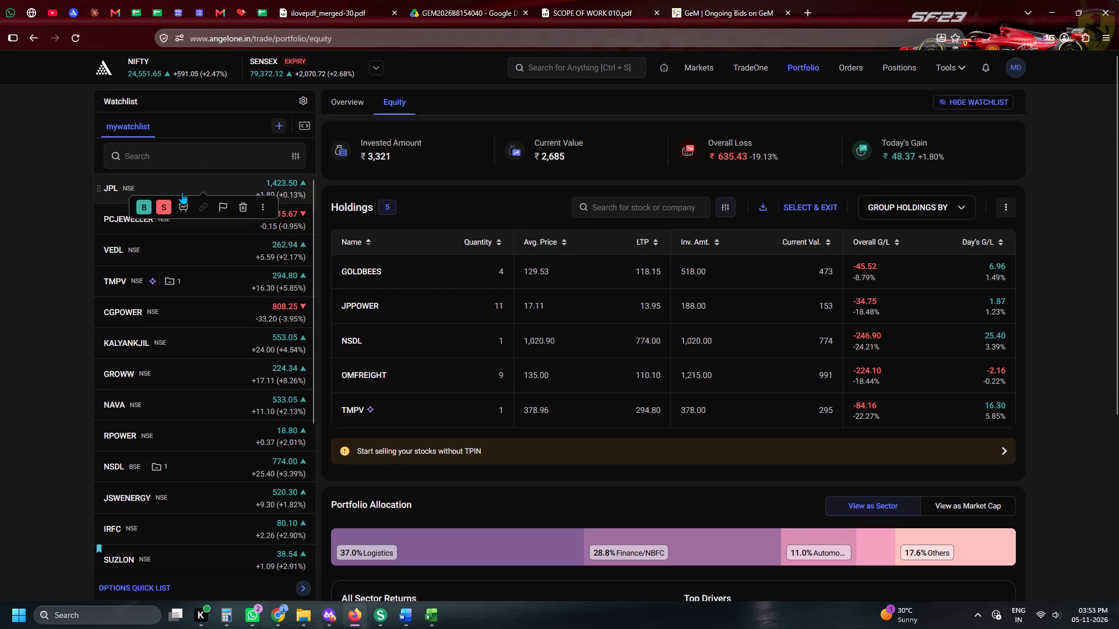
{"action": "left_click", "coordinate": [85, 43]}
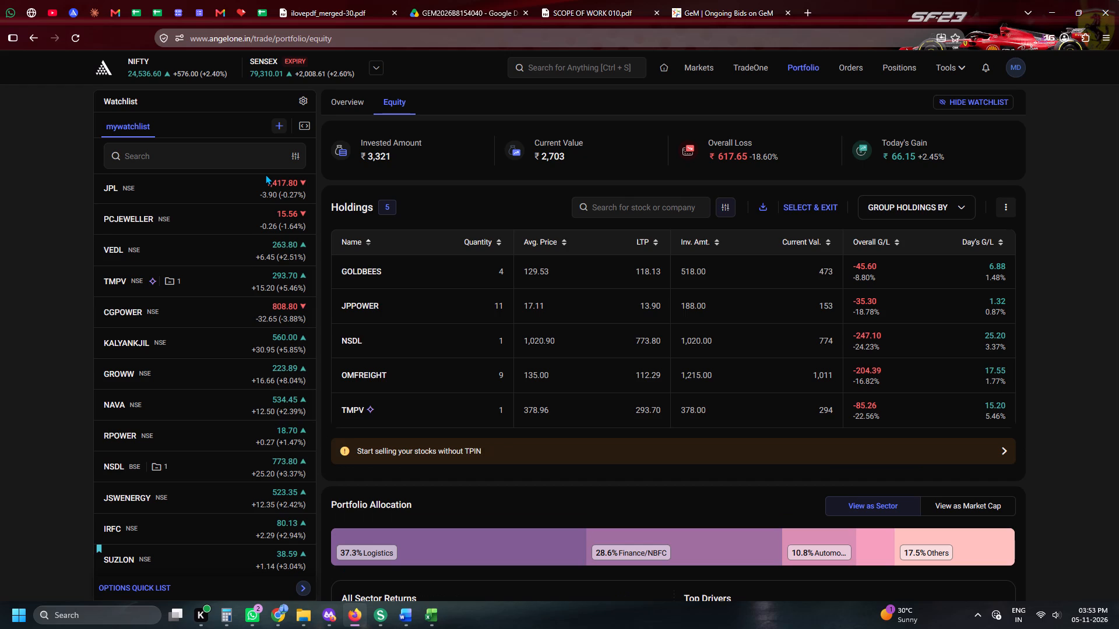
{"action": "left_click", "coordinate": [668, 71]}
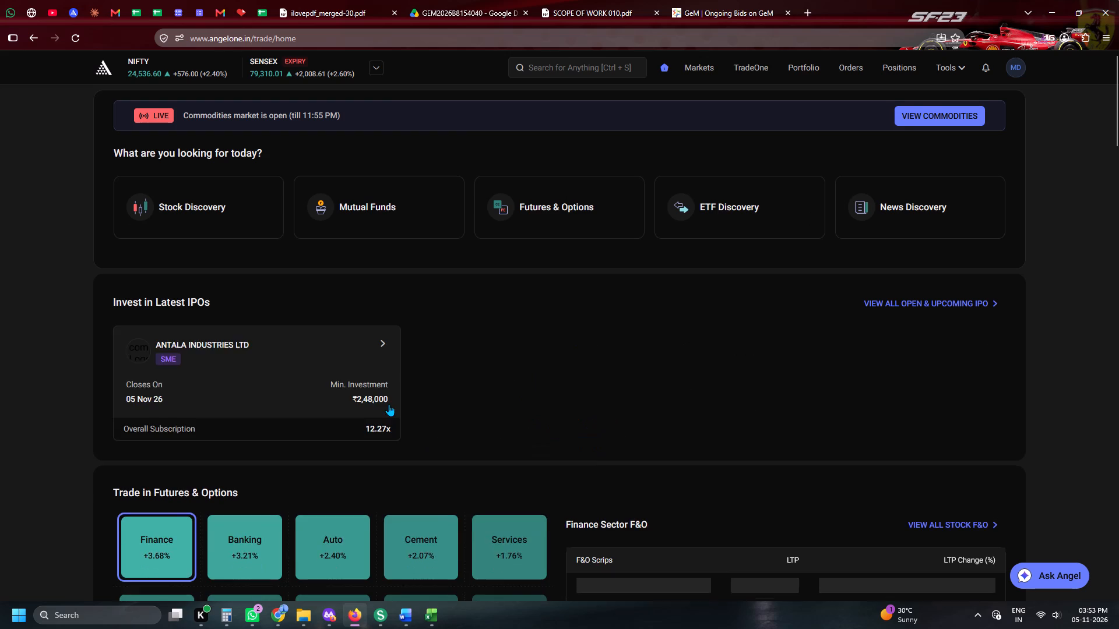
{"action": "scroll", "coordinate": [389, 404], "scroll_direction": "down", "scroll_amount": 4}
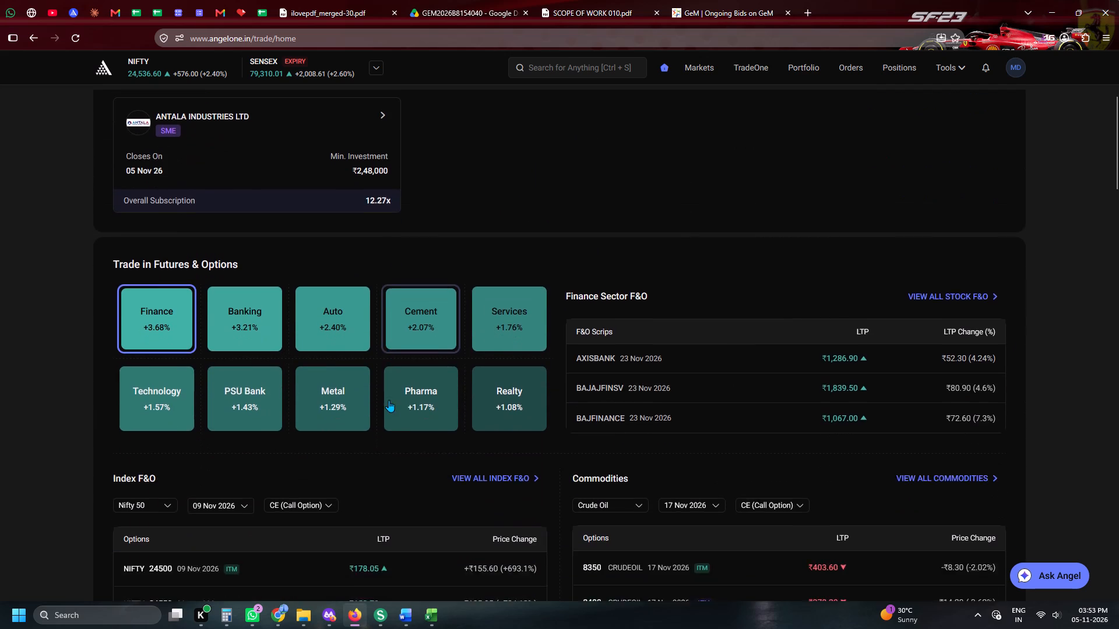
{"action": "scroll", "coordinate": [389, 400], "scroll_direction": "down", "scroll_amount": 4}
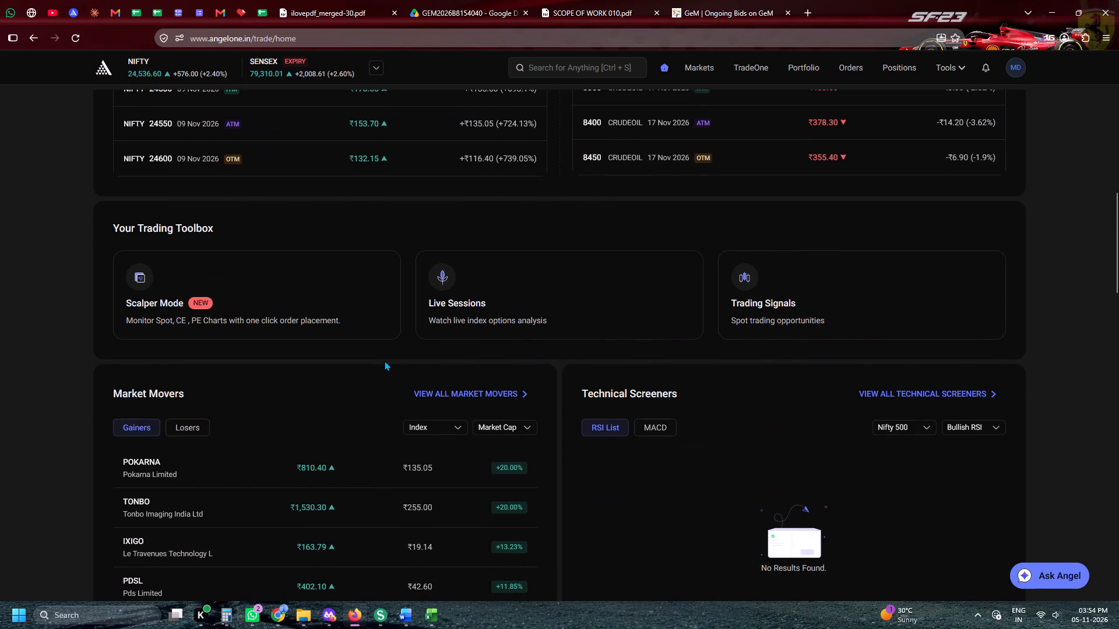
{"action": "scroll", "coordinate": [384, 361], "scroll_direction": "down", "scroll_amount": 2}
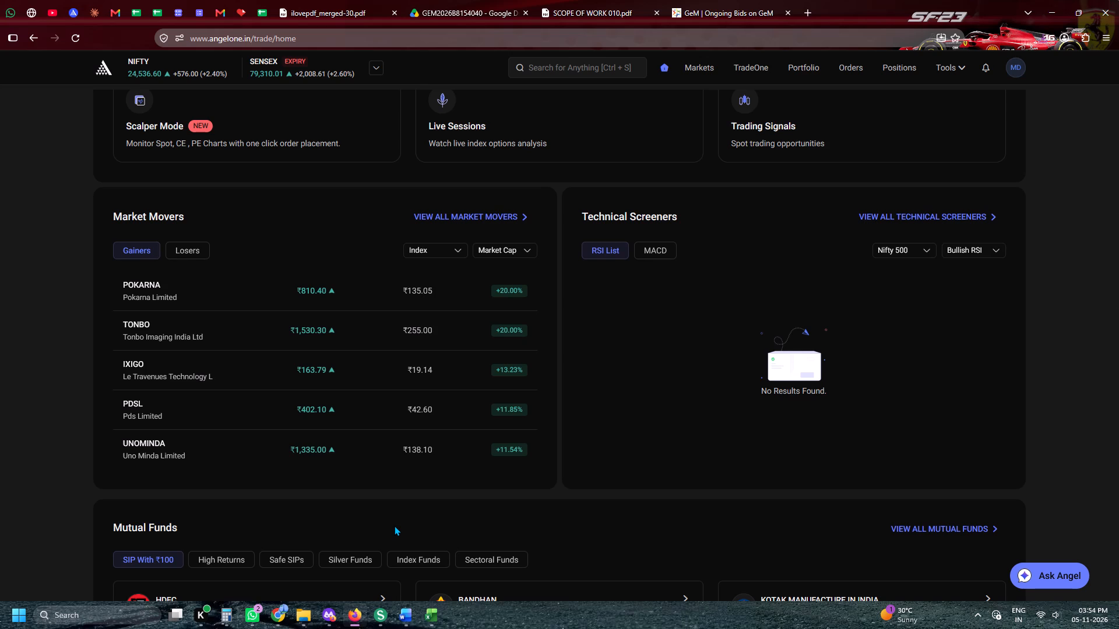
{"action": "left_click", "coordinate": [199, 250]}
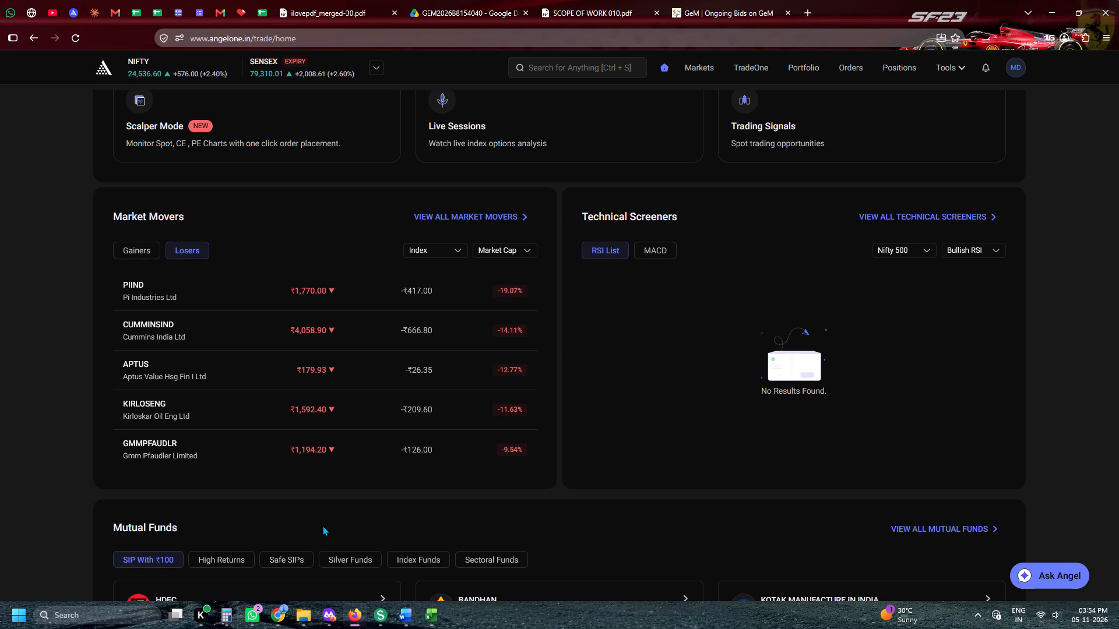
{"action": "left_click", "coordinate": [649, 250]}
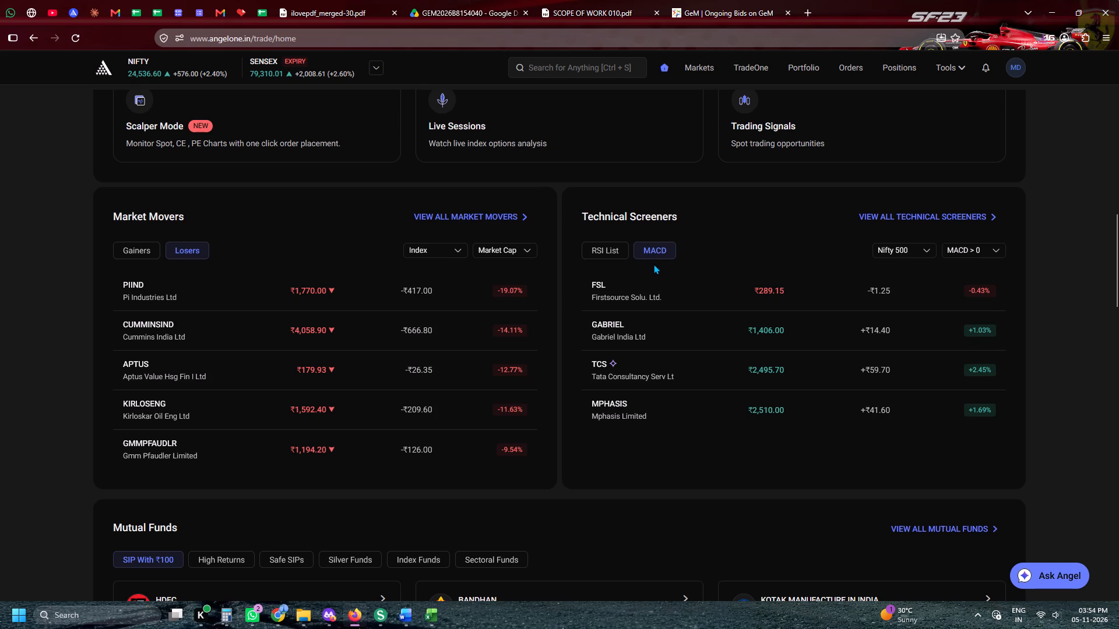
{"action": "scroll", "coordinate": [460, 320], "scroll_direction": "down", "scroll_amount": 4}
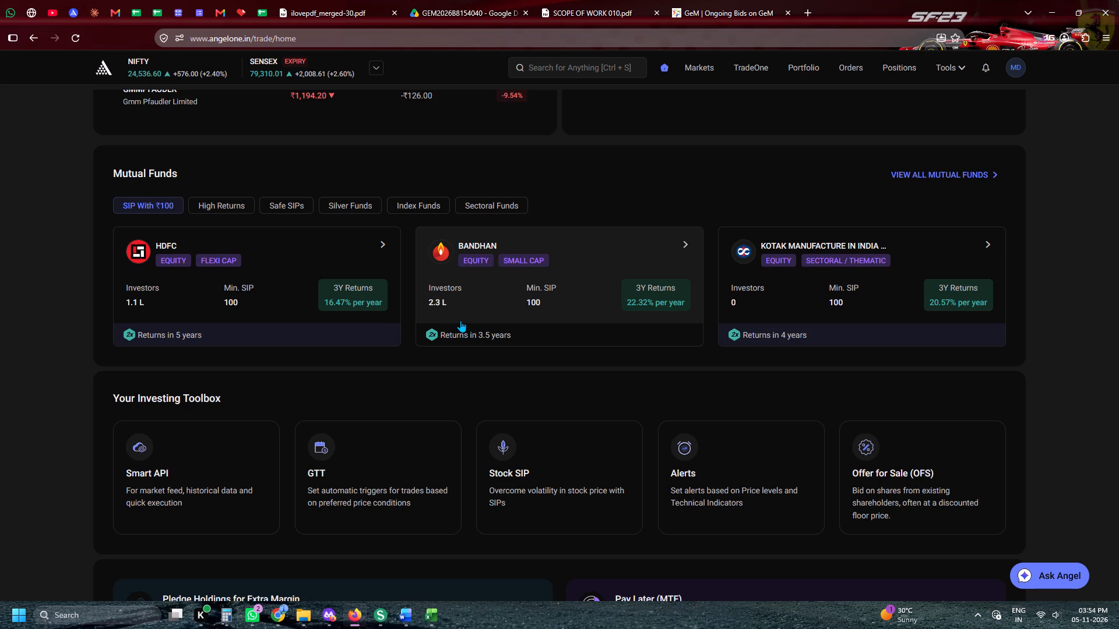
Return to the GeM bid listing and open participation for bid GEM/2026/B/8154040.
{"action": "left_click", "coordinate": [734, 0]}
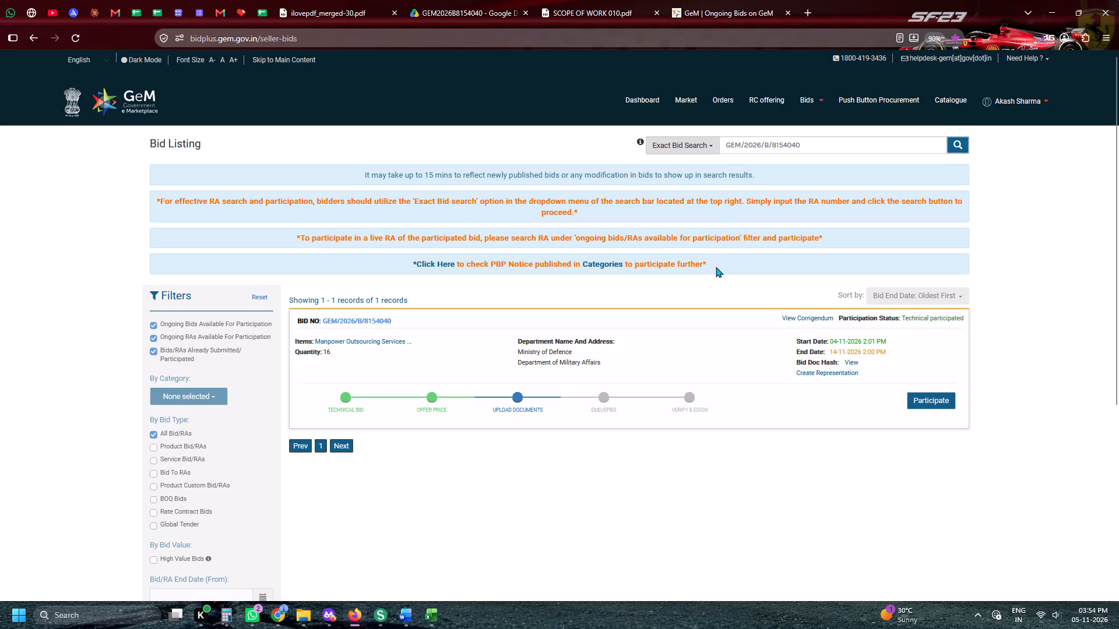
{"action": "left_click", "coordinate": [937, 400]}
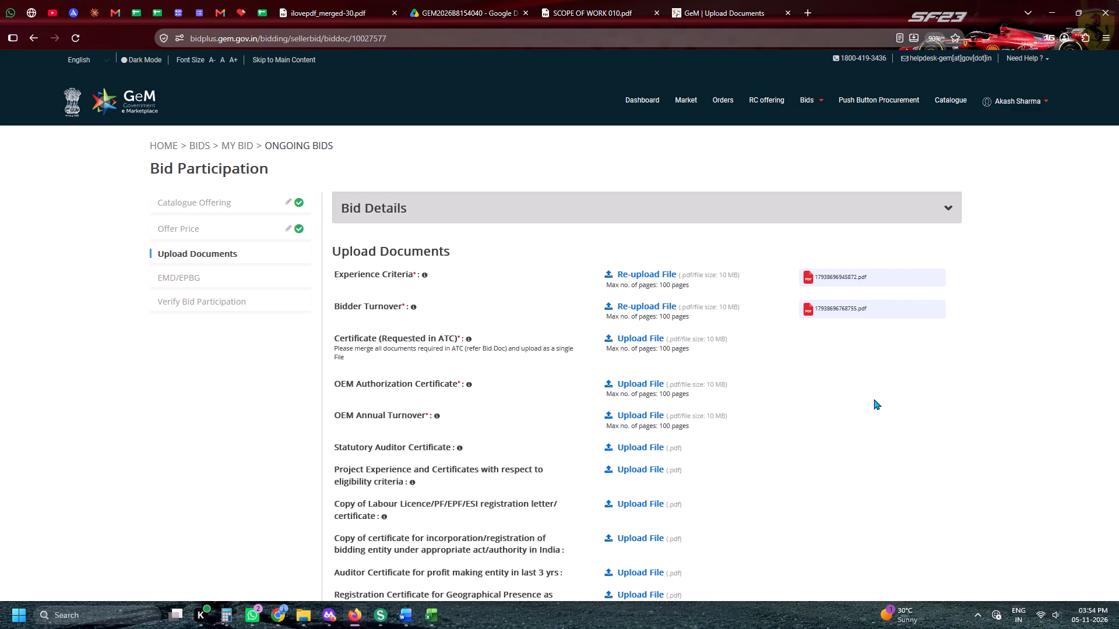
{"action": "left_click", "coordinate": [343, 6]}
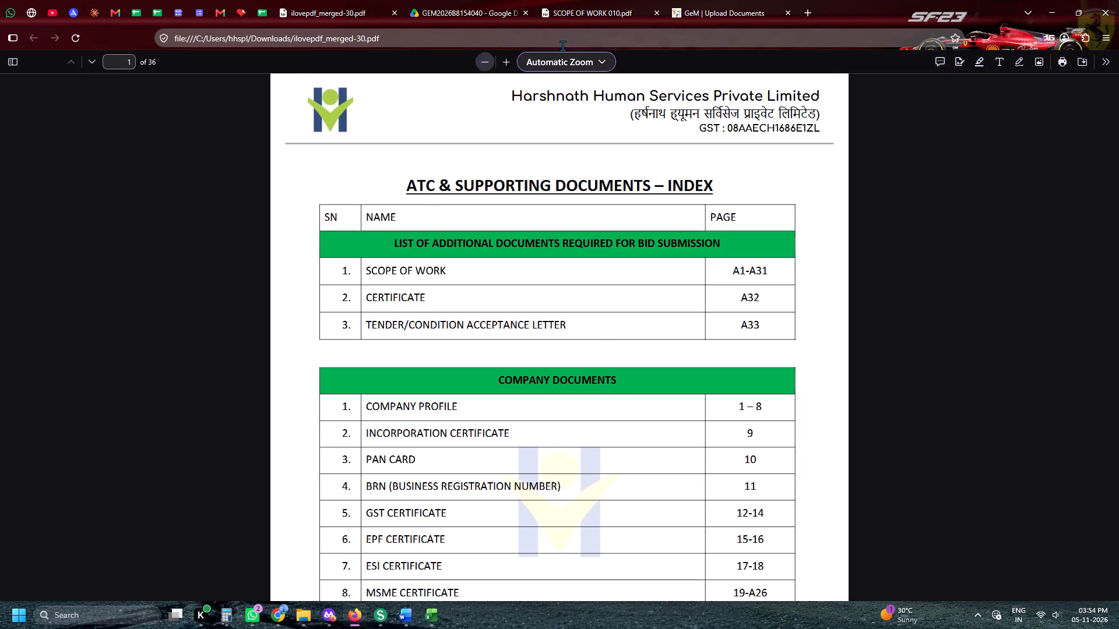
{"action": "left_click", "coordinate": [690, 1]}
Upload undertaking-oem-authorization-hhspl from the Undertakings folder as the OEM Authorization Certificate.
{"action": "scroll", "coordinate": [676, 284], "scroll_direction": "down", "scroll_amount": 2}
{"action": "left_click", "coordinate": [647, 216]}
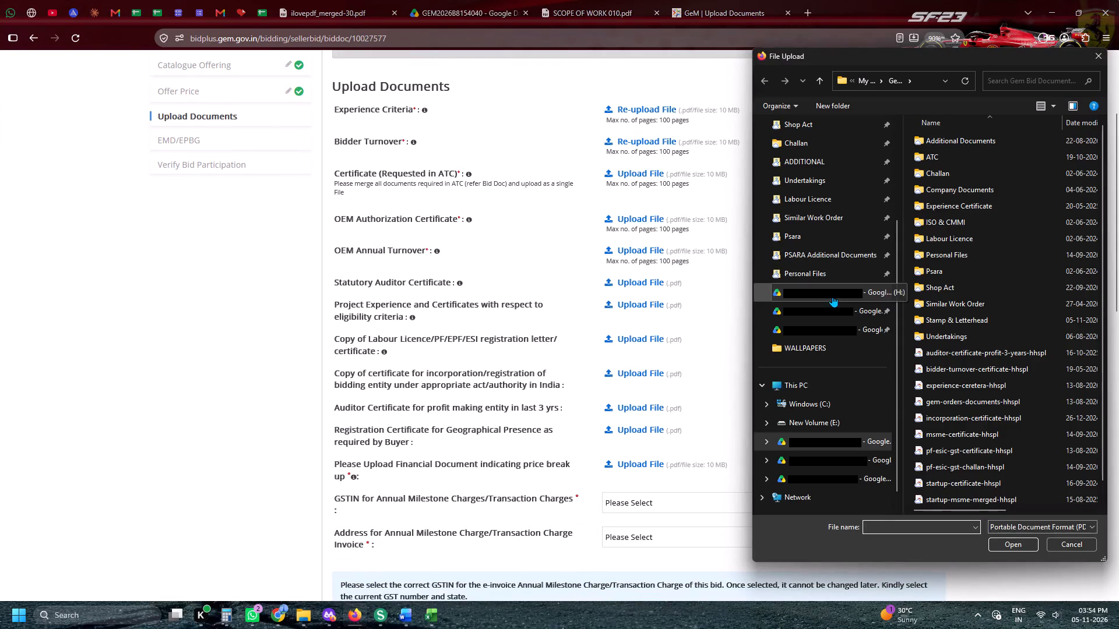
{"action": "left_click", "coordinate": [815, 185]}
{"action": "scroll", "coordinate": [998, 374], "scroll_direction": "down", "scroll_amount": 5}
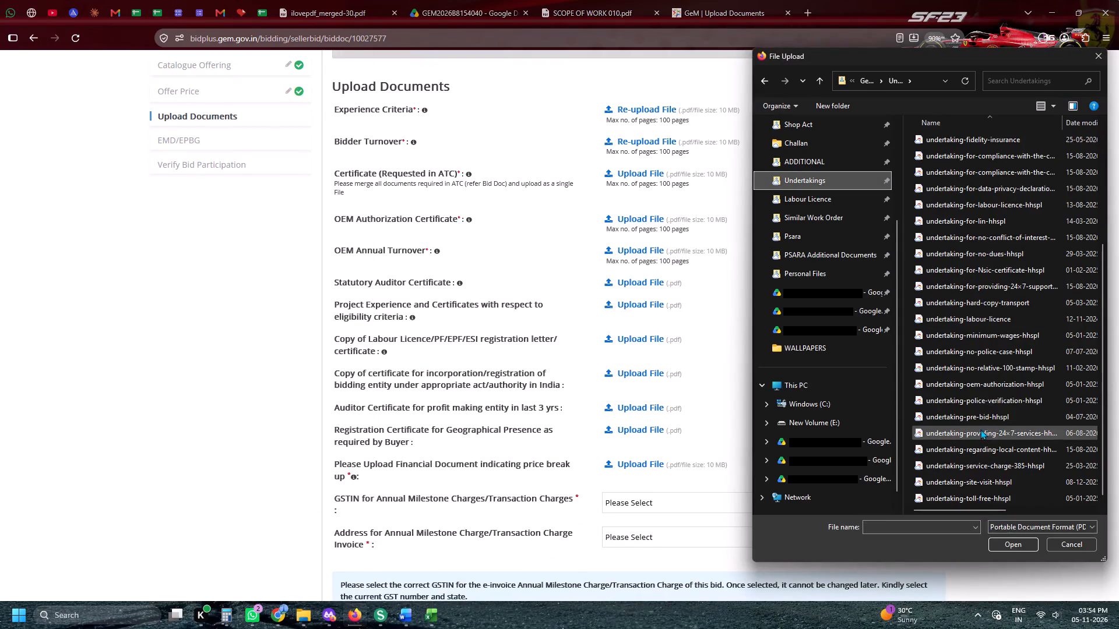
{"action": "double_click", "coordinate": [976, 389]}
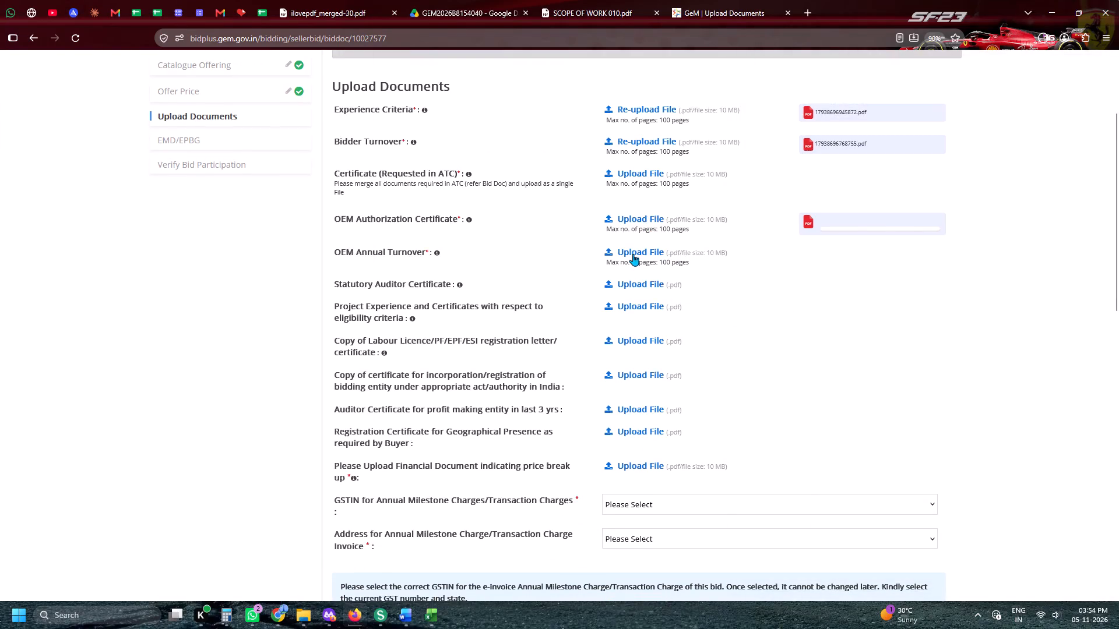
Upload bidder-turnover-certificate-hhspl from the Gem Bid Documents - HHSPL folder as the OEM Annual Turnover document.
{"action": "left_click", "coordinate": [633, 254]}
{"action": "scroll", "coordinate": [829, 256], "scroll_direction": "up", "scroll_amount": 5}
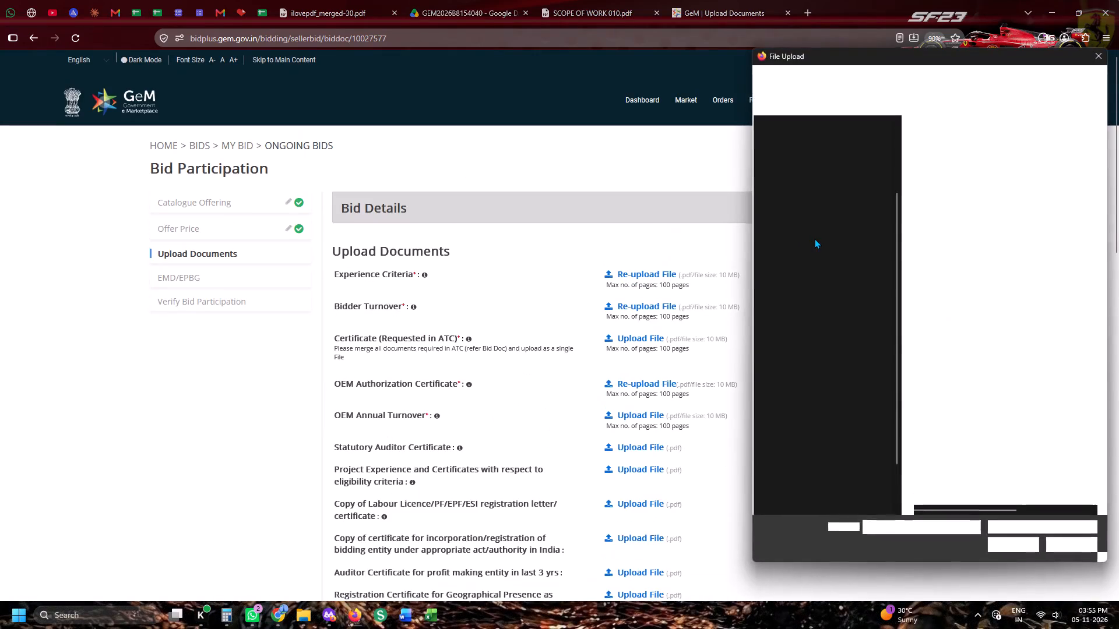
{"action": "left_click", "coordinate": [814, 220]}
{"action": "left_click", "coordinate": [827, 227]}
{"action": "left_click", "coordinate": [833, 236]}
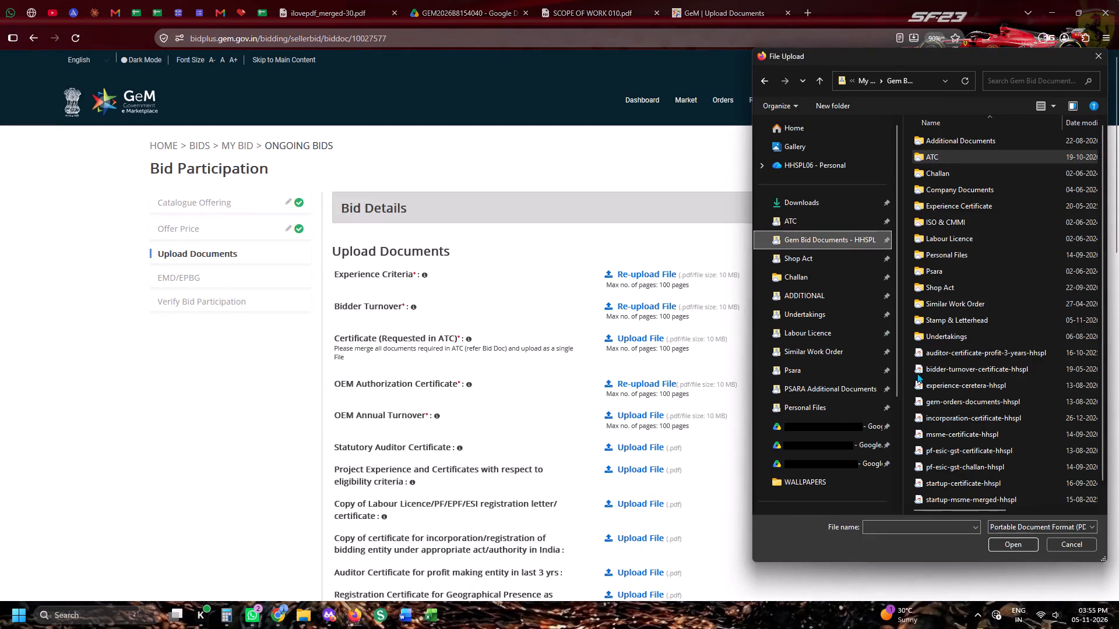
{"action": "double_click", "coordinate": [924, 372]}
Upload statutory-auditor-certificate-hhspl from the Gem Bid Documents - HHSPL folder as the Statutory Auditor Certificate.
{"action": "scroll", "coordinate": [757, 334], "scroll_direction": "down", "scroll_amount": 3}
{"action": "left_click", "coordinate": [652, 212]}
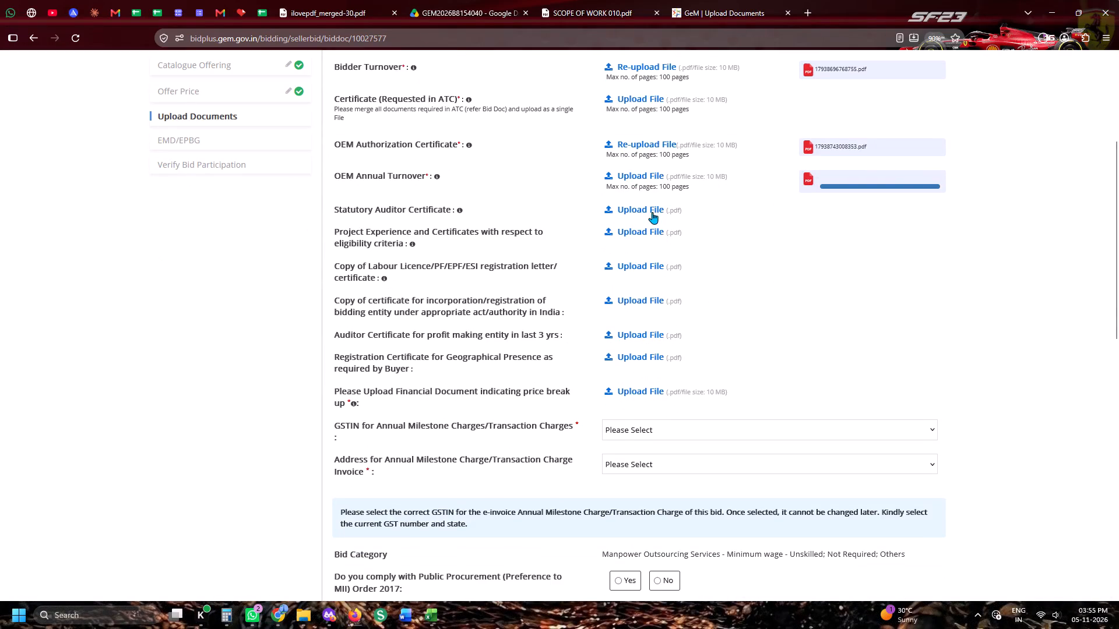
{"action": "scroll", "coordinate": [910, 338], "scroll_direction": "up", "scroll_amount": 4}
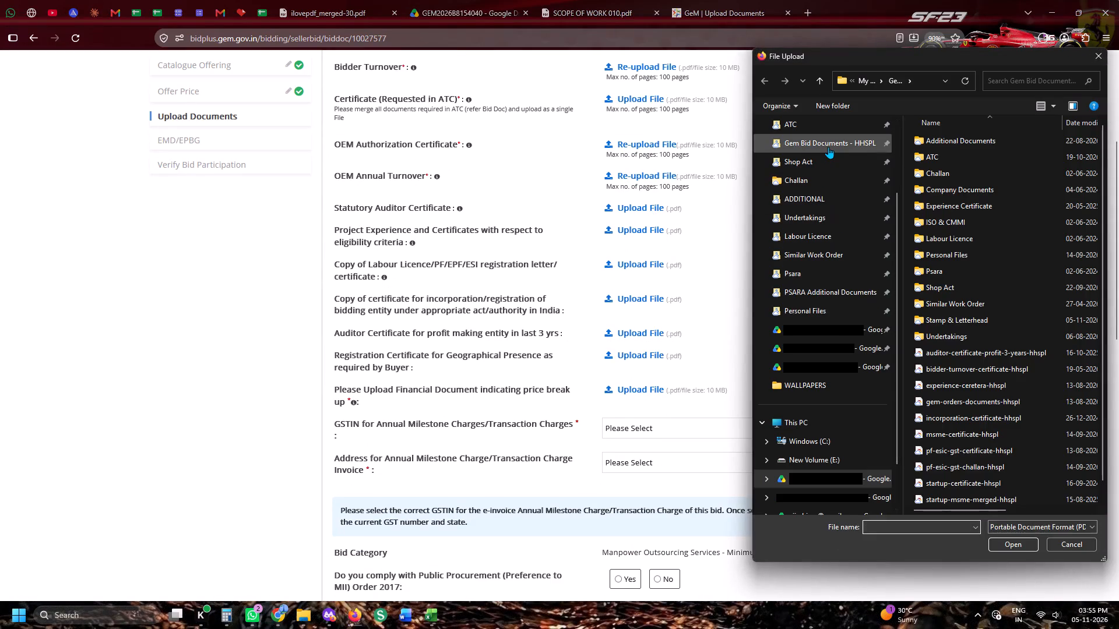
{"action": "left_click", "coordinate": [828, 147]}
{"action": "scroll", "coordinate": [1058, 304], "scroll_direction": "down", "scroll_amount": 3}
{"action": "double_click", "coordinate": [1032, 501]}
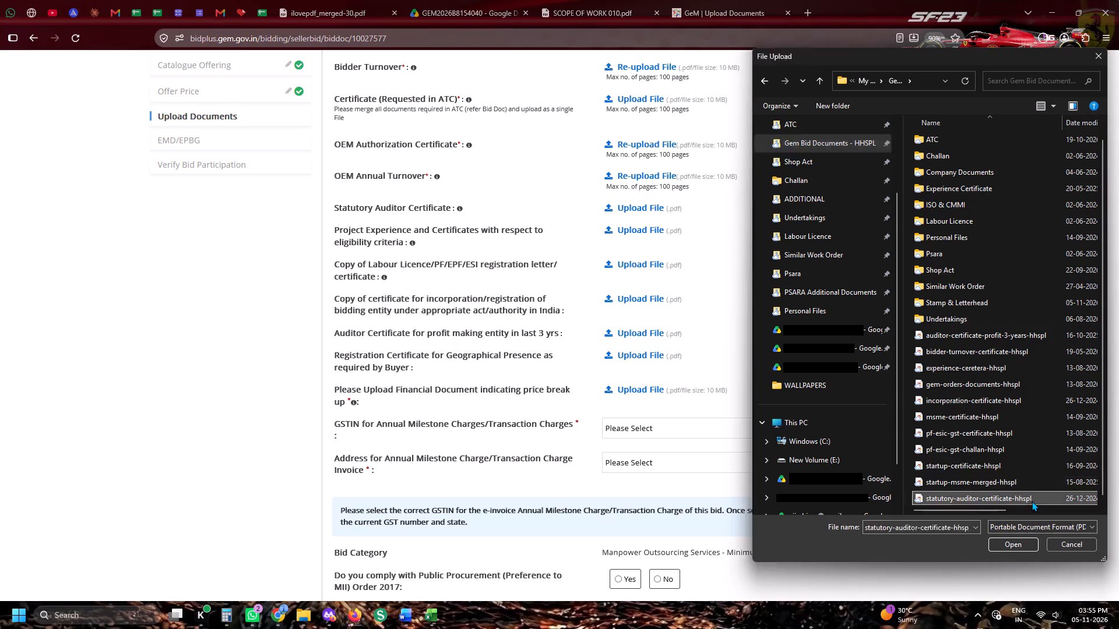
Upload gem-orders-documents-hhspl for Project Experience and Certificates with respect to eligibility criteria.
{"action": "left_click", "coordinate": [636, 243]}
{"action": "scroll", "coordinate": [884, 272], "scroll_direction": "up", "scroll_amount": 3}
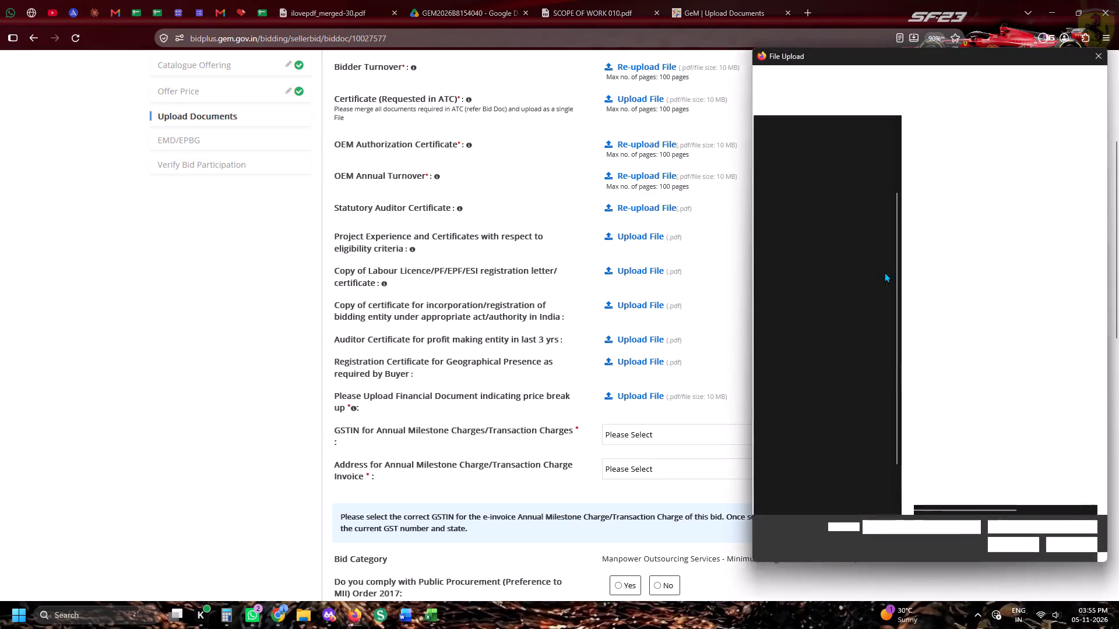
{"action": "scroll", "coordinate": [884, 272], "scroll_direction": "up", "scroll_amount": 1}
{"action": "left_click", "coordinate": [852, 239]}
{"action": "double_click", "coordinate": [920, 400]}
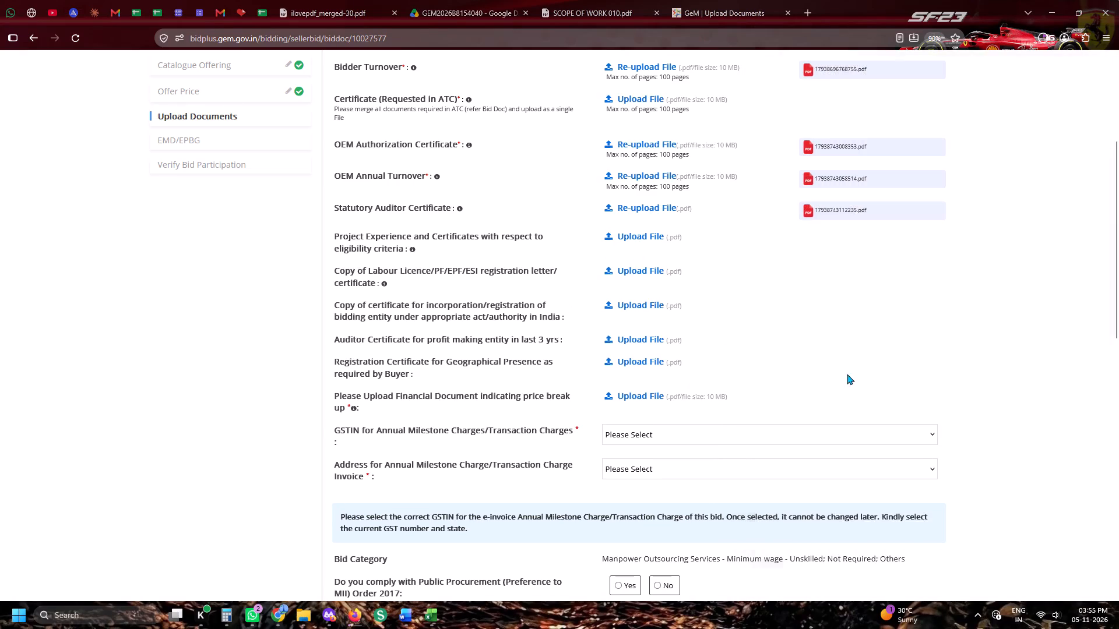
Upload pf-esic-gst-certificate-hhspl as the copy of the Labour Licence/PF/EPF/ESI registration letter or certificate.
{"action": "left_click", "coordinate": [653, 268]}
{"action": "scroll", "coordinate": [812, 310], "scroll_direction": "up", "scroll_amount": 2}
{"action": "scroll", "coordinate": [860, 254], "scroll_direction": "up", "scroll_amount": 1}
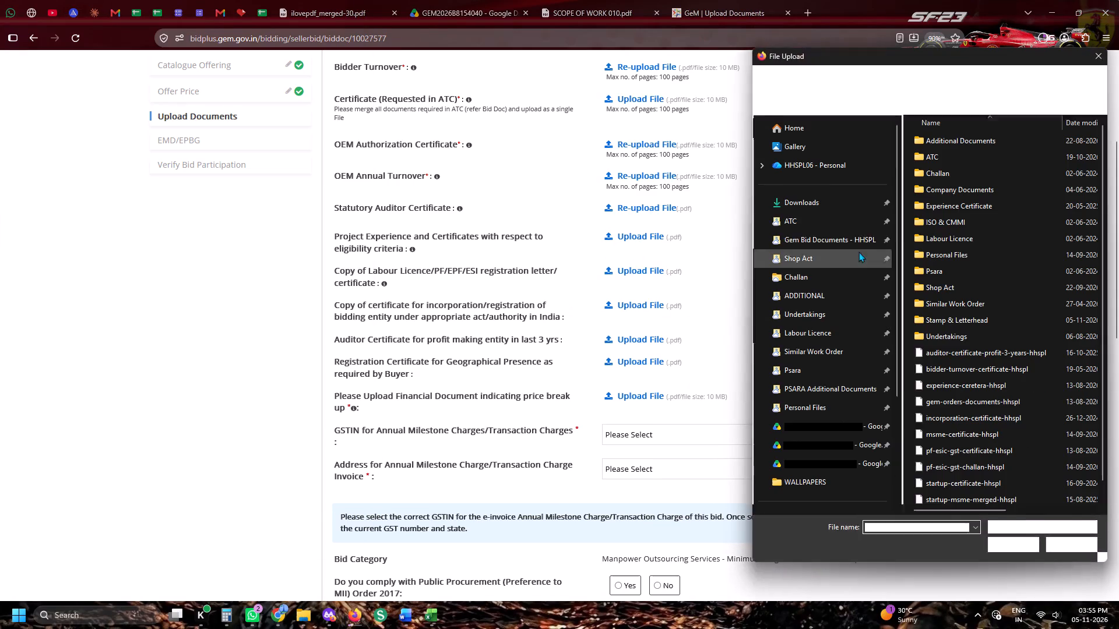
{"action": "scroll", "coordinate": [858, 252], "scroll_direction": "up", "scroll_amount": 2}
{"action": "left_click", "coordinate": [846, 243]}
{"action": "double_click", "coordinate": [950, 448]}
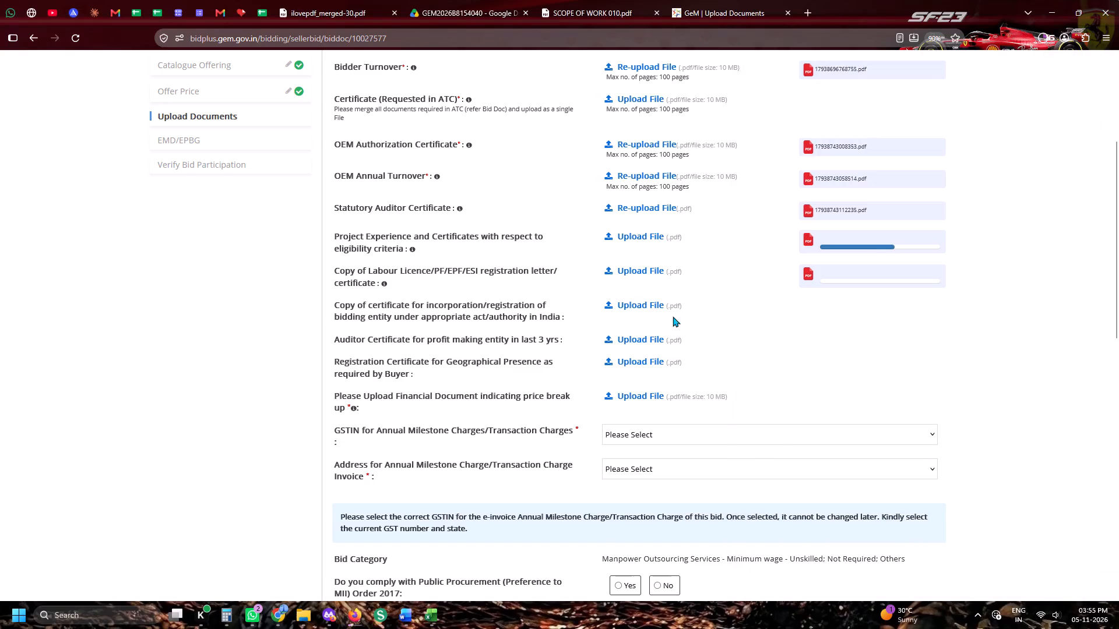
Upload incorporation-certificate-hhspl as the copy of the bidding entity's certificate for incorporation/registration.
{"action": "left_click", "coordinate": [659, 307]}
{"action": "scroll", "coordinate": [967, 348], "scroll_direction": "down", "scroll_amount": 4}
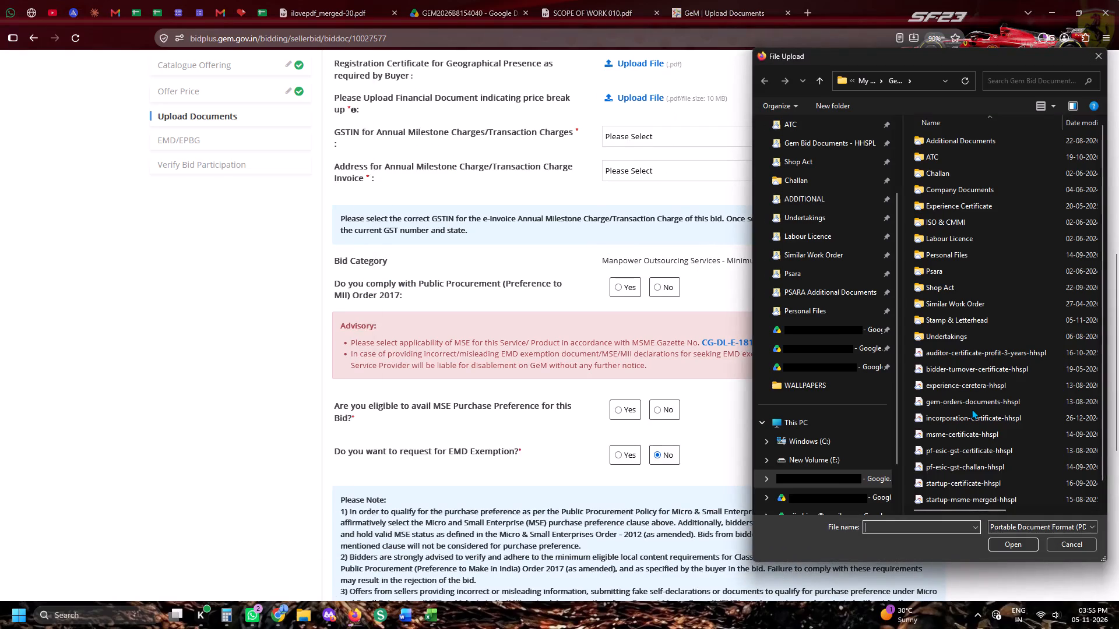
{"action": "double_click", "coordinate": [973, 416]}
Upload auditor-certificate-profit-3-years-hhspl as the Auditor Certificate for profit making entity in last 3 years.
{"action": "left_click", "coordinate": [646, 362]}
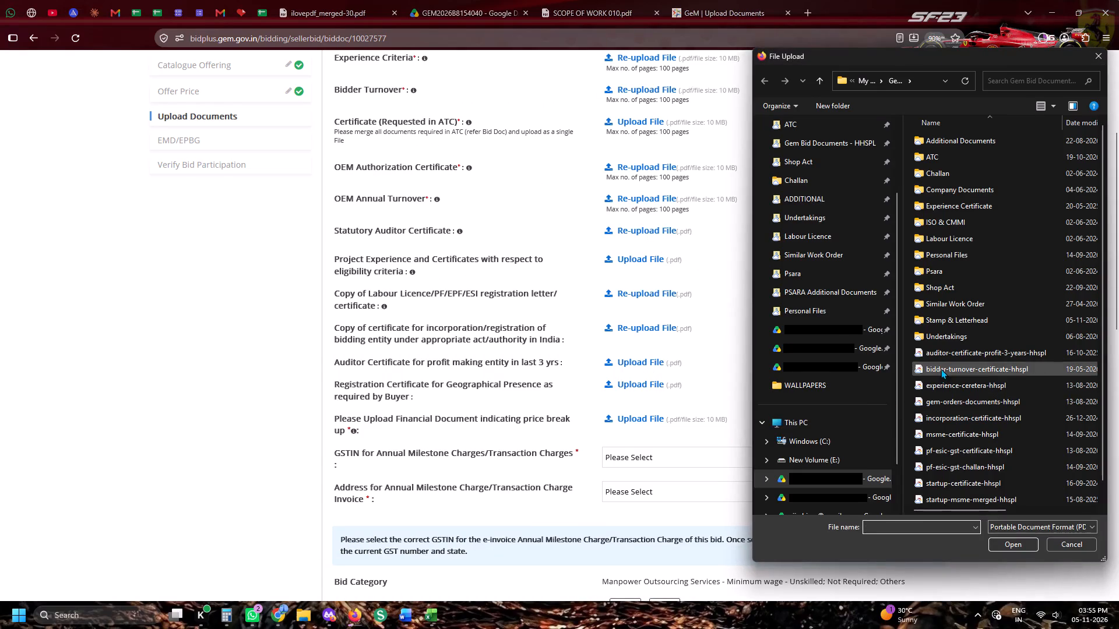
{"action": "double_click", "coordinate": [938, 352]}
Check the bid's location in the Daily Tender Sheet and upload up-kanpur-rent-agreement-hhspl from Shop Act as the Geographical Presence registration certificate.
{"action": "left_click", "coordinate": [265, 21]}
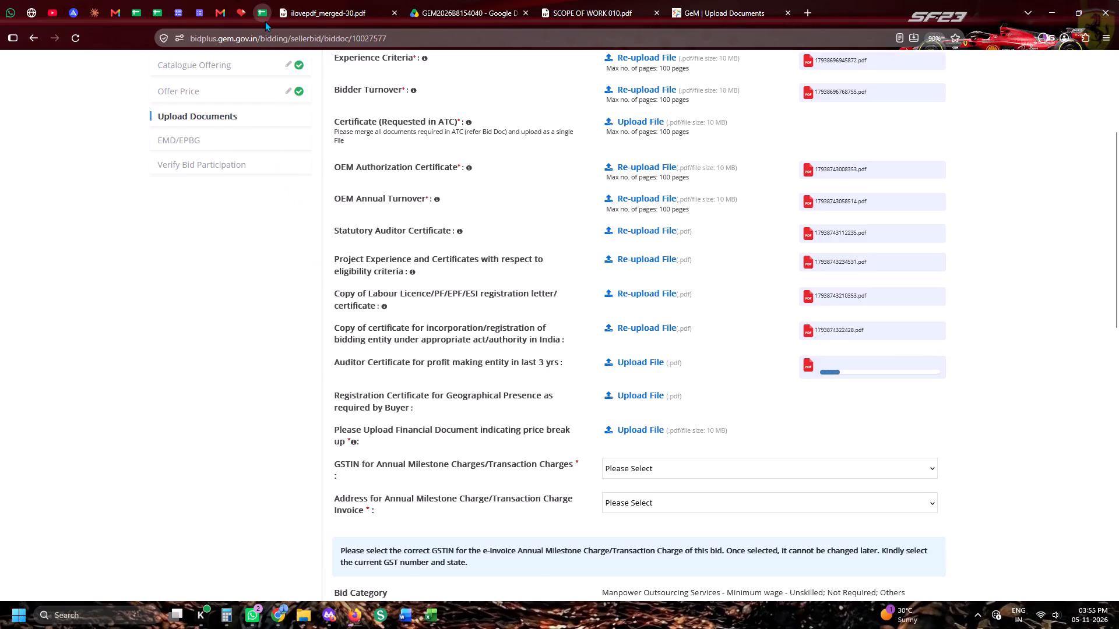
{"action": "left_click", "coordinate": [4, 275]}
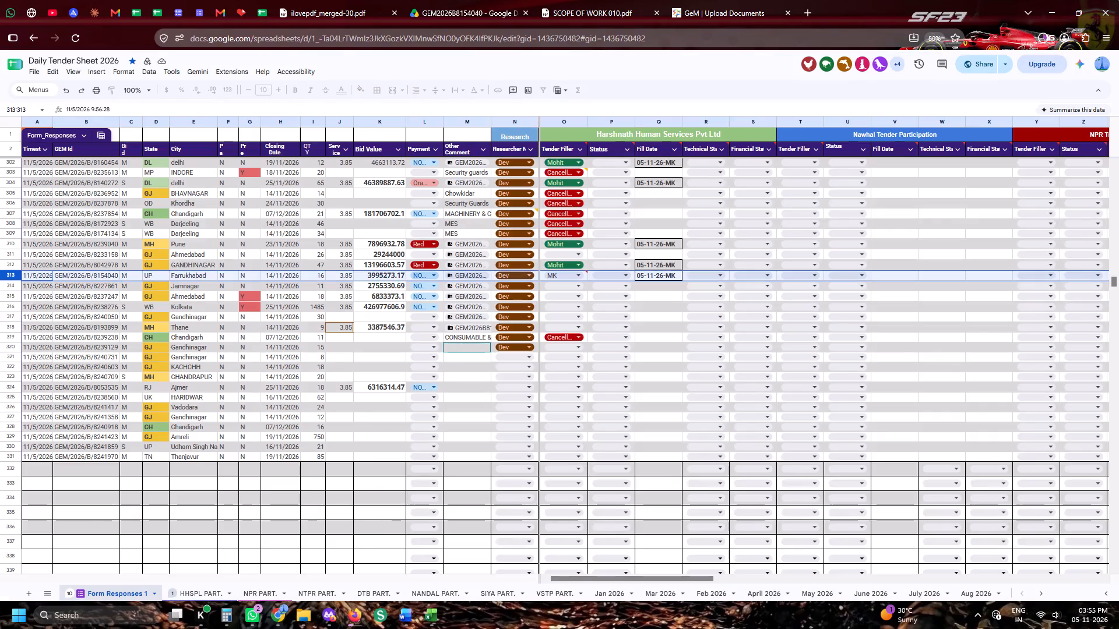
{"action": "left_click", "coordinate": [730, 0]}
{"action": "left_click", "coordinate": [664, 395]}
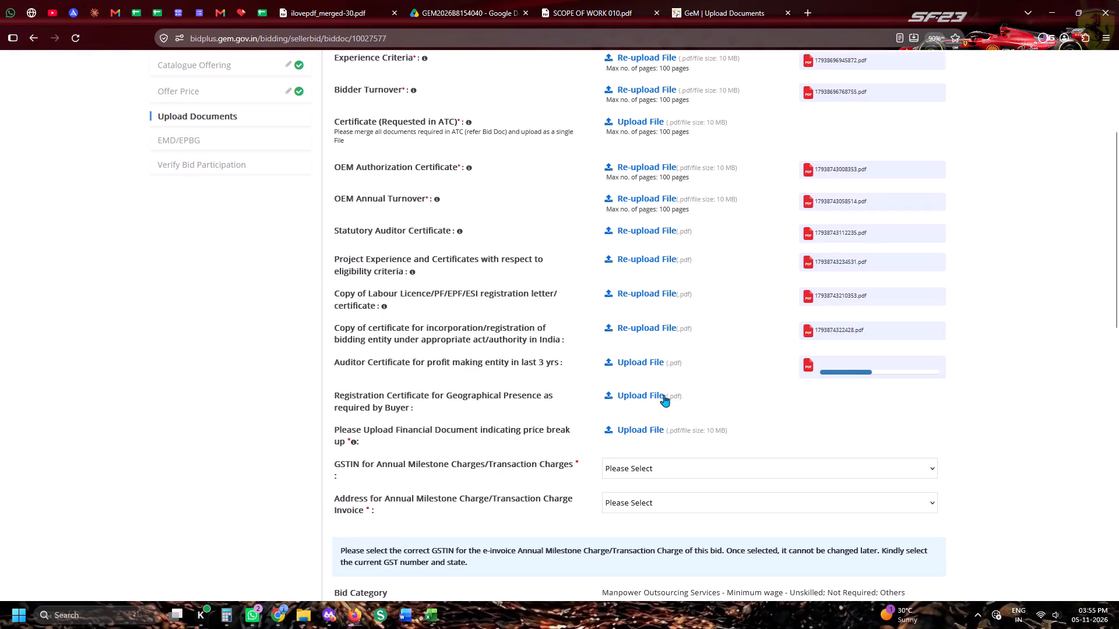
{"action": "scroll", "coordinate": [770, 301], "scroll_direction": "up", "scroll_amount": 7}
{"action": "left_click", "coordinate": [793, 266]}
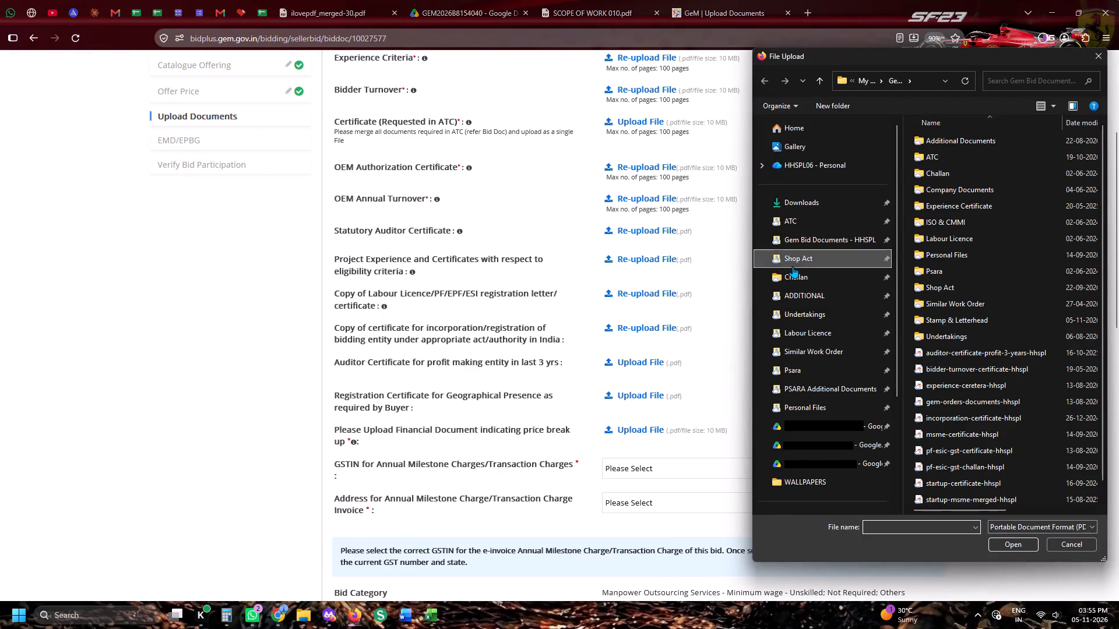
{"action": "scroll", "coordinate": [1005, 319], "scroll_direction": "down", "scroll_amount": 3}
{"action": "scroll", "coordinate": [1002, 375], "scroll_direction": "down", "scroll_amount": 1}
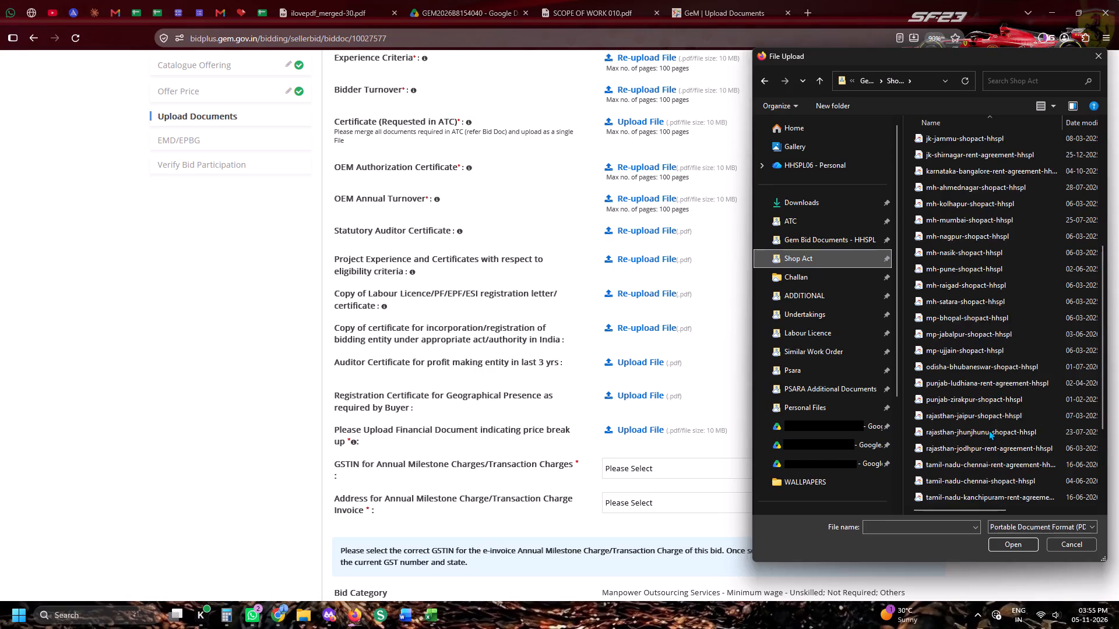
{"action": "scroll", "coordinate": [988, 434], "scroll_direction": "down", "scroll_amount": 1}
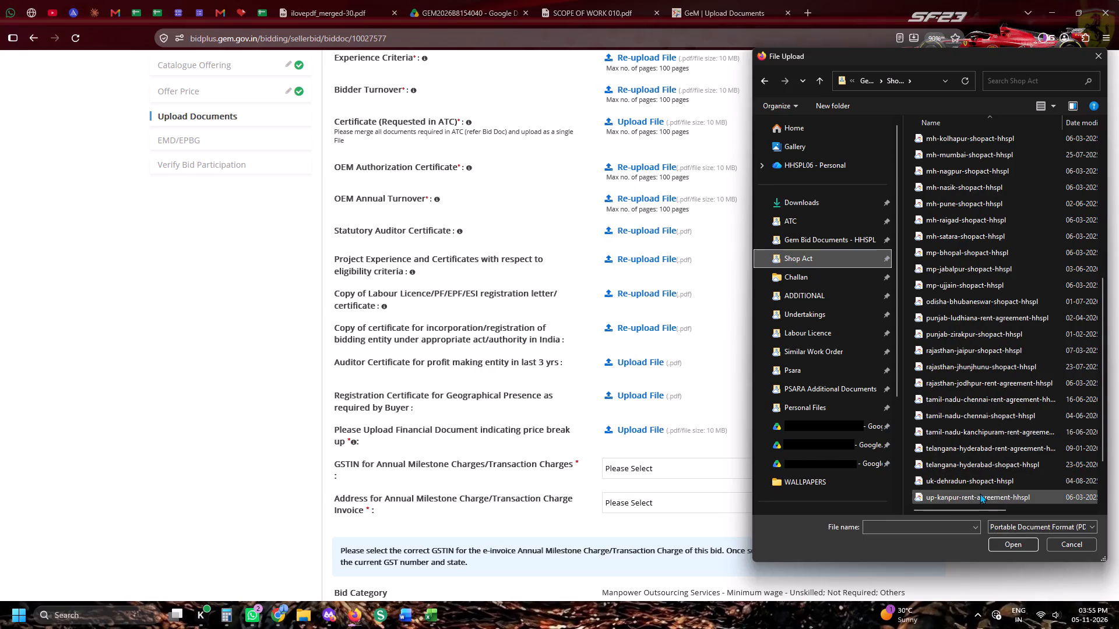
{"action": "scroll", "coordinate": [980, 493], "scroll_direction": "down", "scroll_amount": 1}
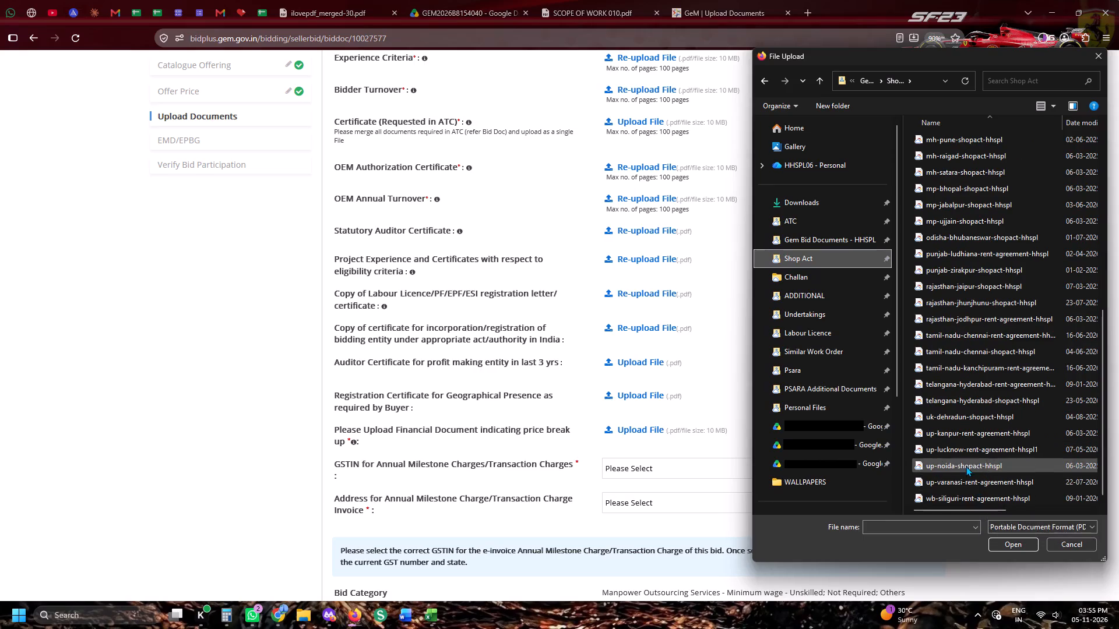
{"action": "left_click", "coordinate": [966, 437]}
{"action": "double_click", "coordinate": [966, 437]}
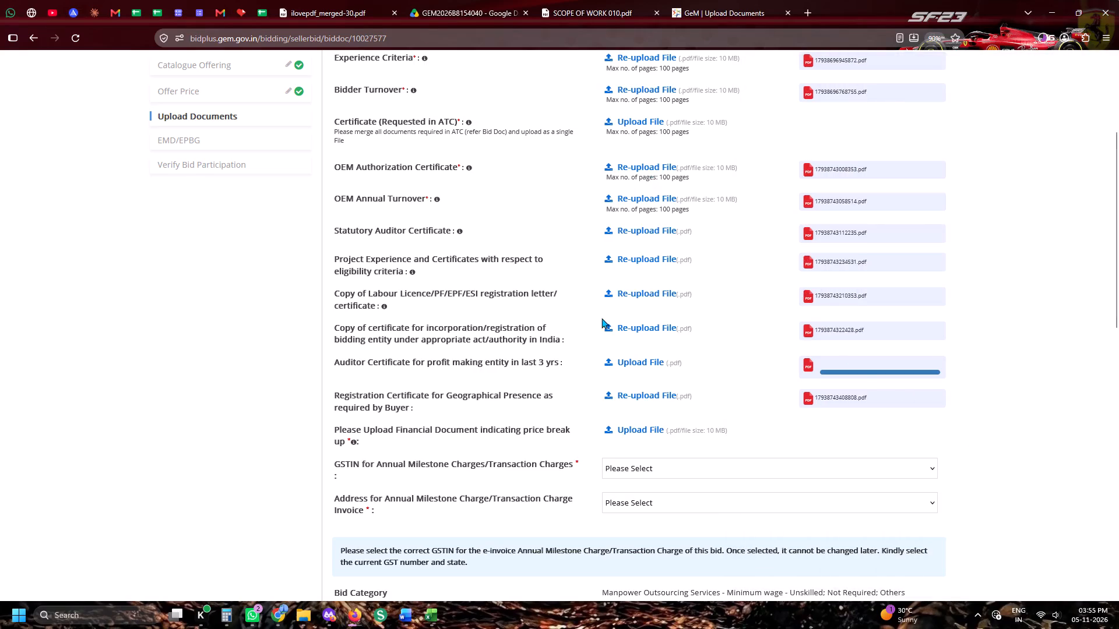
Copy the whole-number part of the bid value, 3995273, for GEM/2026/B/8154040 from the Daily Tender Sheet and switch to WhatsApp.
{"action": "left_click", "coordinate": [275, 0]}
{"action": "left_click", "coordinate": [255, 0]}
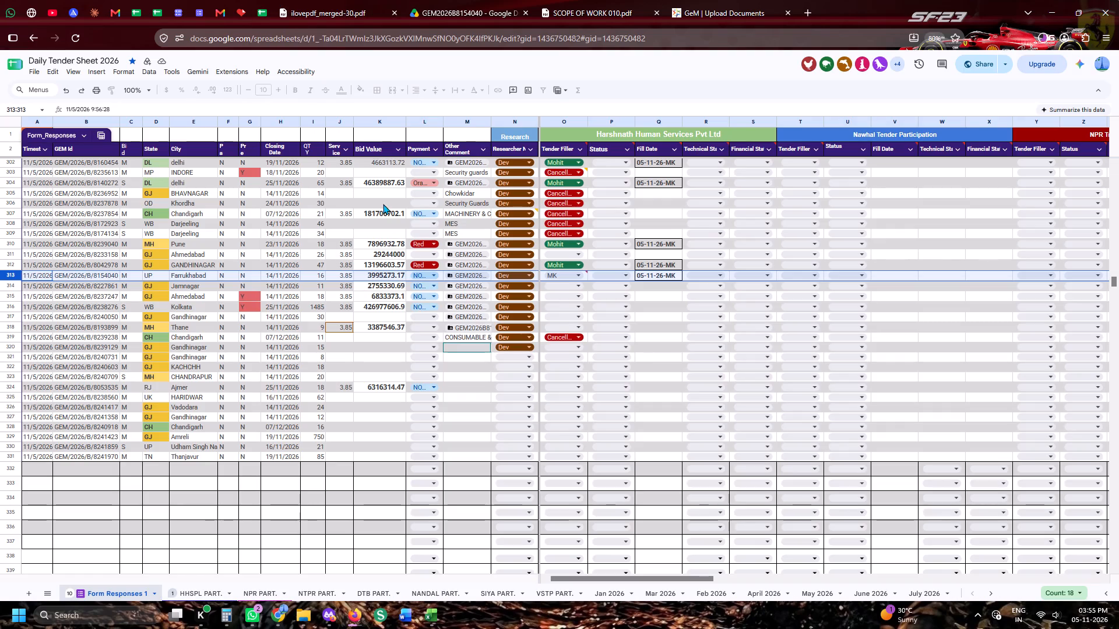
{"action": "double_click", "coordinate": [388, 274]}
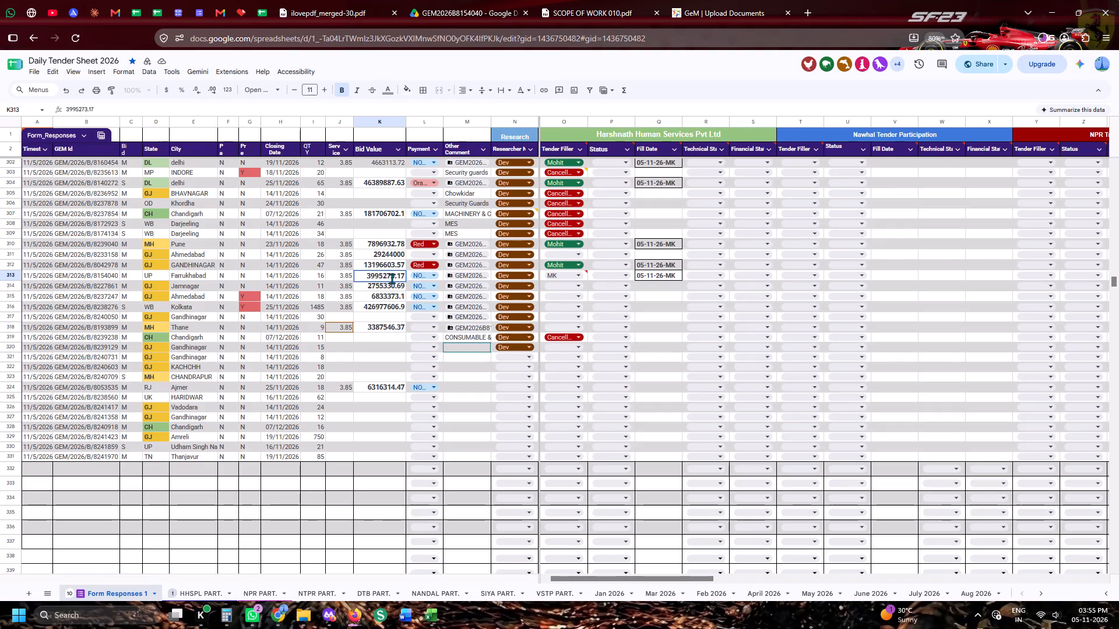
{"action": "left_click_drag", "start_coordinate": [394, 277], "coordinate": [368, 279]}
{"action": "key", "text": "ctrl+c"}
{"action": "key", "text": "ctrl+c"}
{"action": "key", "text": "ctrl+c"}
{"action": "left_click", "coordinate": [256, 612]}
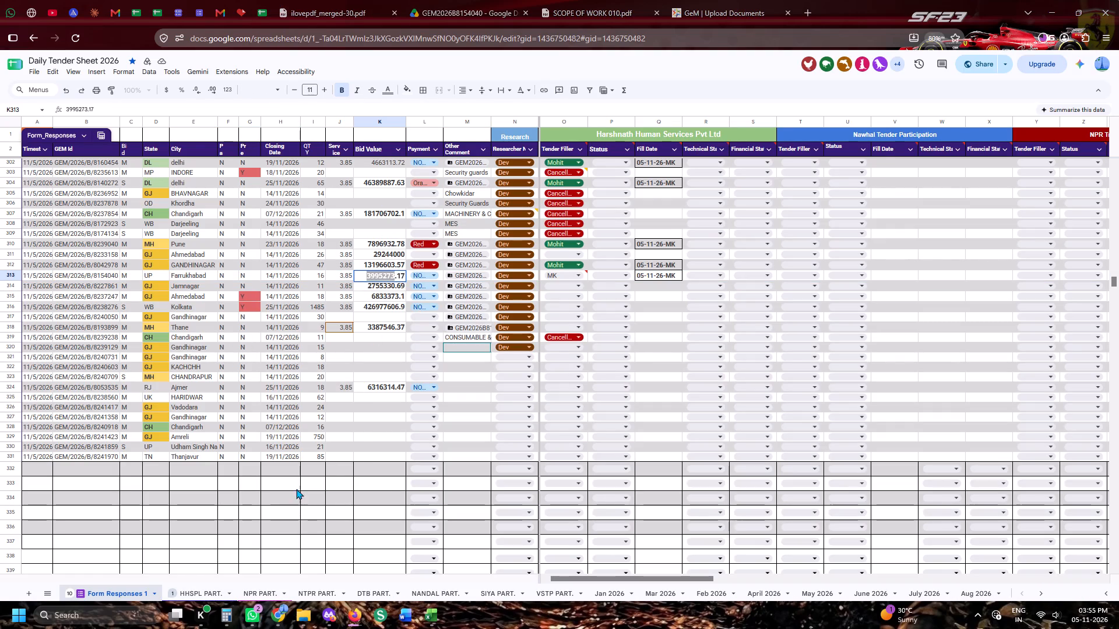
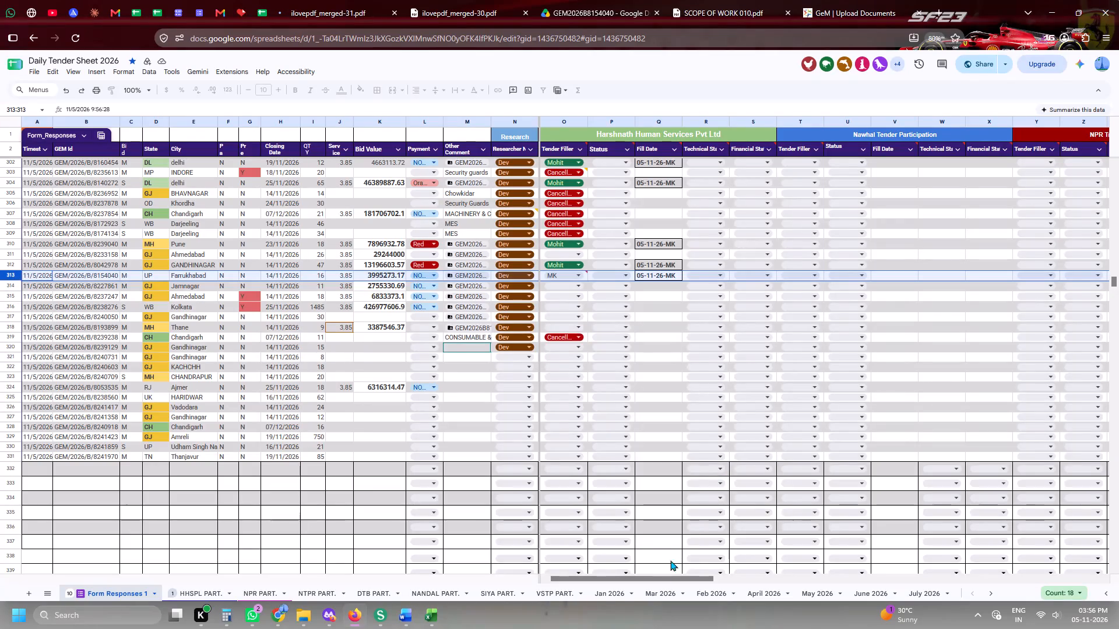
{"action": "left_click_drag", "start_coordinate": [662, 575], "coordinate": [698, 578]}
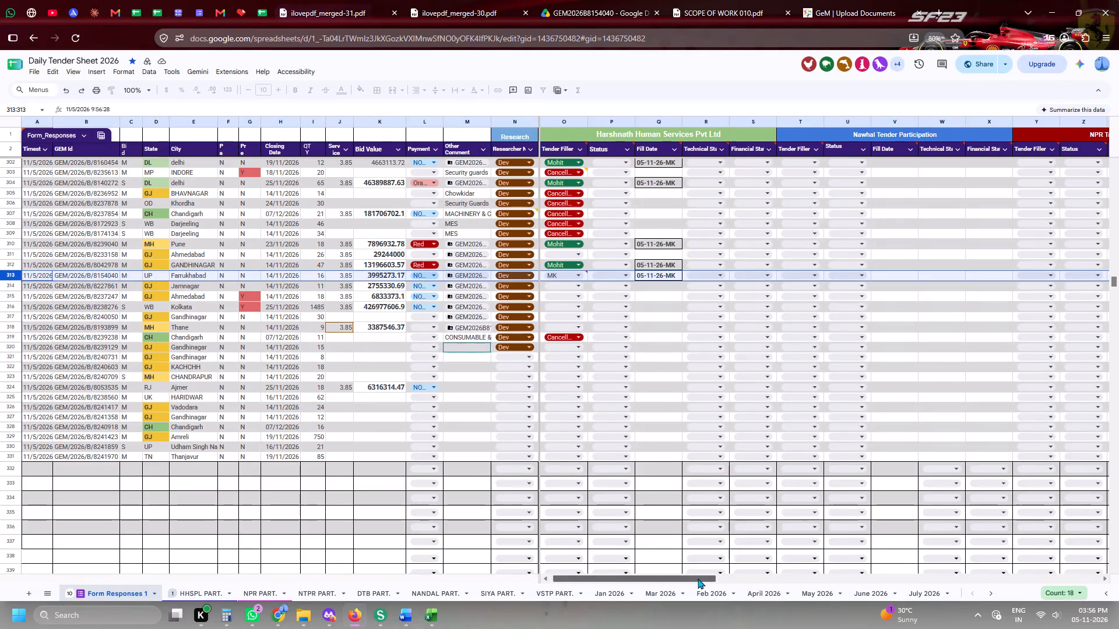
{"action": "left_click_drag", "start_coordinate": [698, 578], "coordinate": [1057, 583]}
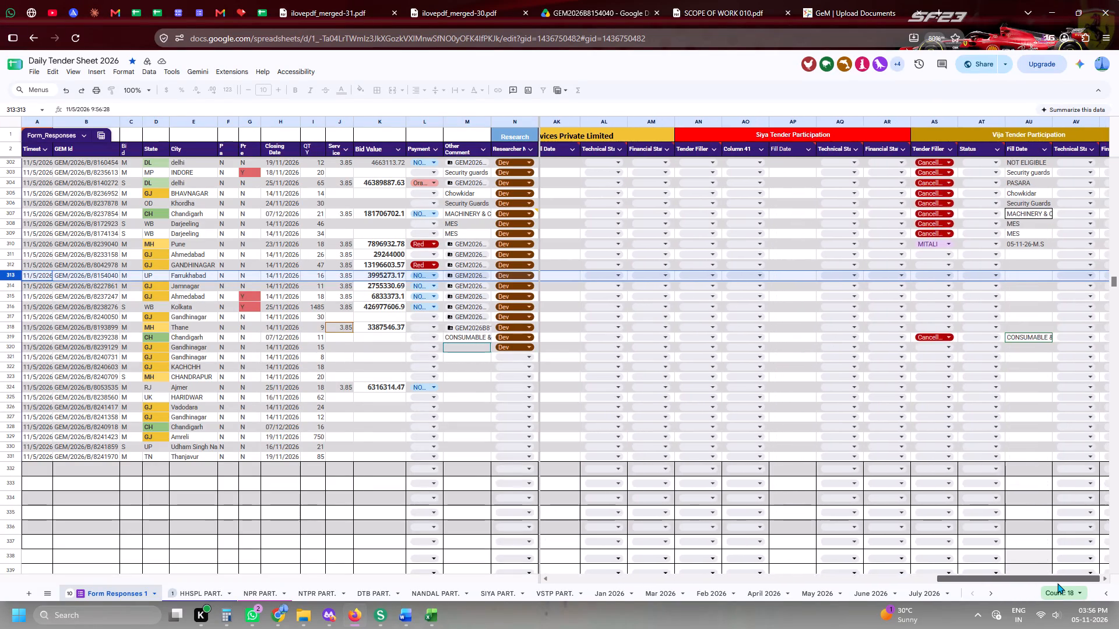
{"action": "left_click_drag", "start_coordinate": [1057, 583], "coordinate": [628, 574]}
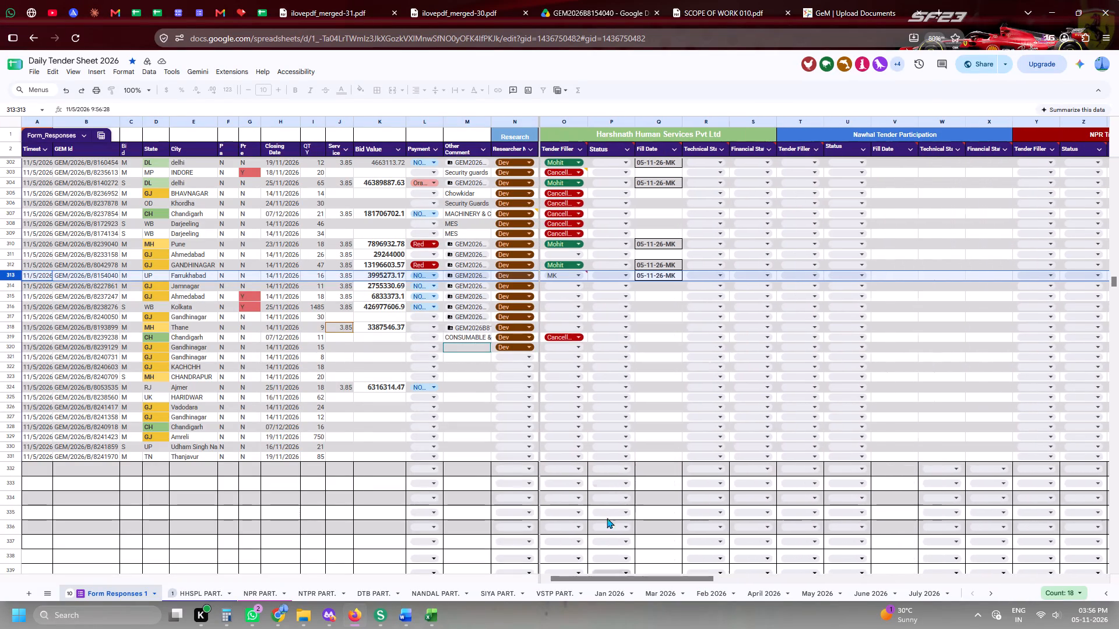
Look over REQUIRED DOCUMENTS.pdf in the GEM2026B8154040 Drive folder and return to the folder.
{"action": "left_click", "coordinate": [552, 0]}
{"action": "left_click", "coordinate": [278, 207]}
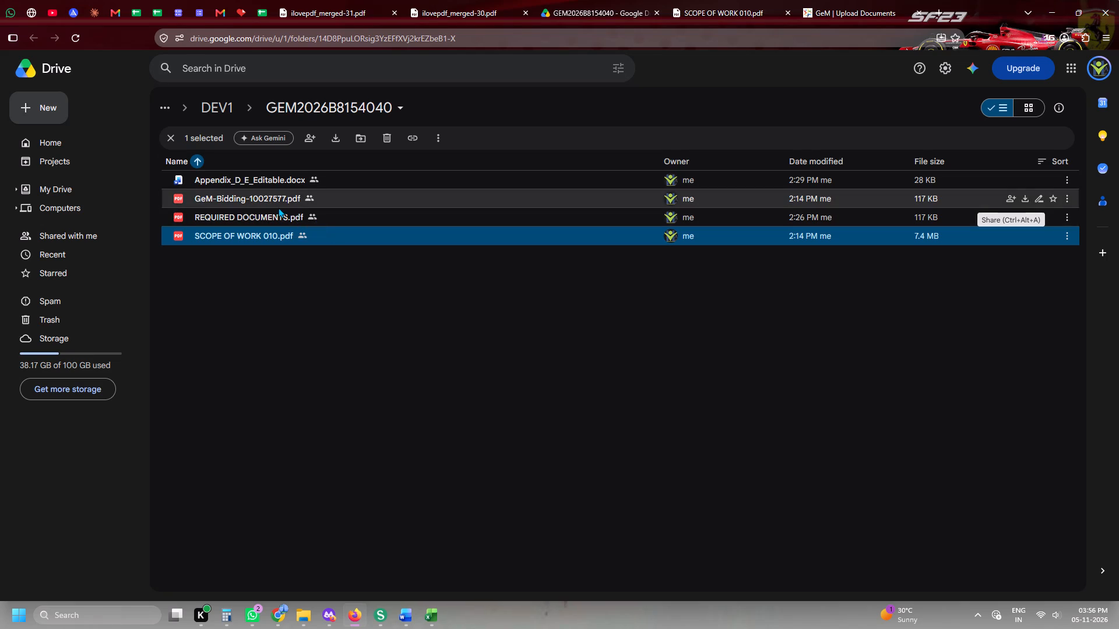
{"action": "double_click", "coordinate": [269, 214]}
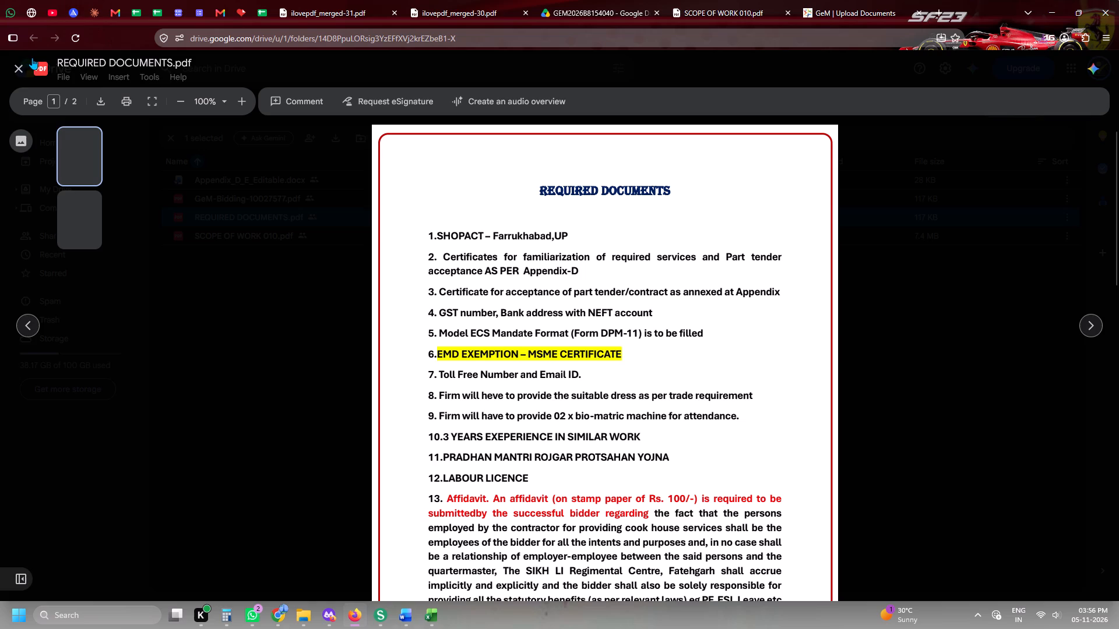
{"action": "left_click", "coordinate": [489, 0]}
{"action": "left_click", "coordinate": [600, 0]}
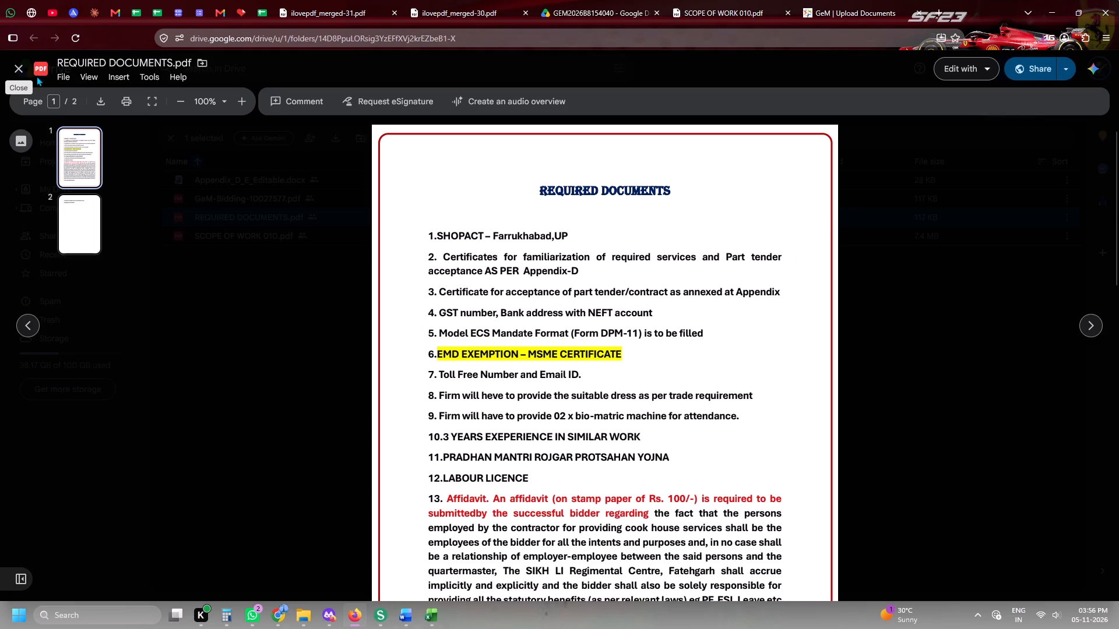
{"action": "left_click", "coordinate": [19, 69]}
Open GeM-Bidding-10027577.pdf and copy the profile name Sweeper from the technical specifications table.
{"action": "left_click", "coordinate": [235, 198]}
{"action": "double_click", "coordinate": [235, 198]}
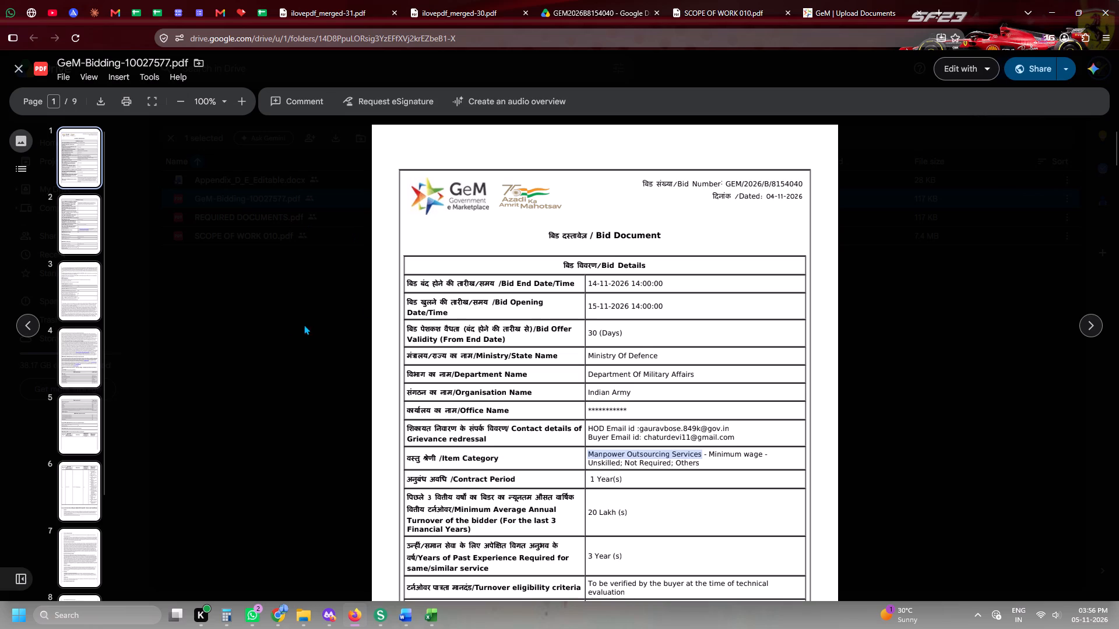
{"action": "left_click", "coordinate": [80, 416]}
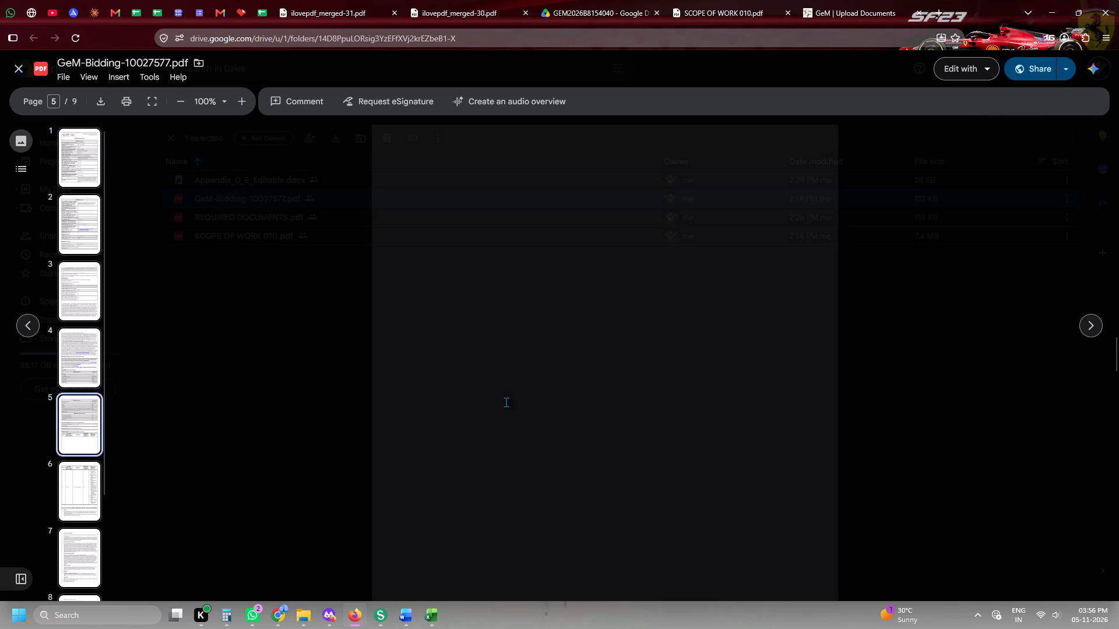
{"action": "scroll", "coordinate": [691, 361], "scroll_direction": "down", "scroll_amount": 1}
{"action": "scroll", "coordinate": [687, 350], "scroll_direction": "up", "scroll_amount": 8}
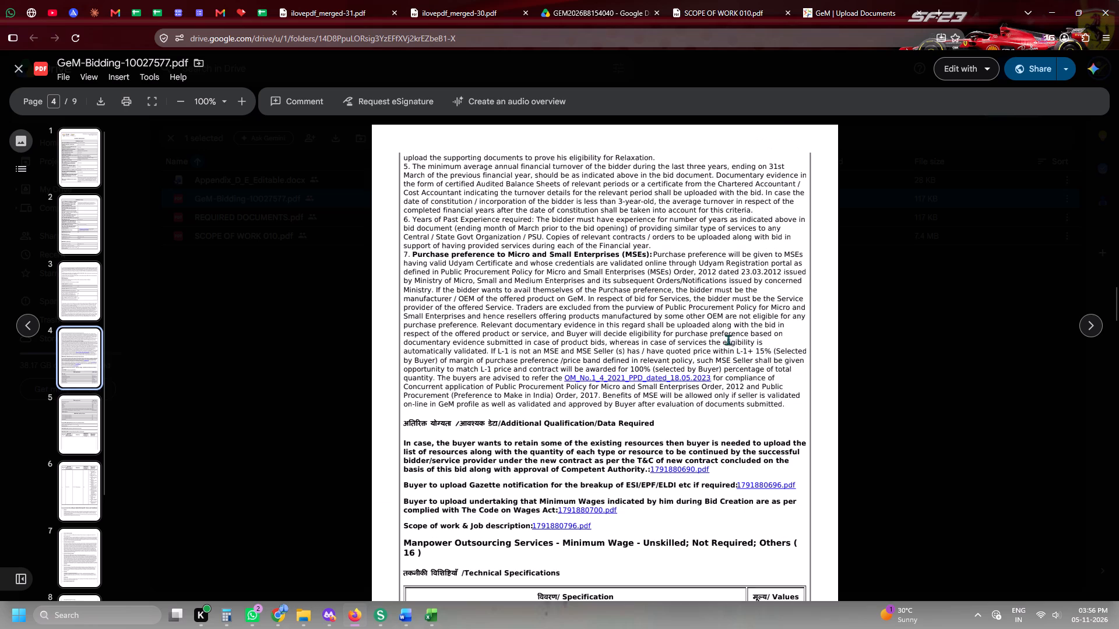
{"action": "scroll", "coordinate": [763, 356], "scroll_direction": "down", "scroll_amount": 5}
{"action": "left_click_drag", "start_coordinate": [751, 219], "coordinate": [794, 218]}
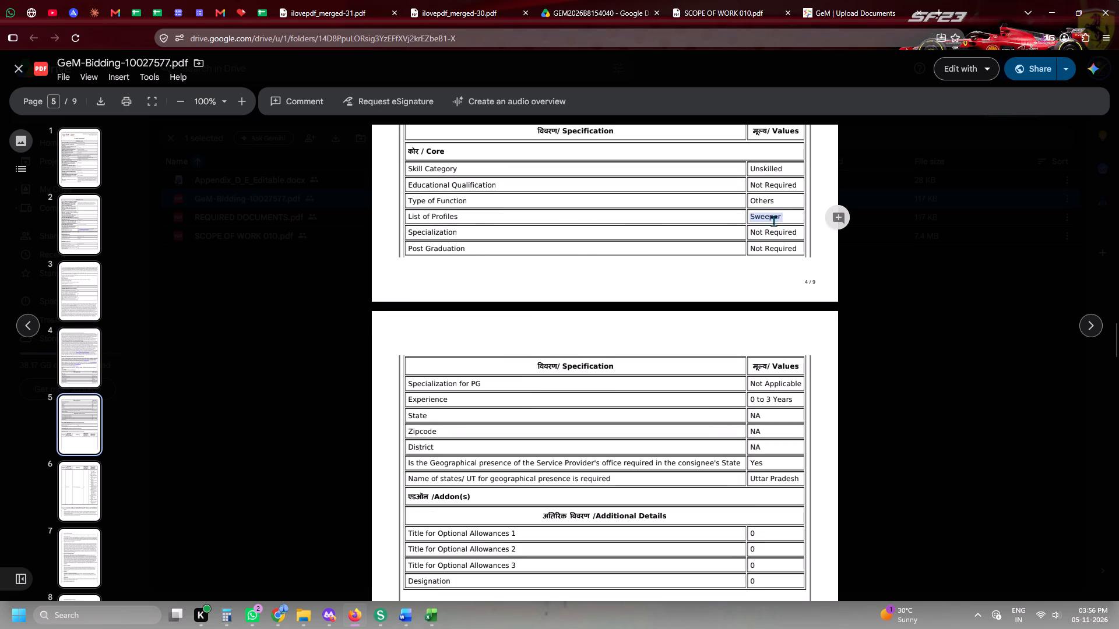
{"action": "key", "text": "ctrl+c"}
{"action": "key", "text": "ctrl+c"}
{"action": "key", "text": "ctrl+c"}
In the financial break-up workbook's DAILY sheet, clear the first three entry rows and enter Sweeper as the first category.
{"action": "left_click", "coordinate": [441, 618]}
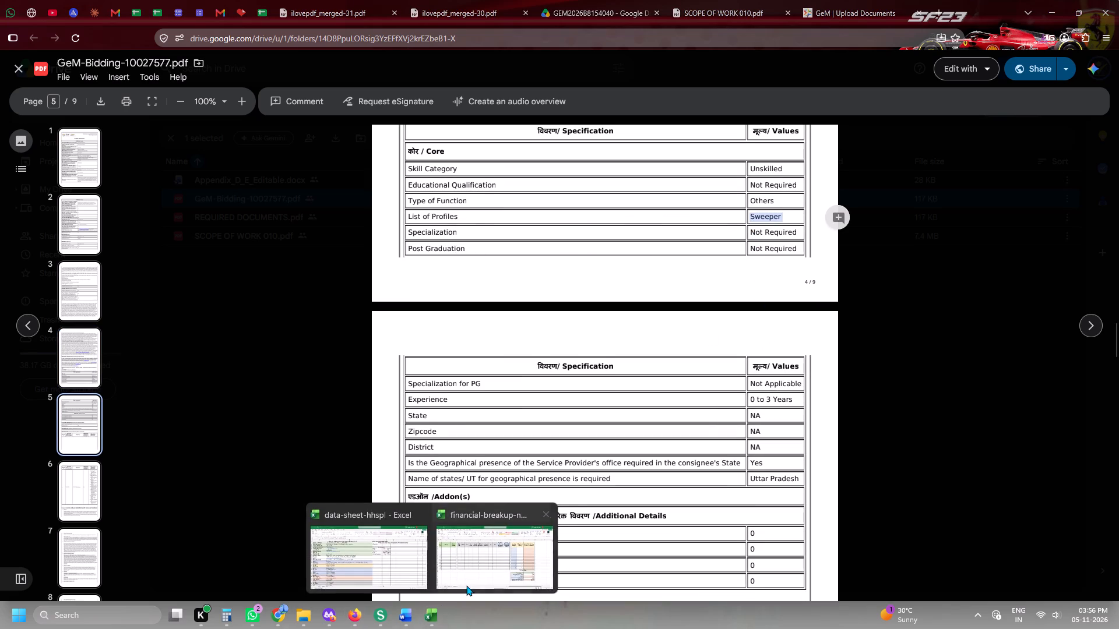
{"action": "left_click", "coordinate": [467, 585]}
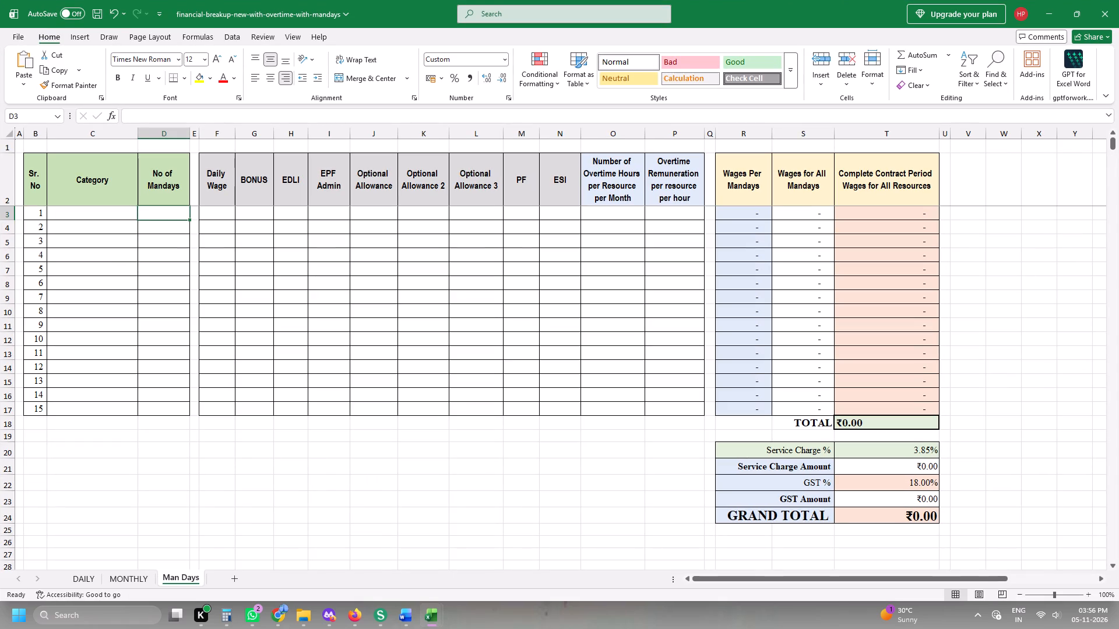
{"action": "left_click", "coordinate": [87, 574]}
{"action": "left_click_drag", "start_coordinate": [83, 211], "coordinate": [690, 243]}
{"action": "key", "text": "Delete"}
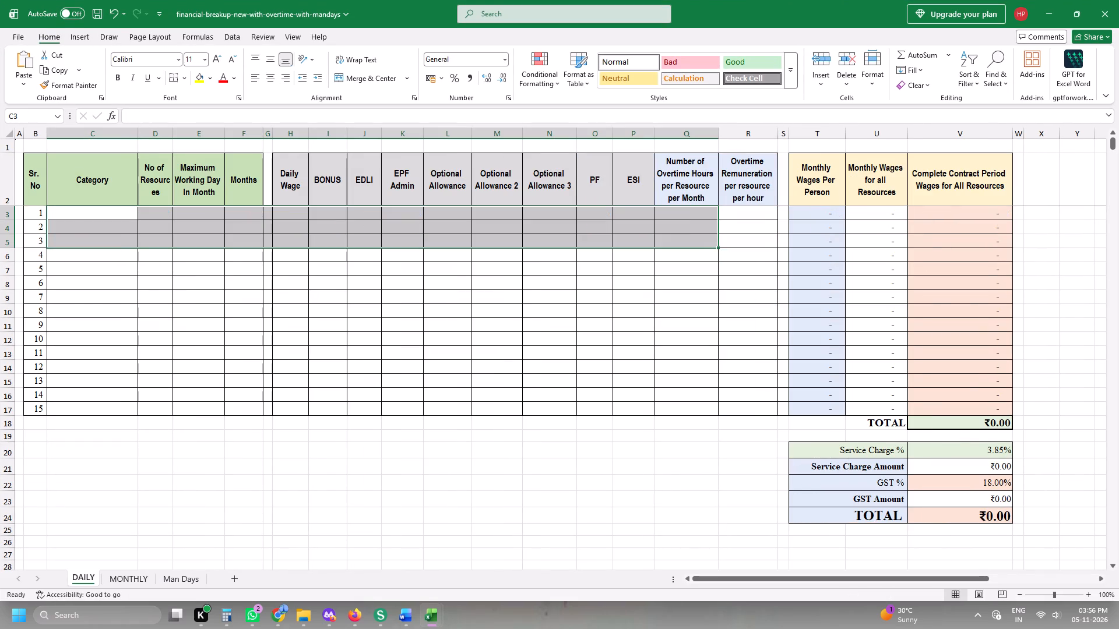
{"action": "left_click", "coordinate": [98, 221]}
{"action": "left_click", "coordinate": [100, 213]}
{"action": "key", "text": "ctrl+v"}
Find the consignee table in the GeM bid document and copy the minimum daily wage 565 for the DAILY sheet.
{"action": "key", "text": "alt+Tab"}
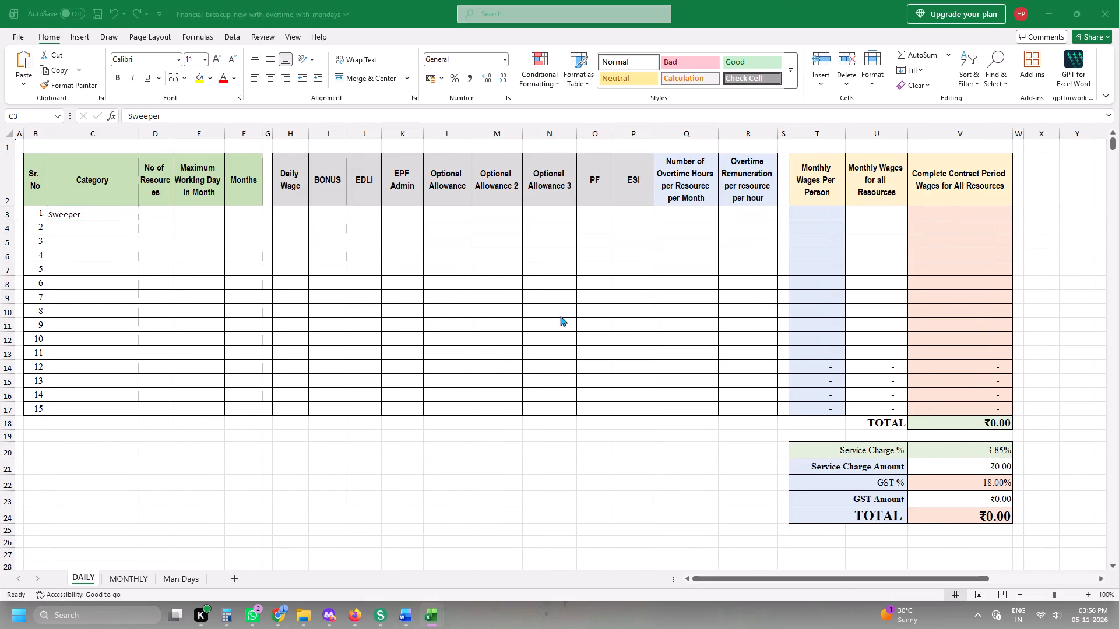
{"action": "scroll", "coordinate": [646, 345], "scroll_direction": "down", "scroll_amount": 11}
{"action": "scroll", "coordinate": [646, 345], "scroll_direction": "up", "scroll_amount": 2}
{"action": "scroll", "coordinate": [646, 345], "scroll_direction": "down", "scroll_amount": 1}
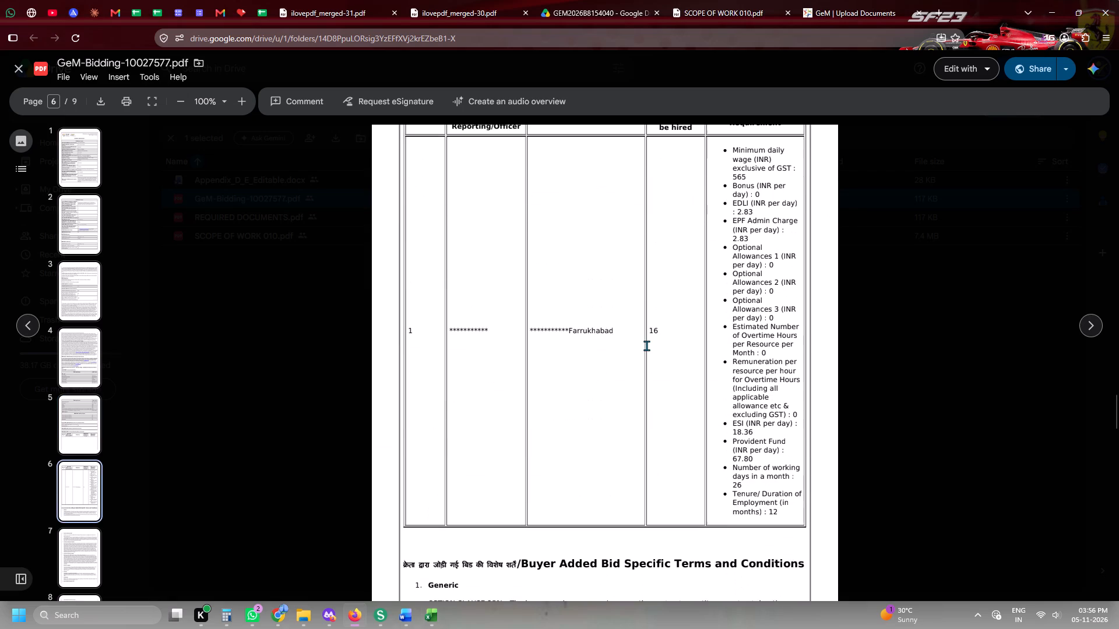
{"action": "scroll", "coordinate": [757, 266], "scroll_direction": "up", "scroll_amount": 1}
{"action": "left_click", "coordinate": [737, 273]}
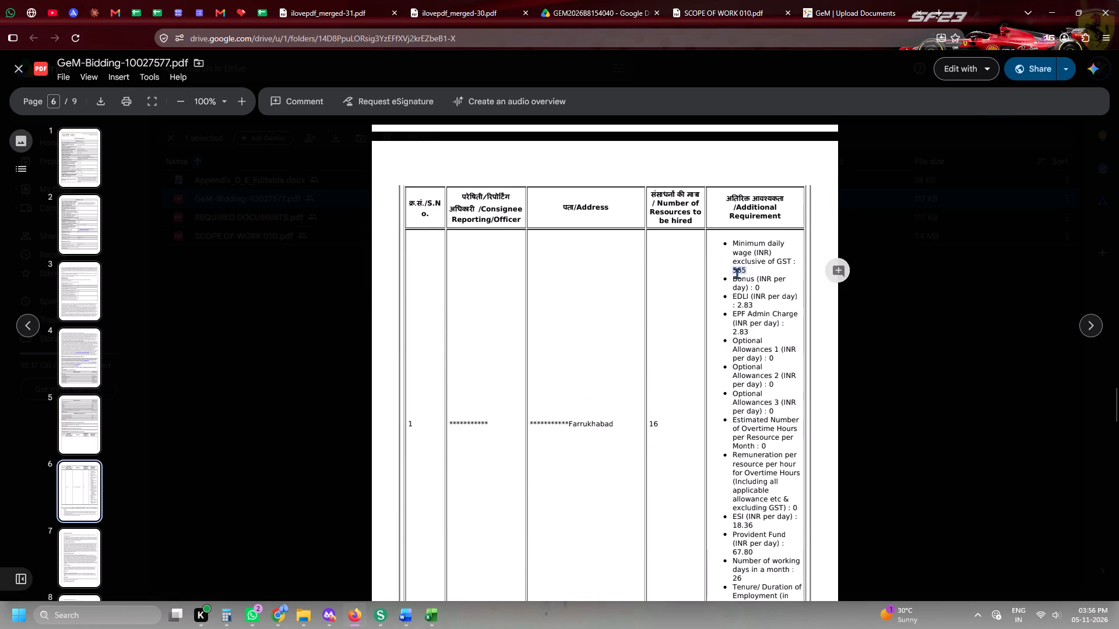
{"action": "key", "text": "ctrl+c"}
{"action": "key", "text": "ctrl+c"}
{"action": "key", "text": "alt+Tab"}
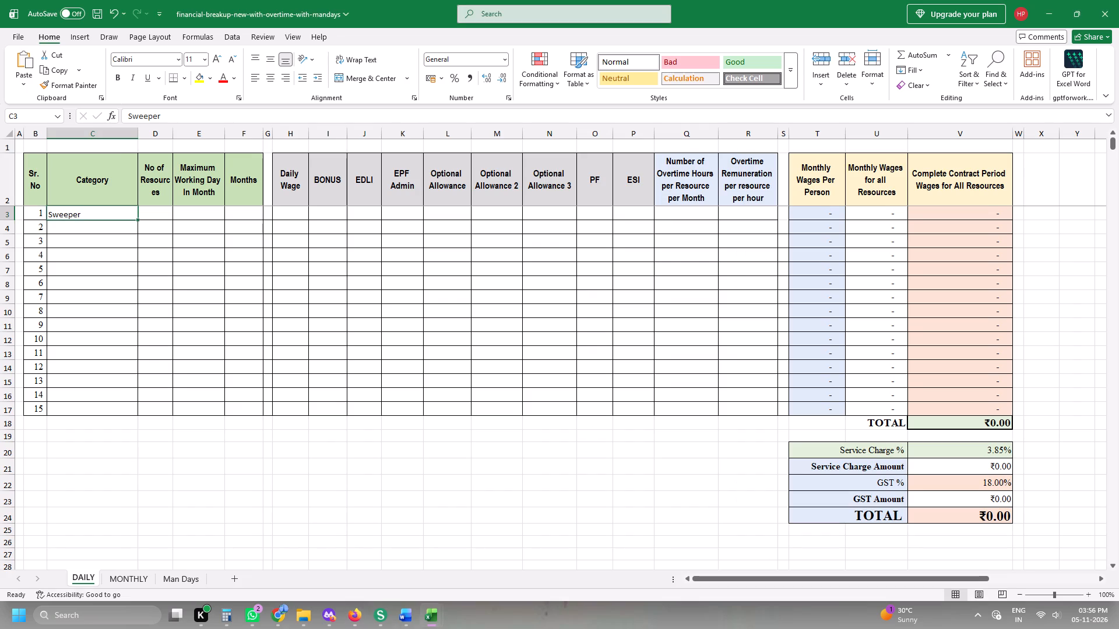
Fill the Sweeper row with 16 resources, 26 working days, 12 months and a daily wage of 565.
{"action": "key", "text": "Tab"}
{"action": "type", "text": "16"}
{"action": "key", "text": "Tab"}
{"action": "type", "text": "26"}
{"action": "key", "text": "Tab"}
{"action": "type", "text": "12"}
{"action": "key", "text": "Tab"}
{"action": "key", "text": "Tab"}
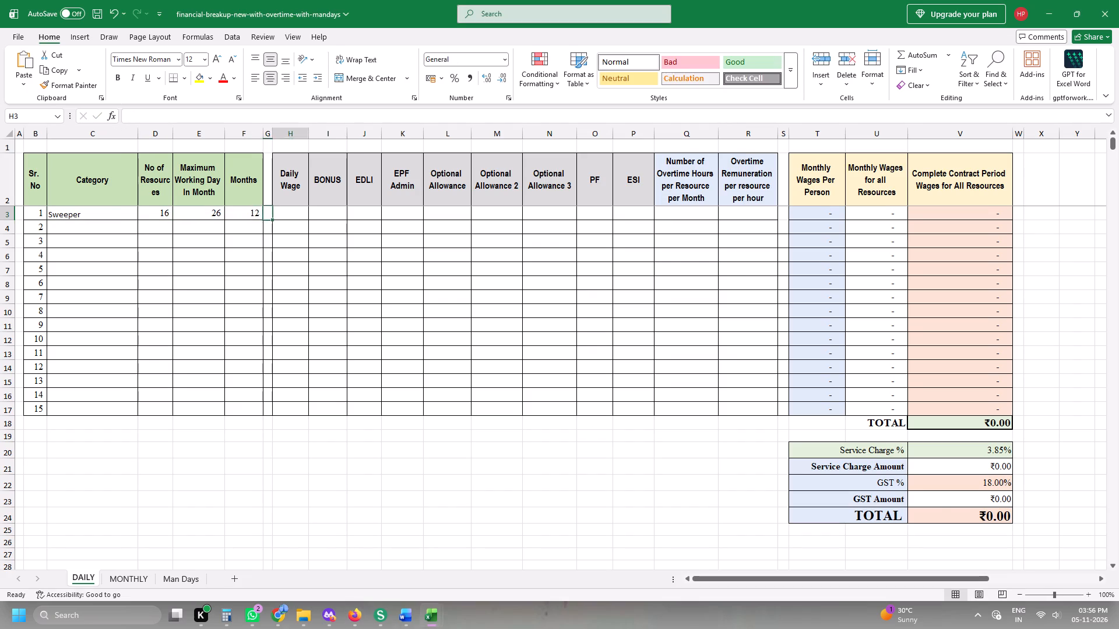
{"action": "key", "text": "ctrl+v"}
Copy the EDLI rate 2.83 from the bid document and enter it as both EDLI and EPF Admin in the Sweeper row.
{"action": "key", "text": "alt+Tab"}
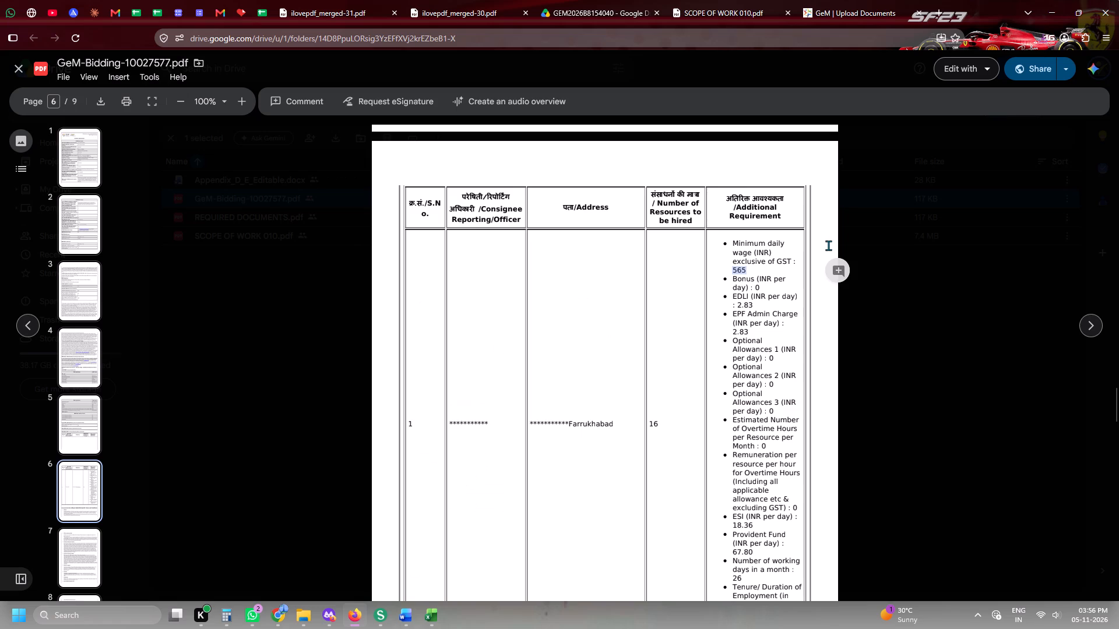
{"action": "left_click_drag", "start_coordinate": [753, 307], "coordinate": [747, 307]}
{"action": "key", "text": "ctrl+c"}
{"action": "key", "text": "ctrl+c"}
{"action": "key", "text": "alt+Tab"}
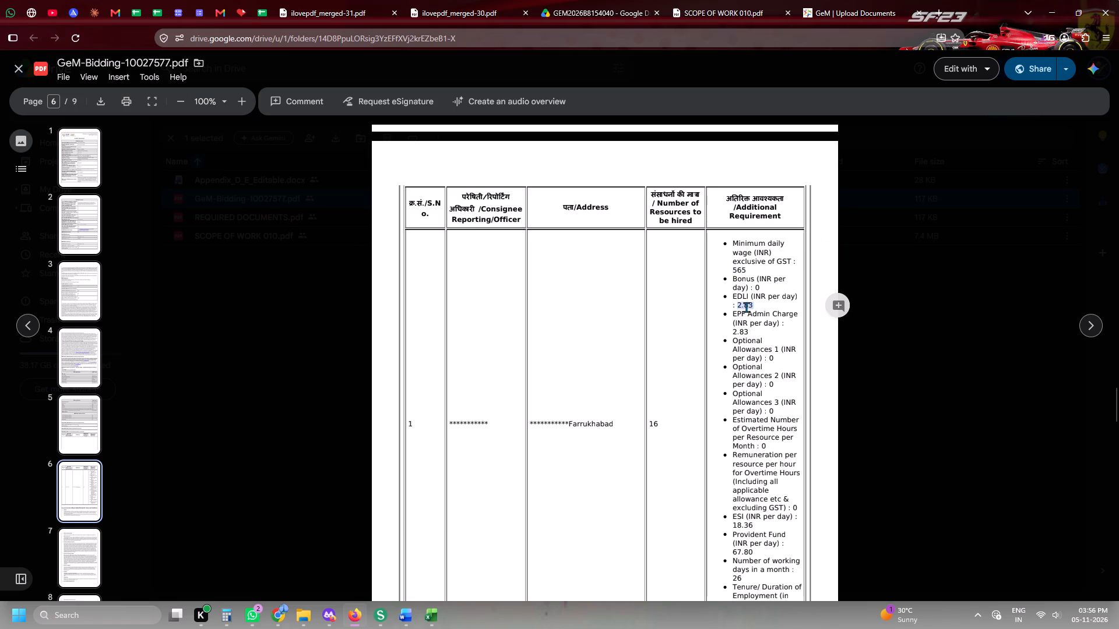
{"action": "key", "text": "Tab"}
{"action": "key", "text": "Tab"}
{"action": "key", "text": "ctrl+v"}
{"action": "key", "text": "Tab"}
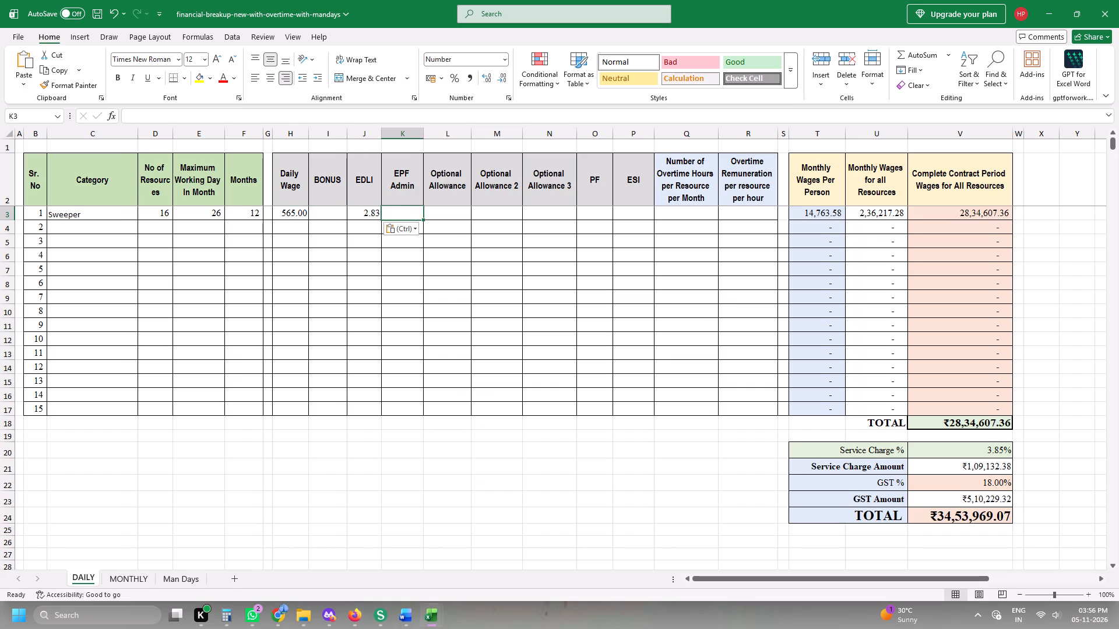
{"action": "key", "text": "ctrl+v"}
{"action": "key", "text": "Tab"}
Copy the daily ESI amount 18.36 from the bid document into the Sweeper row's ESI cell.
{"action": "key", "text": "alt+Tab"}
{"action": "scroll", "coordinate": [748, 352], "scroll_direction": "down", "scroll_amount": 1}
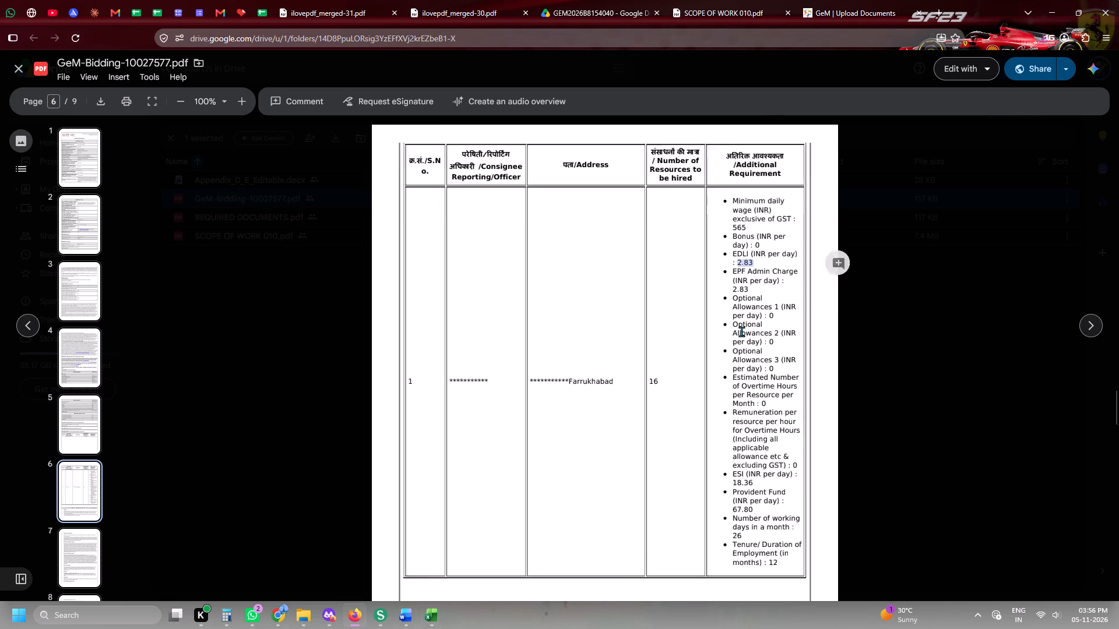
{"action": "left_click_drag", "start_coordinate": [758, 433], "coordinate": [746, 433]}
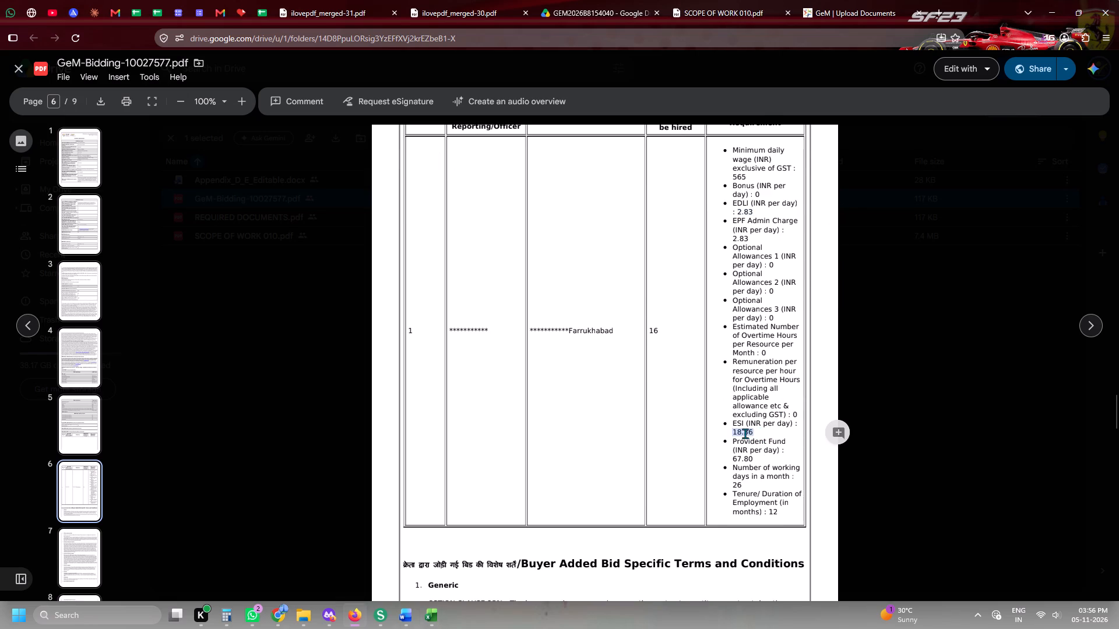
{"action": "key", "text": "ctrl+c"}
{"action": "key", "text": "ctrl+c"}
{"action": "key", "text": "ctrl+c"}
{"action": "key", "text": "alt+Tab"}
{"action": "key", "text": "Tab"}
{"action": "key", "text": "Tab"}
{"action": "key", "text": "Tab"}
{"action": "key", "text": "Tab"}
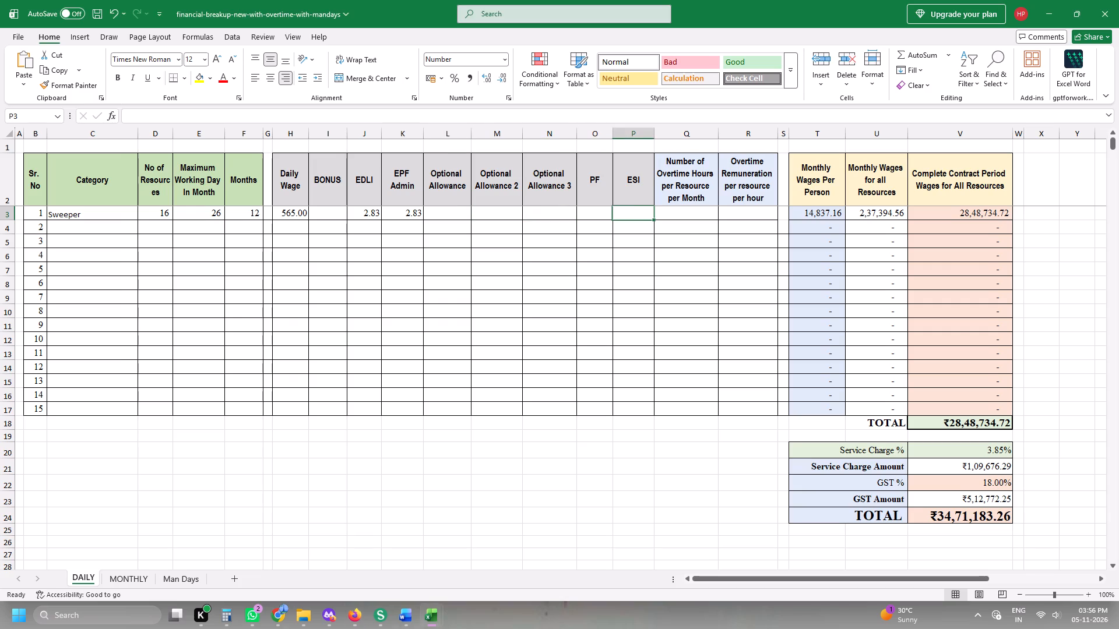
{"action": "key", "text": "ctrl+v"}
Copy the daily Provident Fund amount 67.80 from the bid document into the Sweeper row's PF cell.
{"action": "key", "text": "alt+Tab"}
{"action": "left_click_drag", "start_coordinate": [758, 460], "coordinate": [748, 460]}
{"action": "key", "text": "ctrl+c"}
{"action": "key", "text": "ctrl+c"}
{"action": "key", "text": "alt+Tab"}
{"action": "key", "text": "Tab"}
{"action": "key", "text": "Tab"}
{"action": "key", "text": "Tab"}
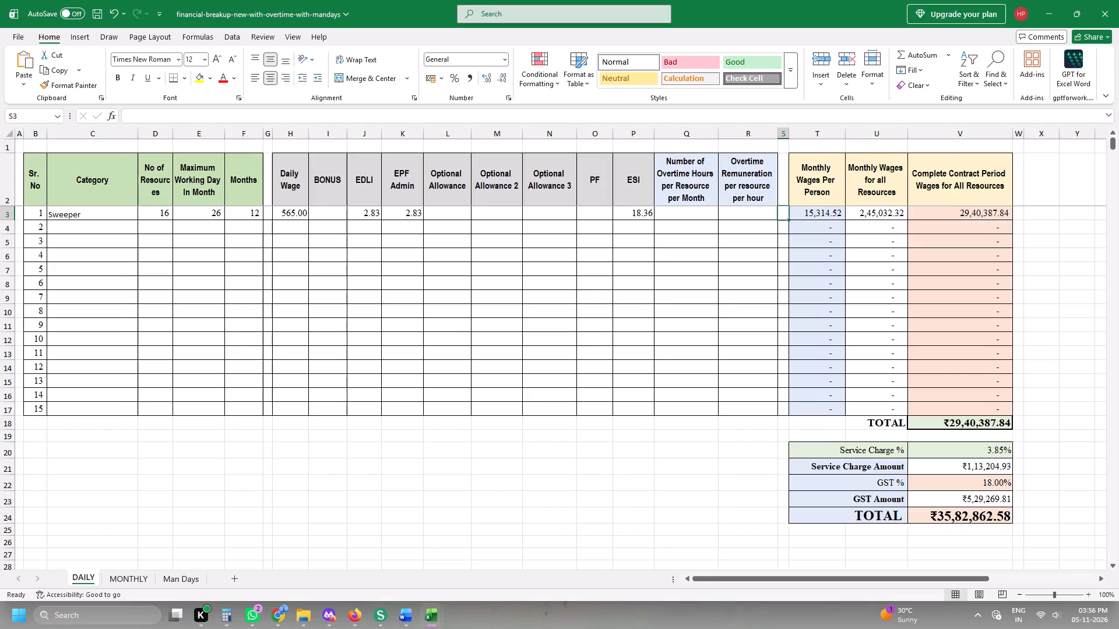
{"action": "left_click", "coordinate": [609, 221]}
{"action": "left_click", "coordinate": [609, 221]}
{"action": "left_click", "coordinate": [598, 210]}
{"action": "key", "text": "ctrl+v"}
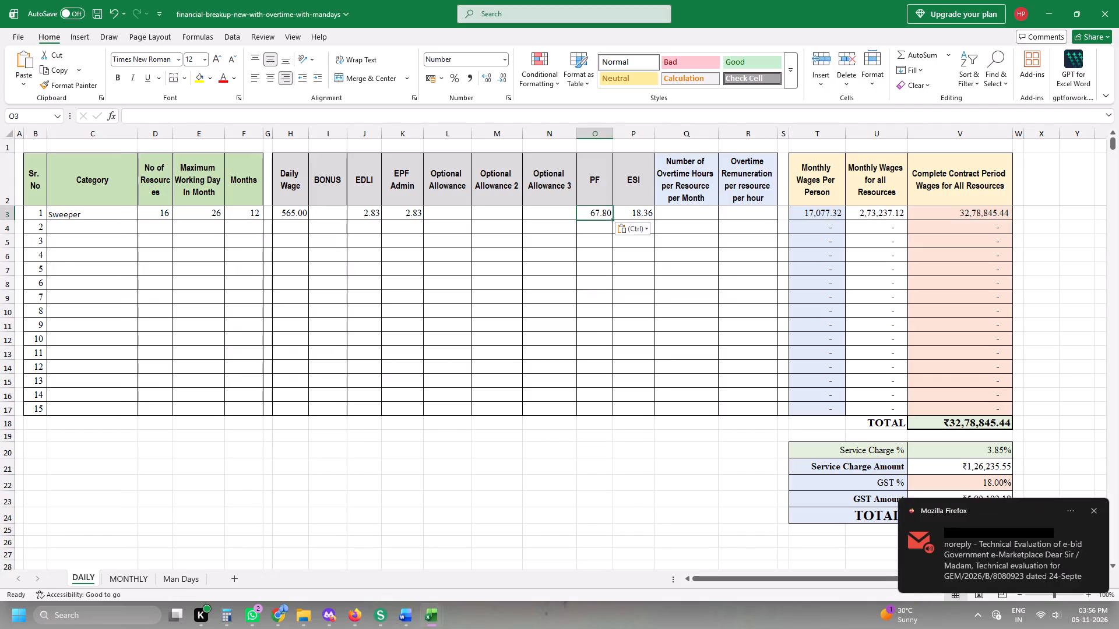
Copy the whole-number part, 3995273, of the bid value for GEM/2026/B/8154040 from the Daily Tender Sheet.
{"action": "key", "text": "alt+Tab"}
{"action": "left_click", "coordinate": [244, 0]}
{"action": "left_click", "coordinate": [268, 0]}
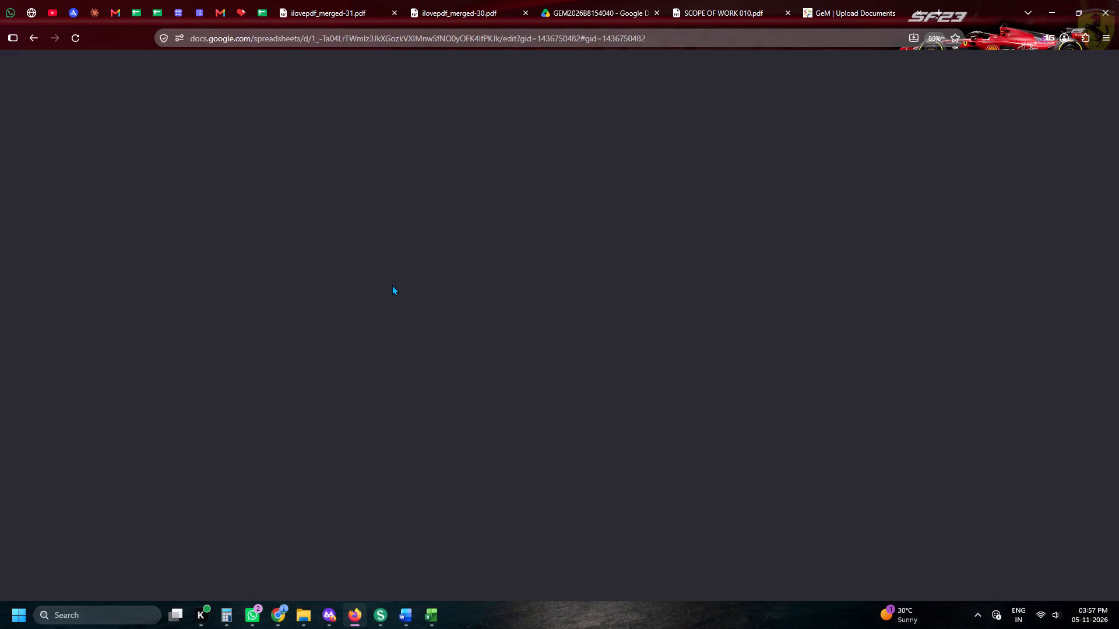
{"action": "key", "text": "alt+Tab"}
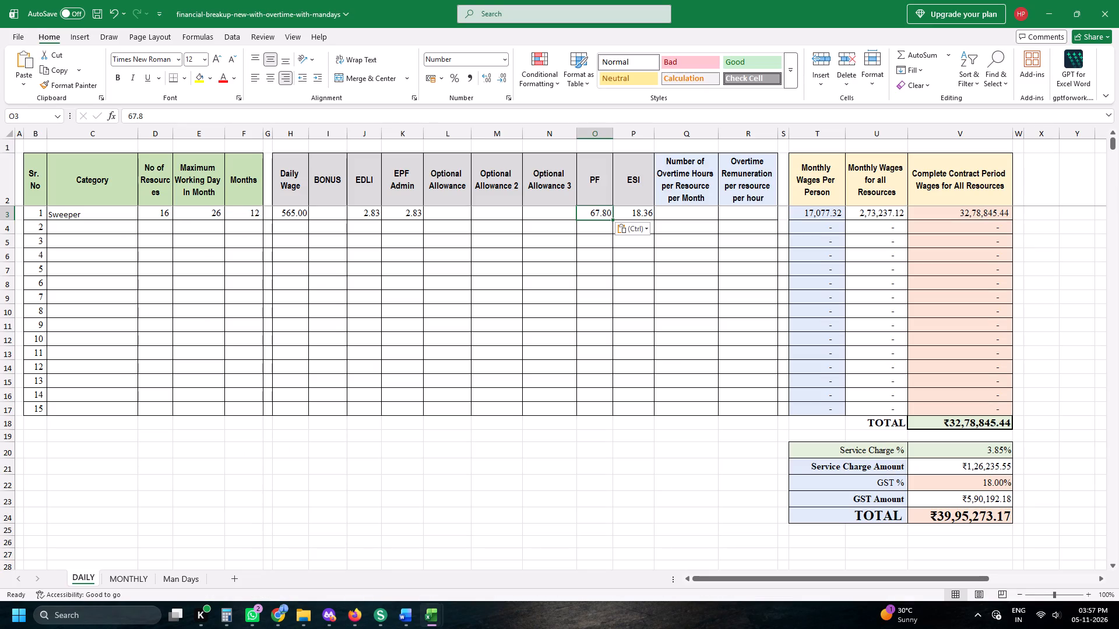
{"action": "key", "text": "alt+Tab"}
{"action": "double_click", "coordinate": [376, 270]}
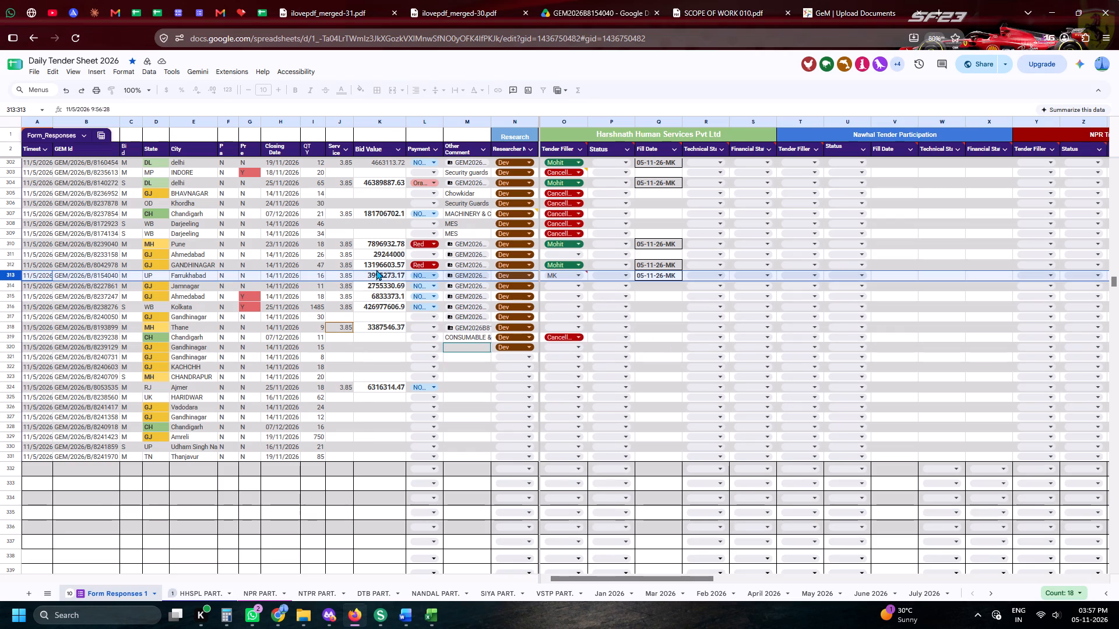
{"action": "double_click", "coordinate": [380, 272]}
{"action": "left_click_drag", "start_coordinate": [395, 275], "coordinate": [354, 275]}
{"action": "key", "text": "ctrl+c"}
{"action": "key", "text": "ctrl+c"}
{"action": "key", "text": "ctrl+c"}
Export the completed DAILY break-up sheet as a PDF named 3995273.
{"action": "key", "text": "alt+Tab"}
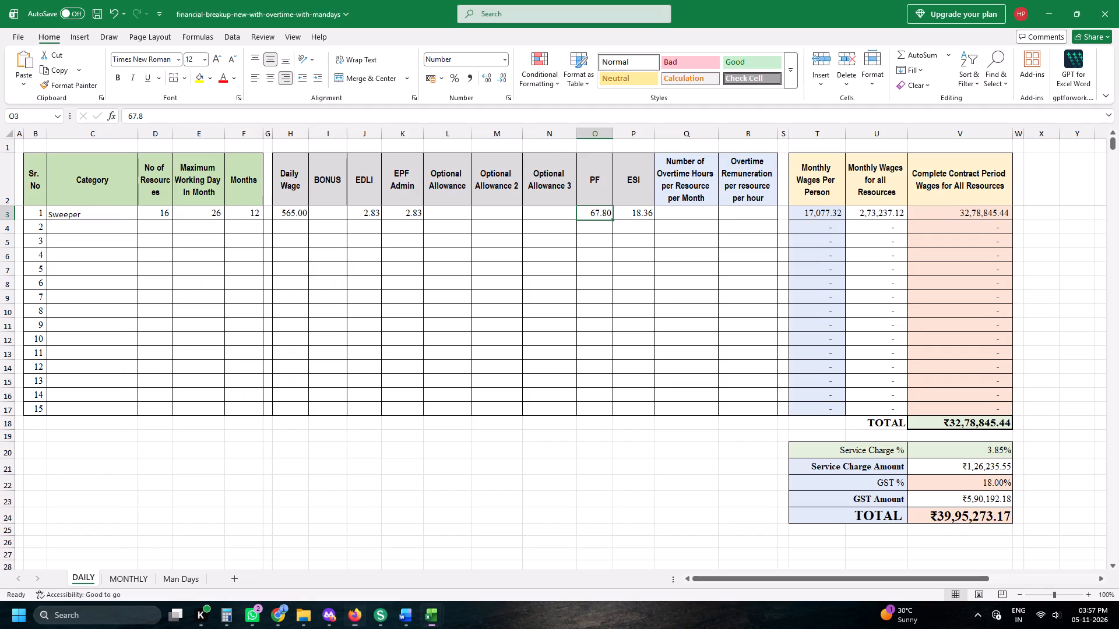
{"action": "key", "text": "alt+f"}
{"action": "key", "text": "alt+e"}
{"action": "key", "text": "alt+a"}
{"action": "scroll", "coordinate": [129, 247], "scroll_direction": "up", "scroll_amount": 3}
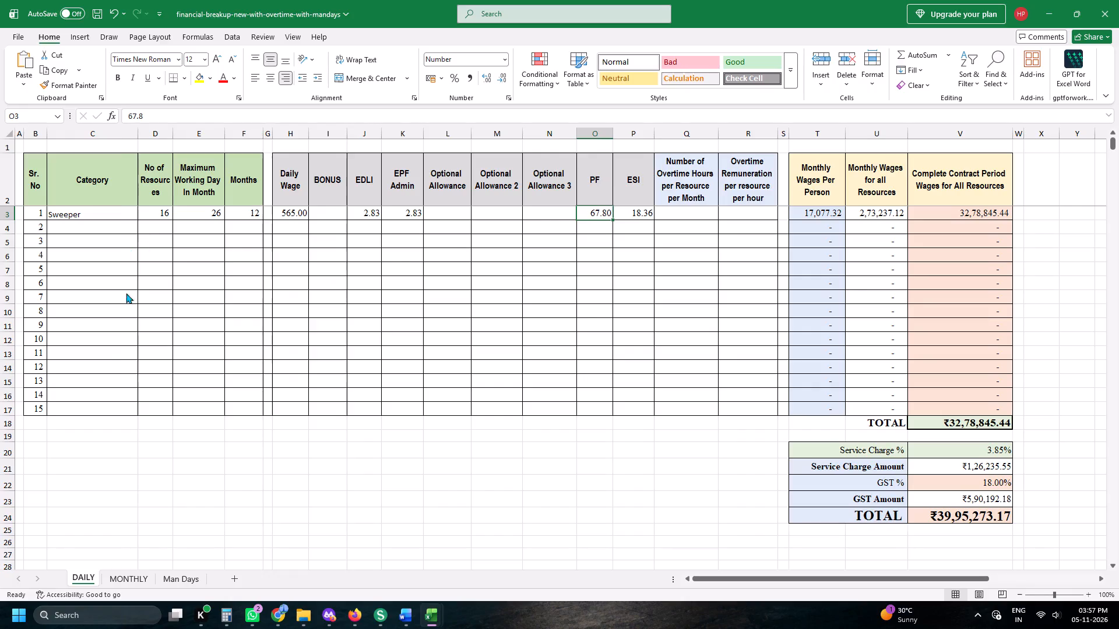
{"action": "key", "text": "ctrl+v"}
{"action": "scroll", "coordinate": [54, 185], "scroll_direction": "up", "scroll_amount": 3}
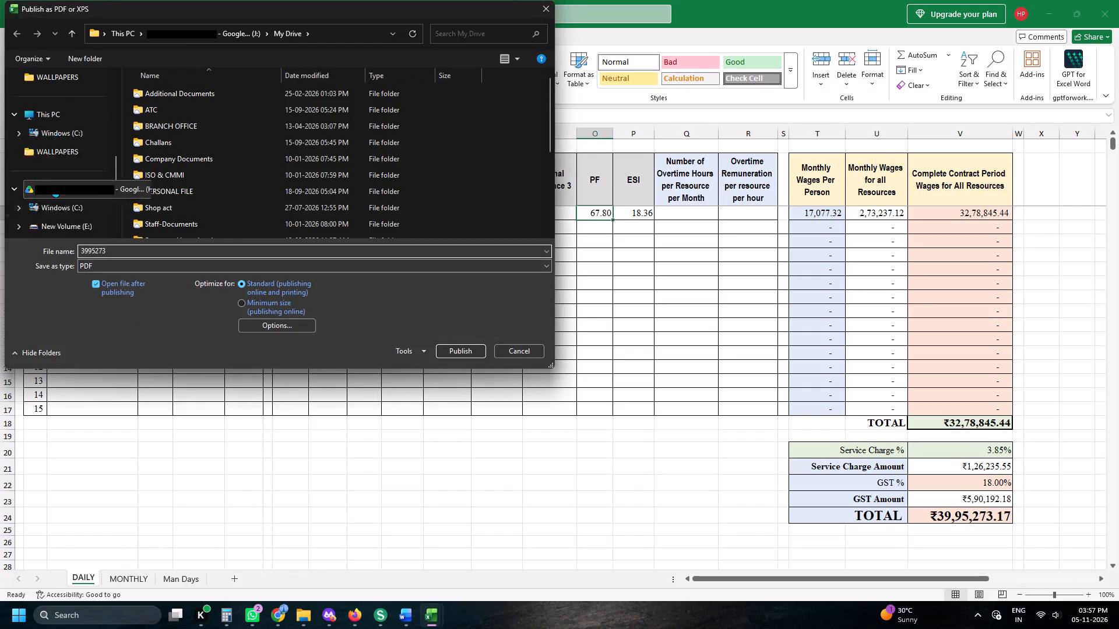
Save the 3995273 PDF of the break-up sheet to the Downloads folder.
{"action": "scroll", "coordinate": [54, 185], "scroll_direction": "up", "scroll_amount": 3}
{"action": "left_click", "coordinate": [54, 161]}
{"action": "left_click", "coordinate": [453, 348]}
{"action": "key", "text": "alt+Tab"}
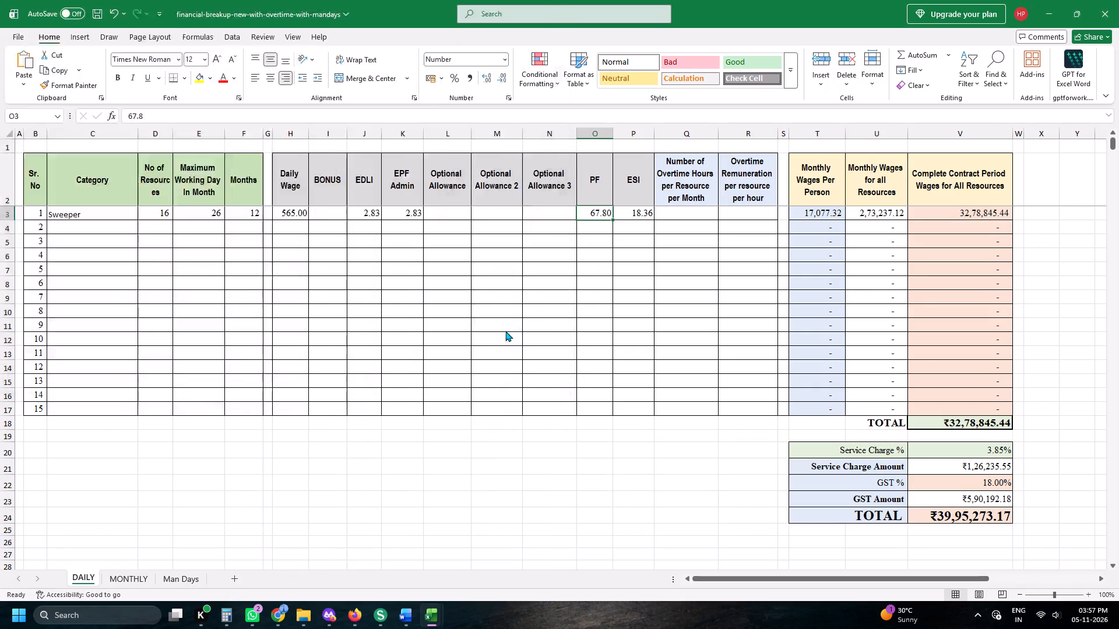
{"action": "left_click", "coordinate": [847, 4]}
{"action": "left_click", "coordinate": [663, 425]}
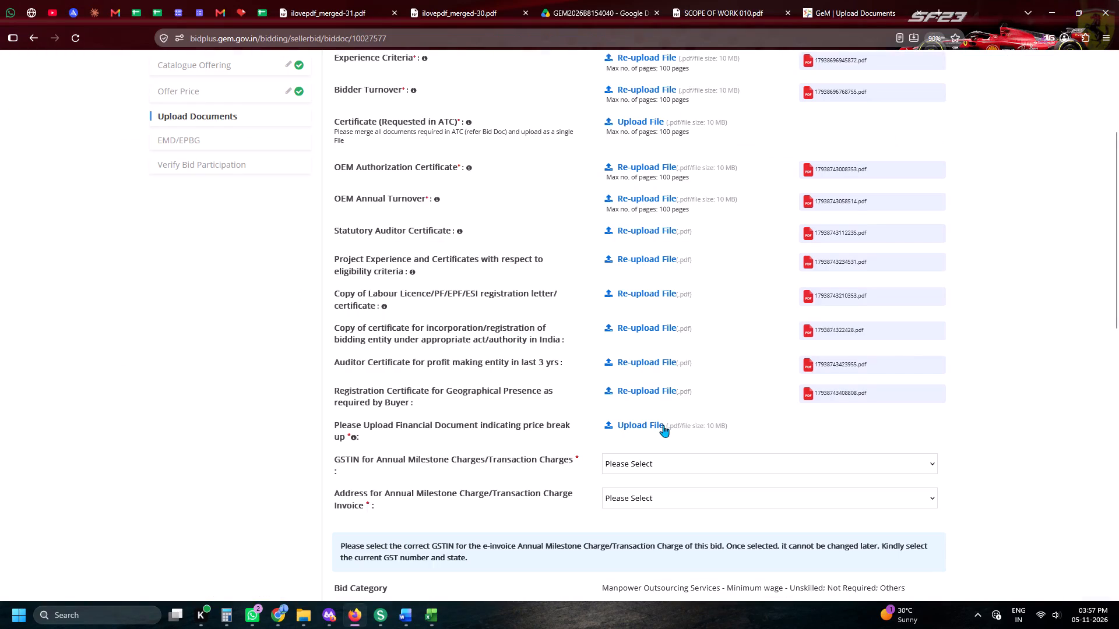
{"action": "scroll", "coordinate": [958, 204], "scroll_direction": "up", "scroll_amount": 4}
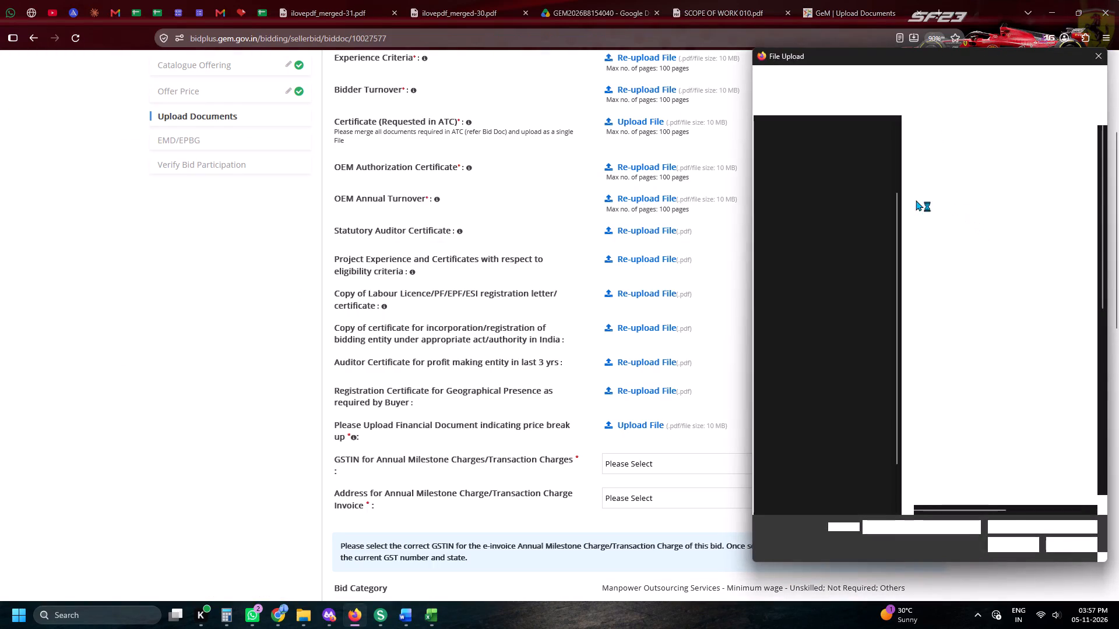
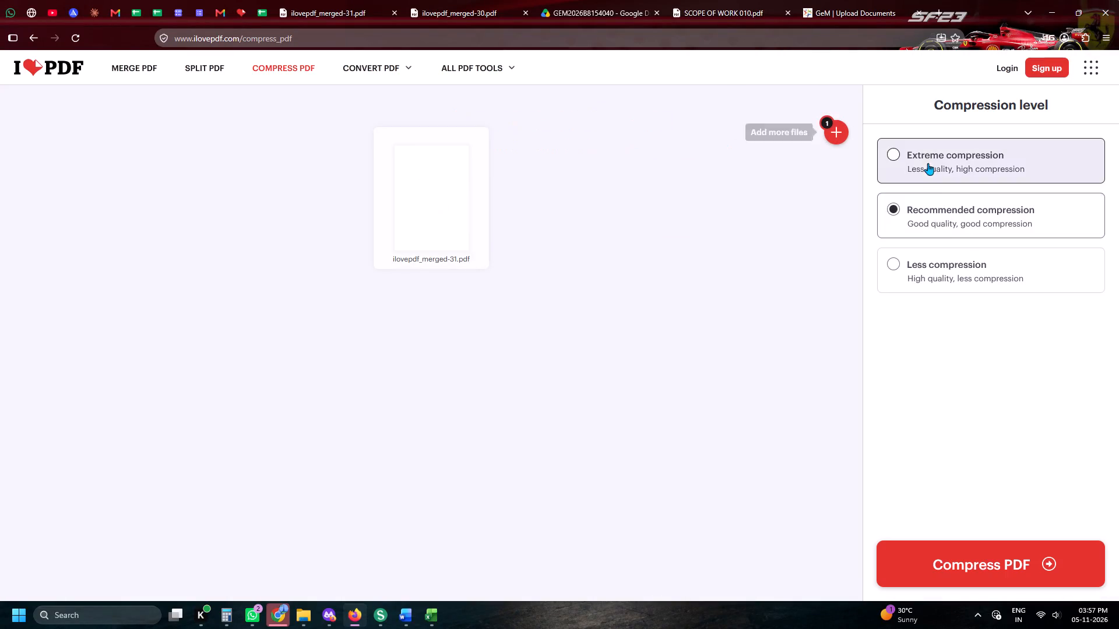
Compress ilovepdf_merged-31.pdf using the Extreme compression level.
{"action": "left_click_drag", "start_coordinate": [928, 560], "coordinate": [936, 560]}
{"action": "left_click", "coordinate": [916, 555]}
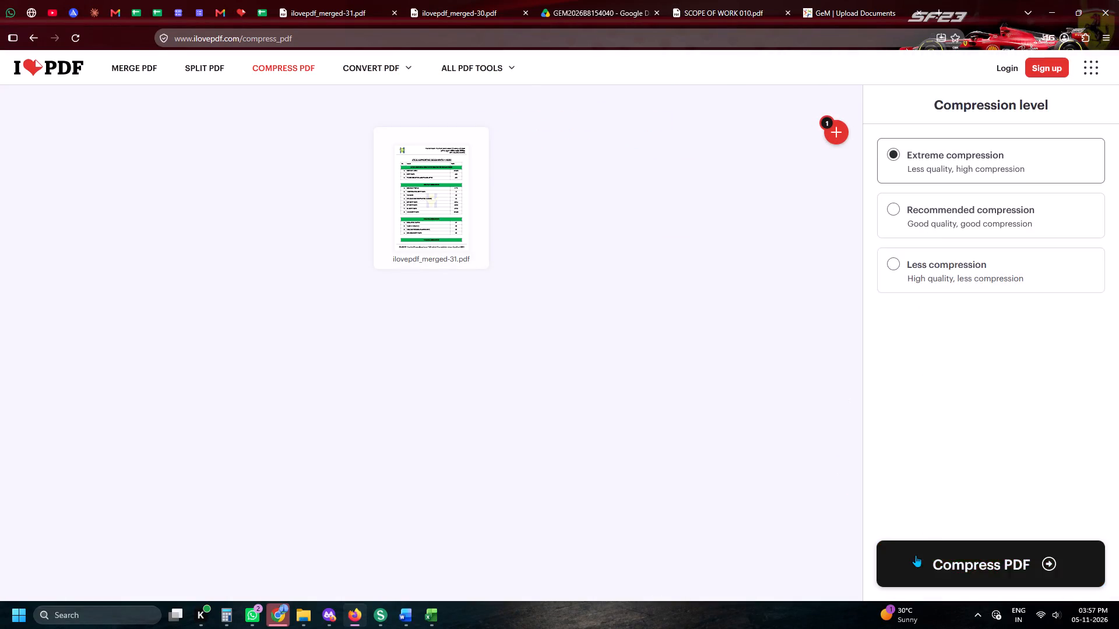
On the GeM bid's document upload page, choose the company's registered GSTIN for Annual Milestone/Transaction Charges and confirm it.
{"action": "left_click", "coordinate": [807, 0]}
{"action": "scroll", "coordinate": [779, 104], "scroll_direction": "down", "scroll_amount": 5}
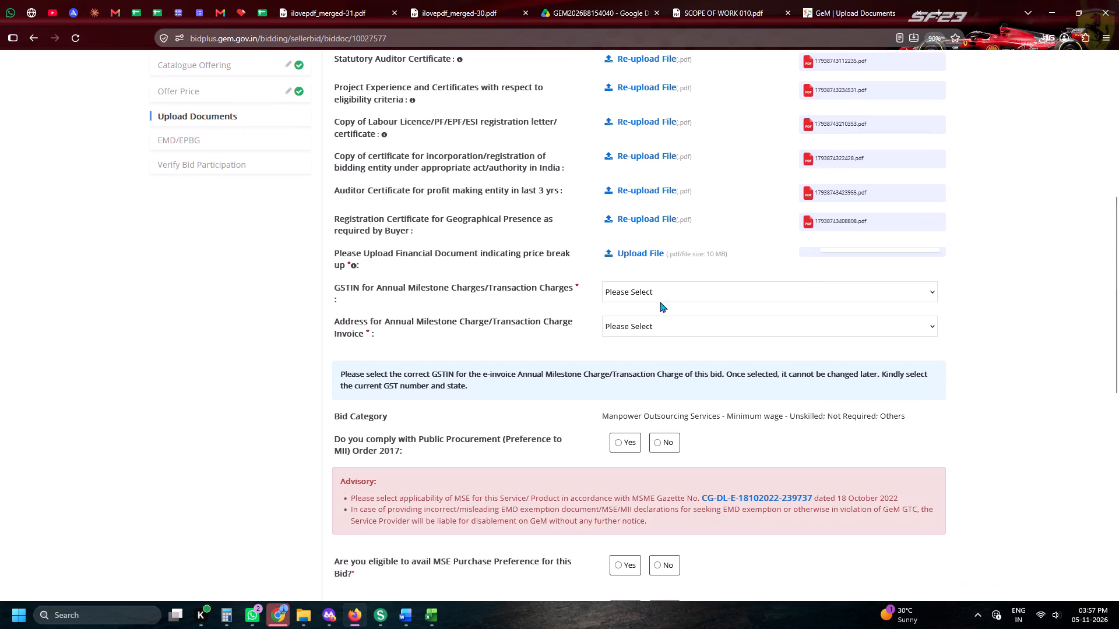
{"action": "left_click", "coordinate": [644, 287]}
{"action": "left_click", "coordinate": [651, 318]}
{"action": "left_click", "coordinate": [681, 98]}
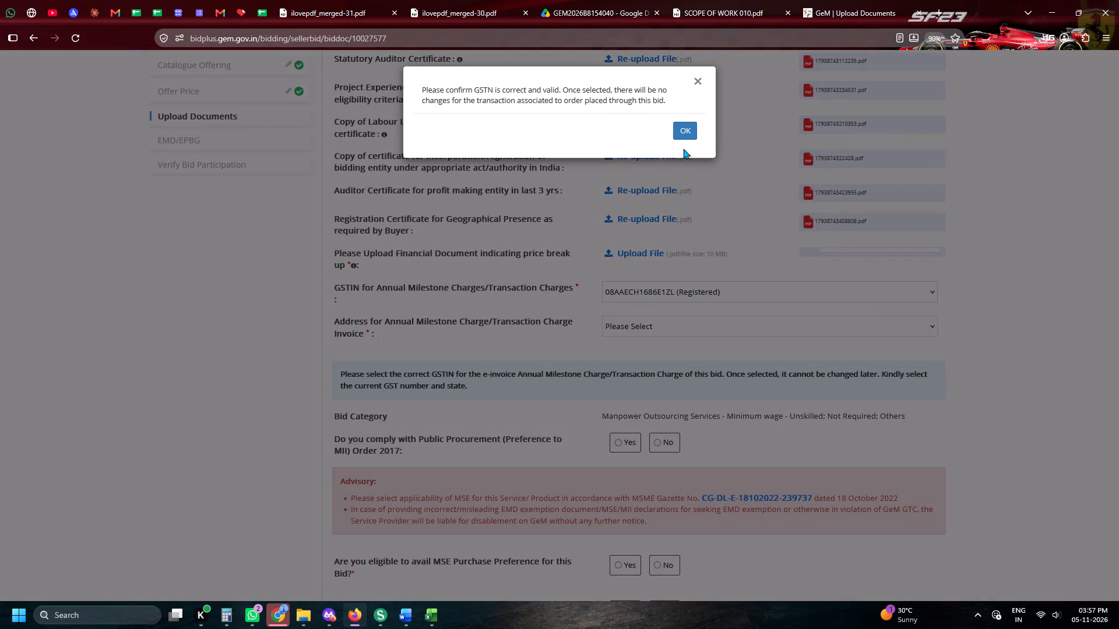
{"action": "left_click", "coordinate": [683, 149]}
{"action": "left_click", "coordinate": [683, 142]}
{"action": "left_click", "coordinate": [683, 135]}
Choose the company's Jaipur address for the Annual Milestone/Transaction Charge invoice and confirm it.
{"action": "left_click", "coordinate": [653, 327]}
{"action": "left_click", "coordinate": [653, 362]}
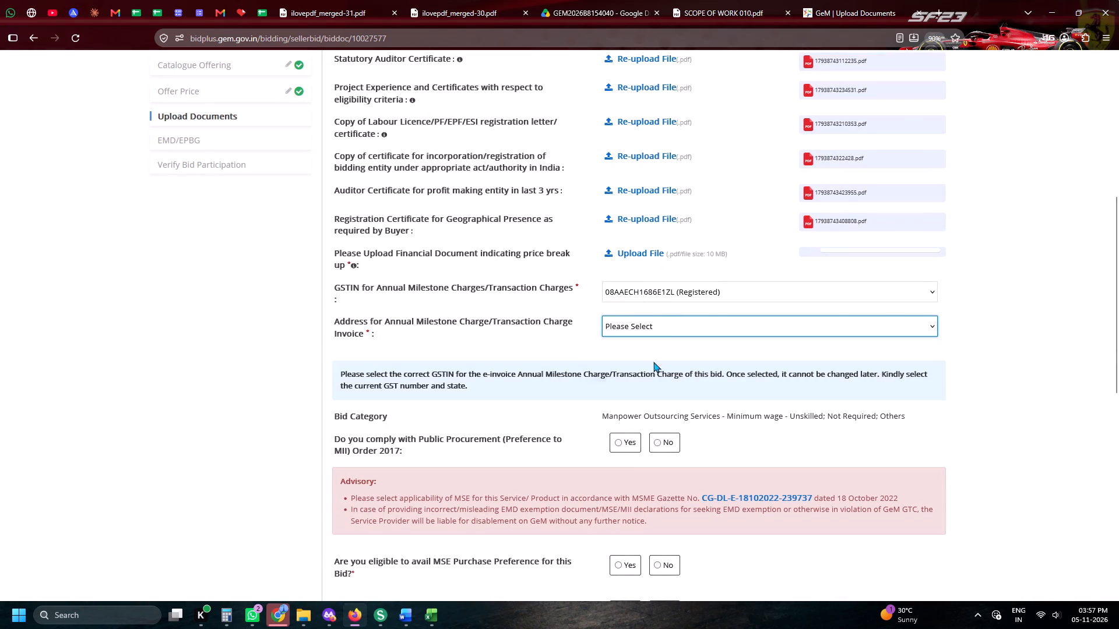
{"action": "left_click", "coordinate": [682, 129]}
Answer Yes to the MII Order 2017 compliance, MSE Purchase Preference eligibility and EMD Exemption questions.
{"action": "left_click", "coordinate": [620, 445]}
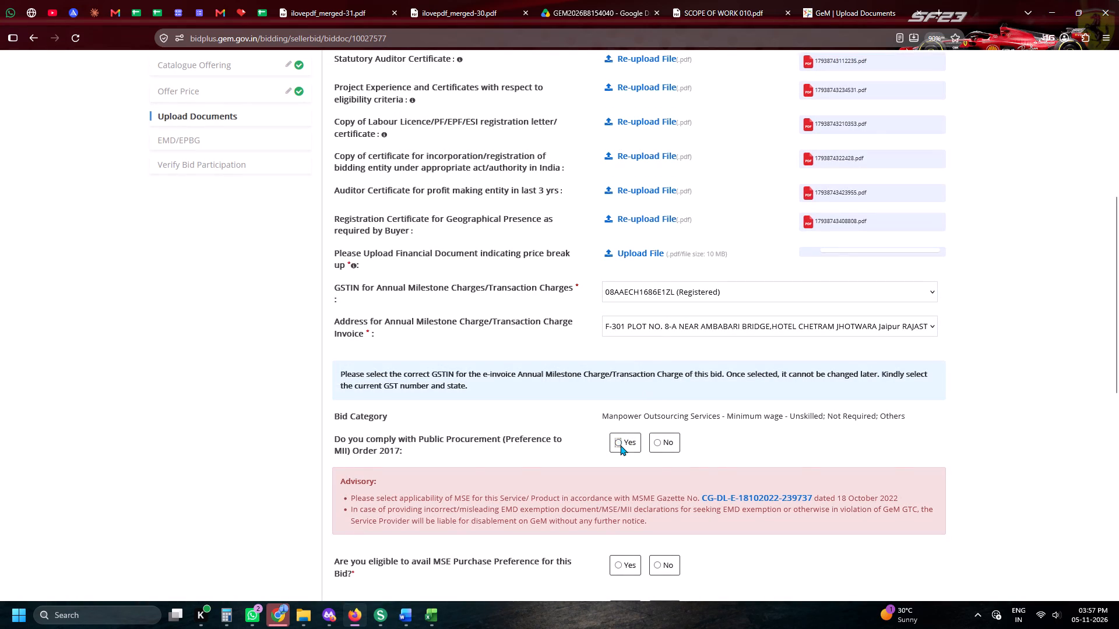
{"action": "scroll", "coordinate": [622, 393], "scroll_direction": "down", "scroll_amount": 4}
{"action": "left_click", "coordinate": [623, 267]}
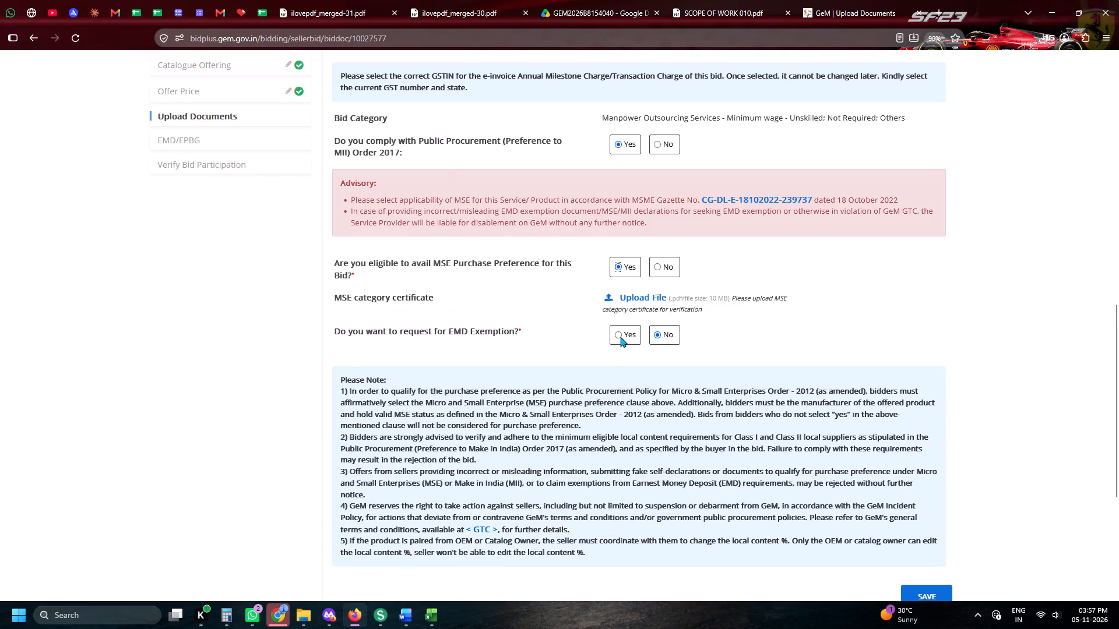
{"action": "left_click", "coordinate": [620, 336]}
Begin choosing the PDF file to upload as the MSE category certificate.
{"action": "left_click", "coordinate": [628, 298]}
{"action": "scroll", "coordinate": [831, 270], "scroll_direction": "up", "scroll_amount": 3}
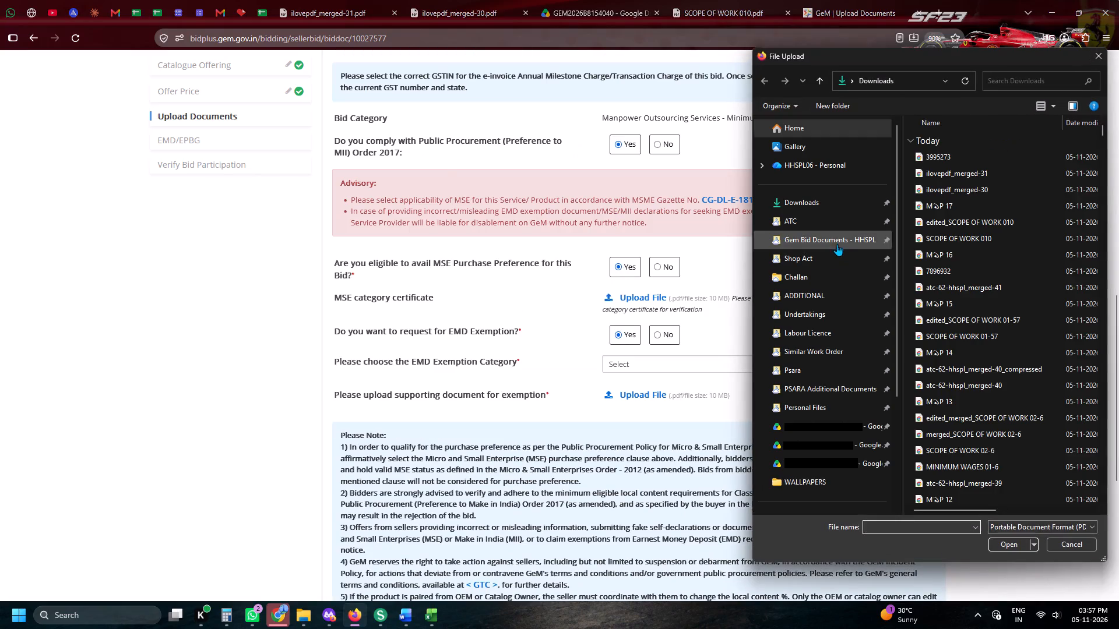
Upload msme-certificate-hhspl from the Gem Bid Documents - HHSPL folder as the MSE category certificate.
{"action": "left_click", "coordinate": [837, 242]}
{"action": "scroll", "coordinate": [928, 310], "scroll_direction": "down", "scroll_amount": 5}
{"action": "double_click", "coordinate": [934, 416]}
Request the EMD exemption under the Start-up category, with startup-msme-merged-hhspl uploaded as its supporting document.
{"action": "left_click", "coordinate": [681, 370]}
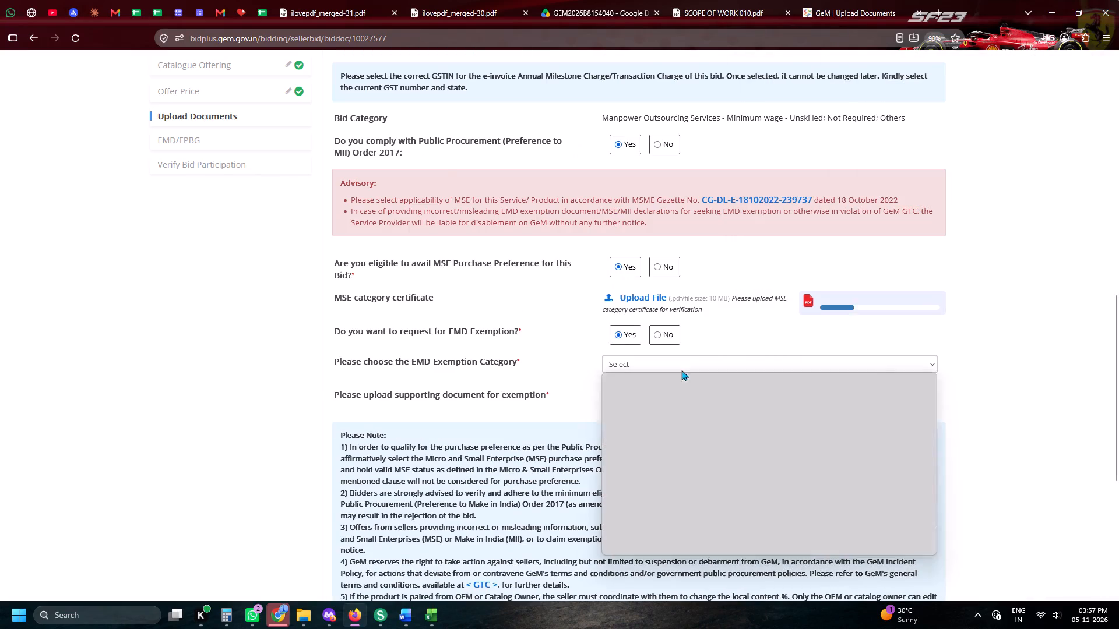
{"action": "double_click", "coordinate": [639, 398]}
{"action": "scroll", "coordinate": [942, 420], "scroll_direction": "down", "scroll_amount": 6}
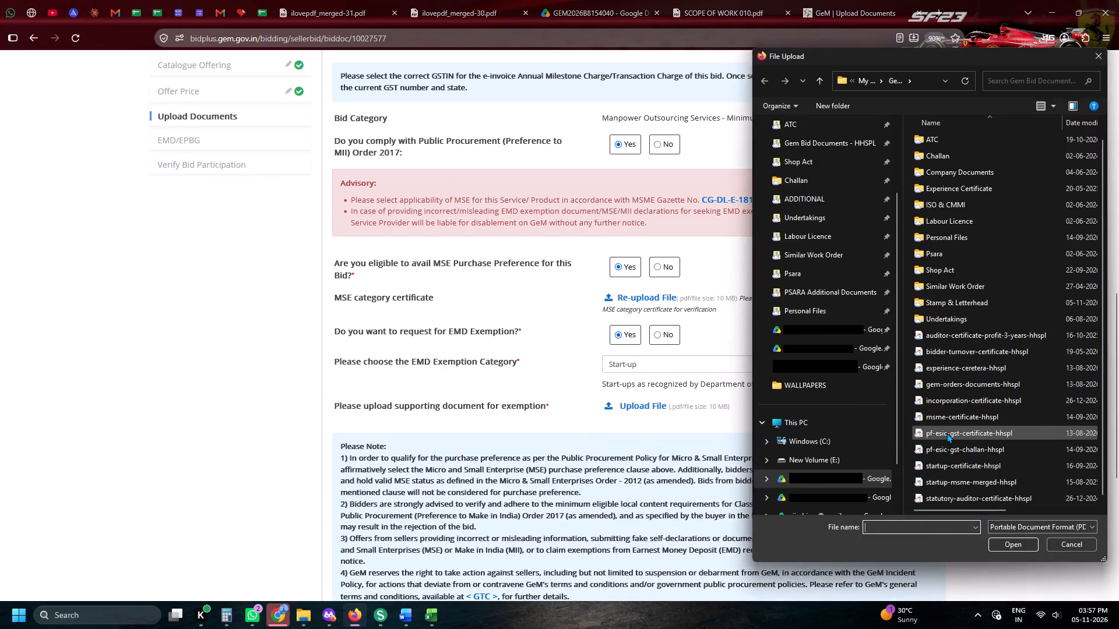
{"action": "double_click", "coordinate": [940, 483]}
{"action": "scroll", "coordinate": [883, 394], "scroll_direction": "up", "scroll_amount": 5}
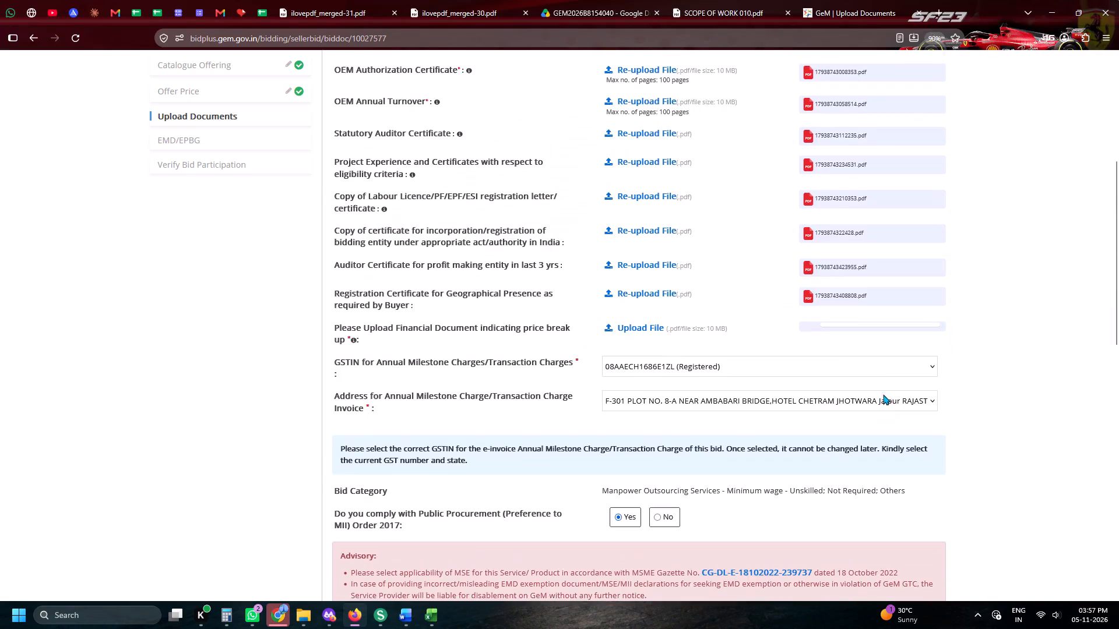
Check the compression upload of ilovepdf_merged-31.pdf, and close the two merged PDFs, the GEM2026B8154040 Drive folder and SCOPE OF WORK 010.pdf.
{"action": "left_click", "coordinate": [278, 0]}
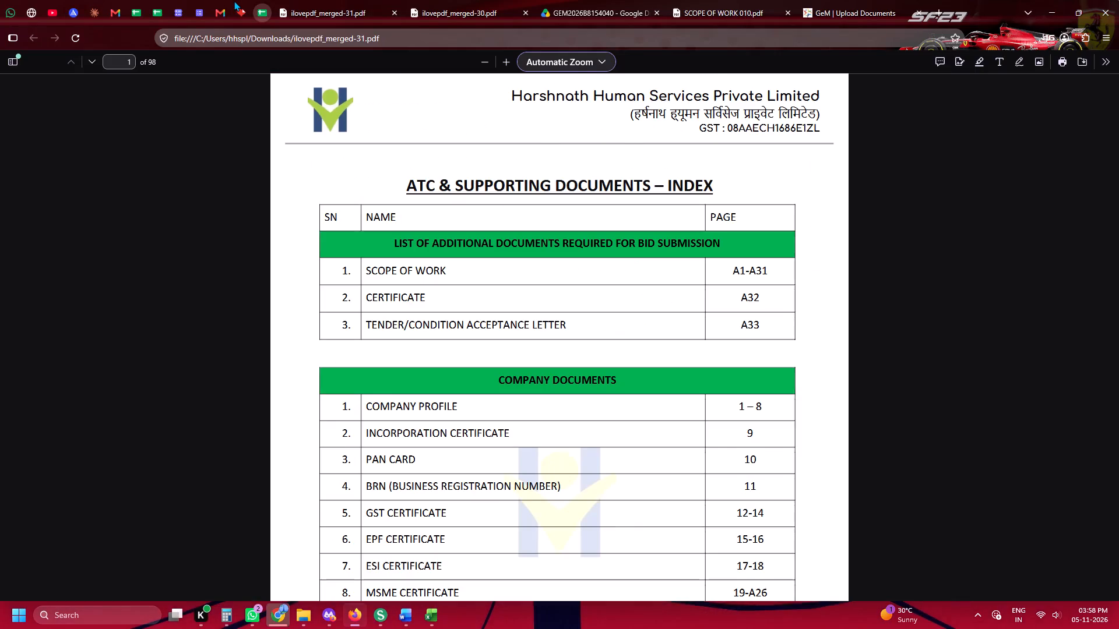
{"action": "left_click", "coordinate": [234, 1]}
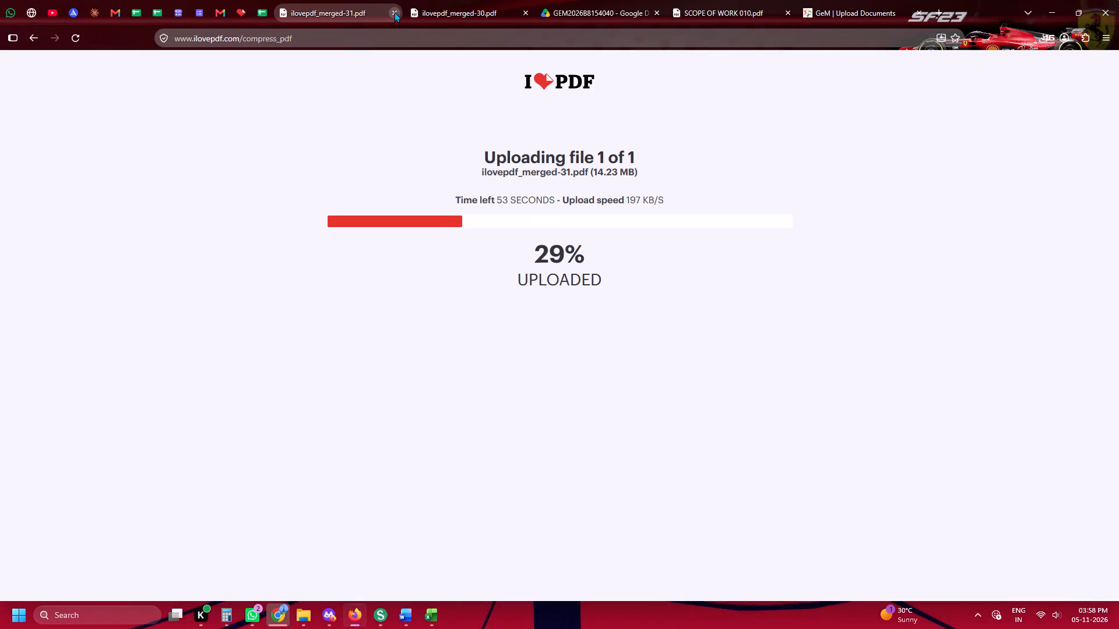
{"action": "left_click", "coordinate": [394, 12]}
{"action": "left_click", "coordinate": [394, 12]}
{"action": "left_click", "coordinate": [394, 12]}
{"action": "left_click", "coordinate": [394, 12]}
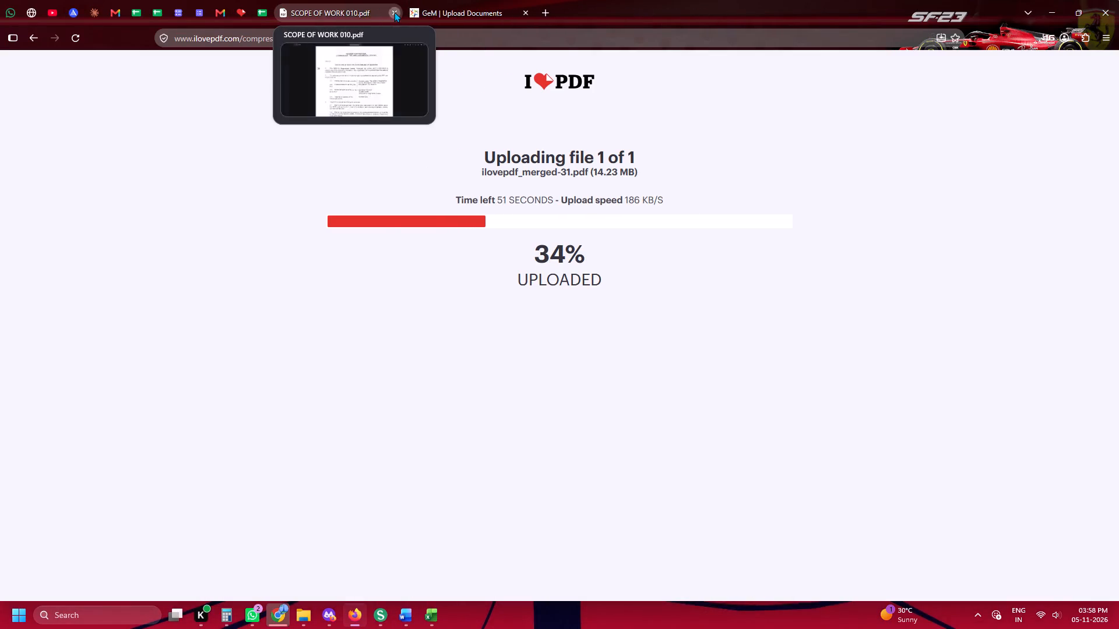
Open the Drive folder GEM2026B8227861 linked in the Jamnagar tender's row of the Daily Tender Sheet.
{"action": "left_click", "coordinate": [263, 5]}
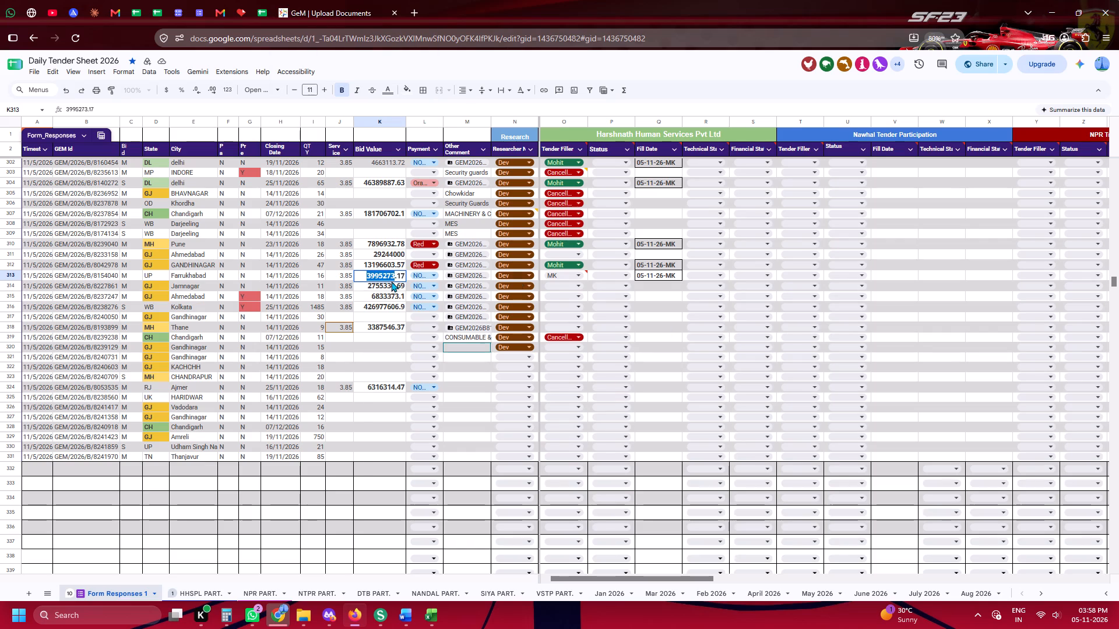
{"action": "left_click", "coordinate": [460, 289]}
{"action": "left_click", "coordinate": [494, 371]}
{"action": "left_click", "coordinate": [418, 0]}
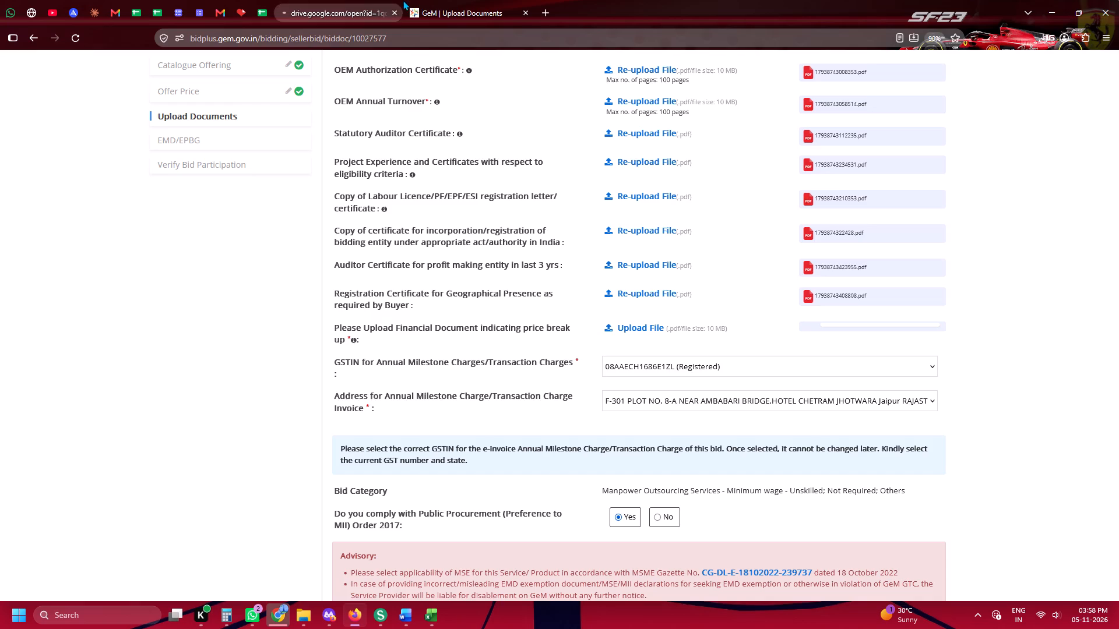
{"action": "left_click", "coordinate": [403, 0]}
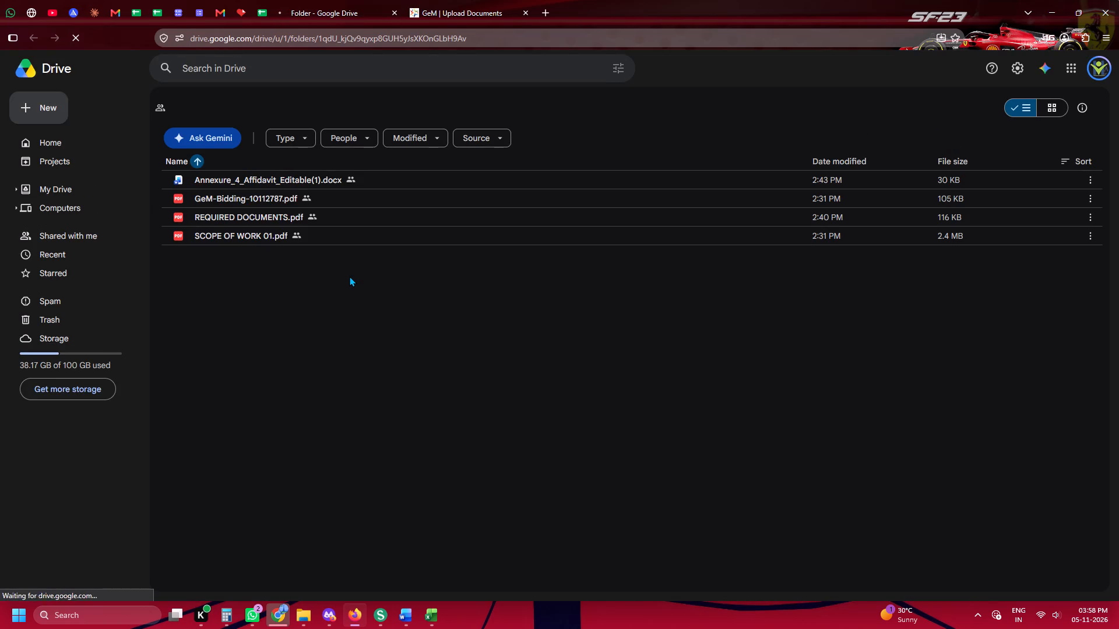
Review the Annexure_4 affidavit template and REQUIRED DOCUMENTS.pdf for the bid's eligibility and document requirements.
{"action": "left_click", "coordinate": [303, 177]}
{"action": "double_click", "coordinate": [303, 177]}
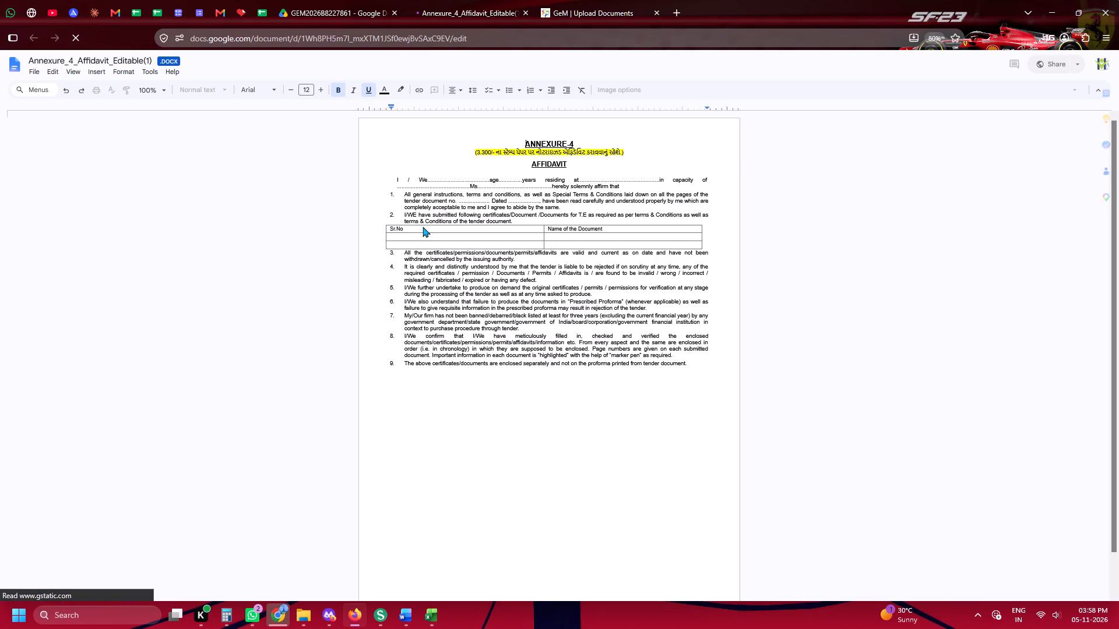
{"action": "scroll", "coordinate": [547, 210], "scroll_direction": "down", "scroll_amount": 3}
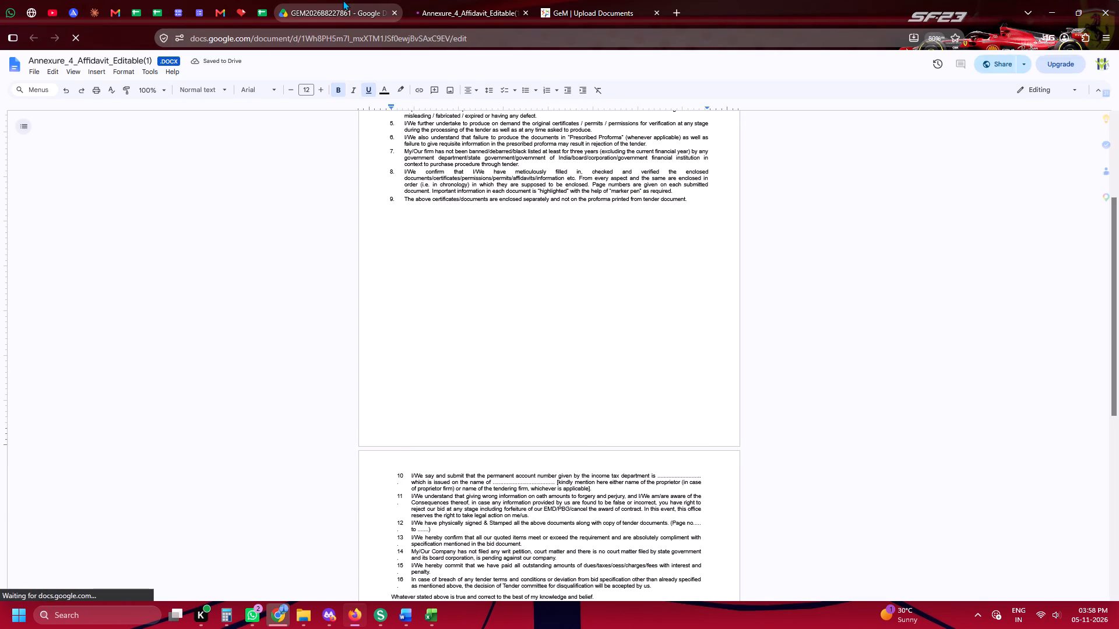
{"action": "left_click", "coordinate": [342, 0]}
{"action": "left_click", "coordinate": [229, 218]}
{"action": "double_click", "coordinate": [229, 218]}
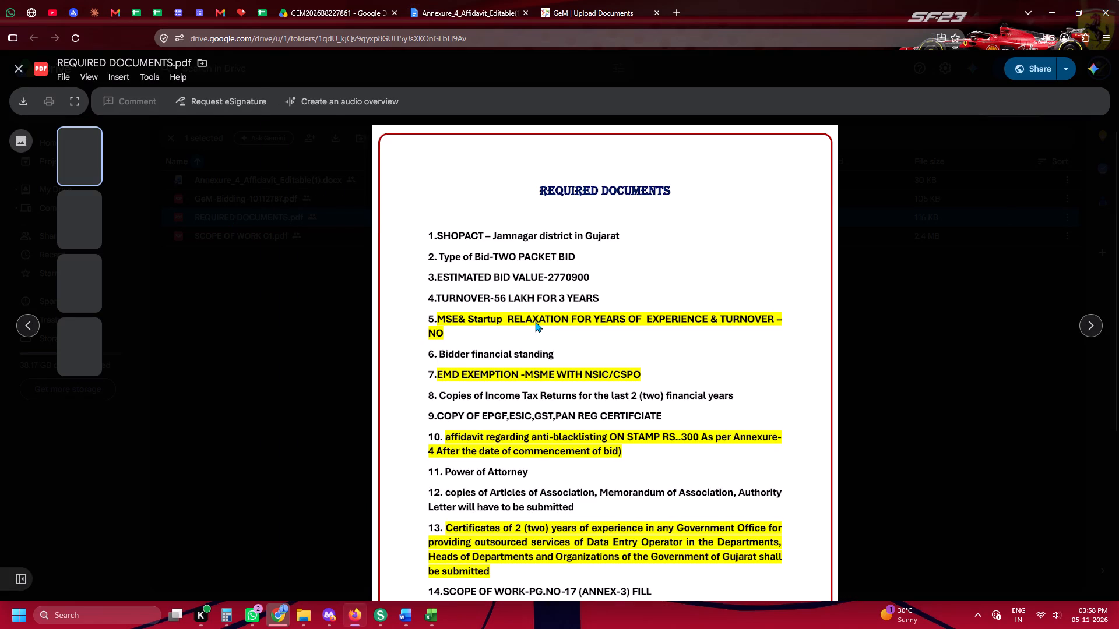
Enter MK as the Harshnath Human Services tender filler for GEM/2026/B/8227861 in the Daily Tender Sheet.
{"action": "left_click", "coordinate": [569, 0]}
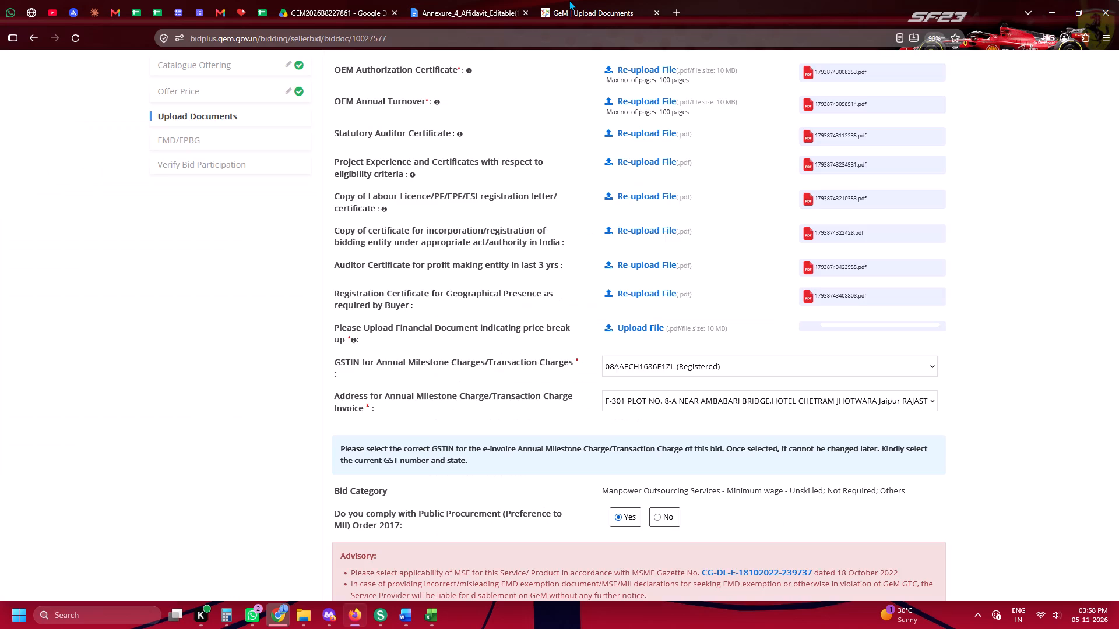
{"action": "left_click", "coordinate": [260, 0]}
{"action": "left_click", "coordinate": [549, 284]}
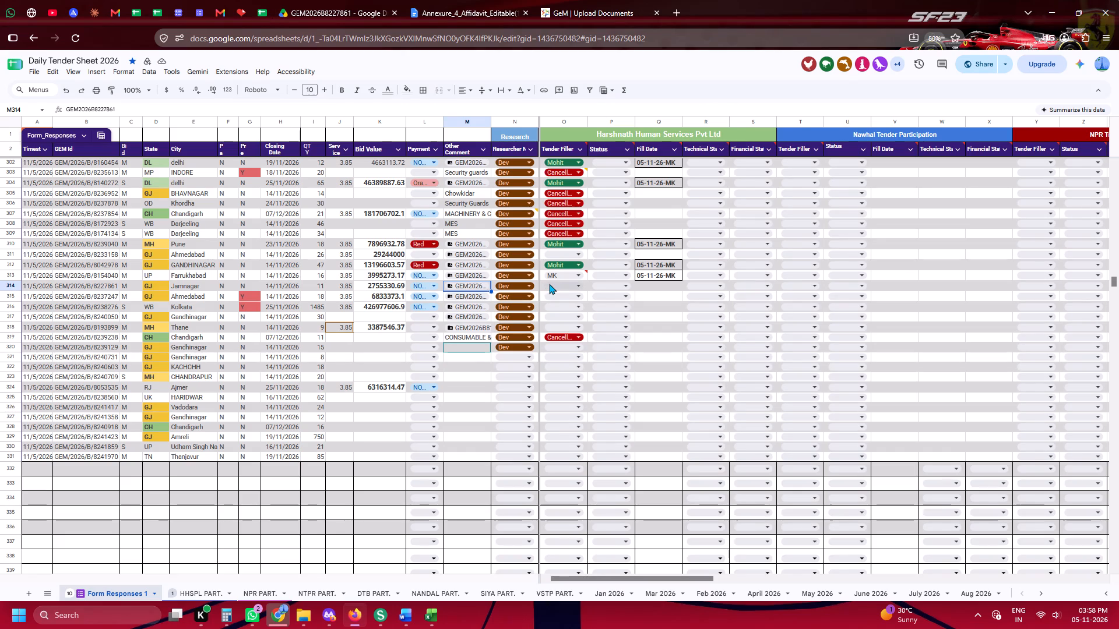
{"action": "type", "text": "MK"}
{"action": "key", "text": "Tab"}
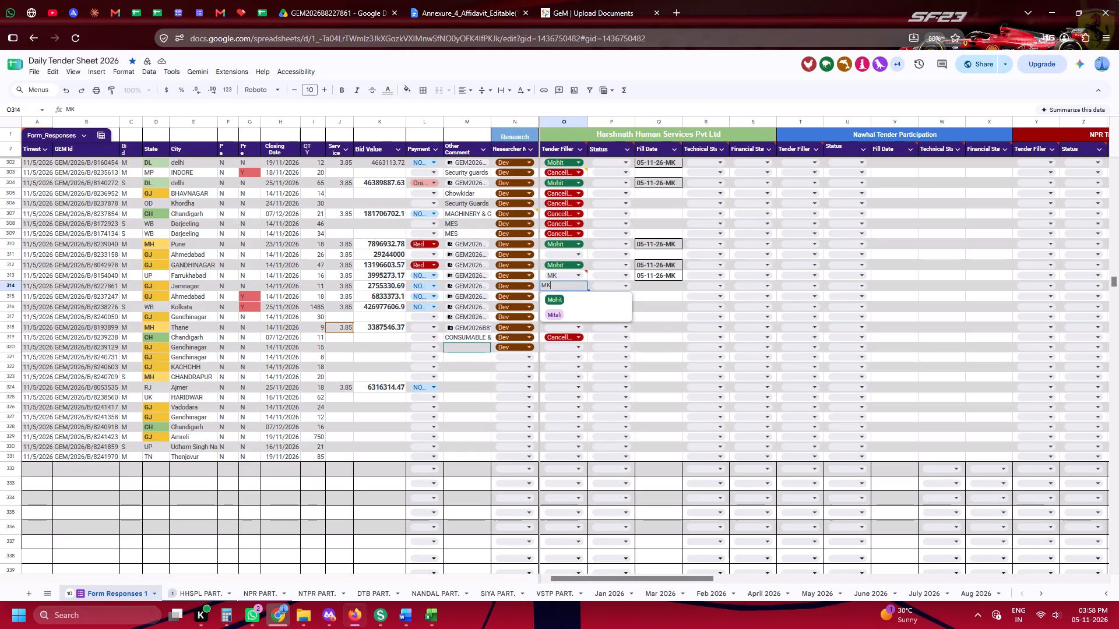
Duplicate the GeM Upload Documents page into a new browser tab.
{"action": "left_click", "coordinate": [625, 0]}
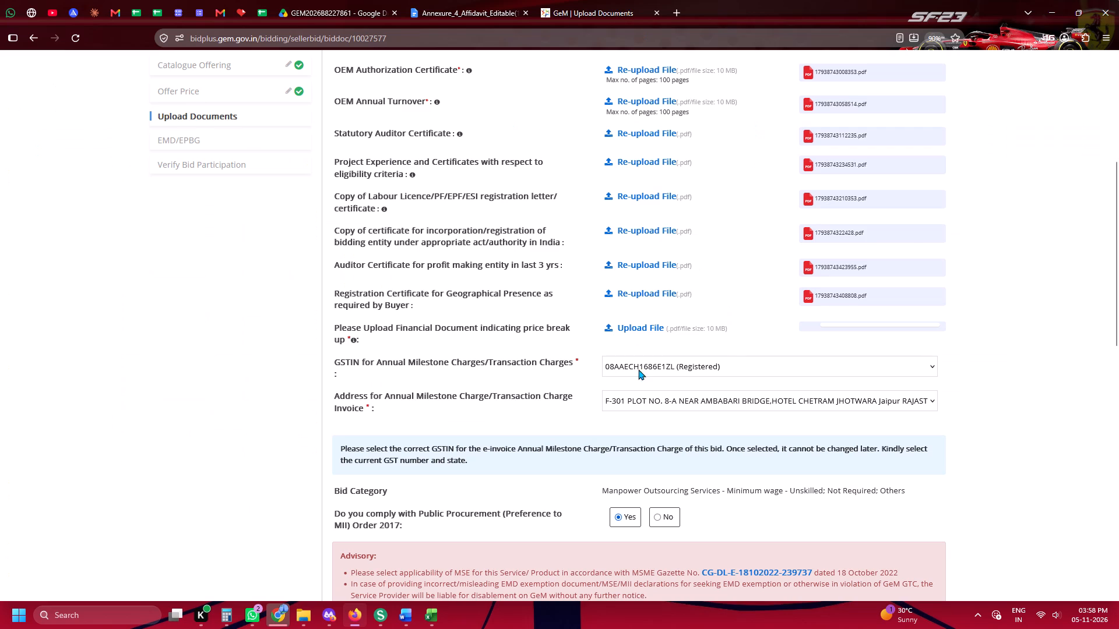
{"action": "scroll", "coordinate": [670, 341], "scroll_direction": "up", "scroll_amount": 4}
{"action": "right_click", "coordinate": [559, 0]}
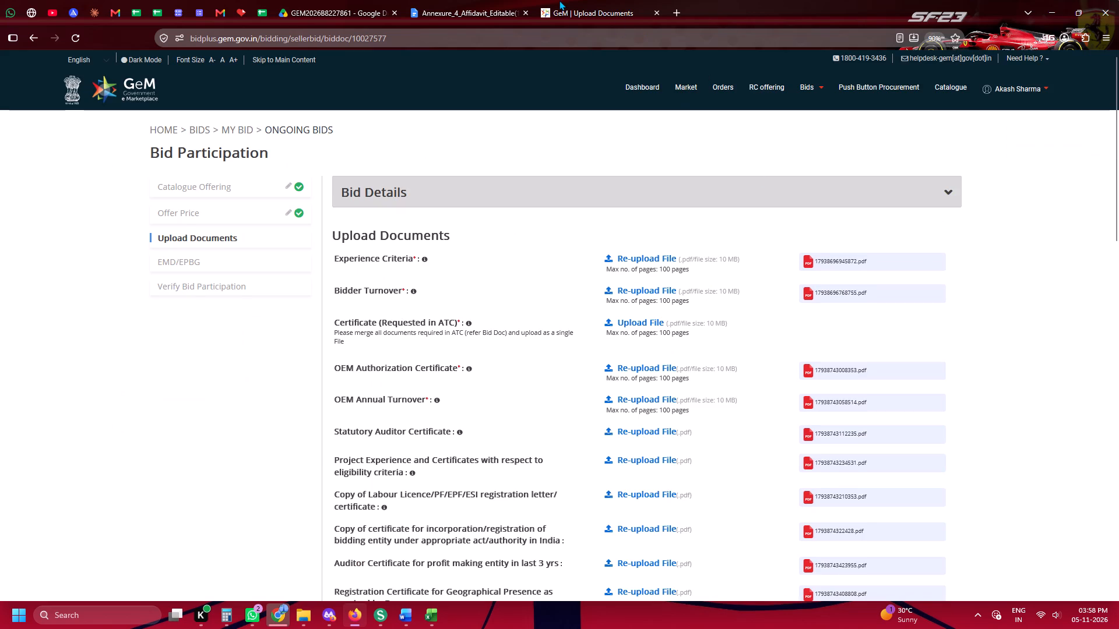
{"action": "left_click", "coordinate": [607, 134]}
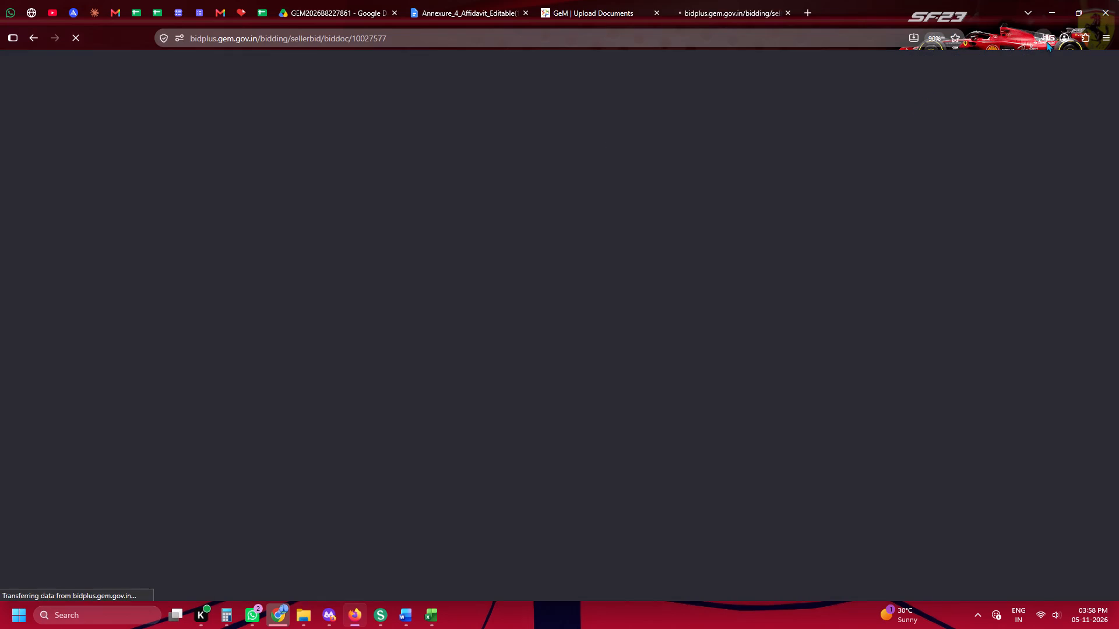
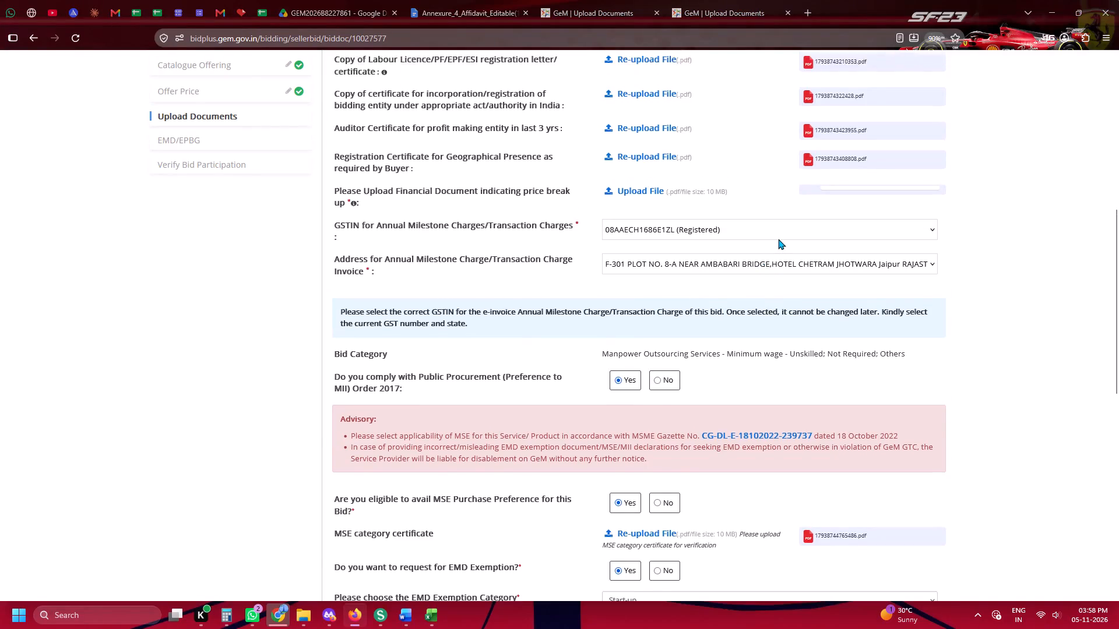
Upload a PDF from the Downloads folder to the first bid's Upload Documents page.
{"action": "scroll", "coordinate": [778, 239], "scroll_direction": "up", "scroll_amount": 5}
{"action": "left_click", "coordinate": [795, 206]}
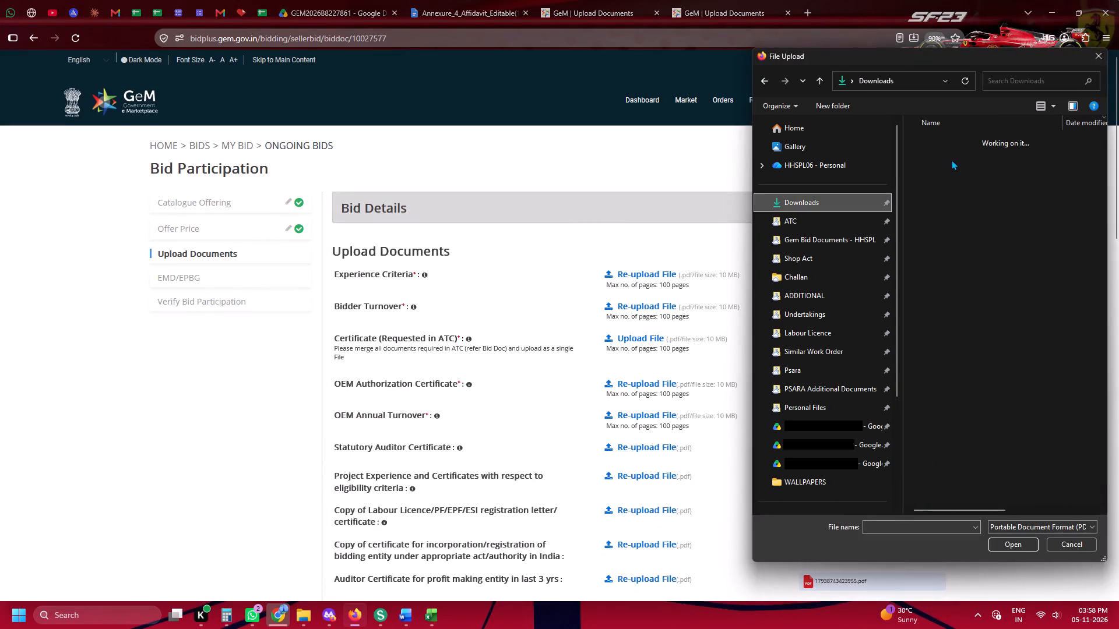
{"action": "double_click", "coordinate": [949, 159]}
{"action": "scroll", "coordinate": [822, 327], "scroll_direction": "down", "scroll_amount": 3}
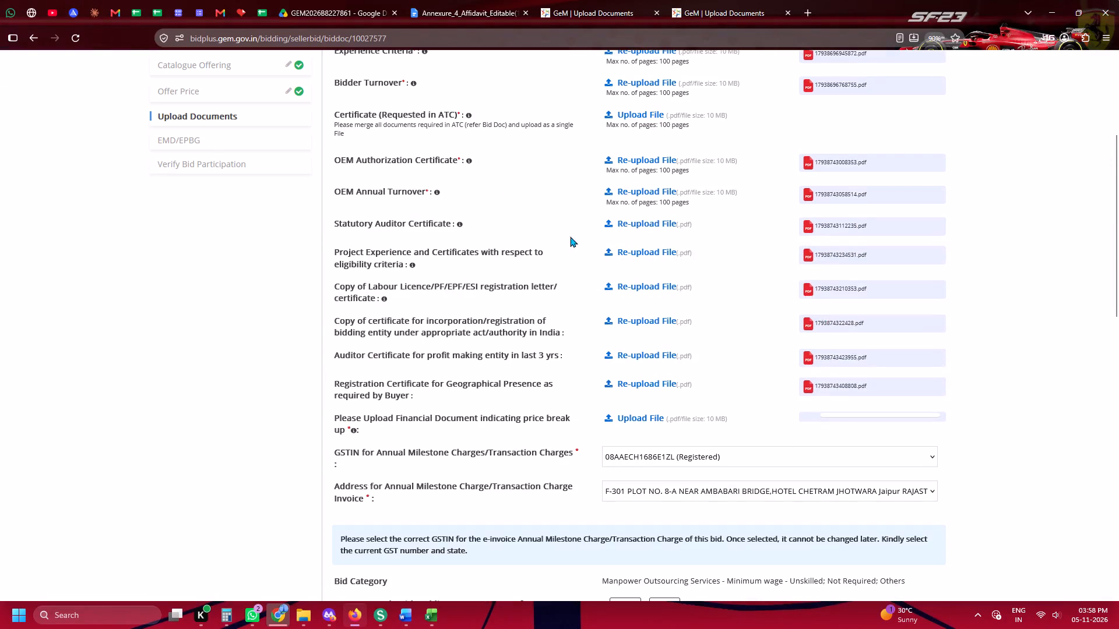
{"action": "left_click", "coordinate": [634, 349]}
Open the GeM list of bids in the duplicated Upload Documents tab.
{"action": "left_click", "coordinate": [702, 0]}
{"action": "left_click", "coordinate": [808, 109]}
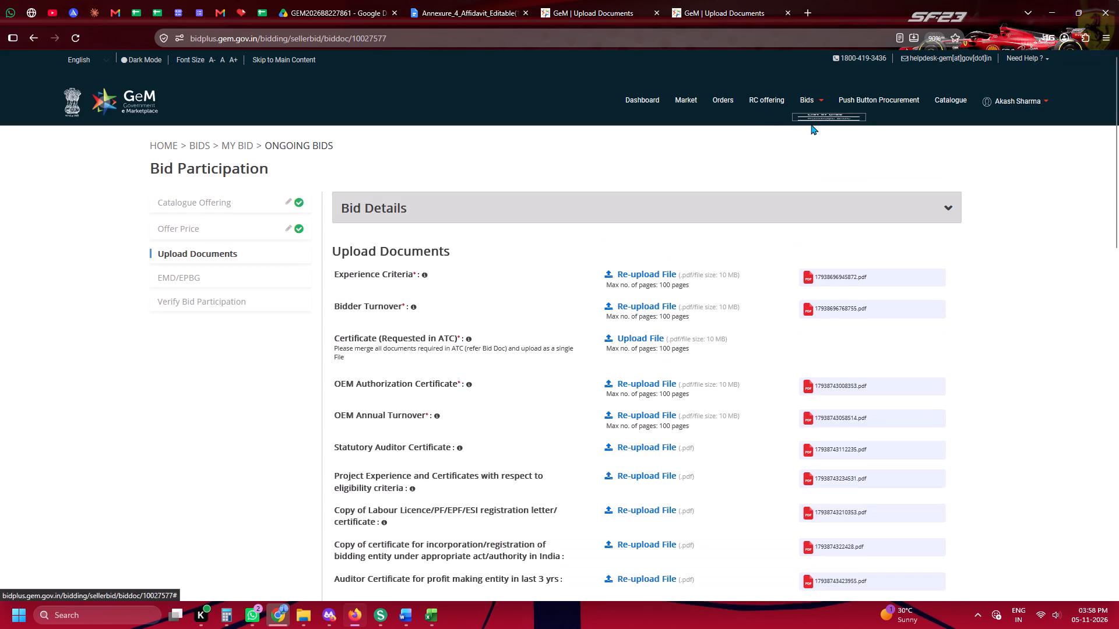
{"action": "left_click", "coordinate": [811, 124]}
Copy the Jamnagar tender's bid number from the Daily Tender Sheet and run an Exact Bid Search for GEM/2026/B/8227861 on GeM.
{"action": "left_click", "coordinate": [260, 23]}
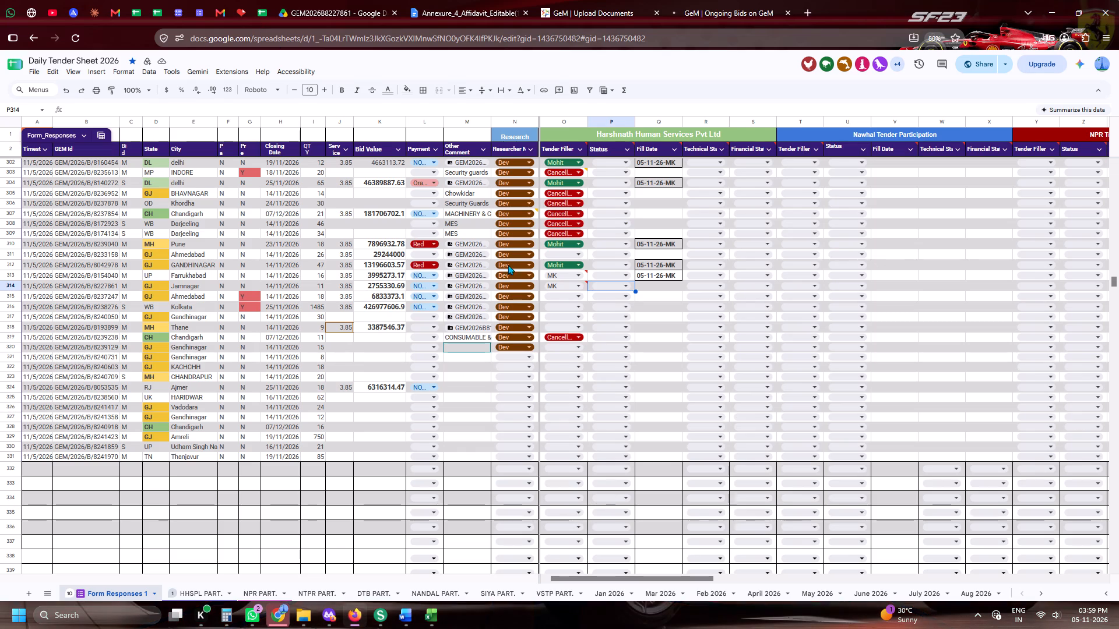
{"action": "left_click", "coordinate": [0, 286]}
{"action": "left_click", "coordinate": [117, 284]}
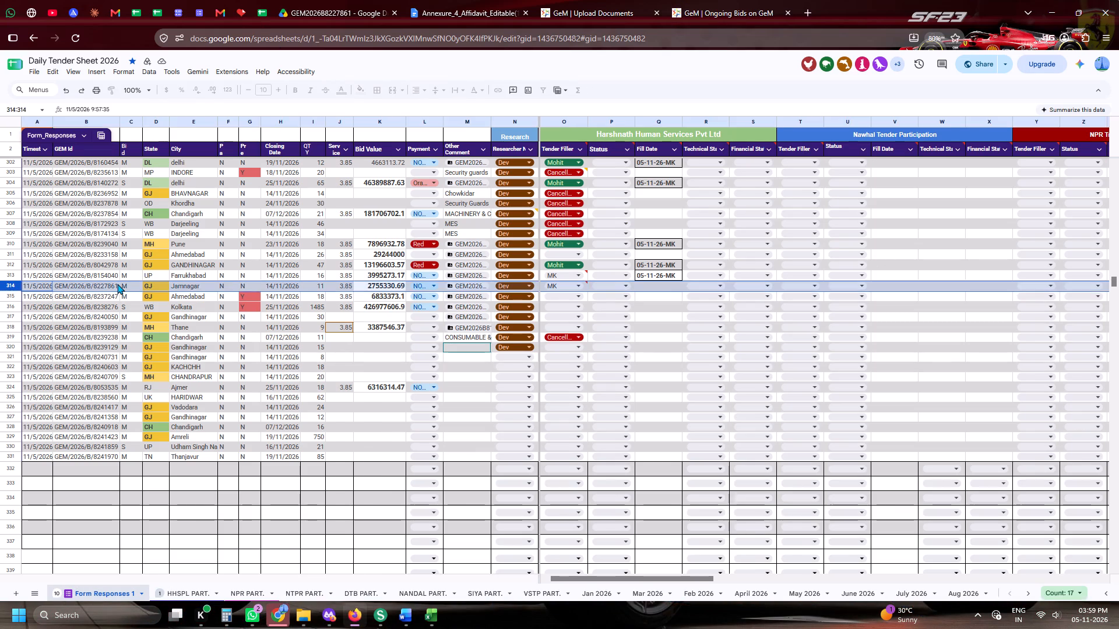
{"action": "key", "text": "ctrl+c"}
{"action": "key", "text": "ctrl+c"}
{"action": "key", "text": "ctrl+c"}
{"action": "left_click", "coordinate": [700, 0]}
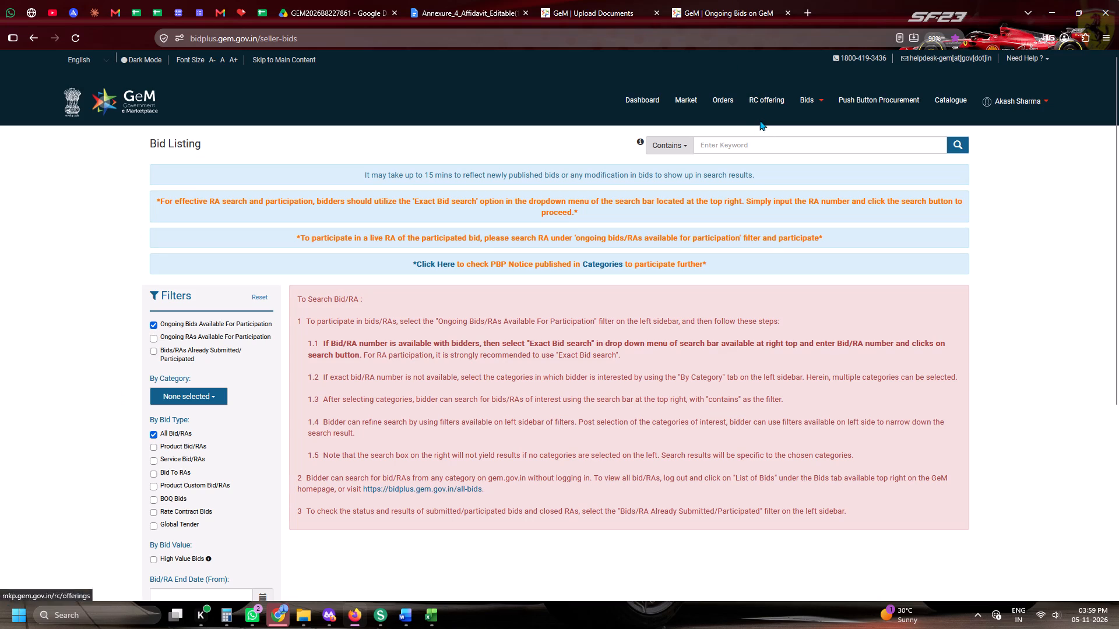
{"action": "left_click", "coordinate": [759, 137]}
{"action": "key", "text": "ctrl+v"}
{"action": "left_click", "coordinate": [680, 146]}
{"action": "left_click", "coordinate": [684, 207]}
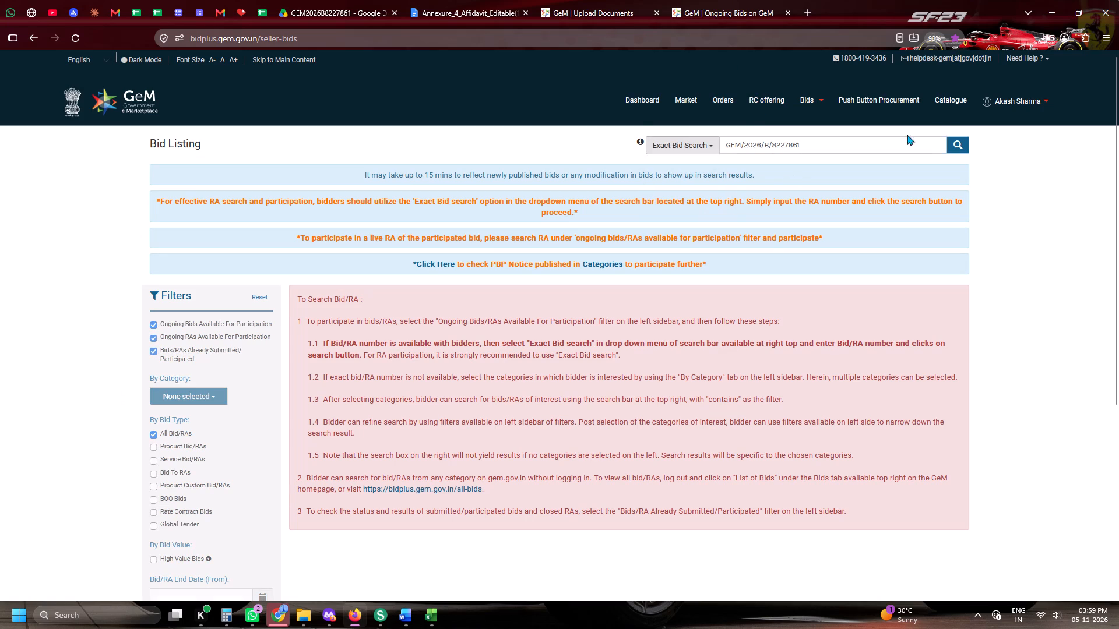
{"action": "left_click", "coordinate": [955, 137]}
Start participating in GEM/2026/B/8227861 and save the beneficial ownership compliance declarations as No, No and Yes.
{"action": "left_click", "coordinate": [931, 405]}
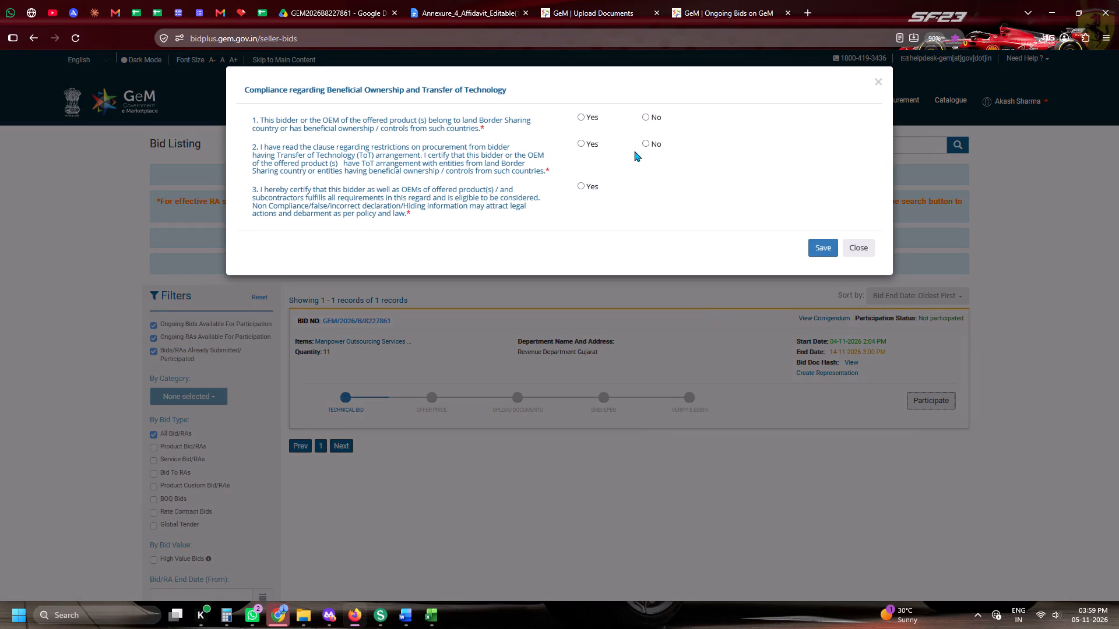
{"action": "left_click", "coordinate": [646, 143]}
{"action": "left_click", "coordinate": [650, 112]}
{"action": "left_click", "coordinate": [590, 192]}
{"action": "left_click", "coordinate": [825, 251]}
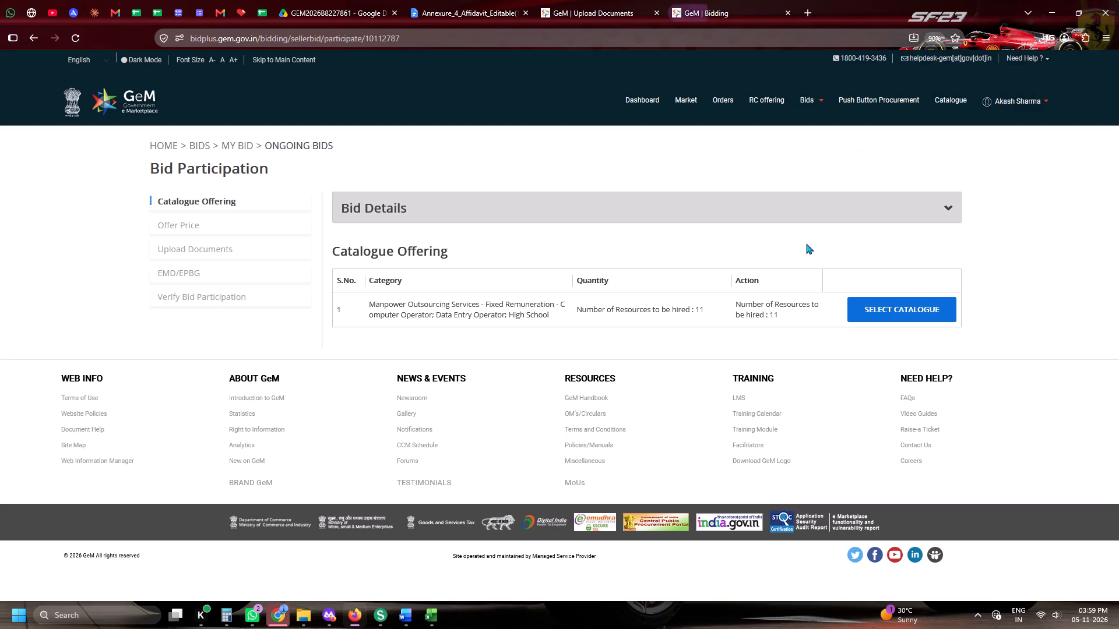
Select the data entry operator catalogue and set the state for geographical presence to Gujarat only, deselecting Andhra Pradesh.
{"action": "left_click", "coordinate": [867, 312]}
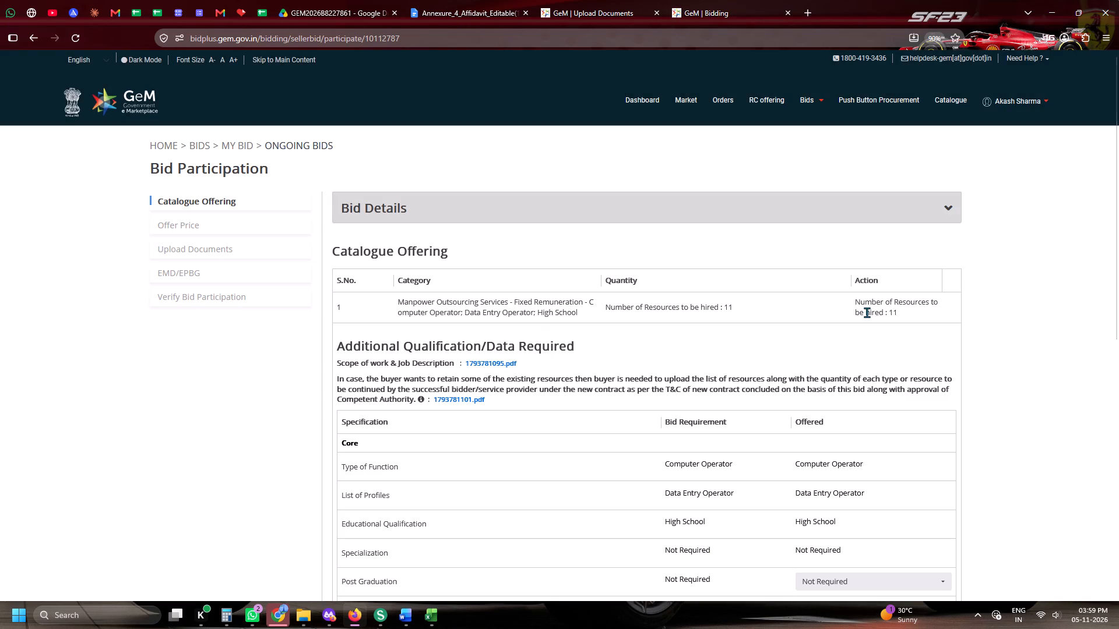
{"action": "scroll", "coordinate": [897, 499], "scroll_direction": "down", "scroll_amount": 5}
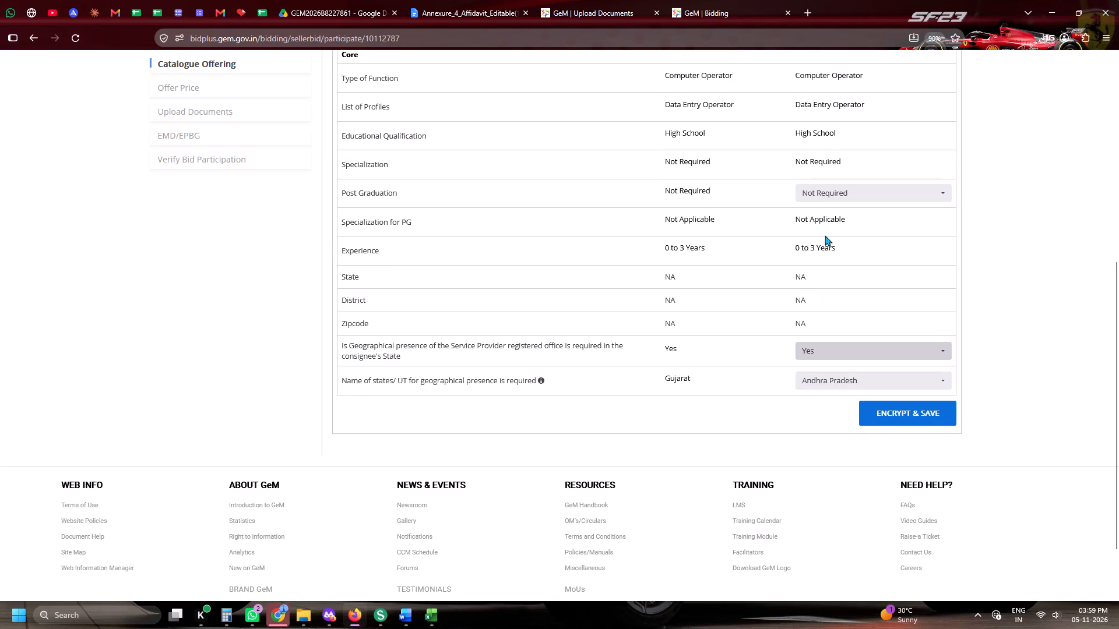
{"action": "scroll", "coordinate": [843, 280], "scroll_direction": "down", "scroll_amount": 3}
{"action": "left_click", "coordinate": [824, 295]}
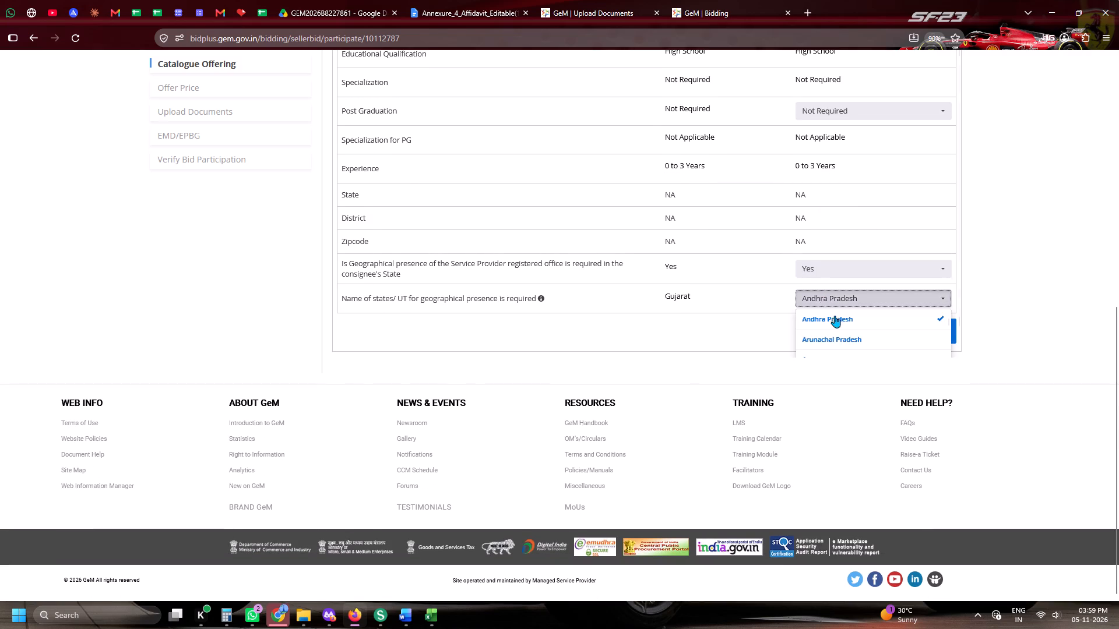
{"action": "left_click", "coordinate": [838, 324]}
{"action": "left_click", "coordinate": [775, 313]}
{"action": "left_click", "coordinate": [822, 303]}
{"action": "key", "text": "g"}
{"action": "key", "text": "g"}
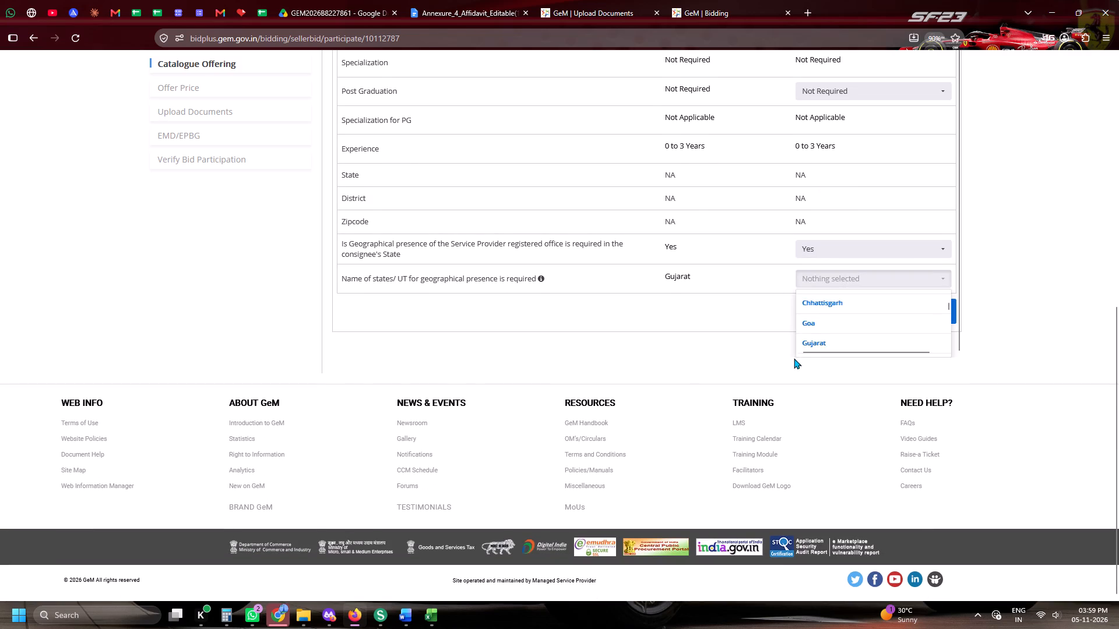
{"action": "left_click", "coordinate": [811, 343]}
{"action": "left_click", "coordinate": [696, 323]}
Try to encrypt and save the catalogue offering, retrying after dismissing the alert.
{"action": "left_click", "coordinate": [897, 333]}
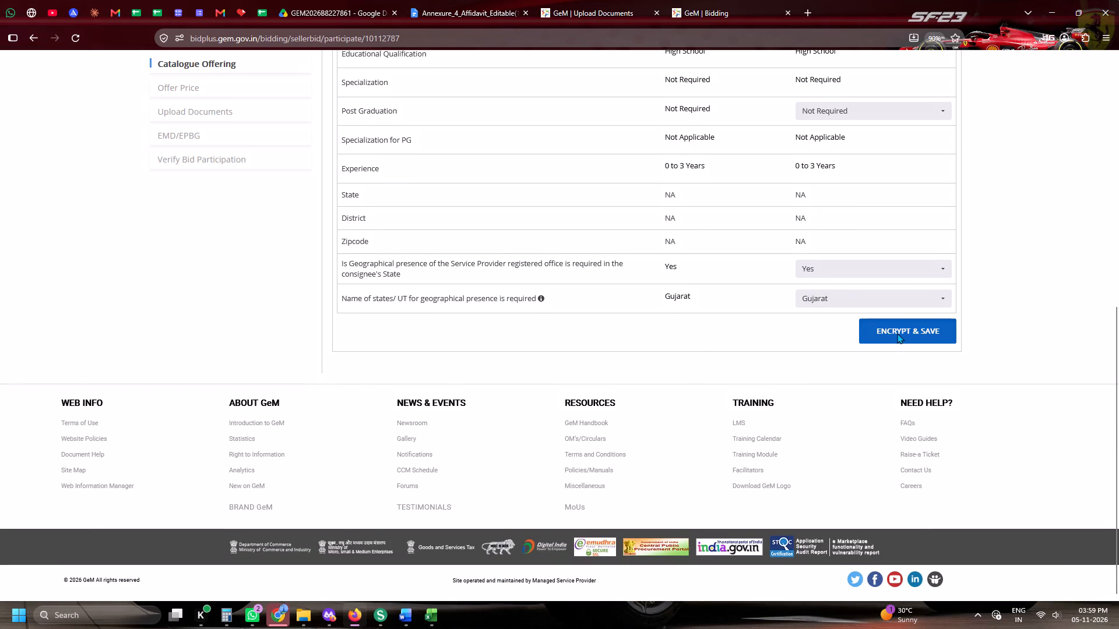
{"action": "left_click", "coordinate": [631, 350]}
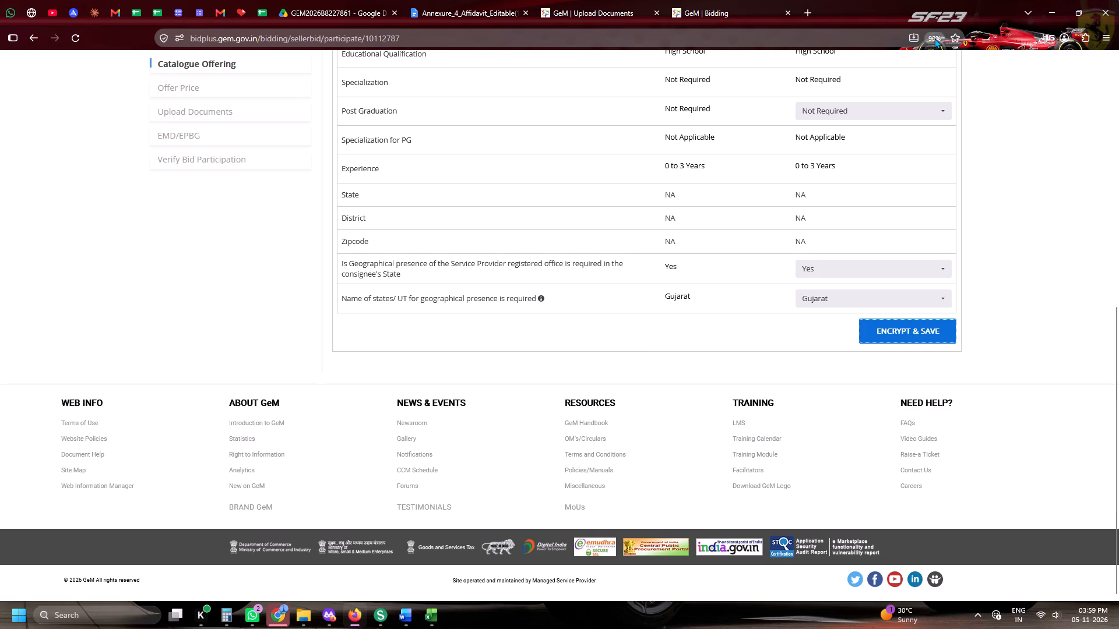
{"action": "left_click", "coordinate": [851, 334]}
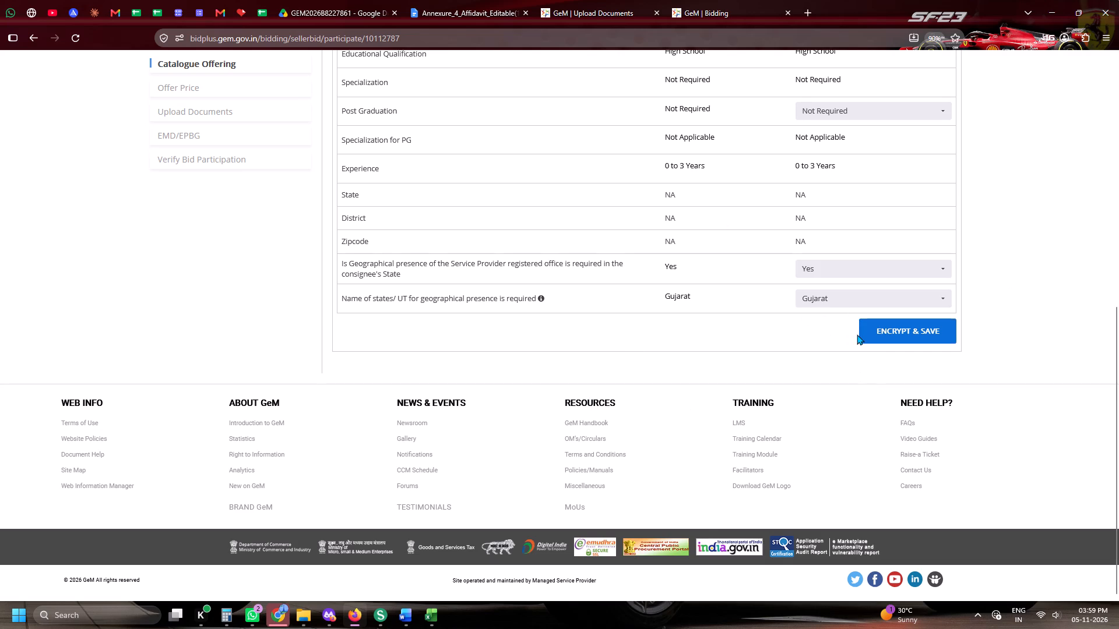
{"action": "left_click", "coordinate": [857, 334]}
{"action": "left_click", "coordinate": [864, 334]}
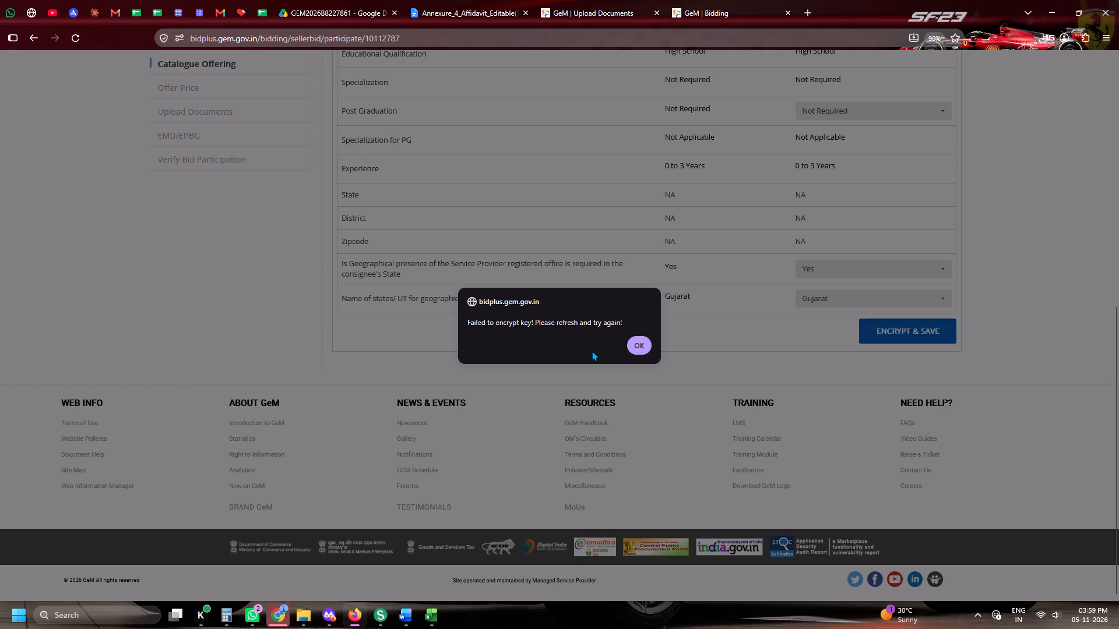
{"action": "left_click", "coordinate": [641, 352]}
Return to the Daily Tender Sheet and close the GEM2026B8227861 Drive folder and Annexure_4 affidavit tabs.
{"action": "left_click", "coordinate": [266, 0]}
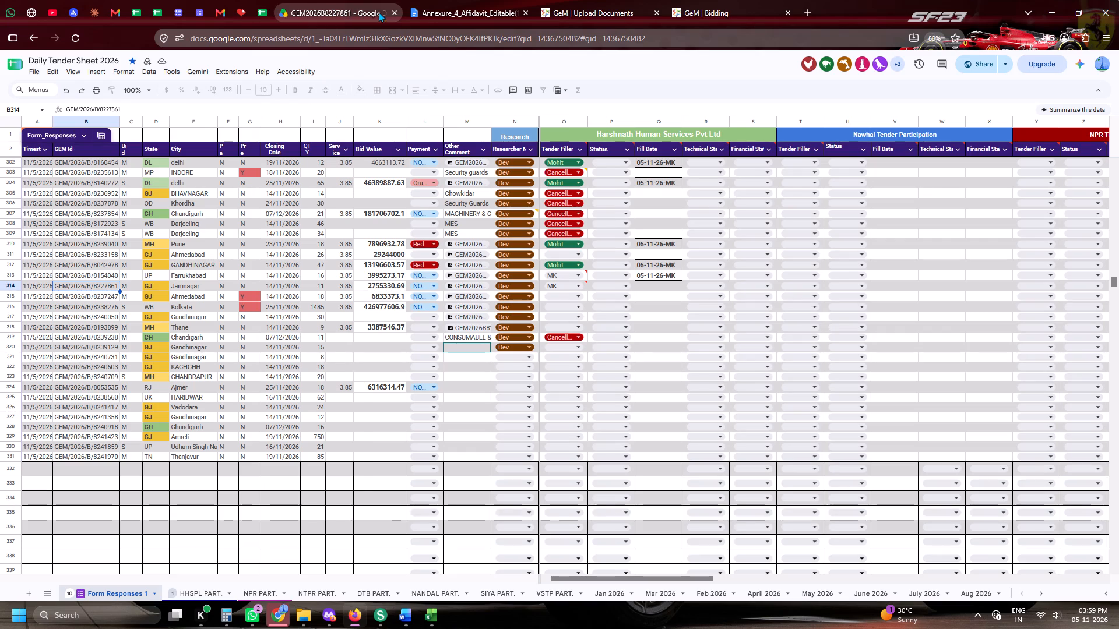
{"action": "left_click", "coordinate": [390, 12]}
{"action": "left_click", "coordinate": [390, 12]}
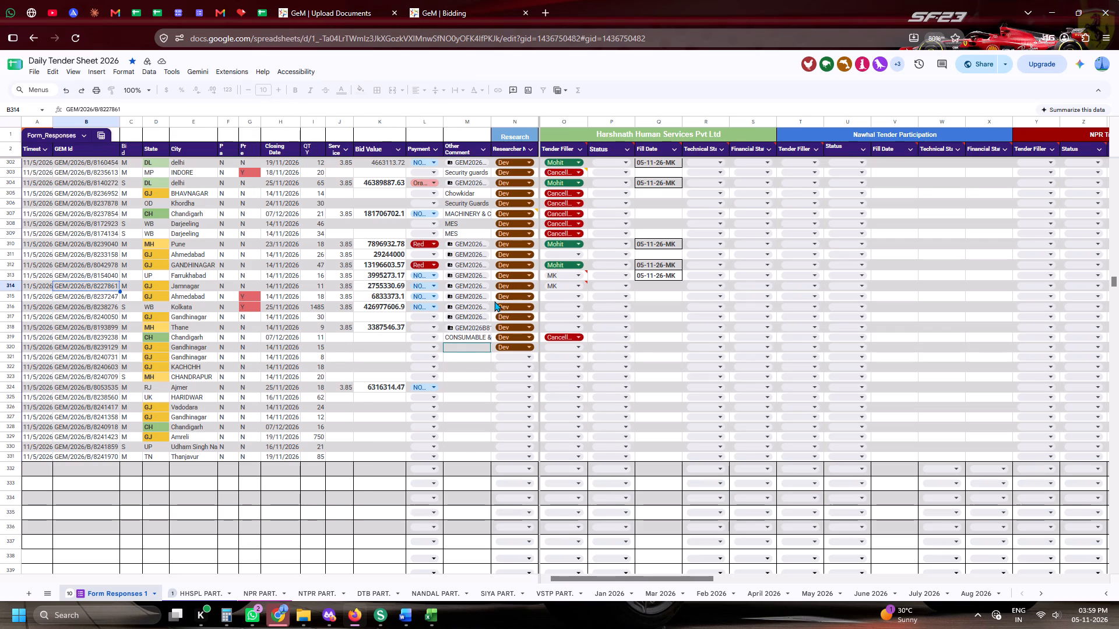
Open REQUIRED DOCUMENTS.pdf in the Drive folder GEM2026B8237247 linked in the Ahmedabad tender's row.
{"action": "left_click", "coordinate": [475, 299]}
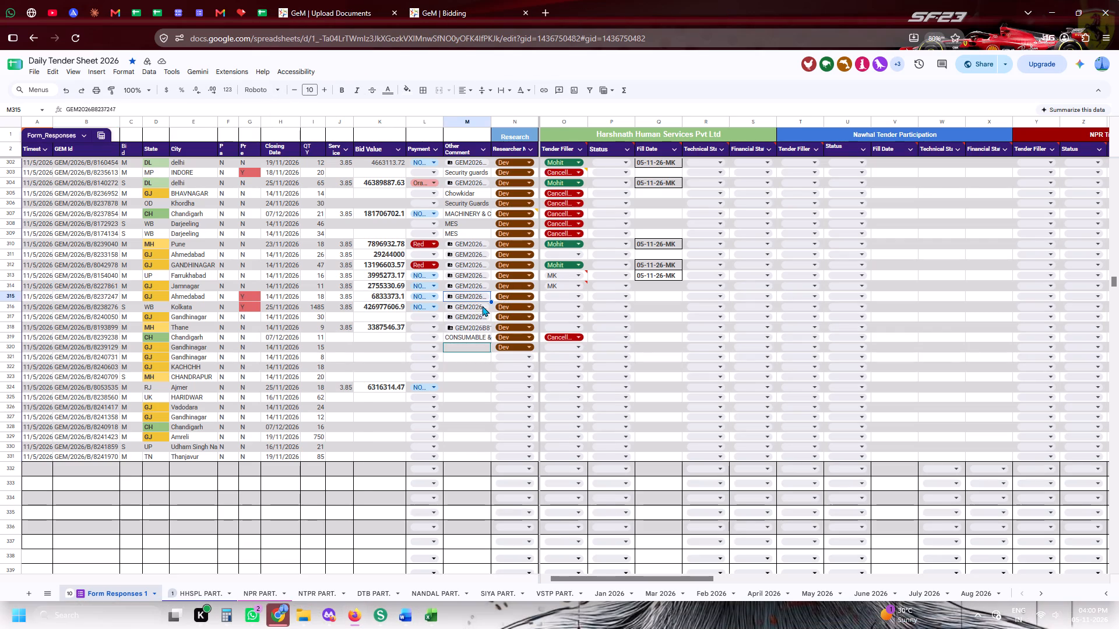
{"action": "left_click", "coordinate": [473, 296]}
{"action": "left_click", "coordinate": [497, 344]}
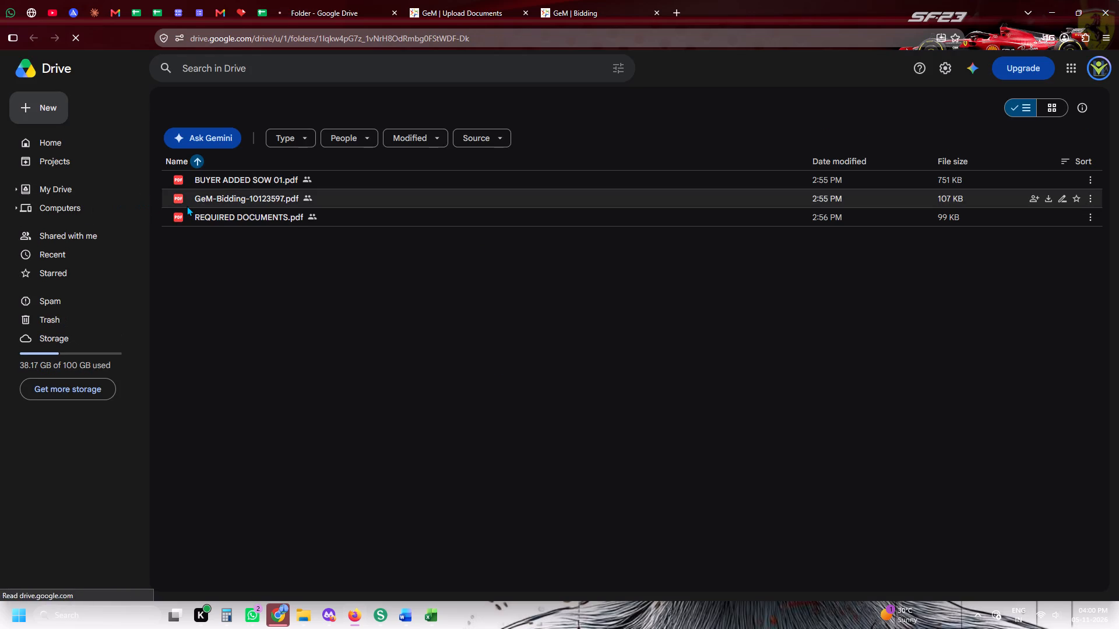
{"action": "left_click", "coordinate": [188, 210]}
{"action": "triple_click", "coordinate": [188, 210]}
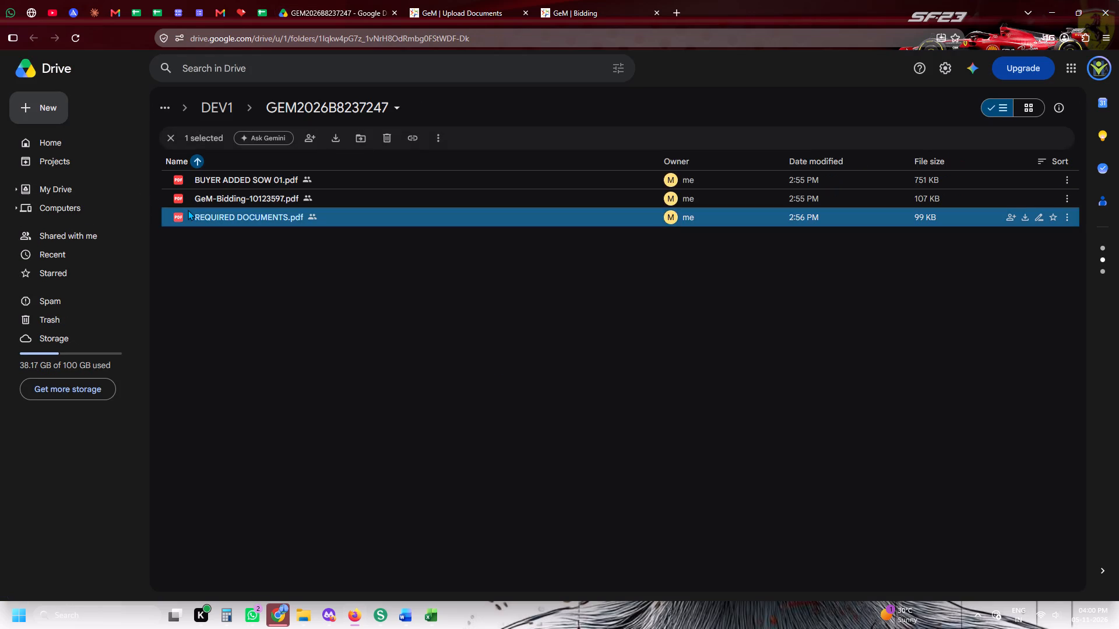
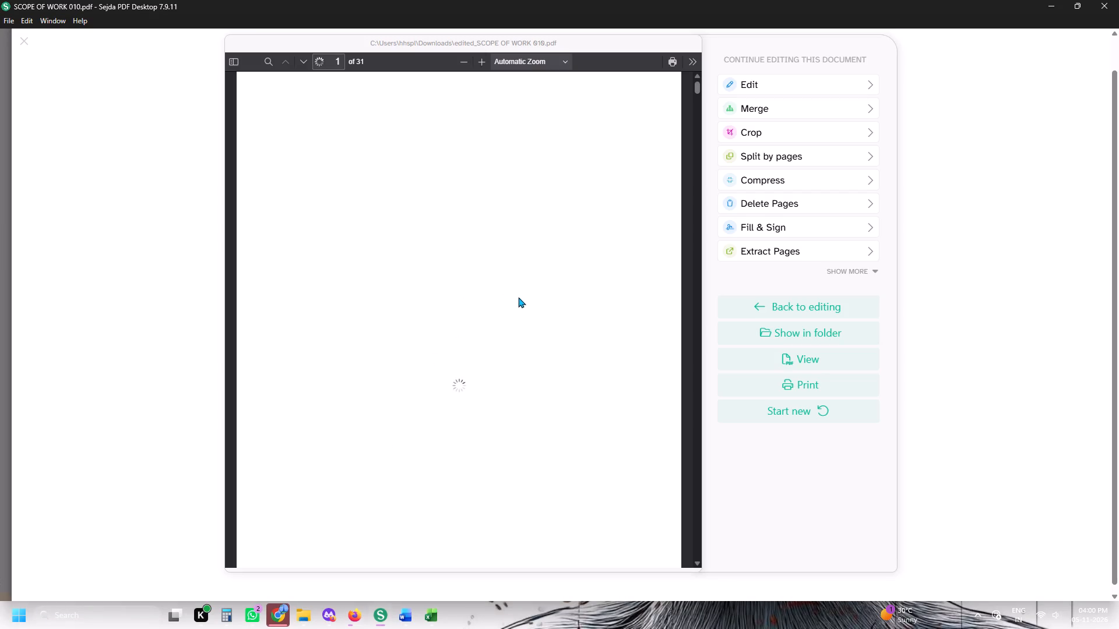
Start a new editing session and open BUYER ADDED SOW 01.pdf from Downloads.
{"action": "left_click", "coordinate": [805, 418]}
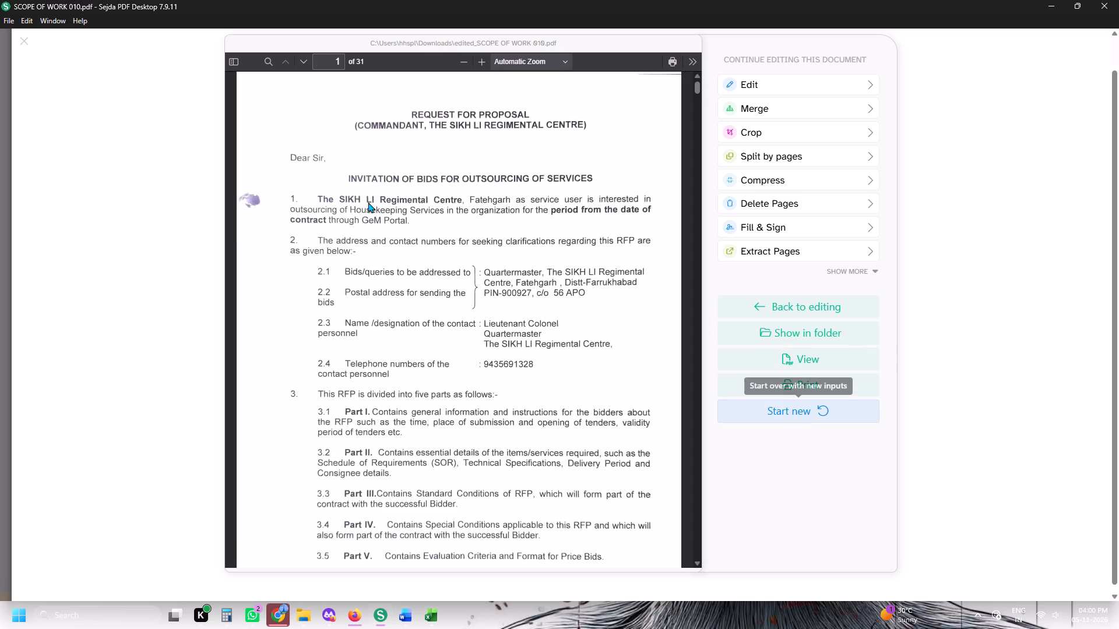
{"action": "left_click", "coordinate": [163, 44]}
{"action": "left_click", "coordinate": [539, 191]}
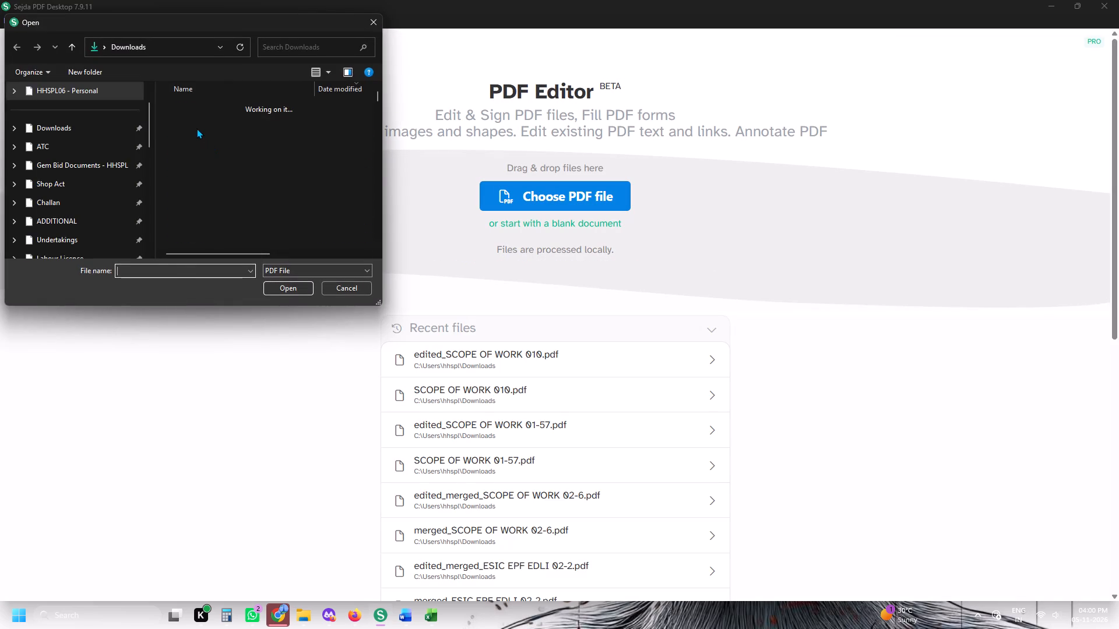
{"action": "double_click", "coordinate": [195, 128]}
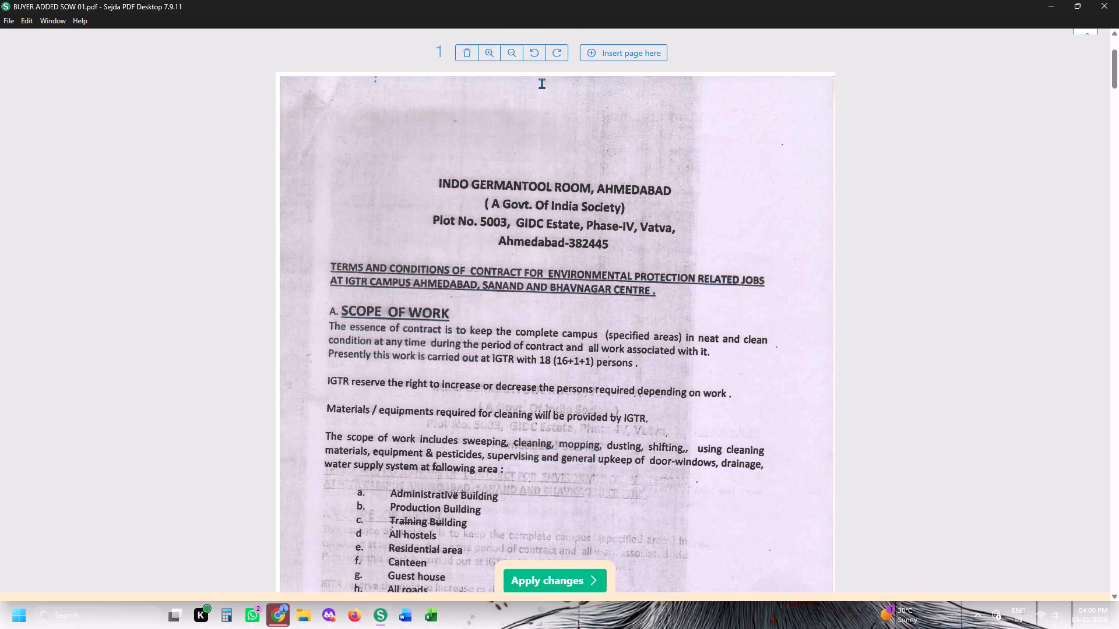
Place the company stamp and director signature at the bottom of page 1 and repeat it on all pages.
{"action": "left_click", "coordinate": [528, 39]}
{"action": "left_click", "coordinate": [587, 127]}
{"action": "scroll", "coordinate": [569, 200], "scroll_direction": "down", "scroll_amount": 7}
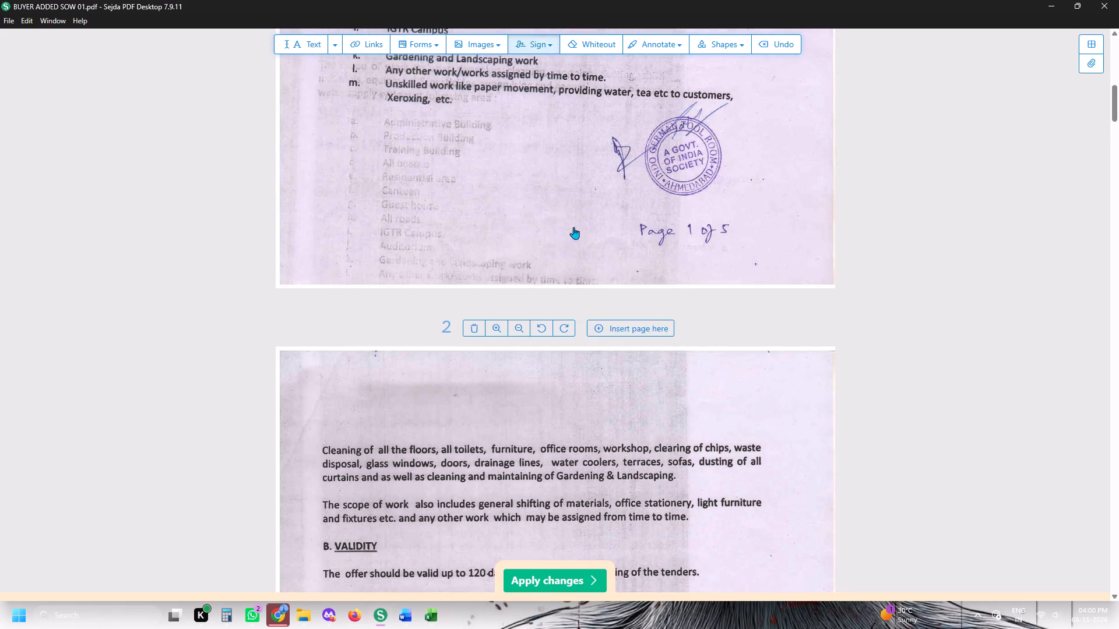
{"action": "left_click", "coordinate": [445, 184]}
{"action": "left_click", "coordinate": [398, 146]}
{"action": "left_click", "coordinate": [394, 133]}
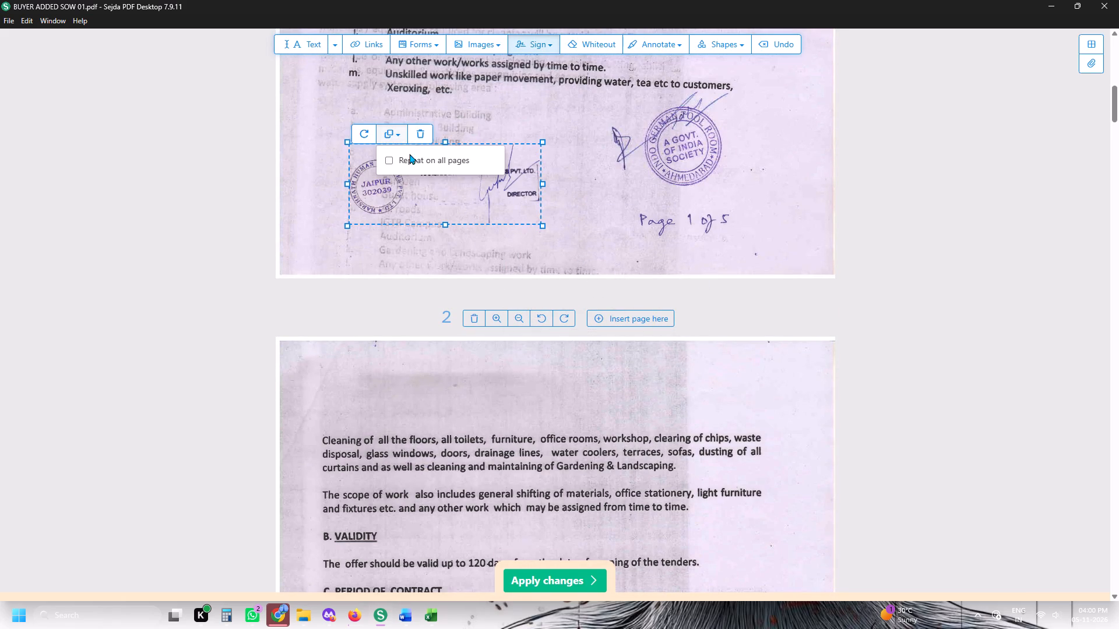
{"action": "left_click", "coordinate": [418, 167]}
{"action": "left_click", "coordinate": [416, 162]}
{"action": "scroll", "coordinate": [432, 186], "scroll_direction": "down", "scroll_amount": 14}
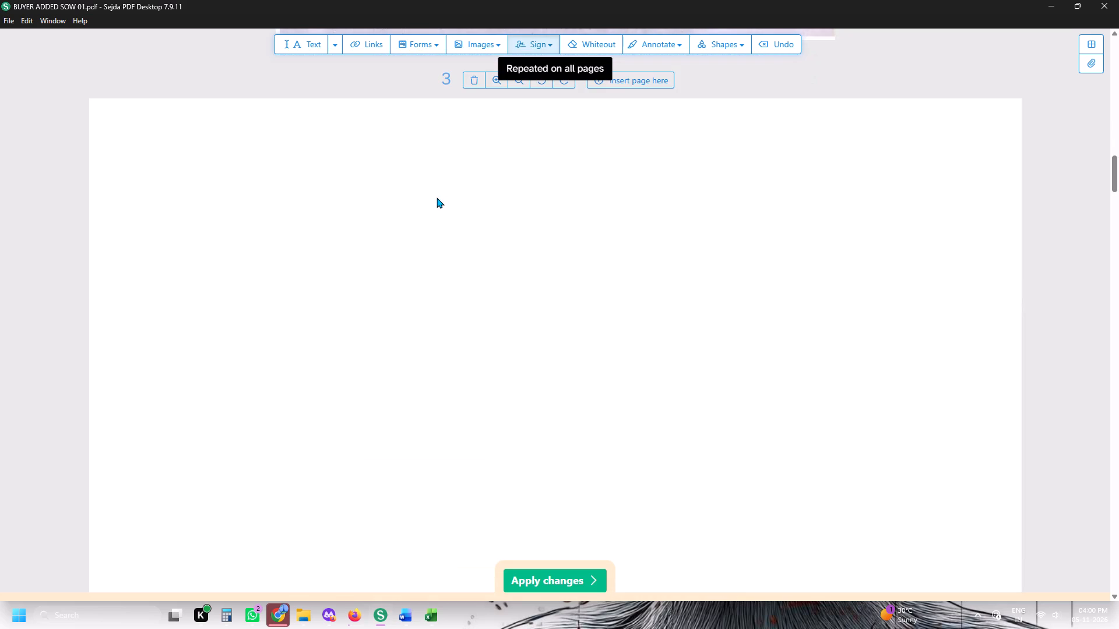
{"action": "scroll", "coordinate": [437, 197], "scroll_direction": "down", "scroll_amount": 16}
{"action": "scroll", "coordinate": [437, 197], "scroll_direction": "down", "scroll_amount": 8}
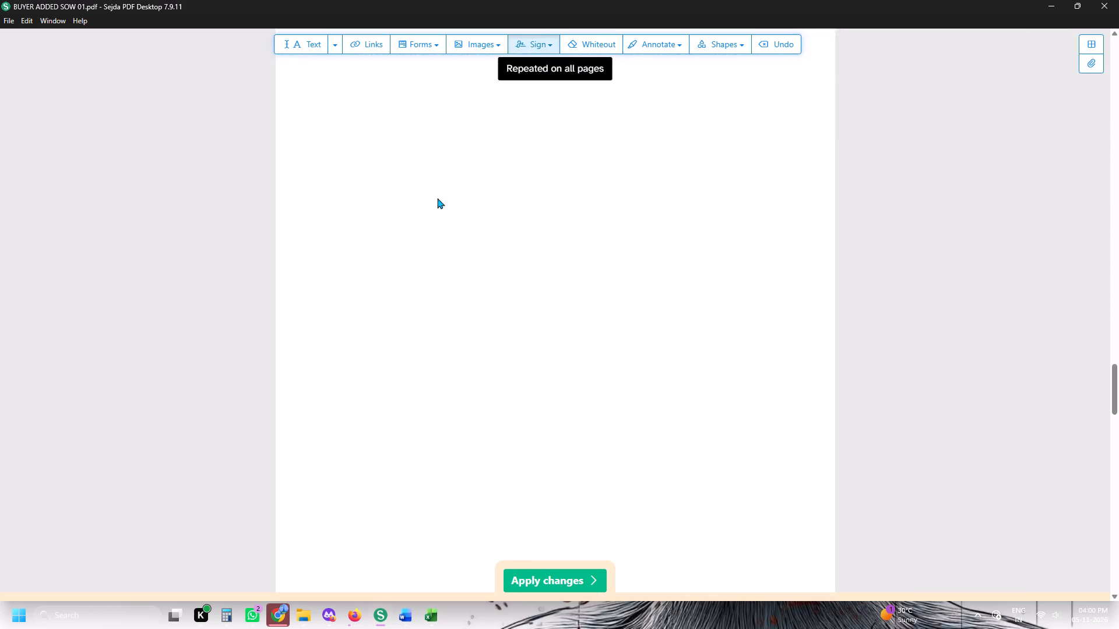
{"action": "scroll", "coordinate": [437, 198], "scroll_direction": "down", "scroll_amount": 16}
{"action": "scroll", "coordinate": [437, 198], "scroll_direction": "down", "scroll_amount": 7}
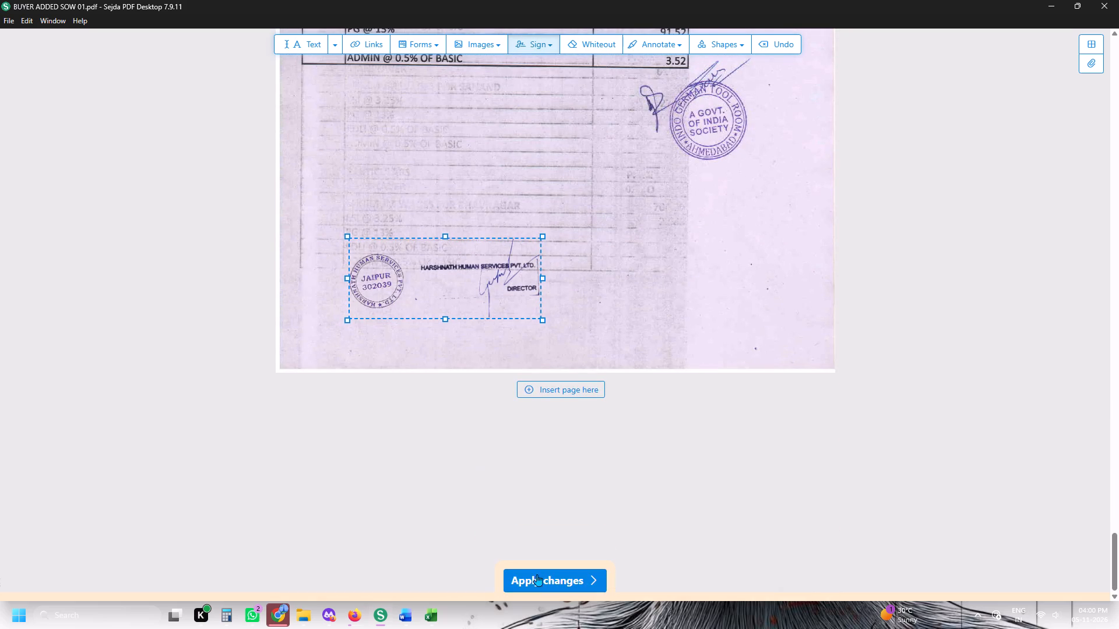
Apply the changes and save the signed PDF as edited_BUYER ADDED SOW 01 in Downloads.
{"action": "left_click", "coordinate": [539, 569]}
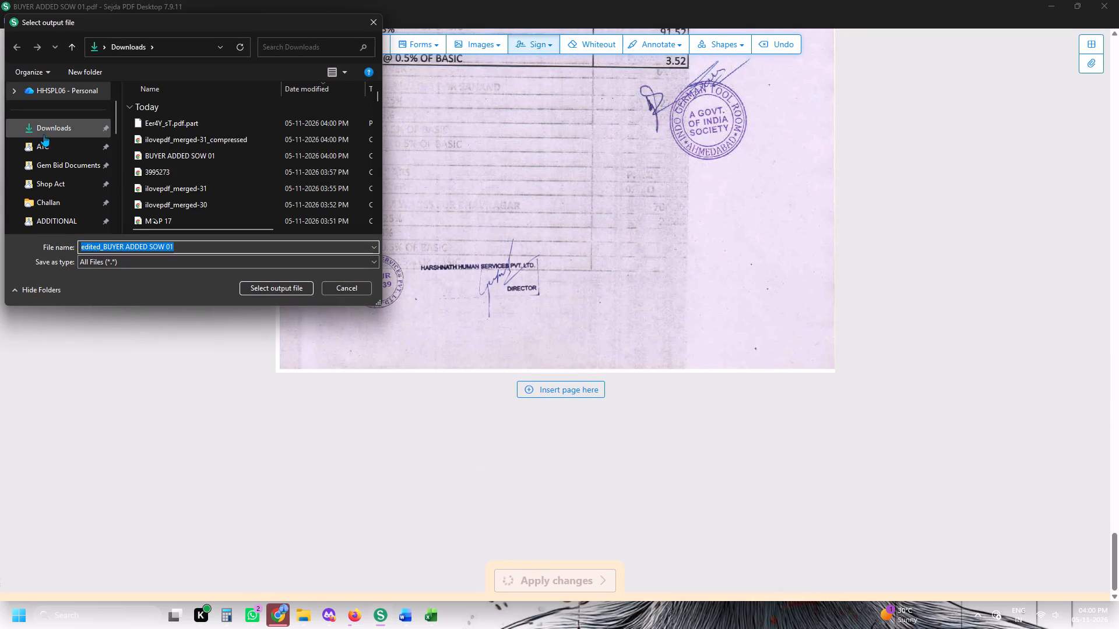
{"action": "left_click", "coordinate": [43, 128]}
{"action": "left_click", "coordinate": [258, 288]}
Switch to iLovePDF in Firefox and add edited_BUYER ADDED SOW 01 and atc-62-hhspl.pdf from the ATC folder for merging.
{"action": "left_click", "coordinate": [362, 620]}
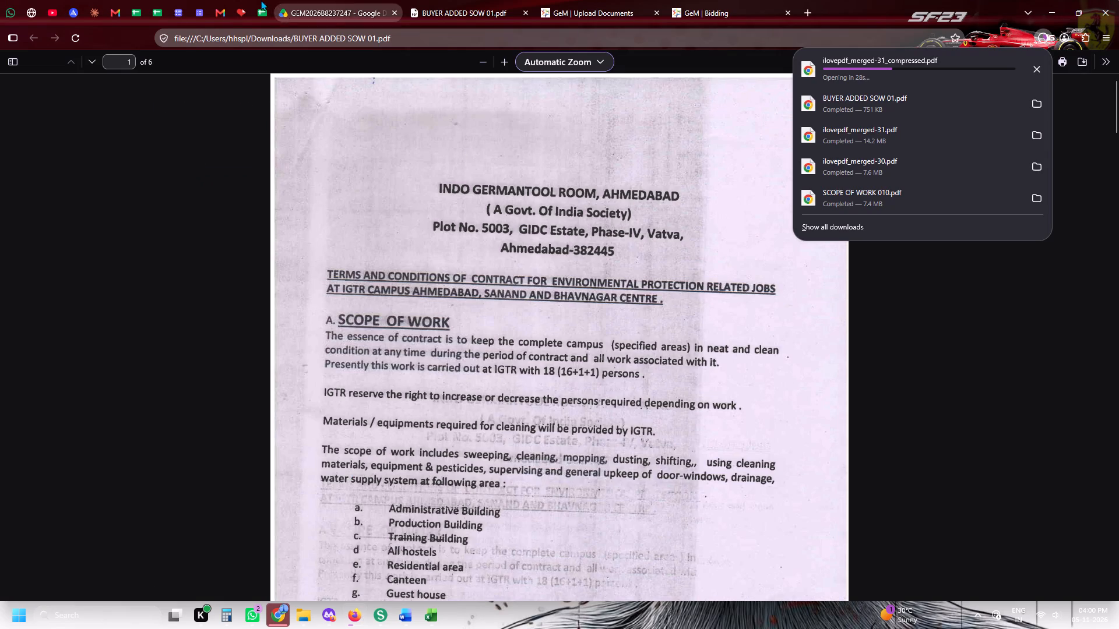
{"action": "left_click", "coordinate": [234, 0]}
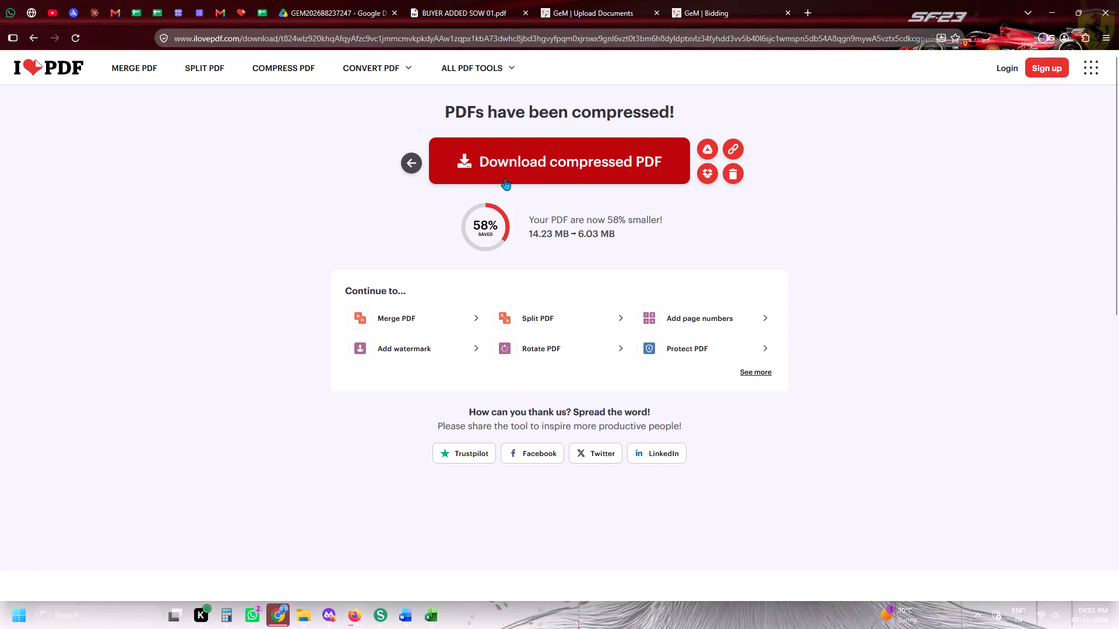
{"action": "left_click", "coordinate": [146, 70]}
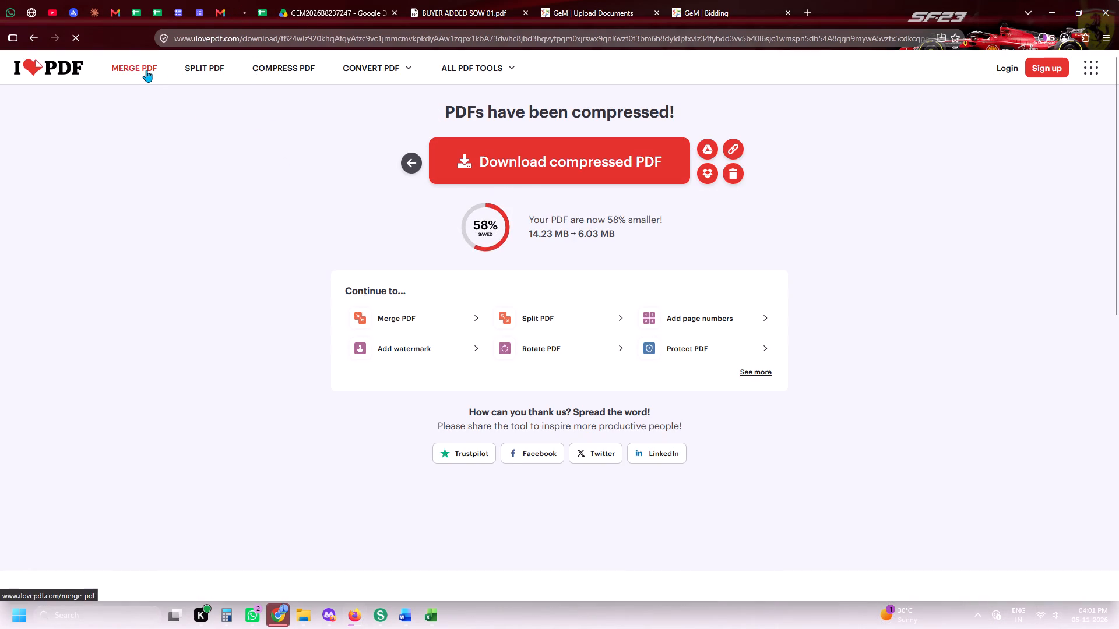
{"action": "left_click", "coordinate": [511, 213]}
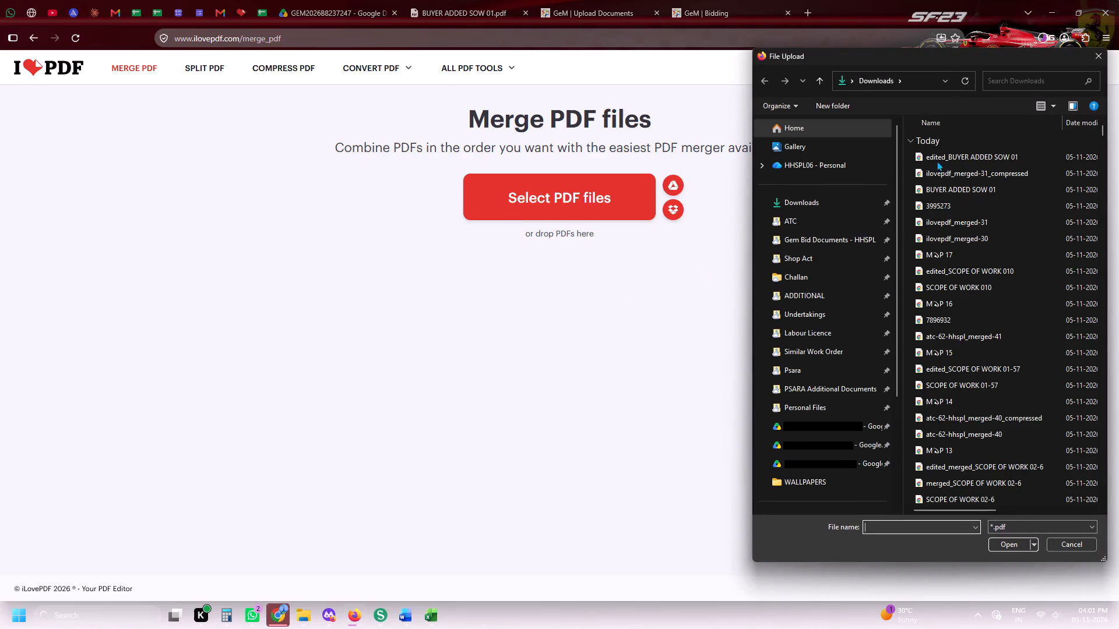
{"action": "triple_click", "coordinate": [946, 158]}
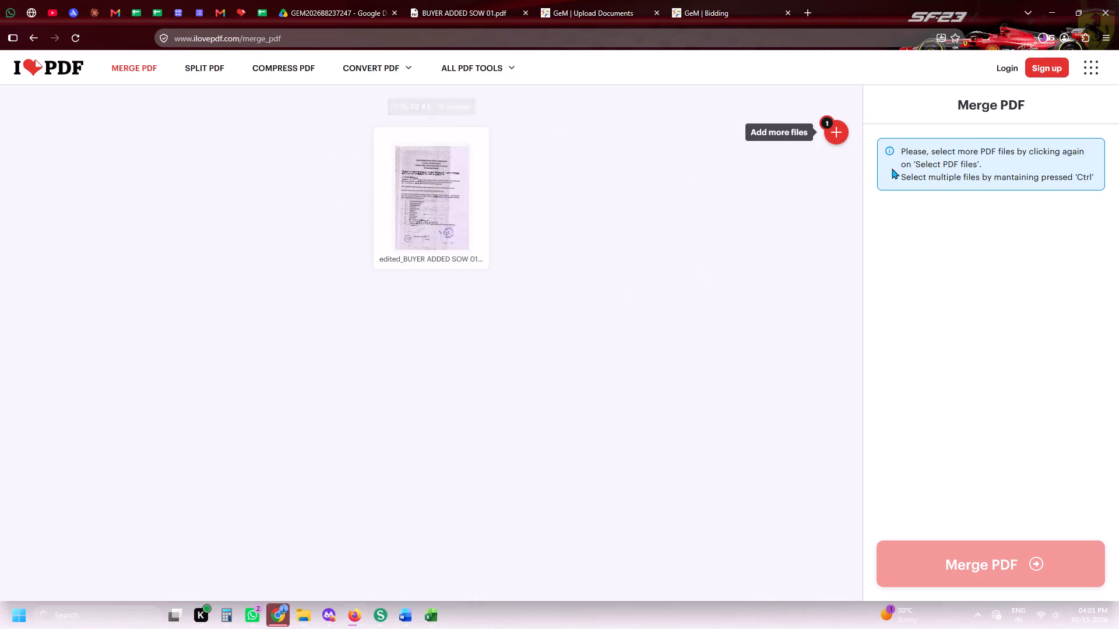
{"action": "left_click", "coordinate": [833, 137]}
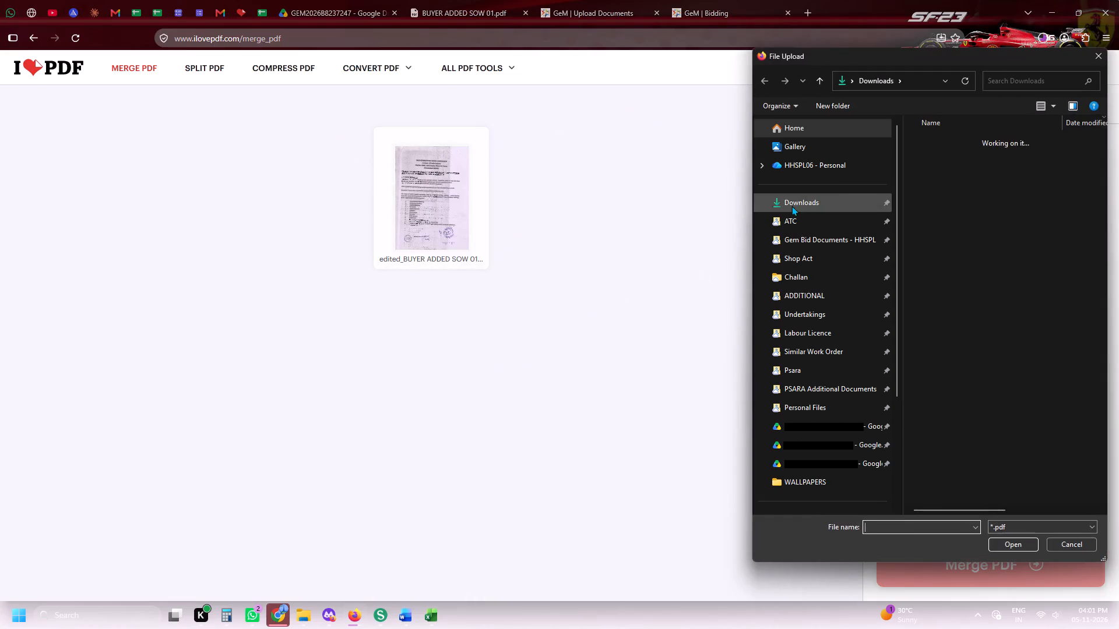
{"action": "left_click", "coordinate": [803, 221]}
{"action": "double_click", "coordinate": [926, 174]}
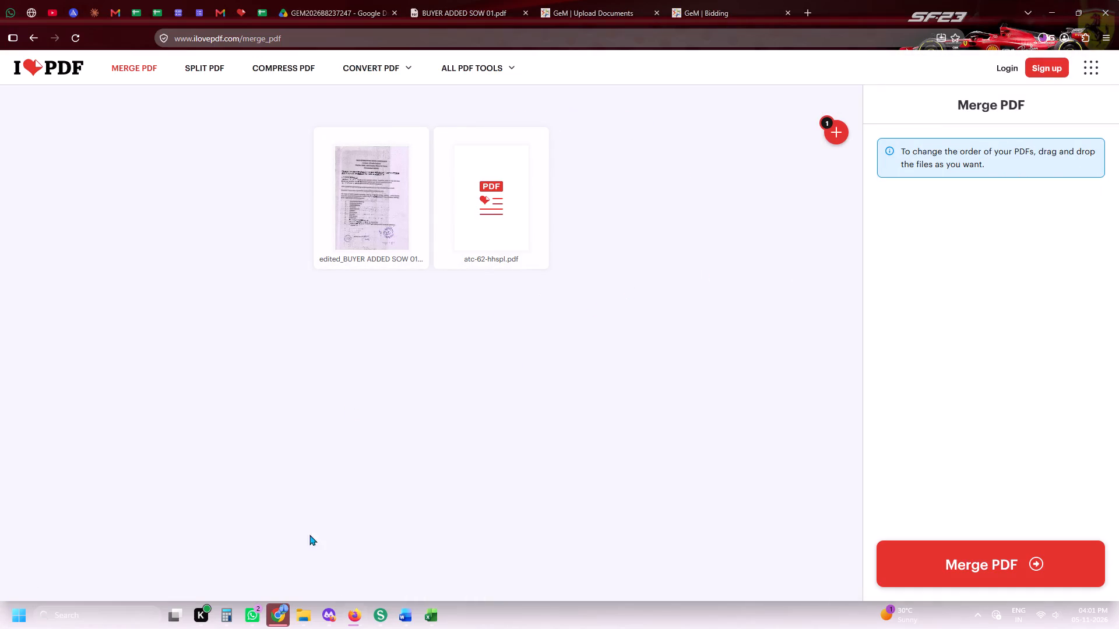
In the atc-62-page-index Word document, set the Scope of Work page range to A1-A6.
{"action": "left_click", "coordinate": [401, 614]}
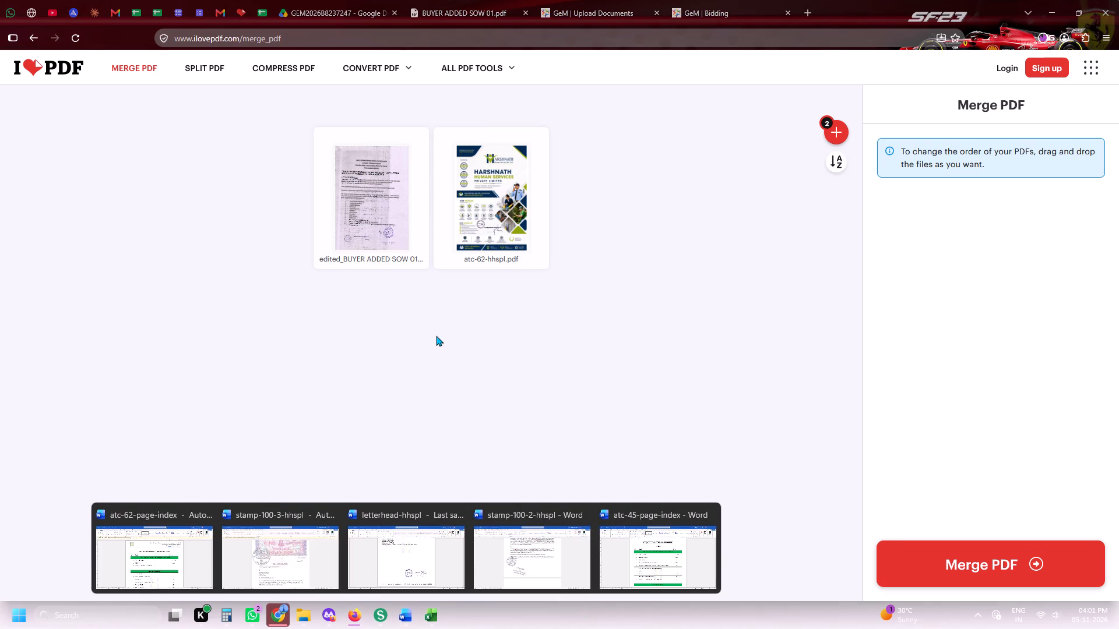
{"action": "left_click", "coordinate": [149, 545]}
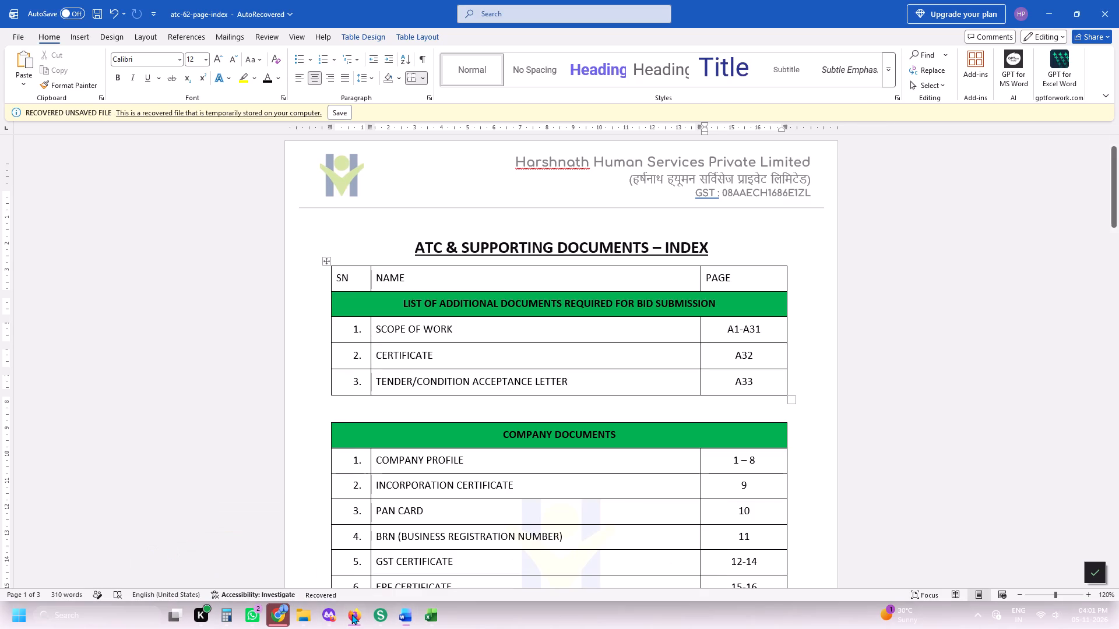
{"action": "left_click", "coordinate": [351, 614]}
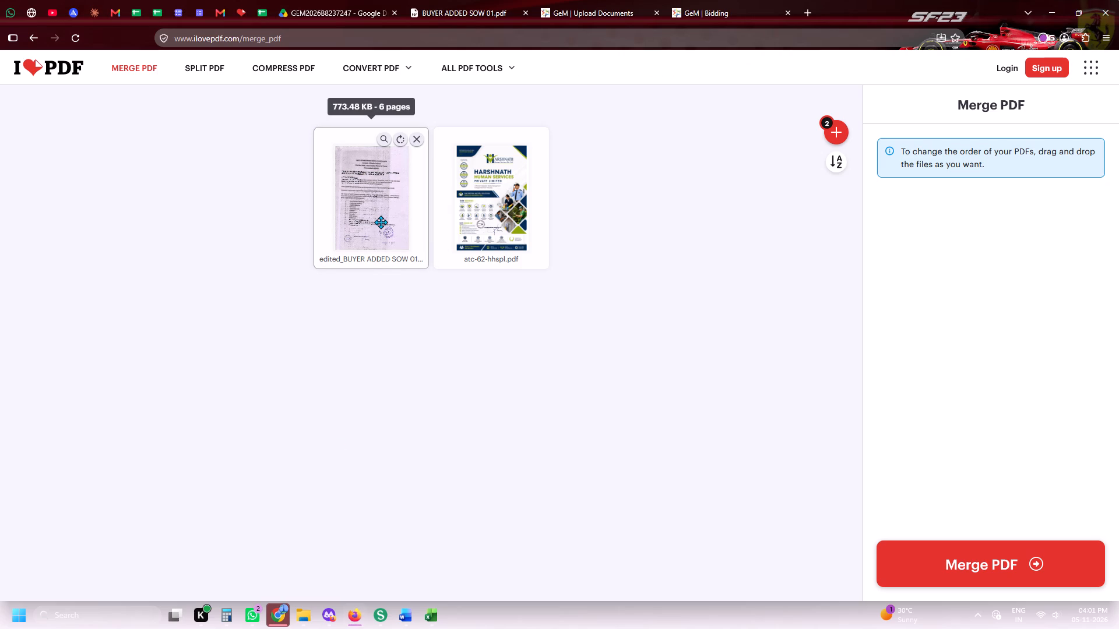
{"action": "key", "text": "alt+Tab"}
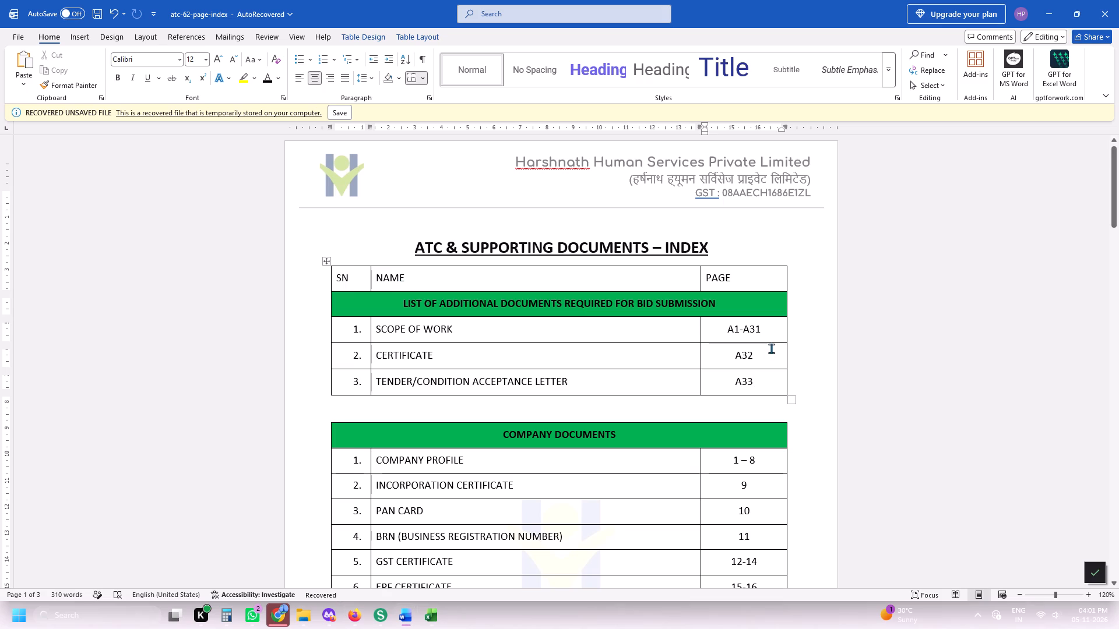
{"action": "left_click", "coordinate": [766, 335]}
{"action": "key", "text": "BackSpace"}
{"action": "key", "text": "BackSpace"}
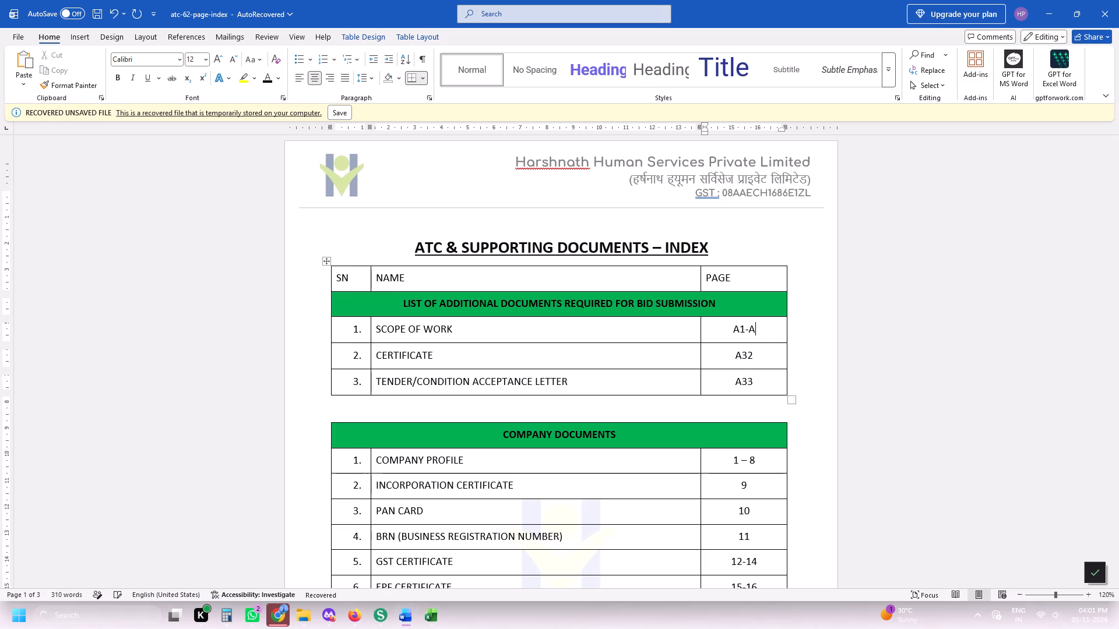
{"action": "key", "text": "6"}
Delete the Certificate and Tender/Condition Acceptance Letter rows from the index's additional documents table.
{"action": "key", "text": "alt+Tab"}
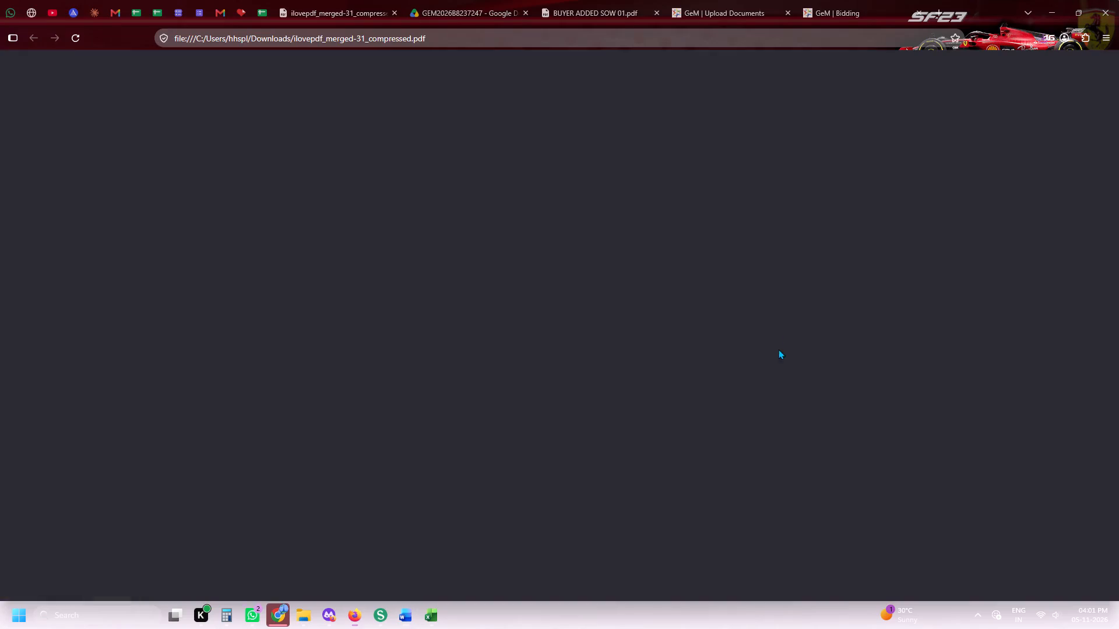
{"action": "left_click", "coordinate": [235, 12]}
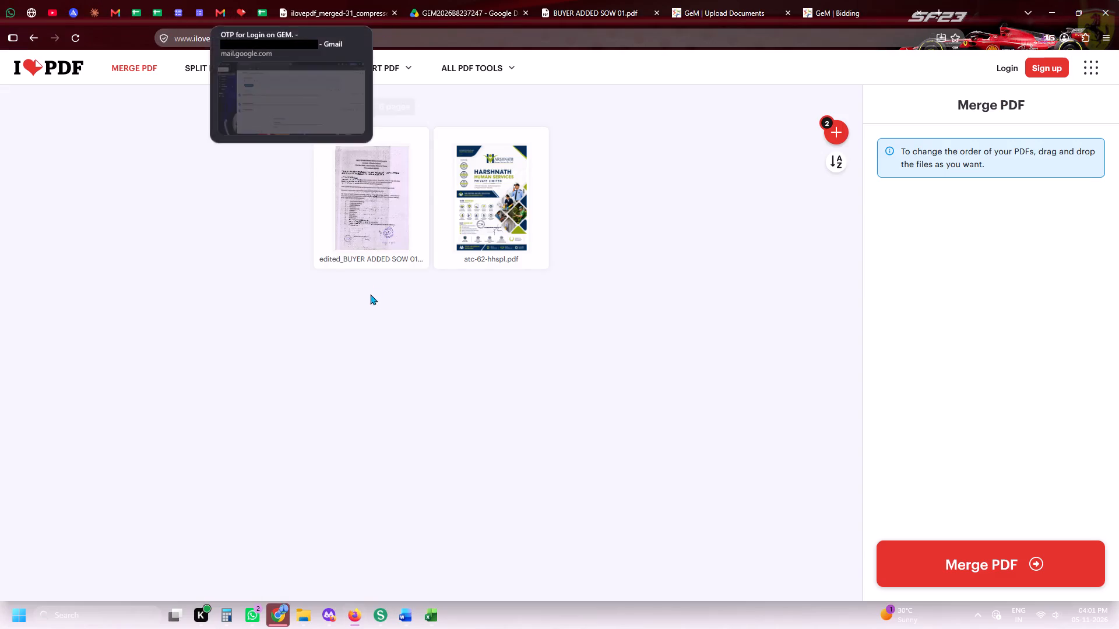
{"action": "key", "text": "alt+Tab"}
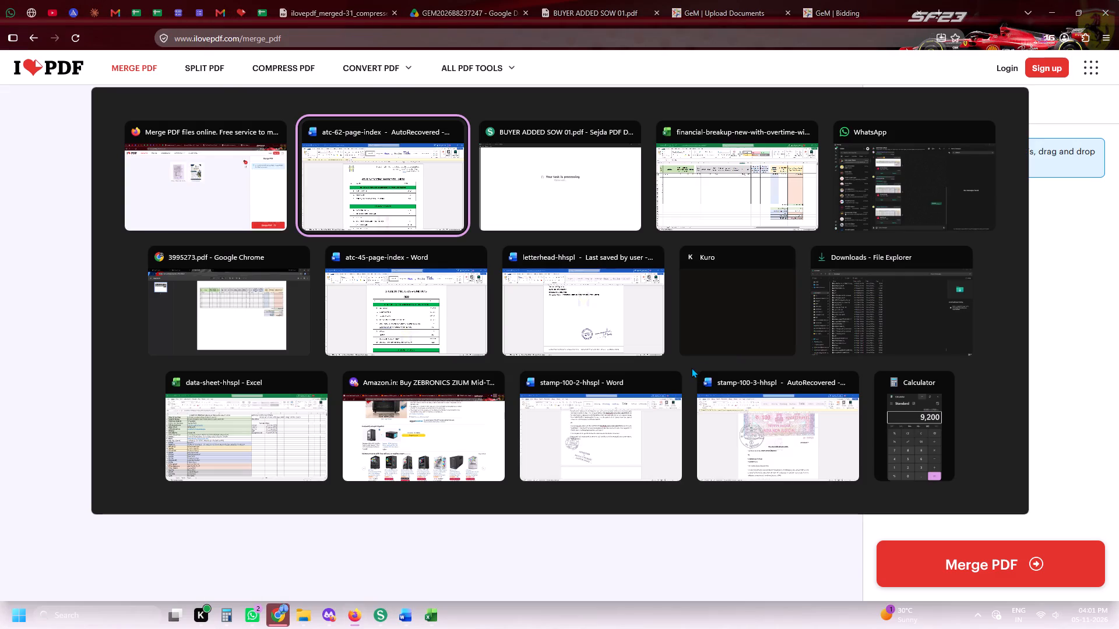
{"action": "left_click", "coordinate": [397, 180]}
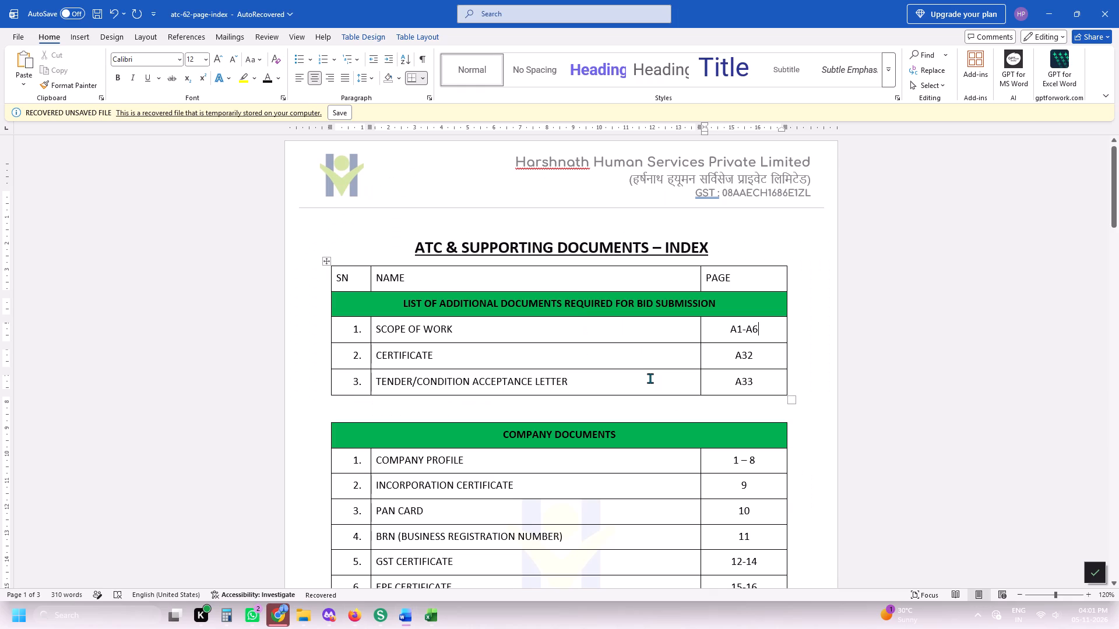
{"action": "left_click_drag", "start_coordinate": [682, 349], "coordinate": [706, 377]}
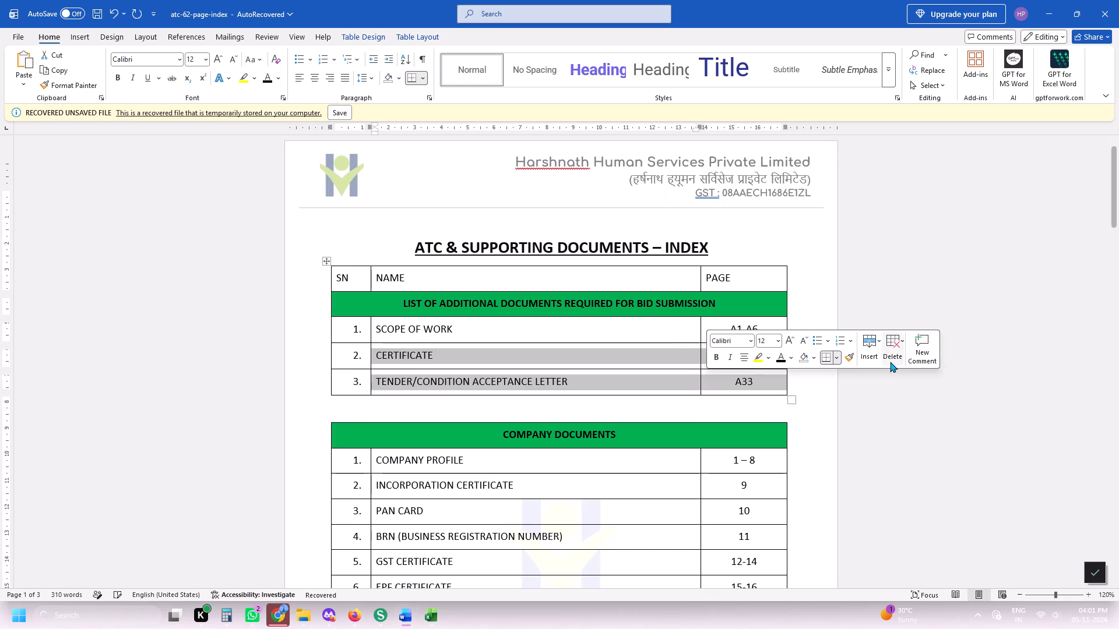
{"action": "left_click", "coordinate": [890, 362]}
{"action": "left_click", "coordinate": [903, 407]}
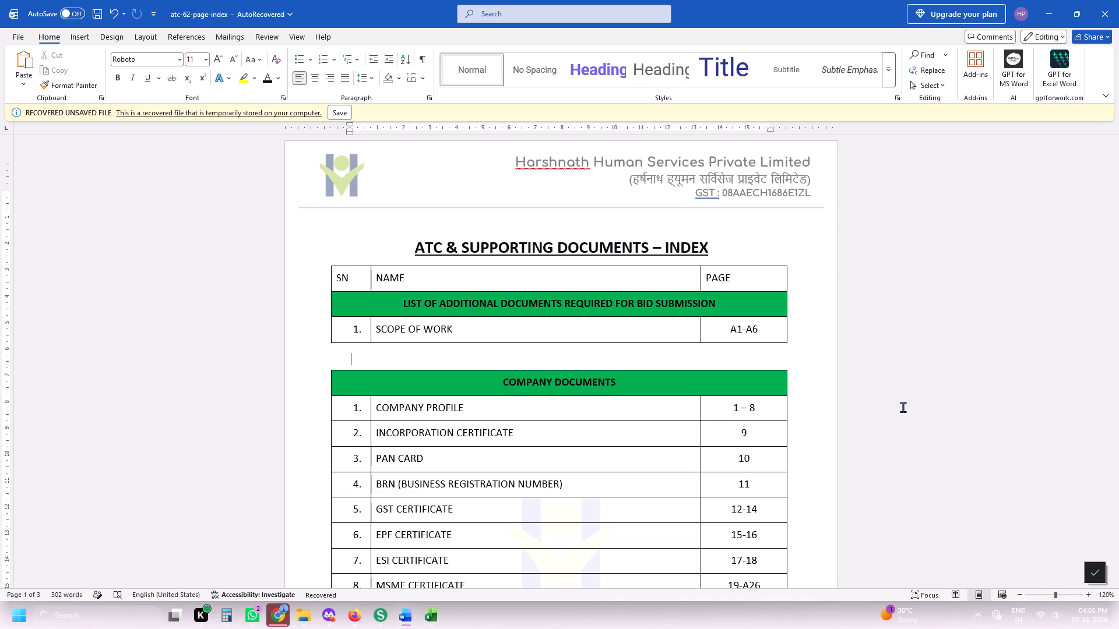
Publish the atc-62-page-index document as a PDF named "M 💫P 18" in the Downloads folder.
{"action": "key", "text": "alt+Tab"}
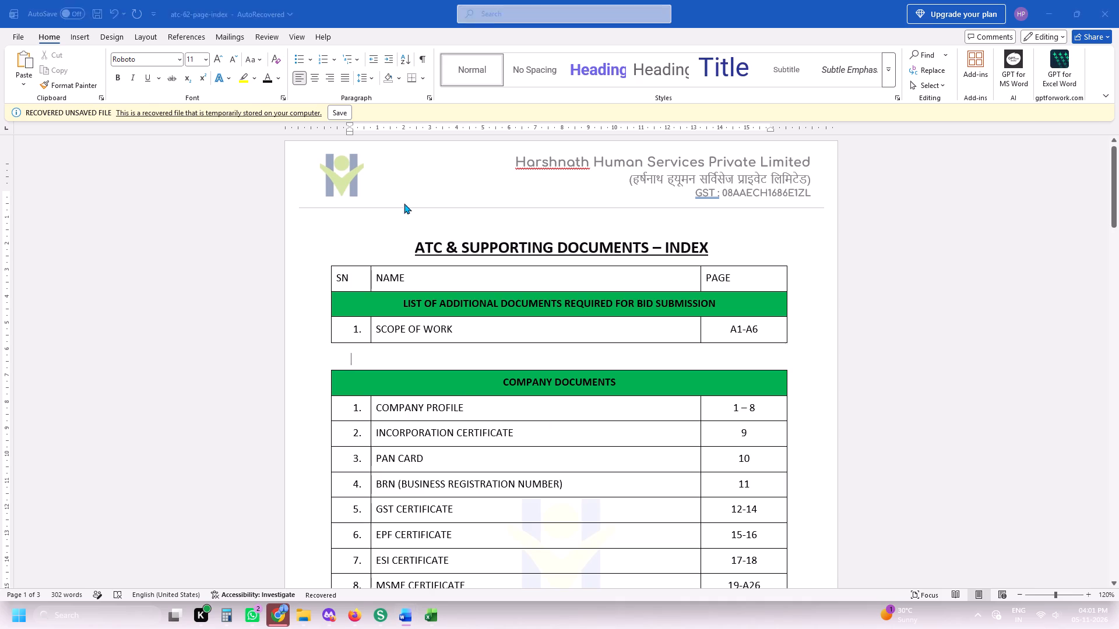
{"action": "key", "text": "alt+Tab"}
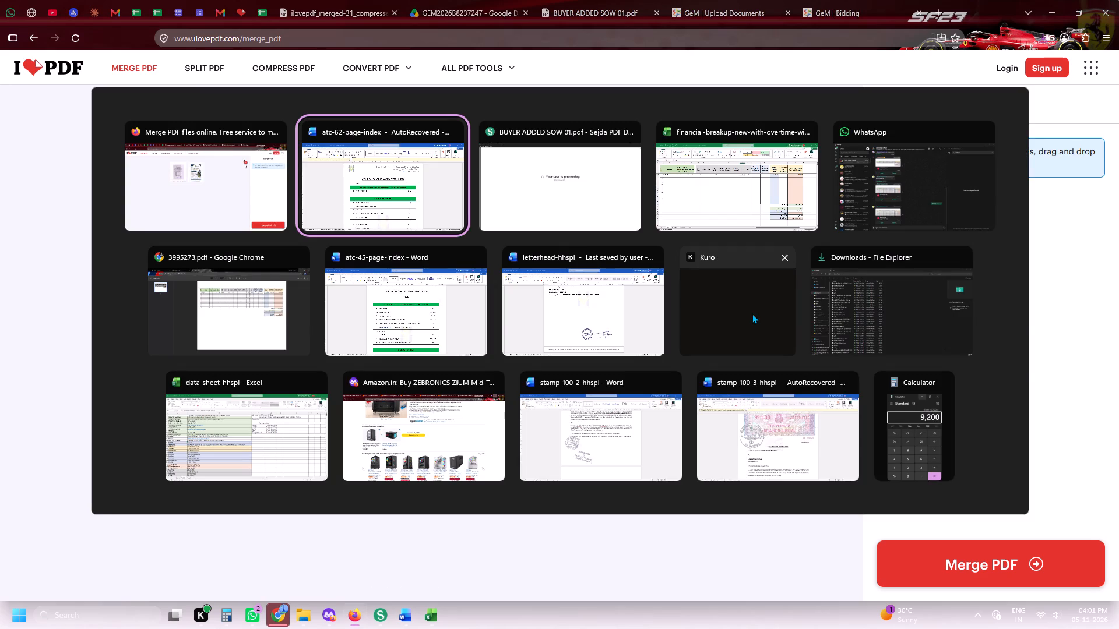
{"action": "key", "text": "Return"}
{"action": "key", "text": "alt+f"}
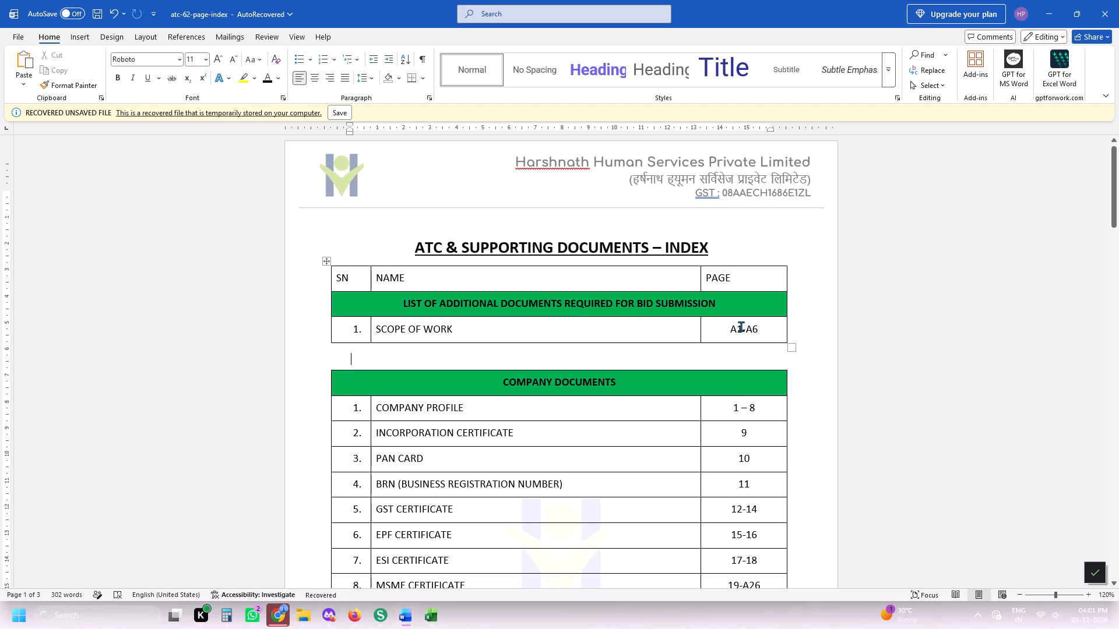
{"action": "key", "text": "alt+e"}
{"action": "key", "text": "alt+a"}
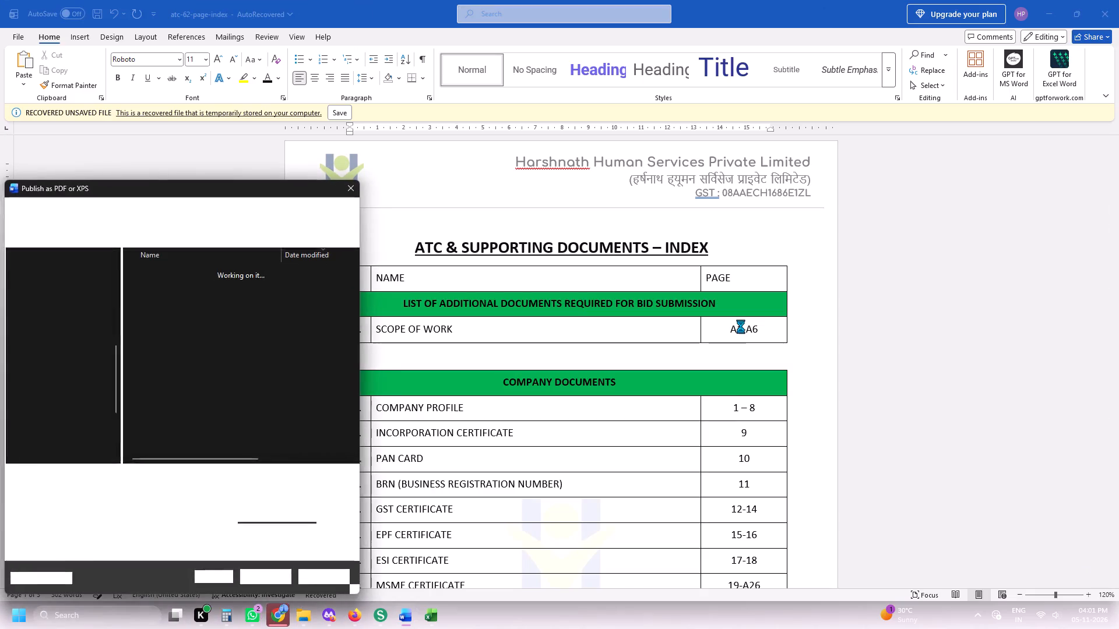
{"action": "scroll", "coordinate": [34, 393], "scroll_direction": "up", "scroll_amount": 6}
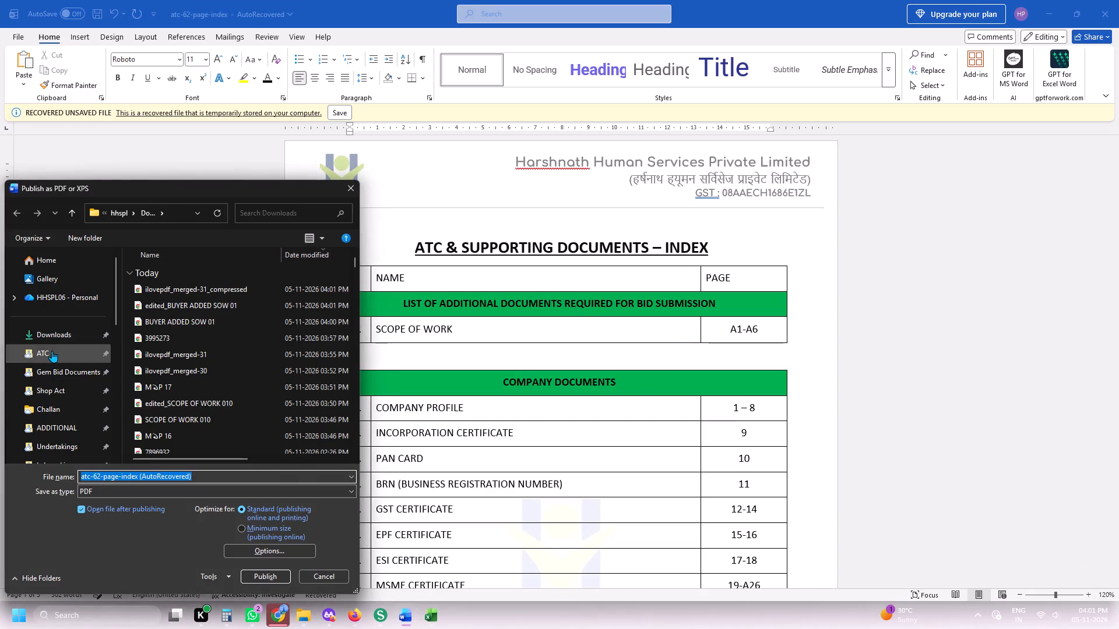
{"action": "left_click", "coordinate": [59, 327]}
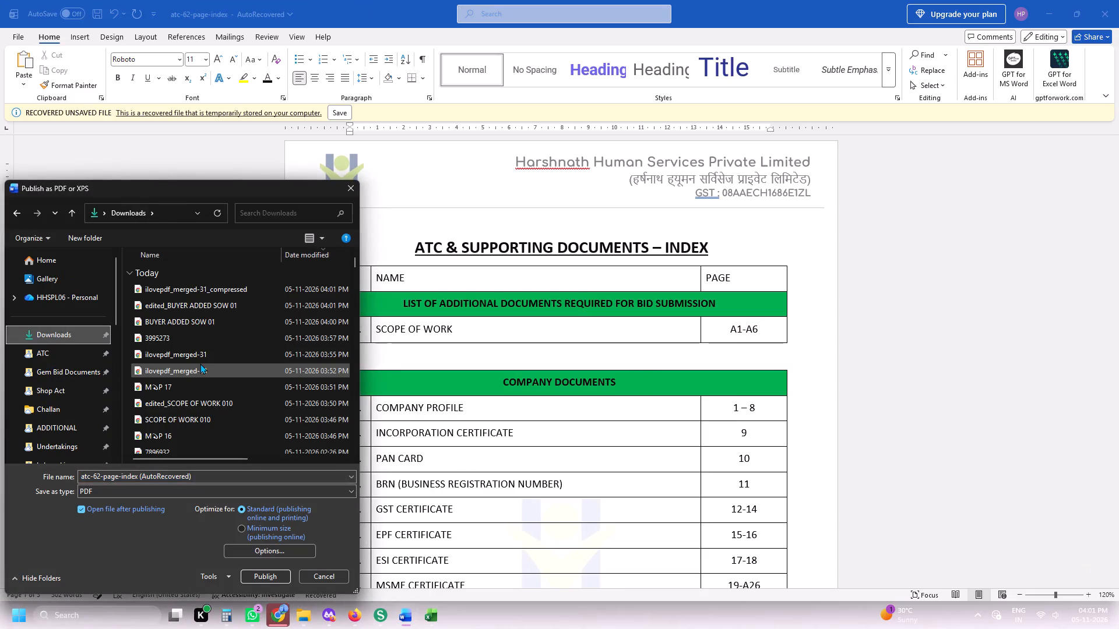
{"action": "left_click", "coordinate": [170, 384]}
{"action": "left_click", "coordinate": [117, 478]}
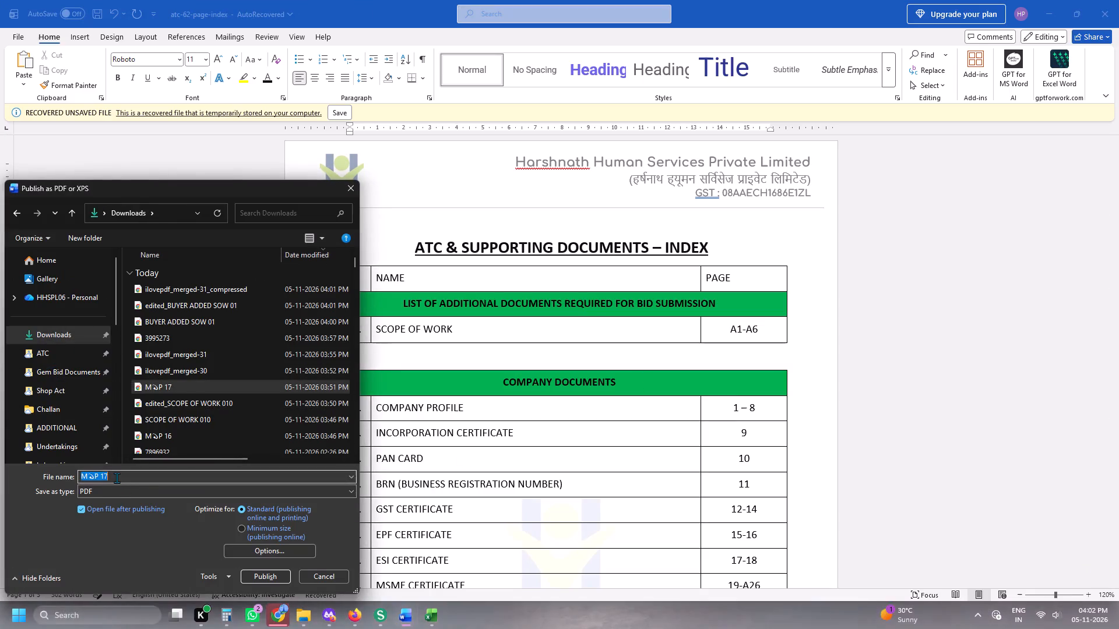
{"action": "left_click", "coordinate": [117, 478]}
{"action": "left_click", "coordinate": [117, 478]}
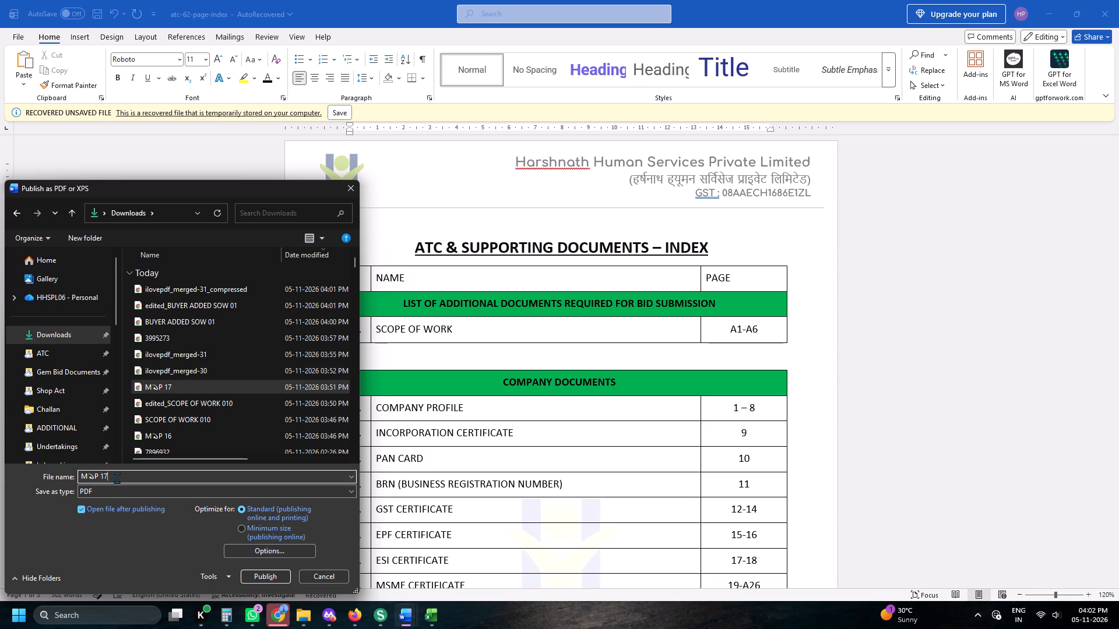
{"action": "key", "text": "BackSpace"}
{"action": "key", "text": "8"}
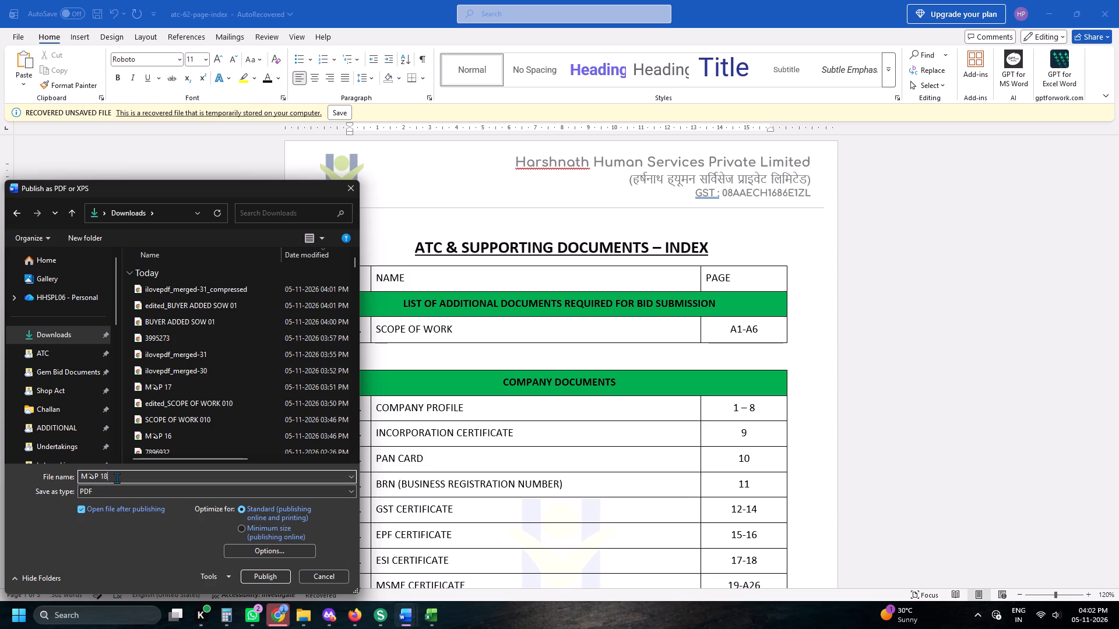
{"action": "key", "text": "Return"}
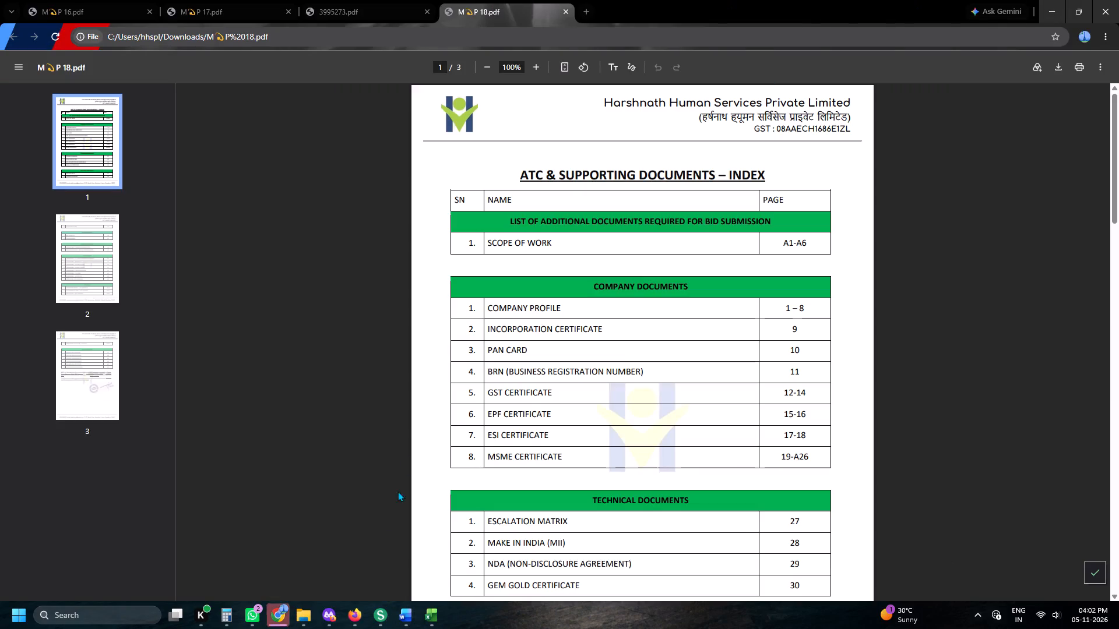
Switch to iLovePDF in Firefox, add the "M 💫P 18" index PDF from Downloads and place it first in the merge order.
{"action": "left_click", "coordinate": [343, 626]}
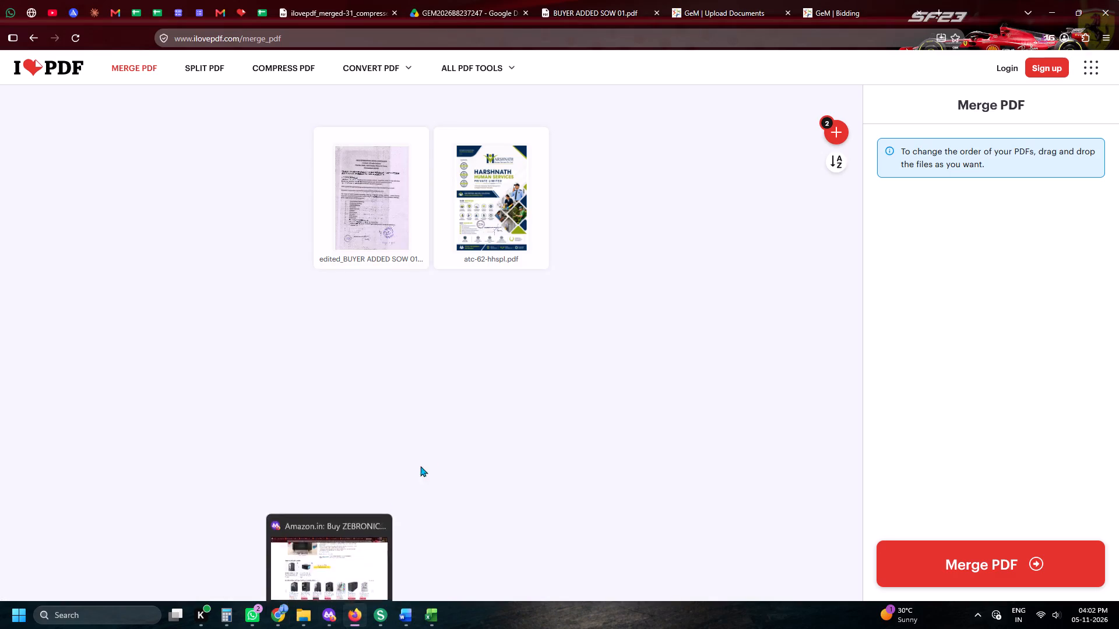
{"action": "left_click", "coordinate": [836, 132]}
{"action": "scroll", "coordinate": [779, 236], "scroll_direction": "up", "scroll_amount": 3}
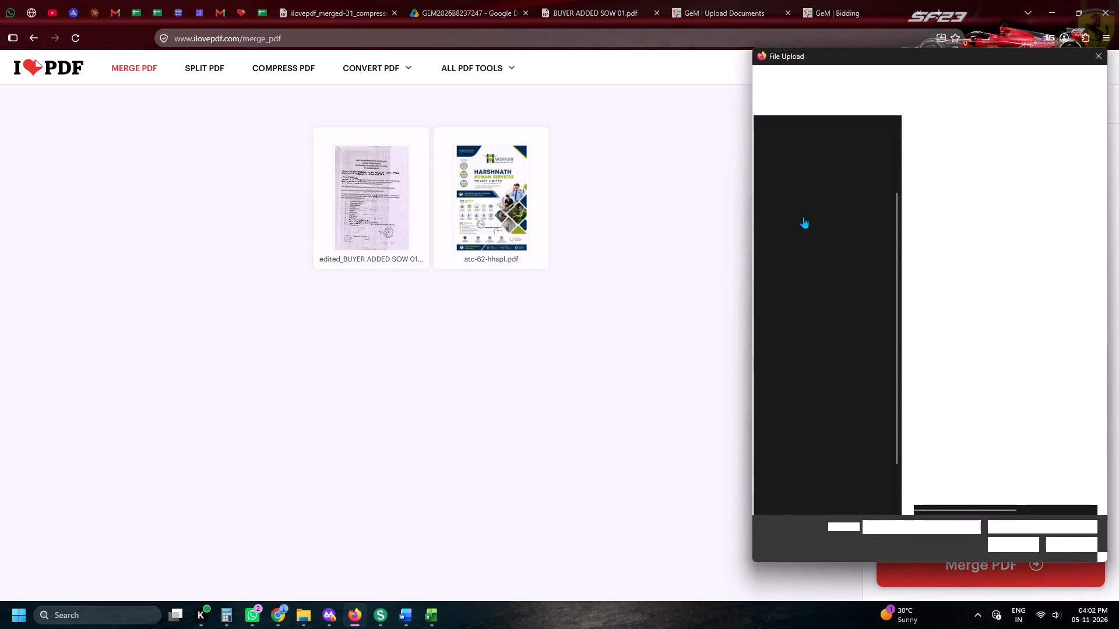
{"action": "left_click", "coordinate": [805, 209]}
{"action": "double_click", "coordinate": [928, 157]}
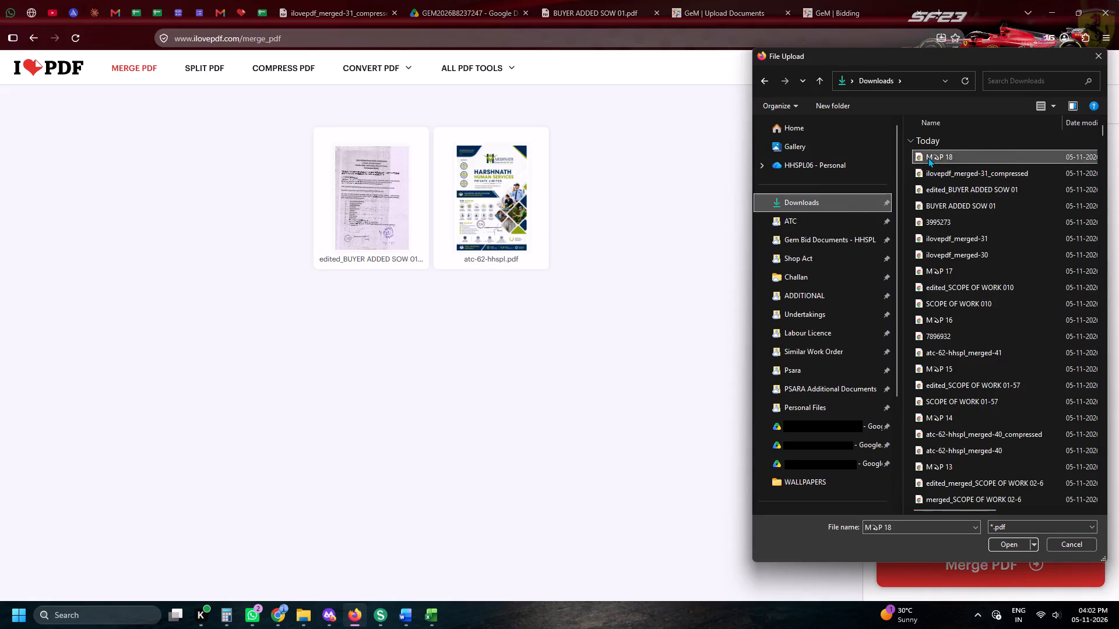
{"action": "left_click_drag", "start_coordinate": [590, 228], "coordinate": [335, 217]}
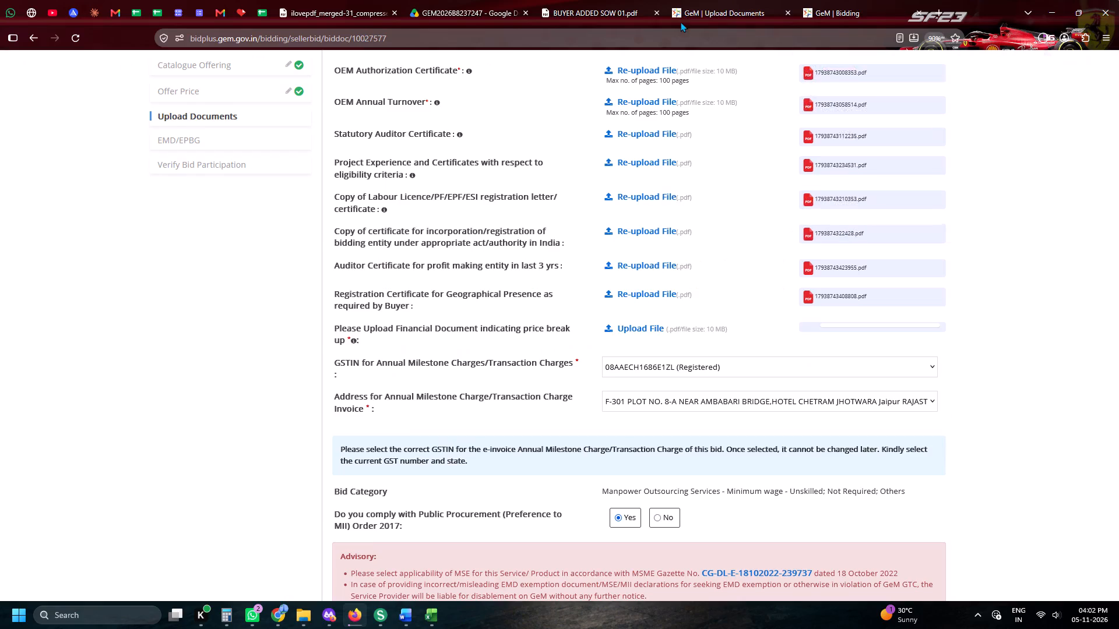
{"action": "scroll", "coordinate": [674, 301], "scroll_direction": "up", "scroll_amount": 3}
{"action": "left_click", "coordinate": [636, 245]}
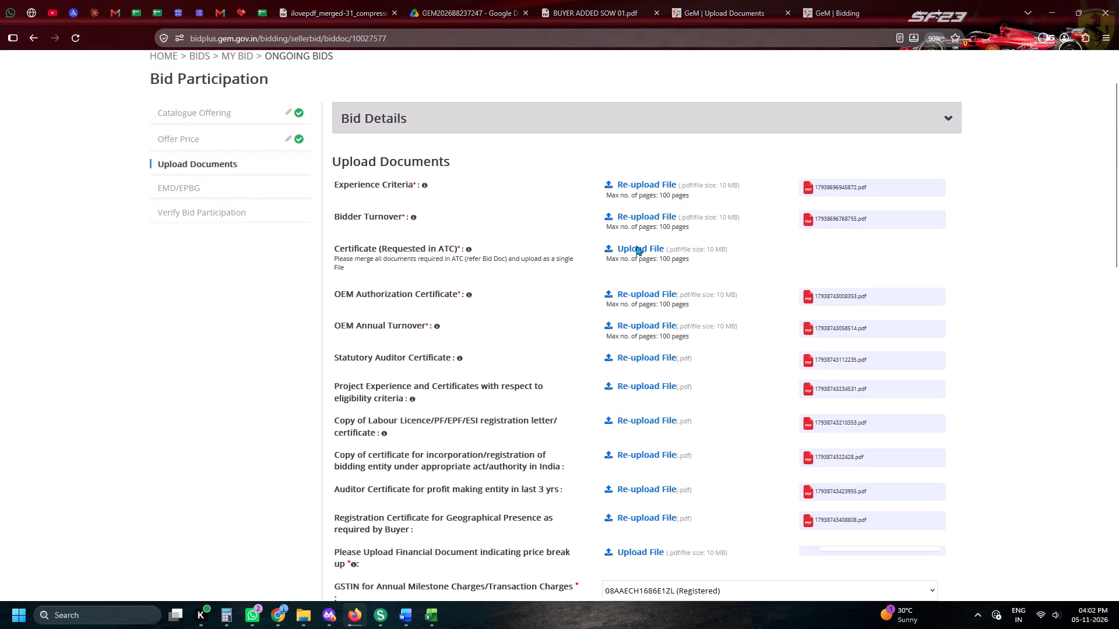
{"action": "scroll", "coordinate": [777, 242], "scroll_direction": "up", "scroll_amount": 8}
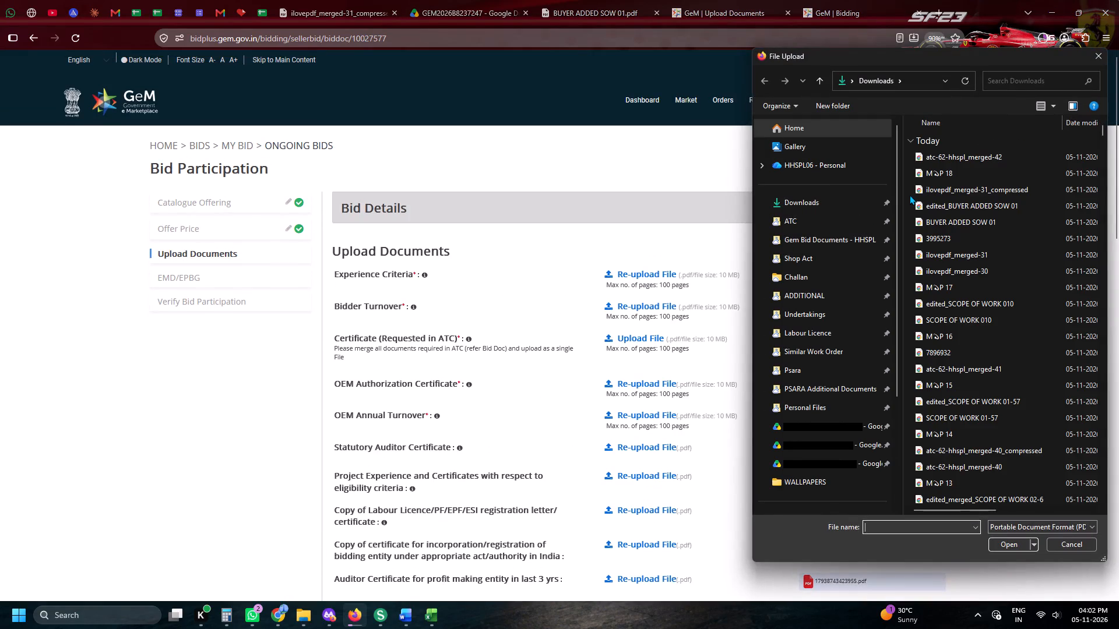
{"action": "double_click", "coordinate": [930, 189]}
Upload 3995273 from Downloads as the Financial Document indicating price break up.
{"action": "scroll", "coordinate": [852, 280], "scroll_direction": "down", "scroll_amount": 1}
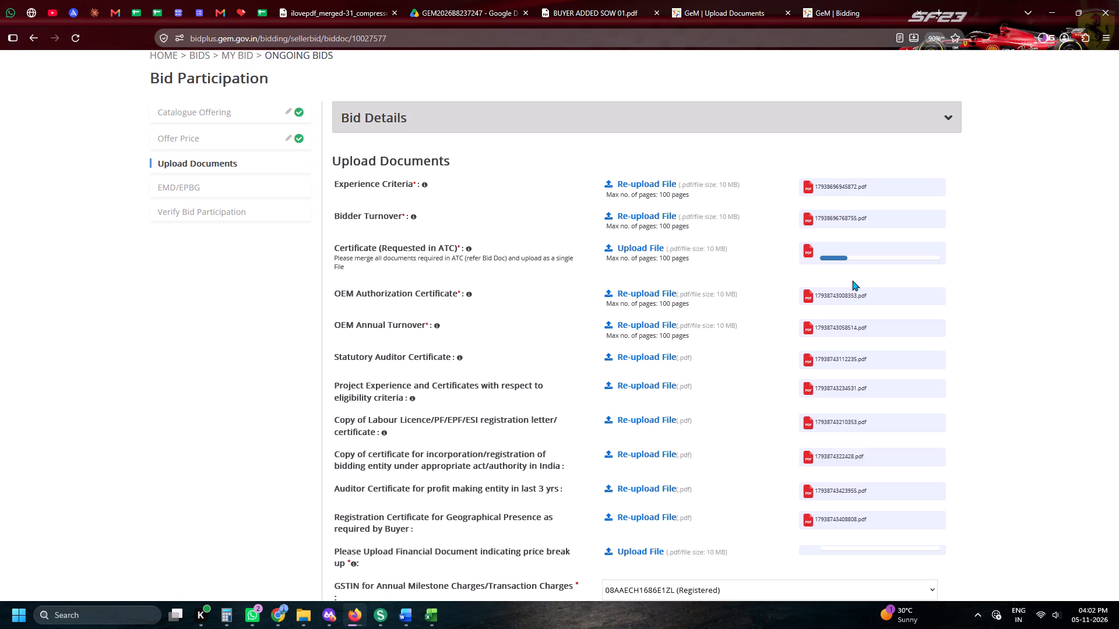
{"action": "scroll", "coordinate": [778, 263], "scroll_direction": "down", "scroll_amount": 2}
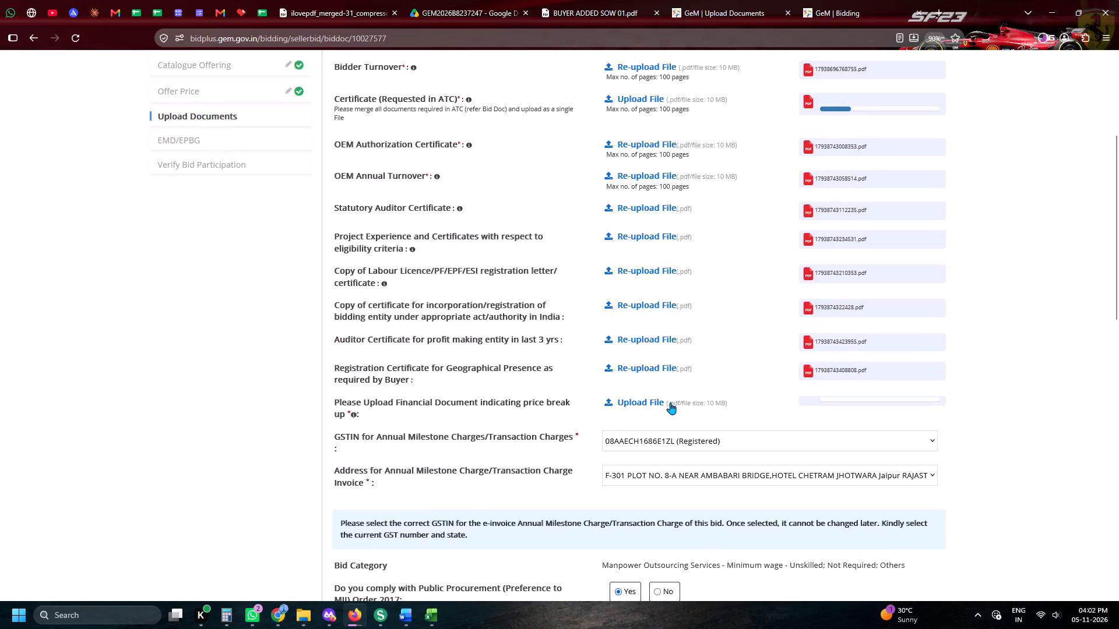
{"action": "left_click", "coordinate": [670, 402]}
{"action": "scroll", "coordinate": [826, 321], "scroll_direction": "up", "scroll_amount": 4}
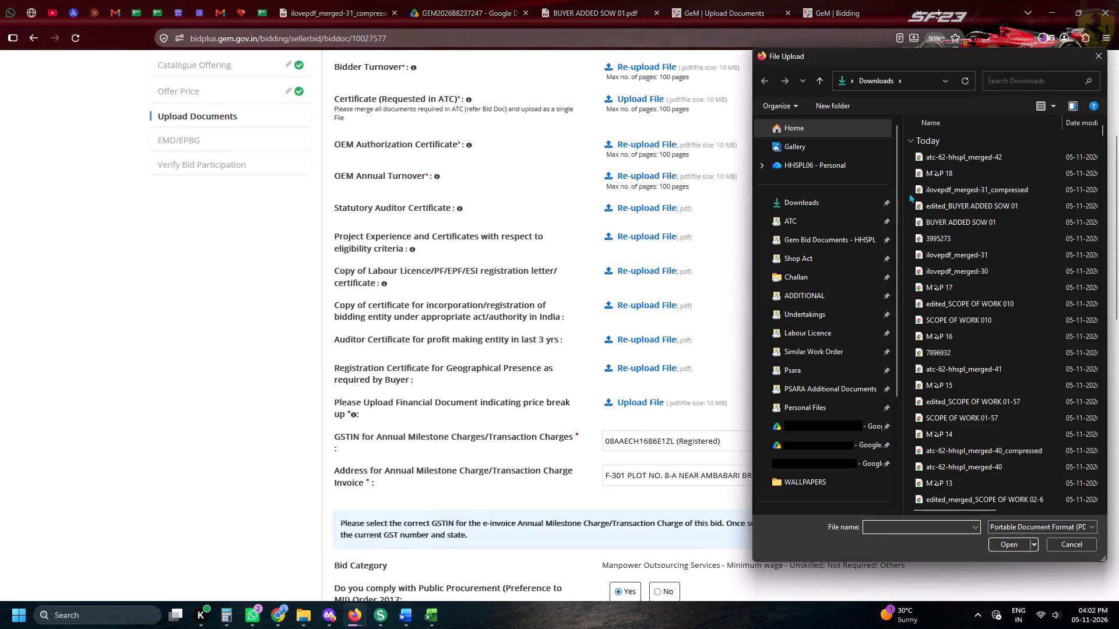
{"action": "double_click", "coordinate": [936, 243]}
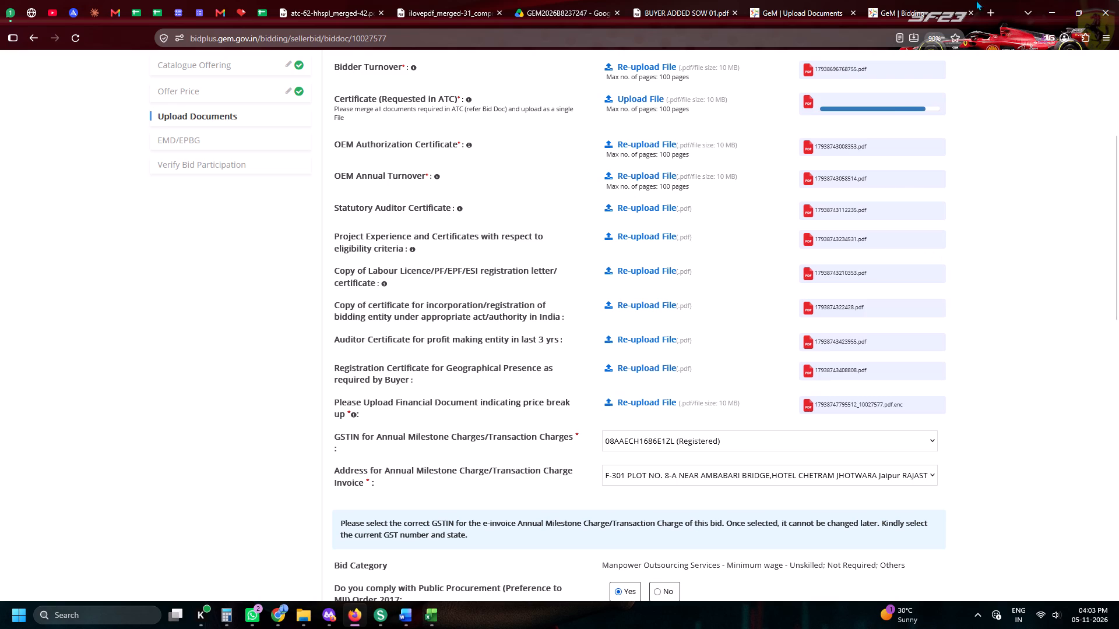
Go to the other open GeM bid's participation page and encrypt and save its Catalogue Offering.
{"action": "left_click", "coordinate": [755, 0]}
{"action": "left_click", "coordinate": [904, 0]}
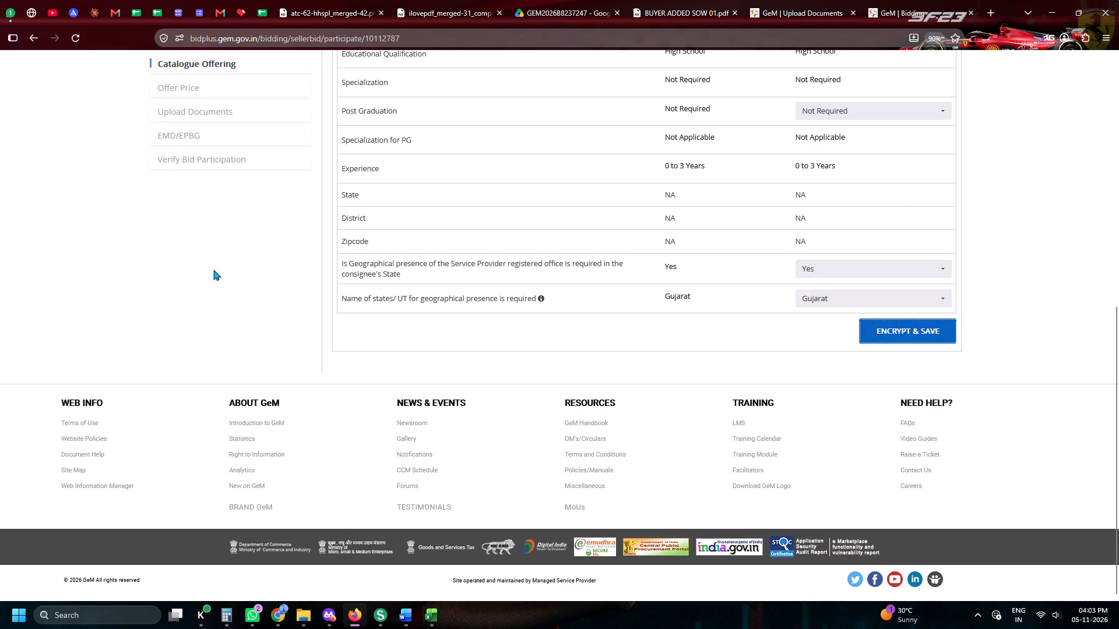
{"action": "left_click", "coordinate": [923, 341]}
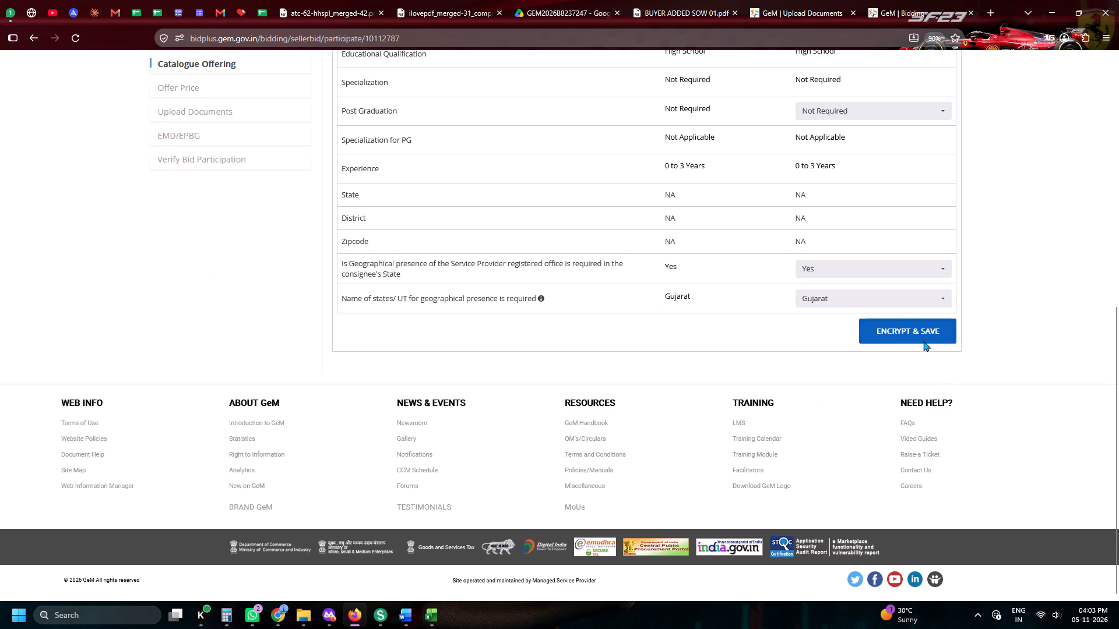
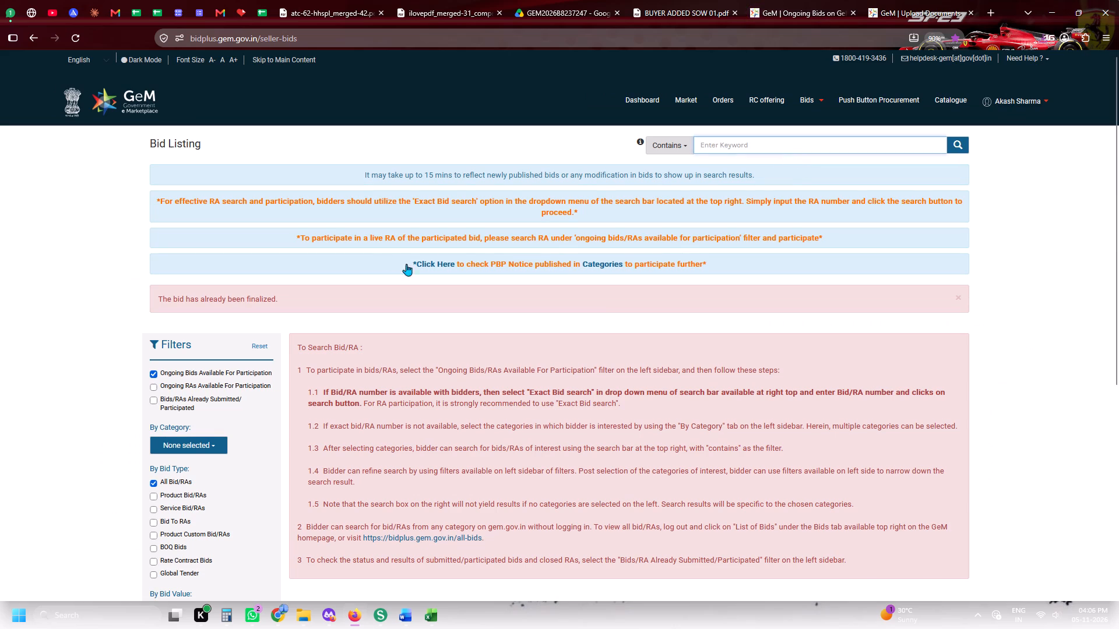
Copy bid number GEM/2026/B/8154040 from the Daily Tender Sheet and look it up in the GeM bid listing with Exact Bid Search.
{"action": "left_click", "coordinate": [267, 0]}
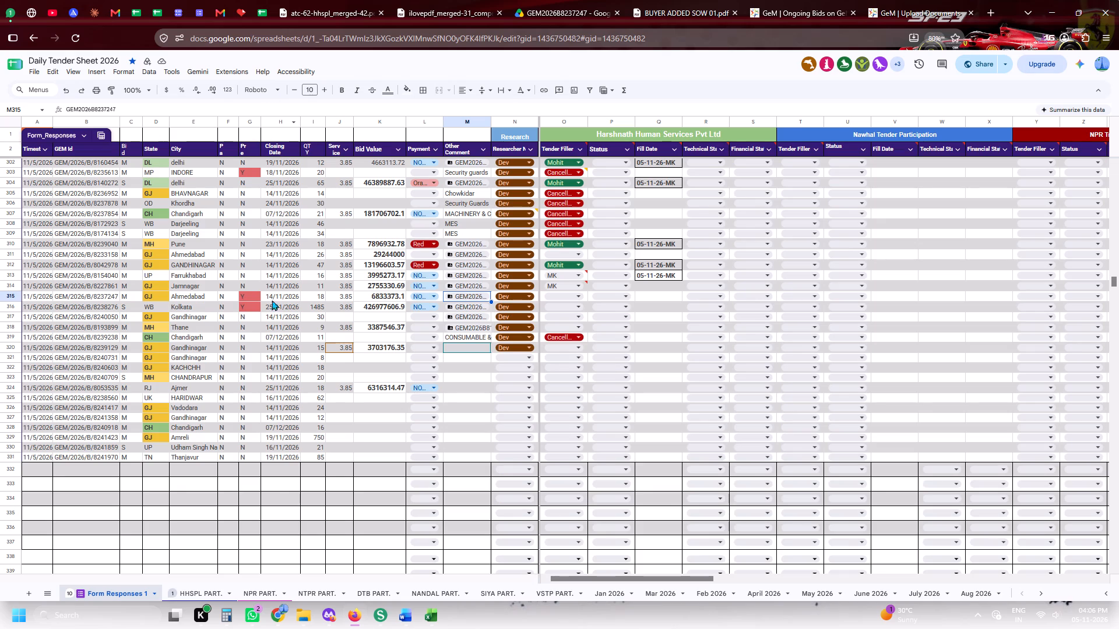
{"action": "left_click", "coordinate": [0, 298]}
{"action": "left_click", "coordinate": [0, 288]}
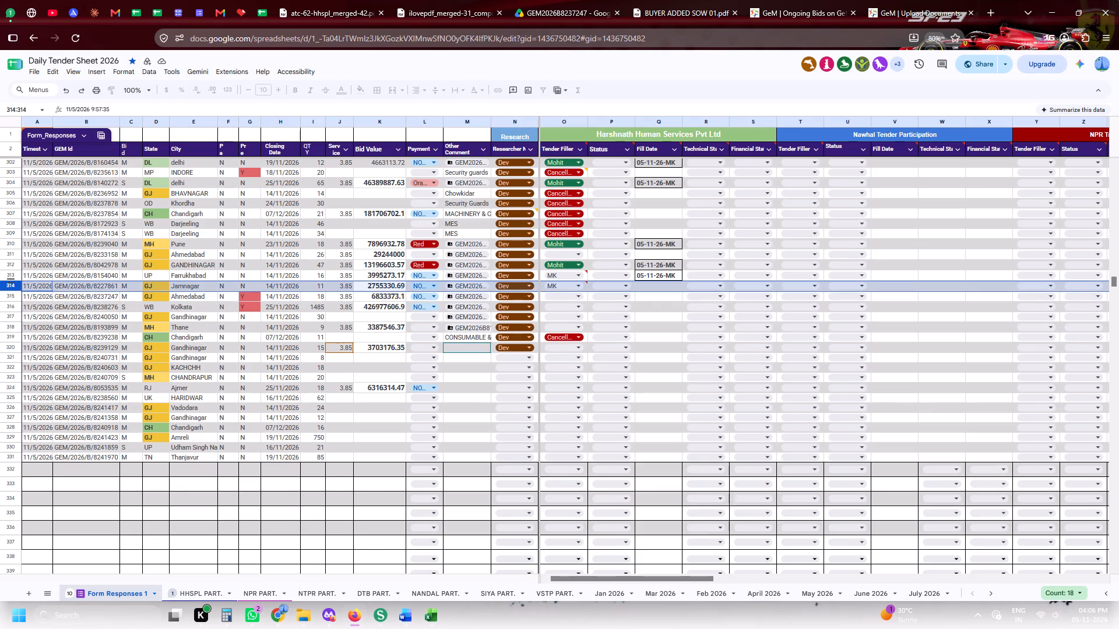
{"action": "left_click", "coordinate": [0, 282]}
{"action": "left_click", "coordinate": [0, 274]}
{"action": "left_click", "coordinate": [93, 270]}
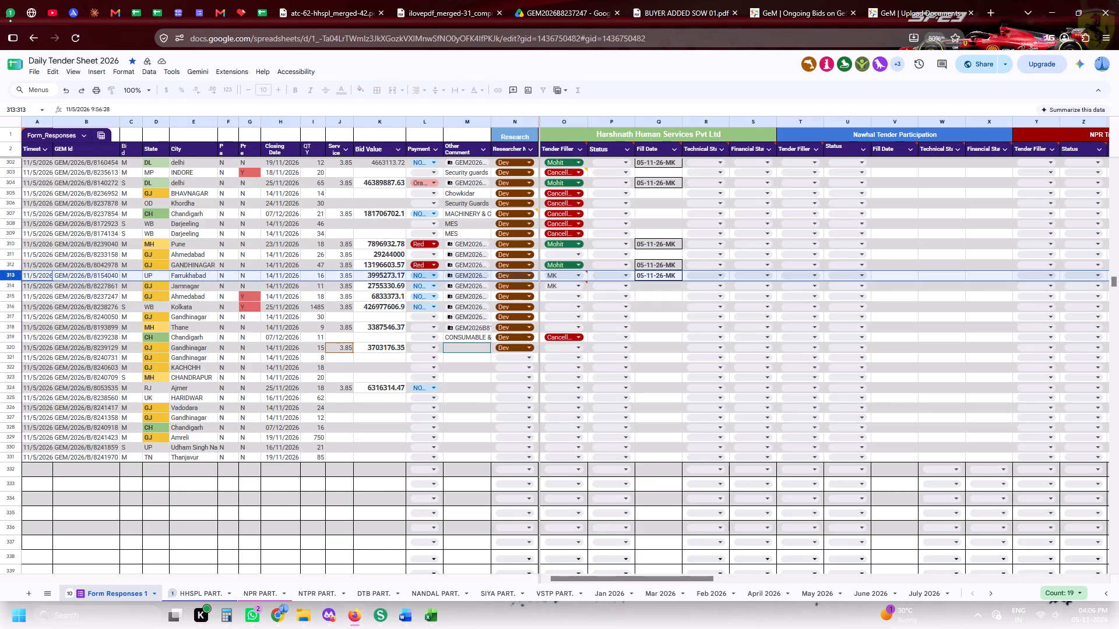
{"action": "left_click", "coordinate": [97, 278]}
{"action": "key", "text": "ctrl+c"}
{"action": "key", "text": "ctrl+c"}
{"action": "key", "text": "ctrl+c"}
{"action": "left_click", "coordinate": [815, 0]}
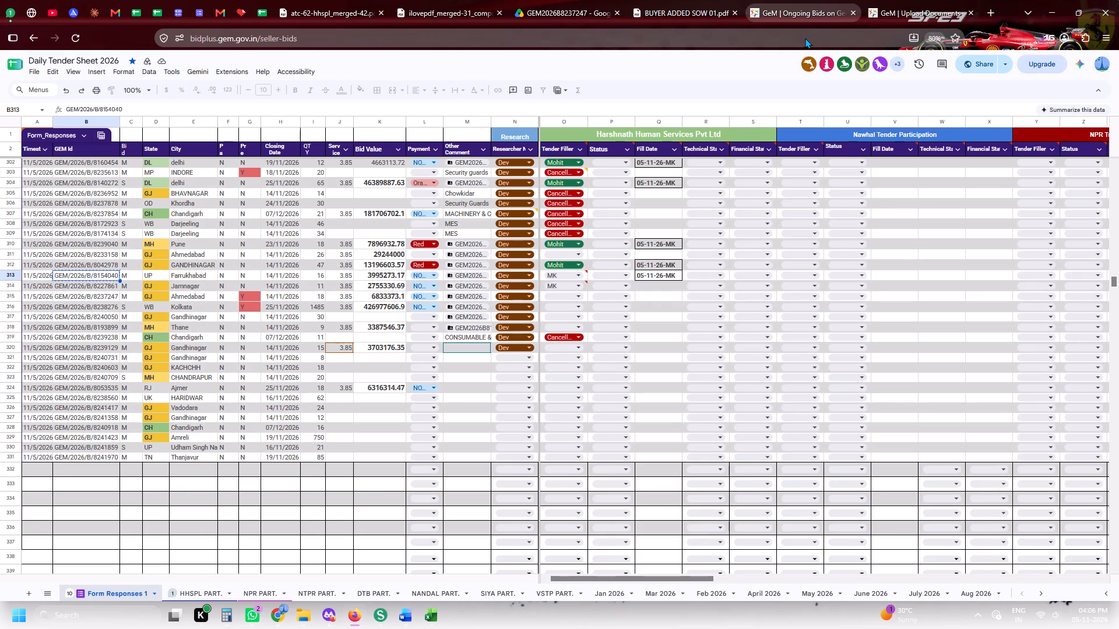
{"action": "left_click", "coordinate": [790, 146]}
{"action": "key", "text": "ctrl+v"}
{"action": "left_click", "coordinate": [686, 144]}
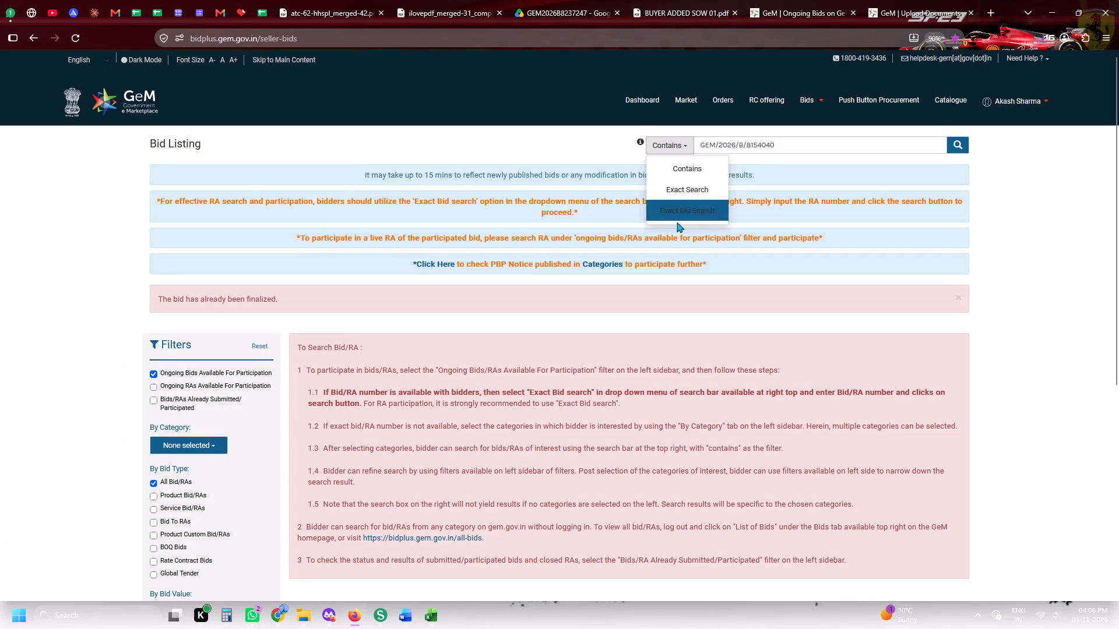
{"action": "left_click", "coordinate": [680, 218]}
{"action": "left_click", "coordinate": [955, 149]}
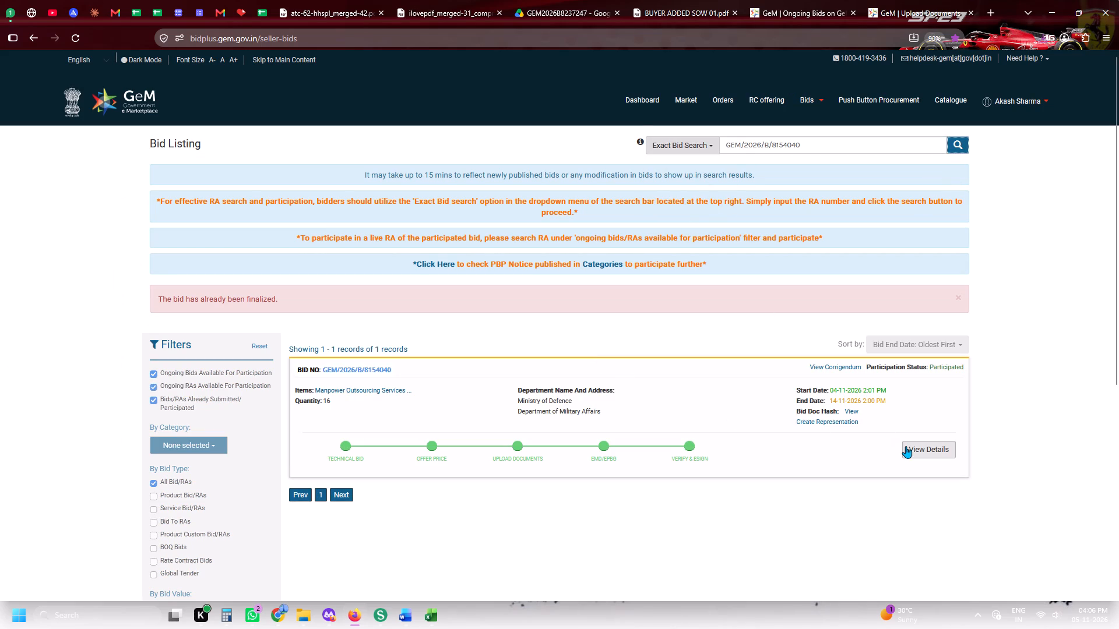
In the Daily Tender Sheet, set the Harshnath Tender Filler for GEM/2026/B/8154040 to Mohit.
{"action": "left_click", "coordinate": [256, 10]}
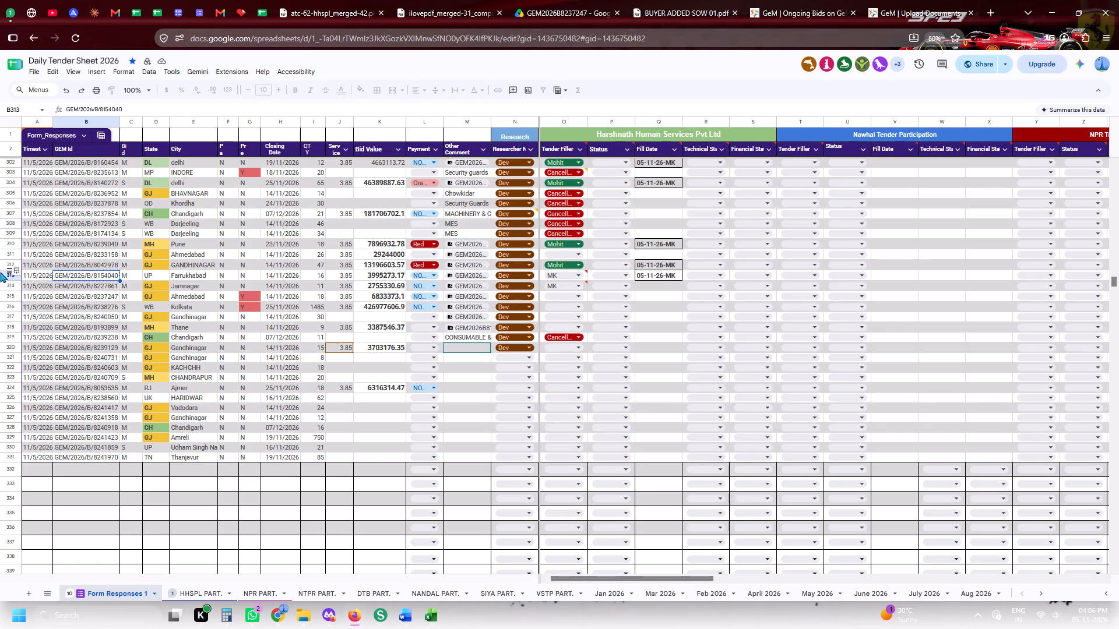
{"action": "left_click", "coordinate": [0, 272]}
{"action": "left_click", "coordinate": [549, 276]}
{"action": "left_click", "coordinate": [555, 287]}
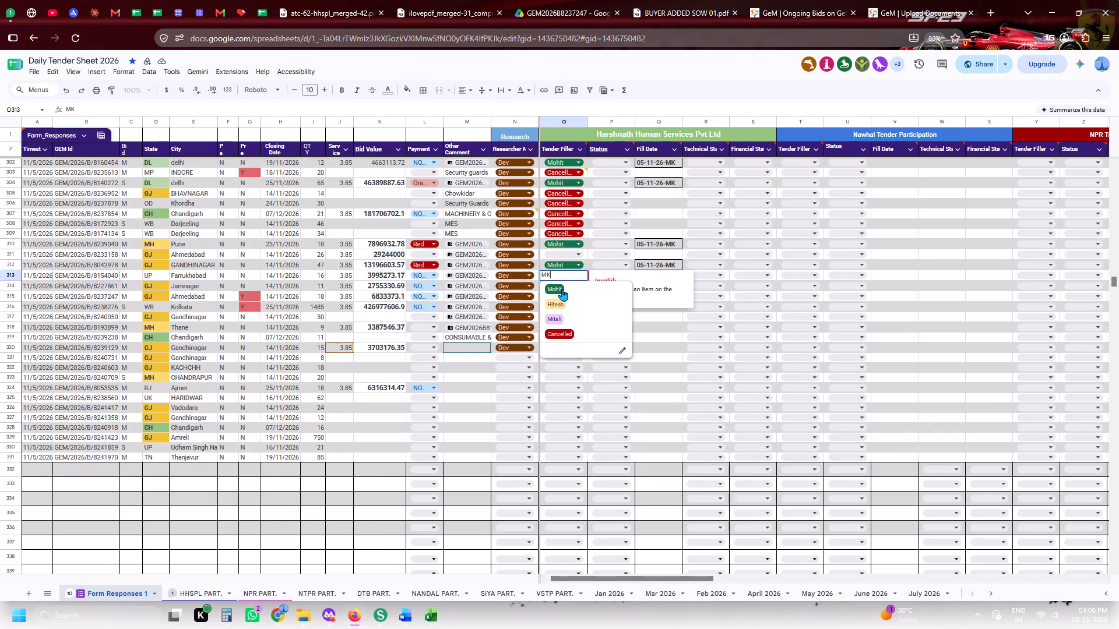
{"action": "left_click", "coordinate": [673, 362]}
Fill the Harshnath Fill Date 05-11-26-MK down from the row above into the GEM/2026/B/8227861 row.
{"action": "left_click", "coordinate": [656, 285]}
{"action": "key", "text": "ctrl+d"}
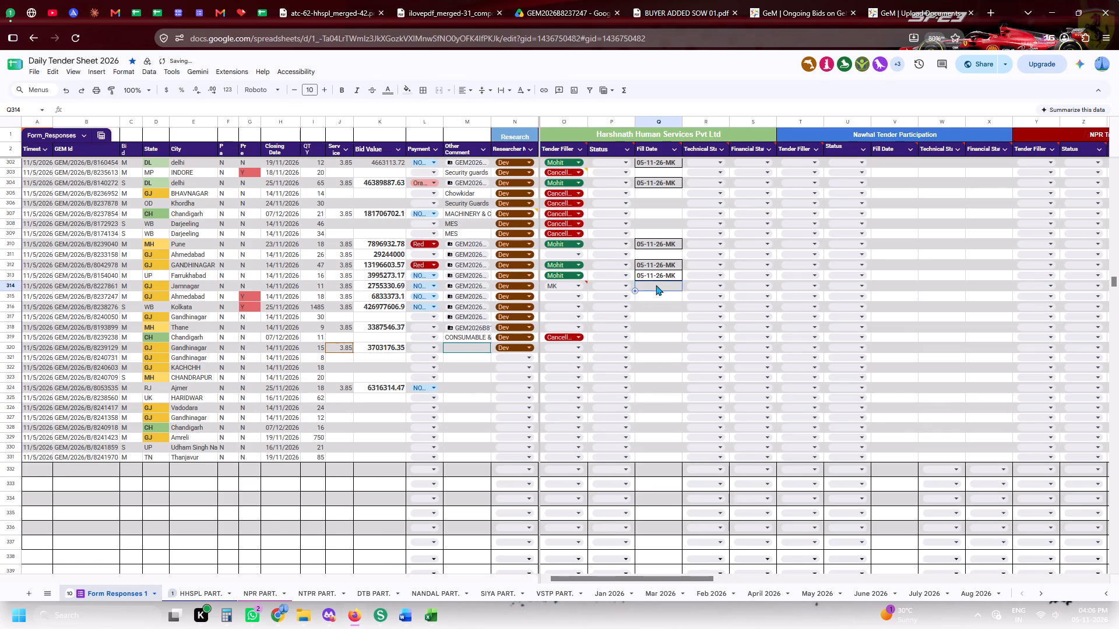
Copy bid number GEM/2026/B/8227861 from the sheet, find it in the GeM bid listing with Exact Bid Search, and choose to participate.
{"action": "left_click", "coordinate": [0, 294]}
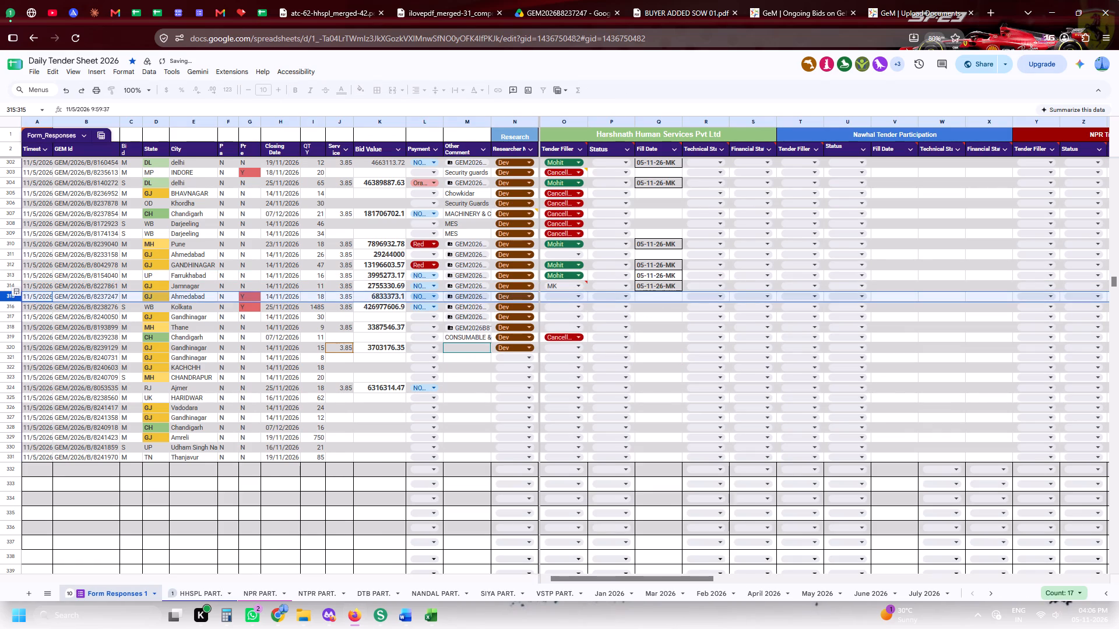
{"action": "left_click", "coordinate": [0, 291]}
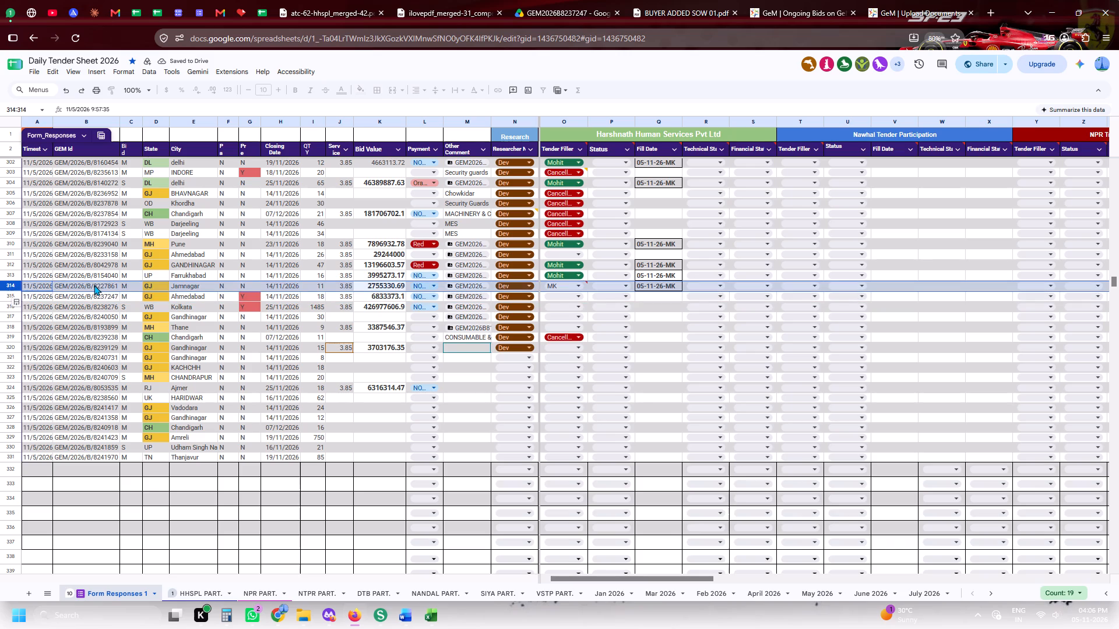
{"action": "left_click", "coordinate": [94, 285]}
{"action": "key", "text": "ctrl+c"}
{"action": "key", "text": "ctrl+c"}
{"action": "key", "text": "ctrl+c"}
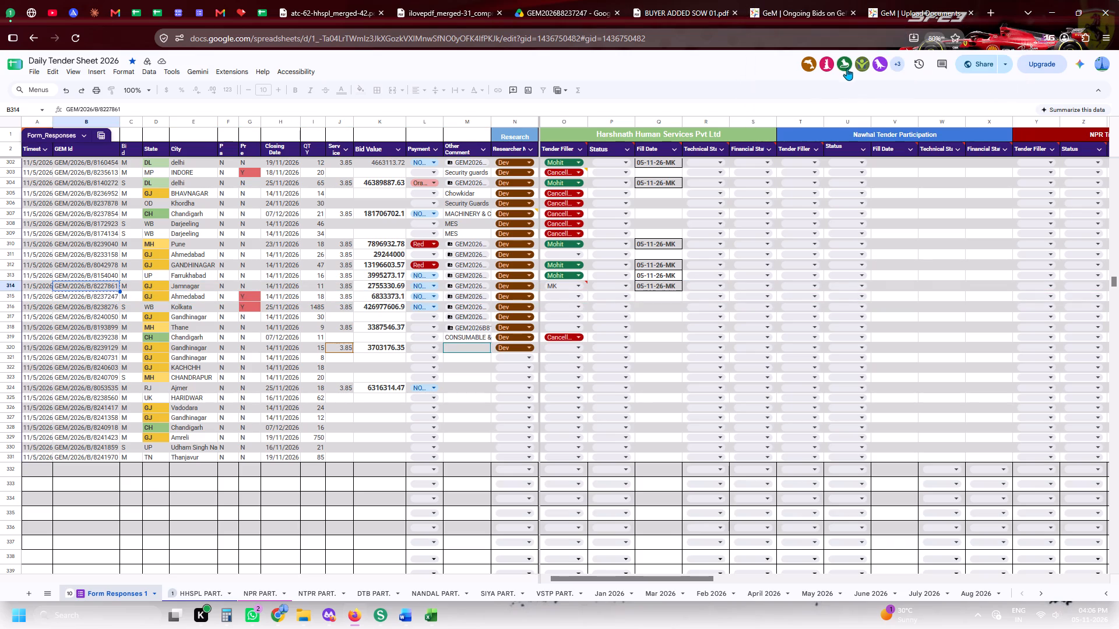
{"action": "left_click", "coordinate": [838, 0]}
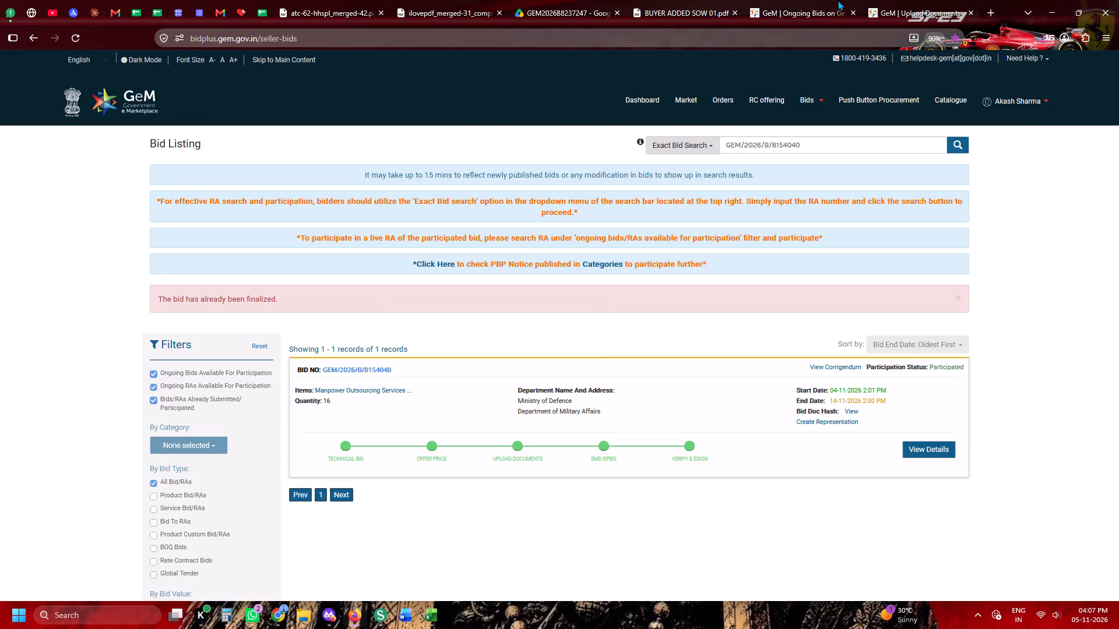
{"action": "left_click", "coordinate": [935, 19]}
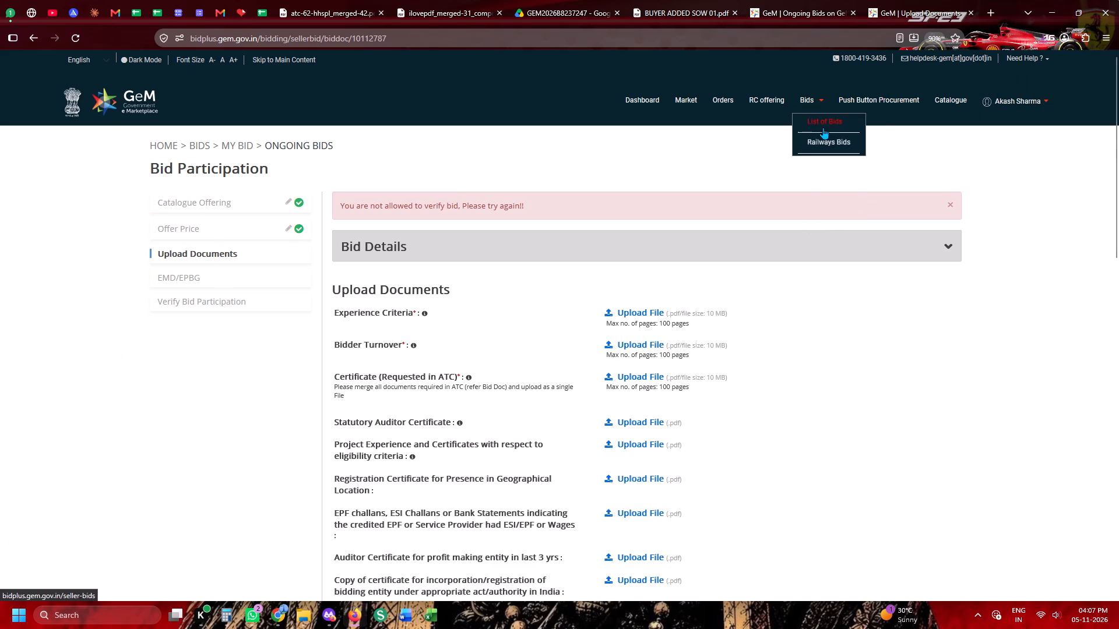
{"action": "left_click", "coordinate": [823, 128]}
{"action": "left_click", "coordinate": [803, 146]}
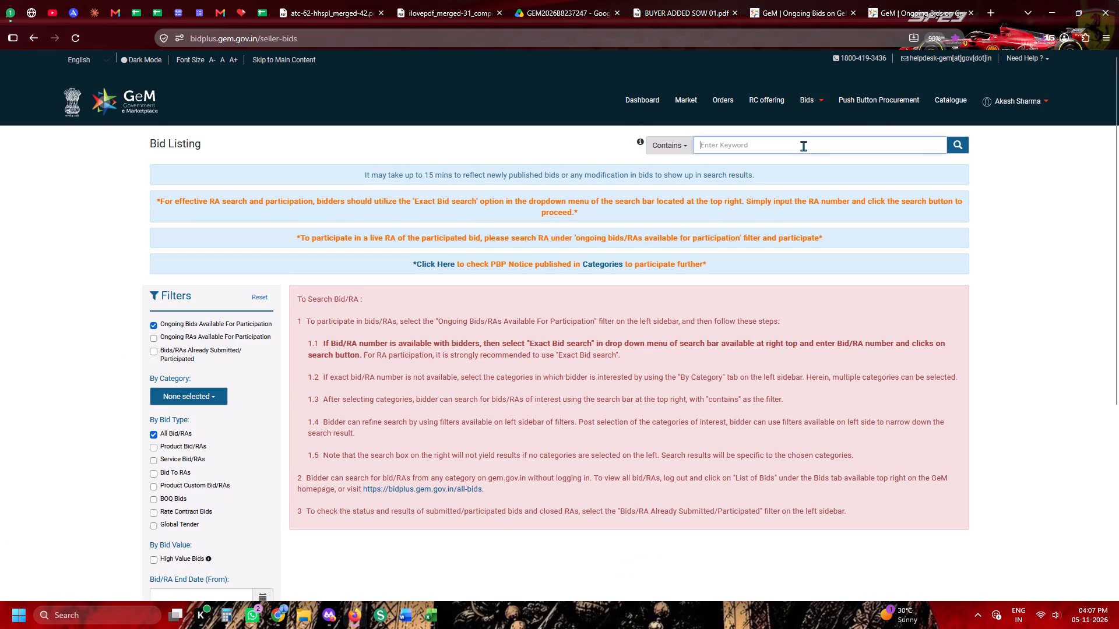
{"action": "key", "text": "ctrl+c"}
{"action": "left_click", "coordinate": [676, 135]}
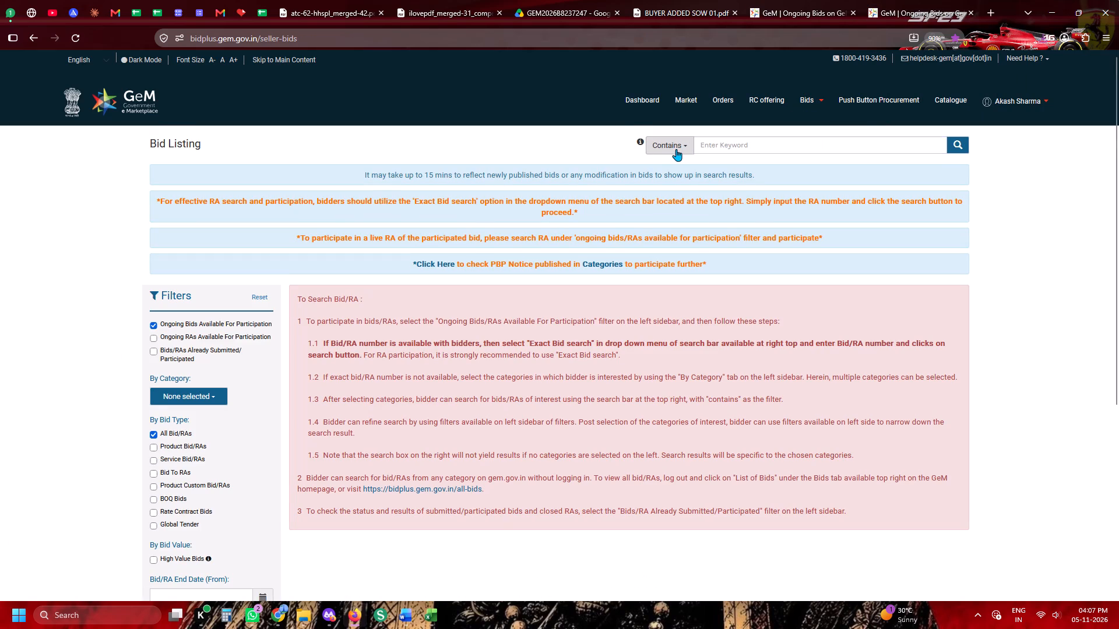
{"action": "key", "text": "ctrl+v"}
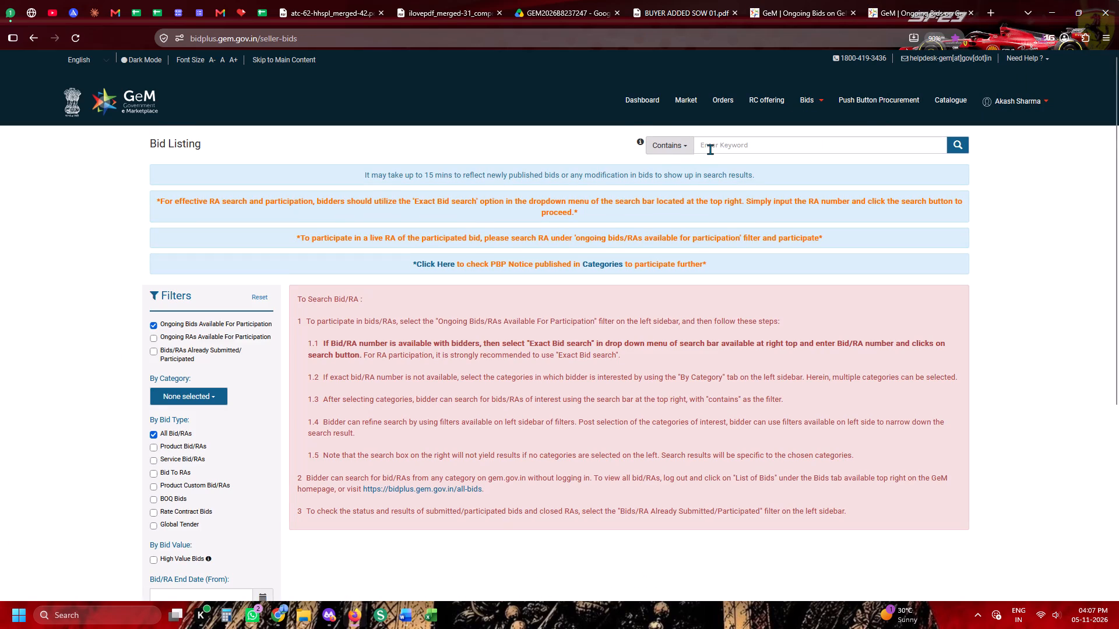
{"action": "left_click", "coordinate": [710, 149]}
{"action": "key", "text": "ctrl+v"}
{"action": "left_click", "coordinate": [688, 142]}
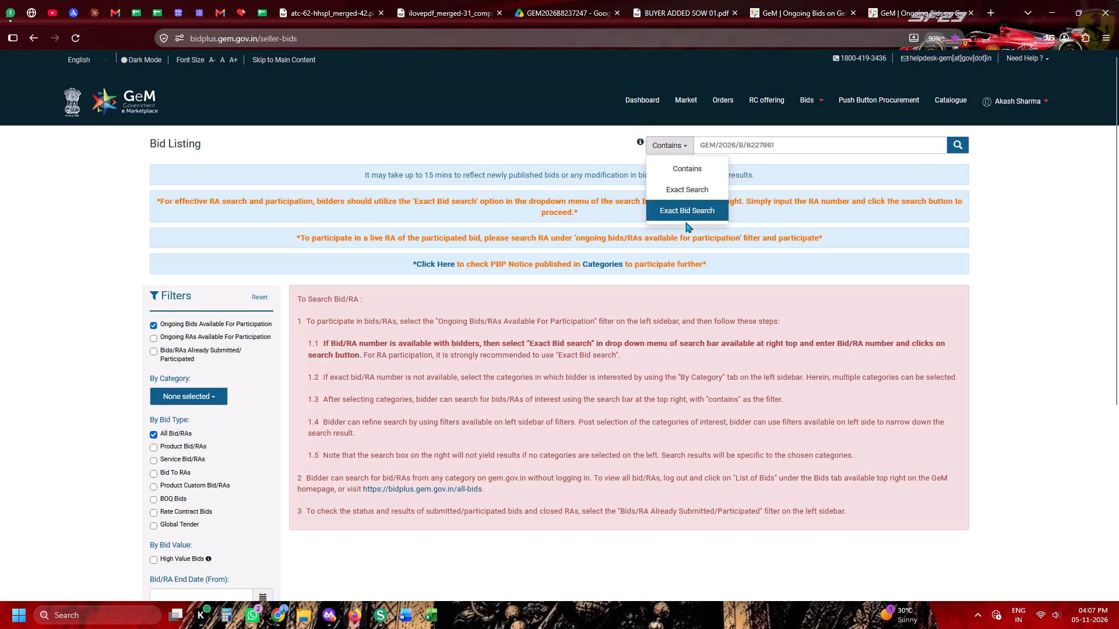
{"action": "left_click", "coordinate": [685, 216]}
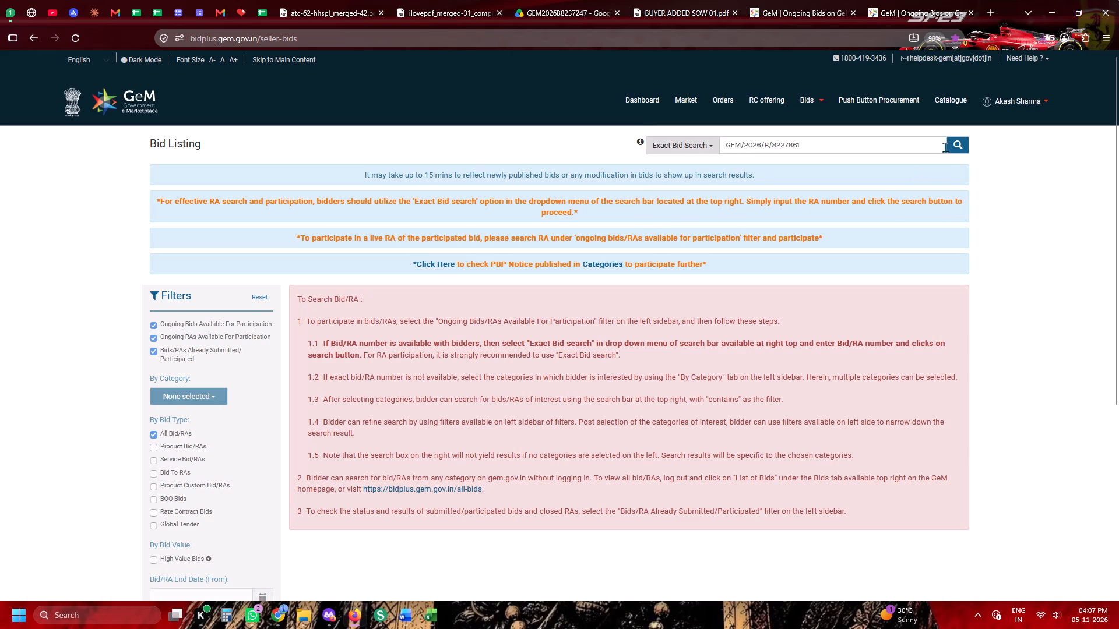
{"action": "left_click", "coordinate": [945, 147]}
{"action": "left_click", "coordinate": [952, 158]}
{"action": "left_click", "coordinate": [952, 152]}
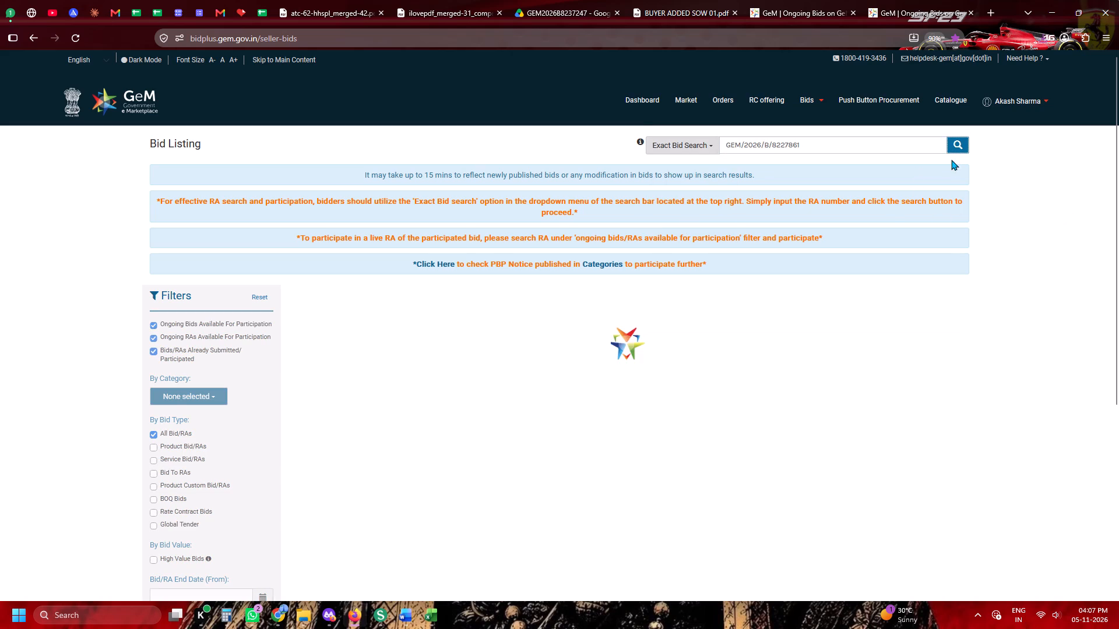
{"action": "left_click", "coordinate": [932, 390]}
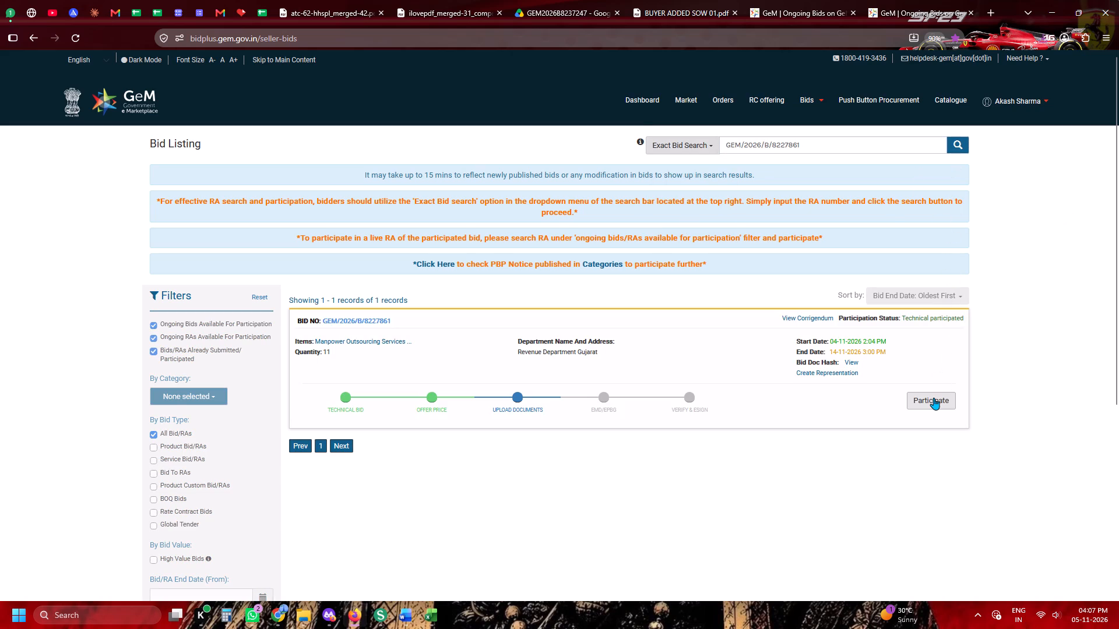
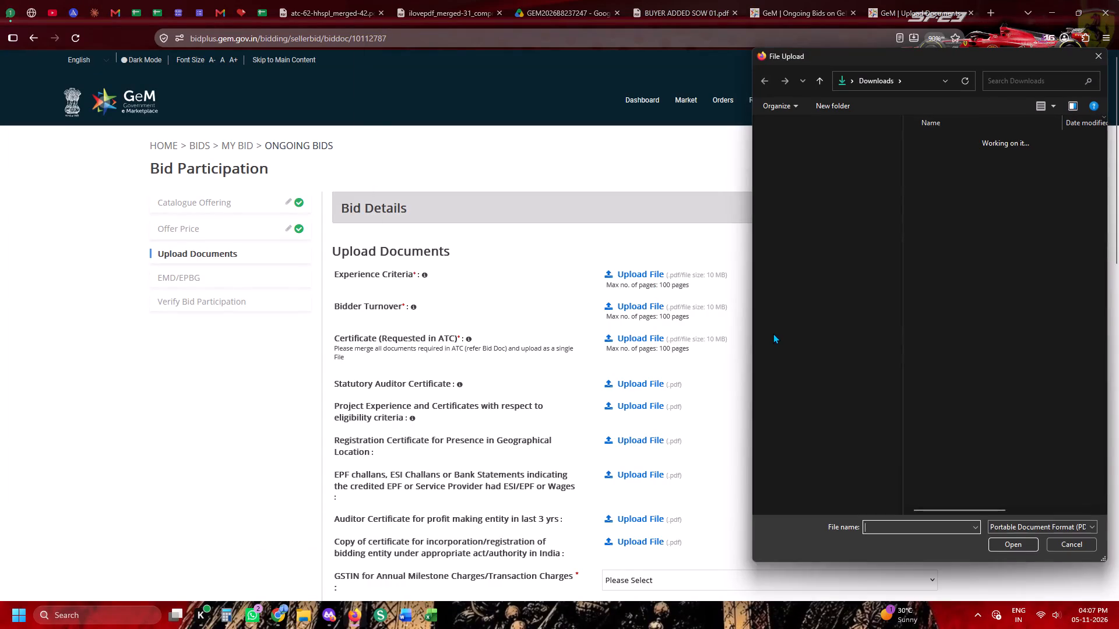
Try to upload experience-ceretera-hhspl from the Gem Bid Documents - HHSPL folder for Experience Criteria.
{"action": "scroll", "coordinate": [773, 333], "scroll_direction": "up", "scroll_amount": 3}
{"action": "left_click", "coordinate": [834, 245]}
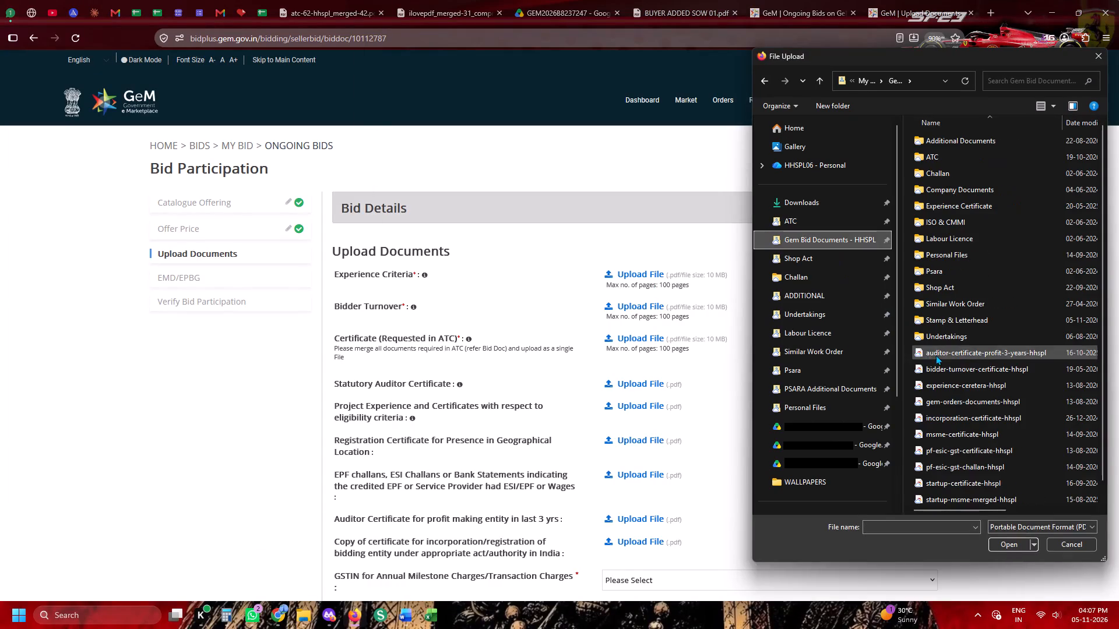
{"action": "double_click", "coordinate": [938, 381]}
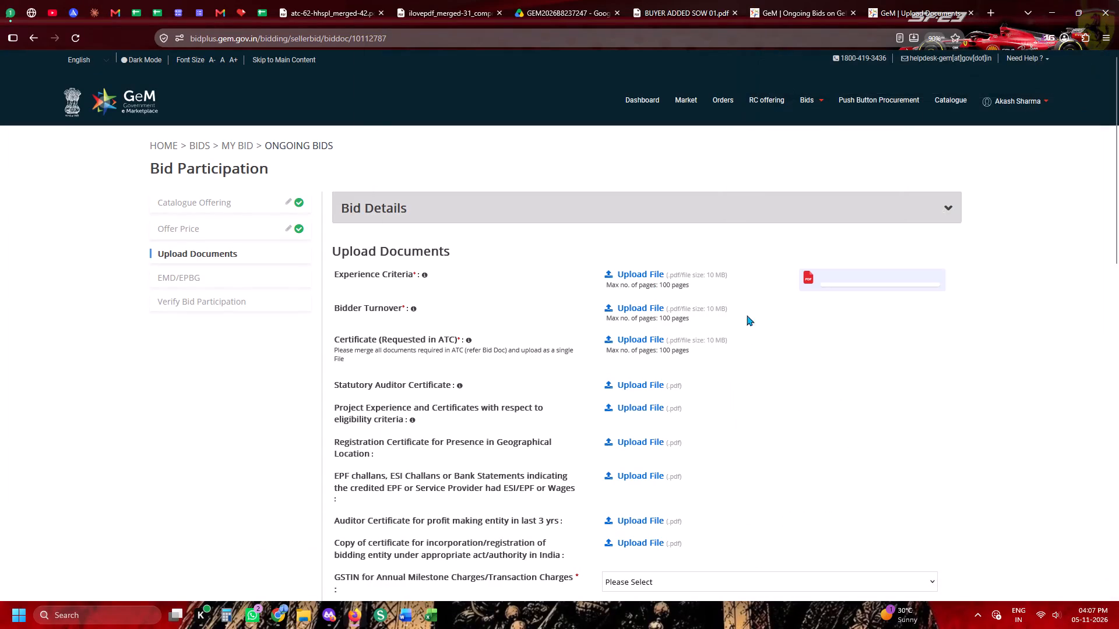
Upload bidder-turnover-certificate-hhspl from the Gem Bid Documents - HHSPL folder for Bidder Turnover.
{"action": "left_click", "coordinate": [648, 312]}
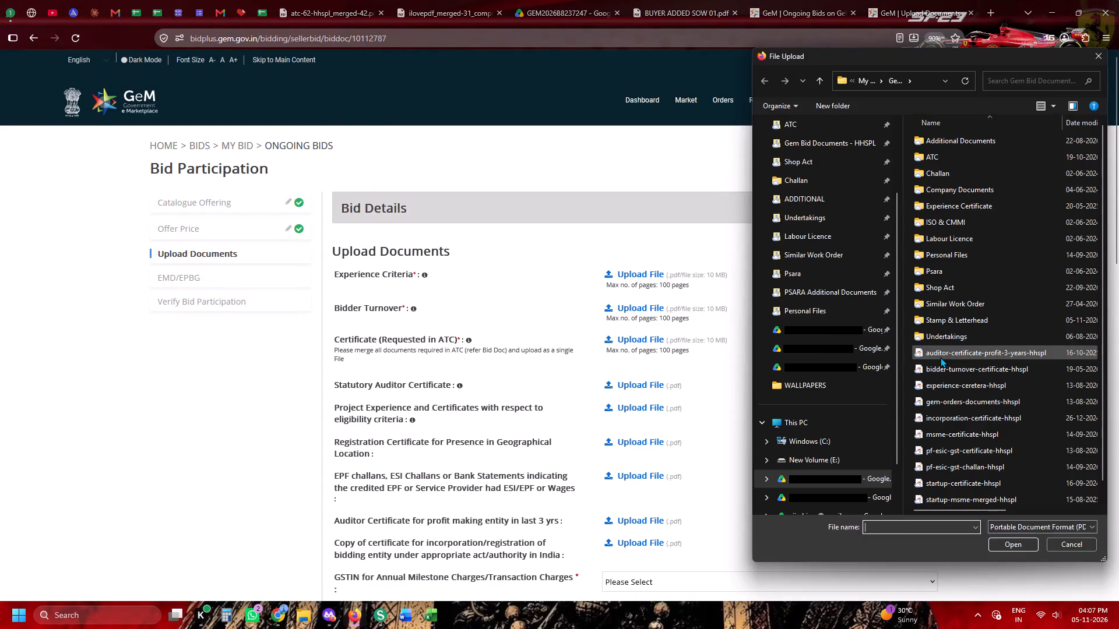
{"action": "double_click", "coordinate": [945, 373]}
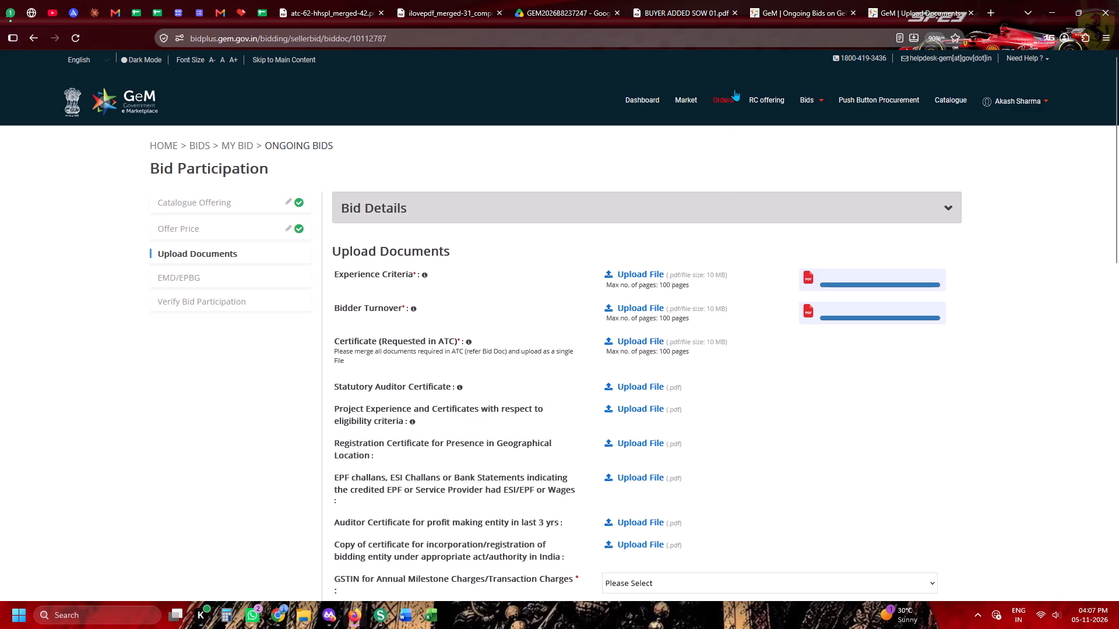
Close the GeM bid listing page for GEM/2026/B/8154040 and return to the Upload Documents page.
{"action": "left_click", "coordinate": [817, 10]}
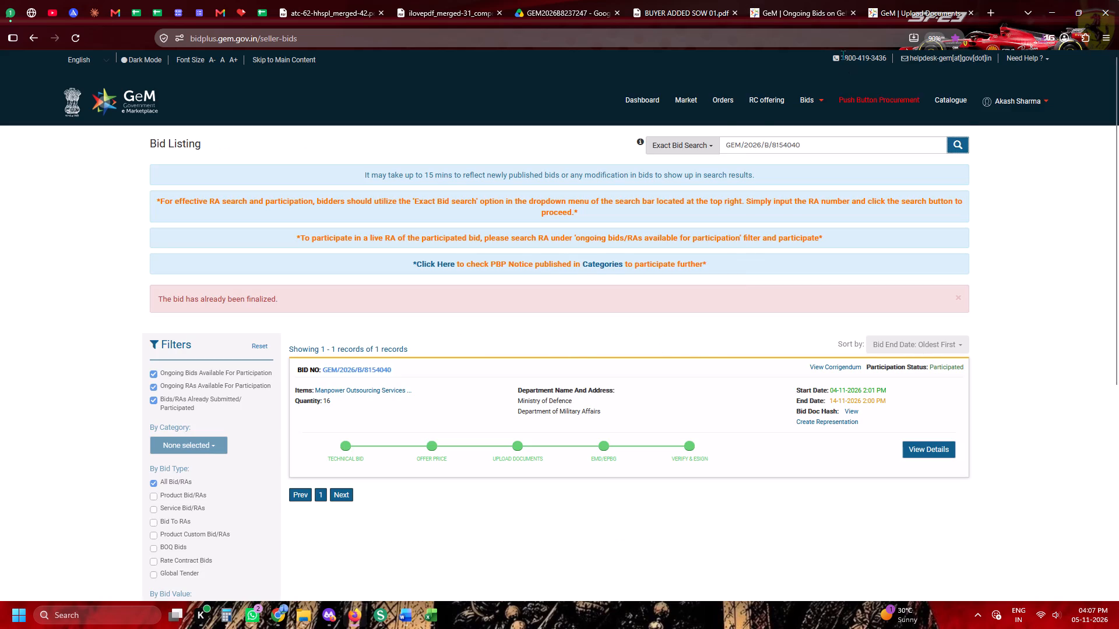
{"action": "left_click", "coordinate": [850, 14]}
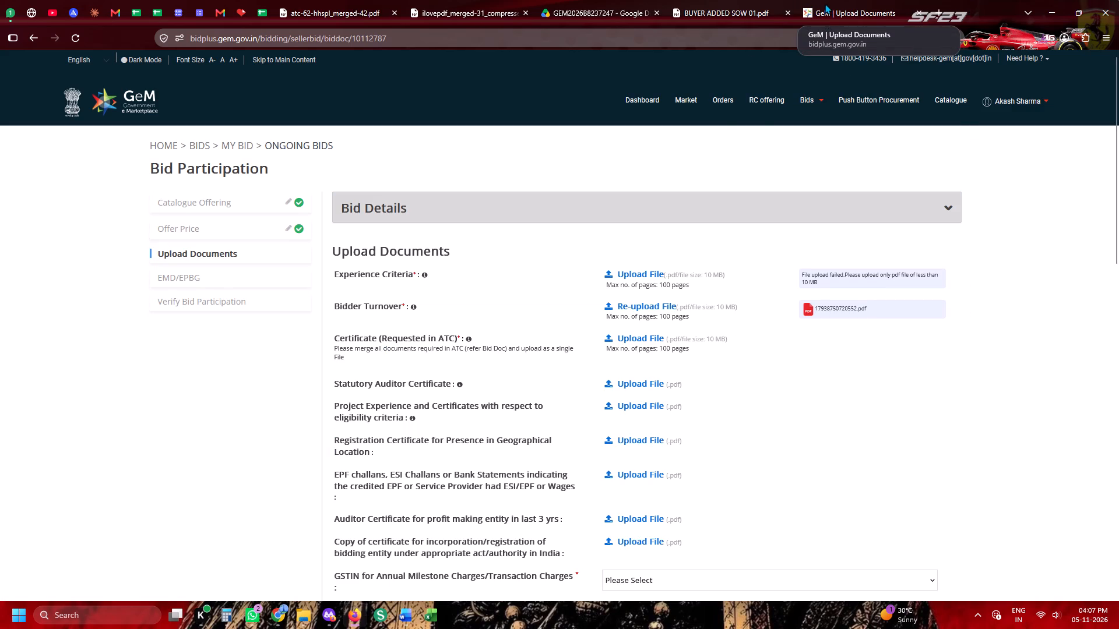
Upload experience-ceretera-hhspl from the Gem Bid Documents - HHSPL folder for Experience Criteria again.
{"action": "scroll", "coordinate": [731, 174], "scroll_direction": "down", "scroll_amount": 2}
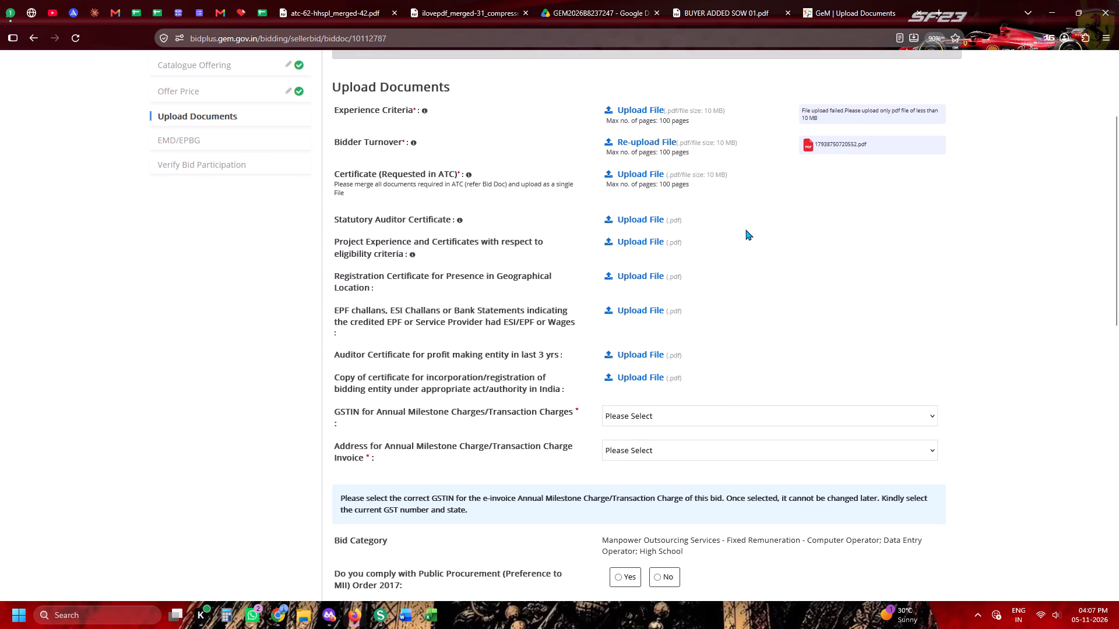
{"action": "left_click", "coordinate": [653, 109]}
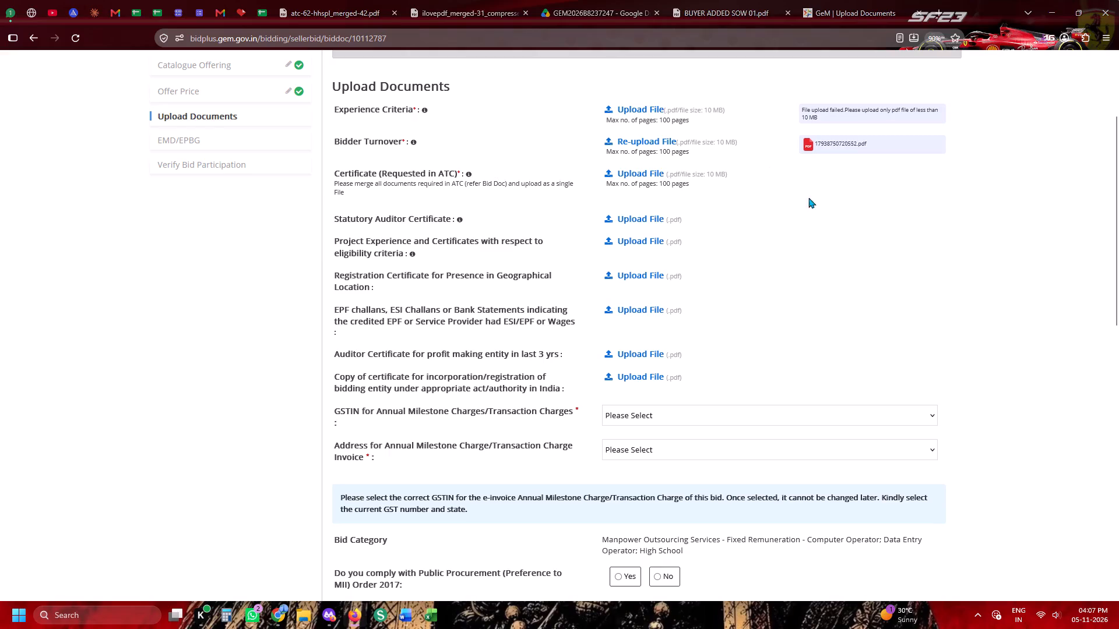
{"action": "scroll", "coordinate": [848, 246], "scroll_direction": "up", "scroll_amount": 7}
{"action": "left_click", "coordinate": [836, 234]}
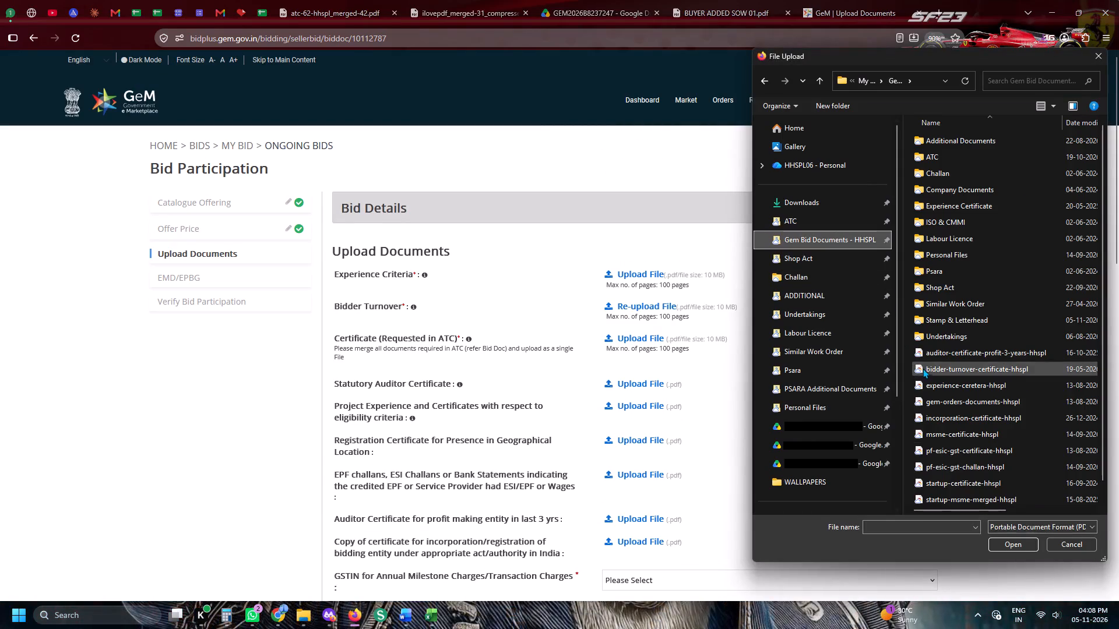
{"action": "double_click", "coordinate": [927, 383]}
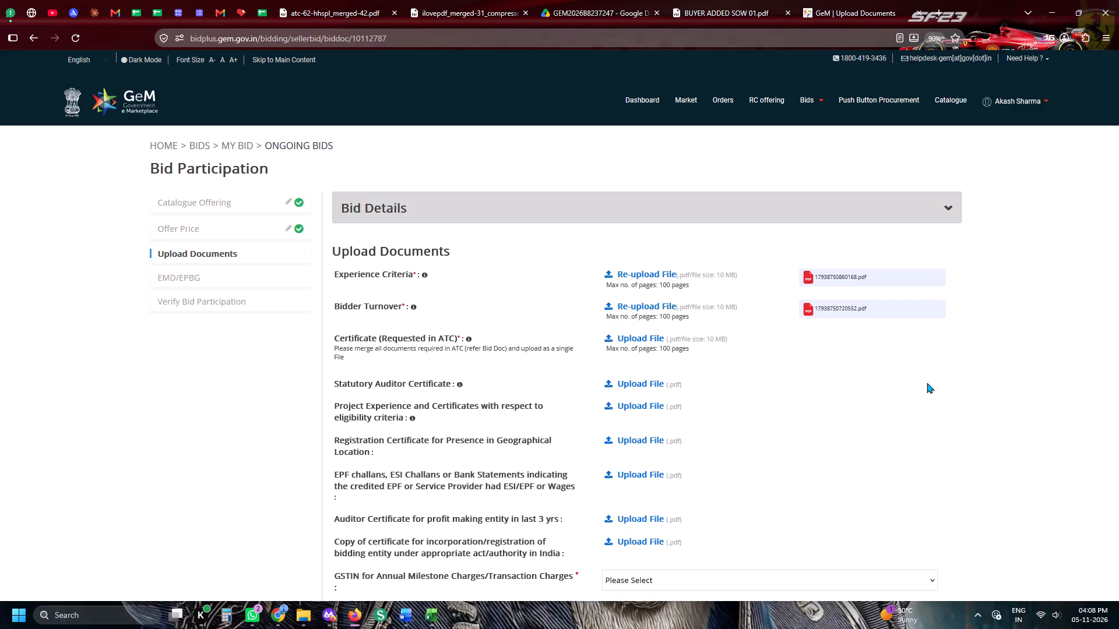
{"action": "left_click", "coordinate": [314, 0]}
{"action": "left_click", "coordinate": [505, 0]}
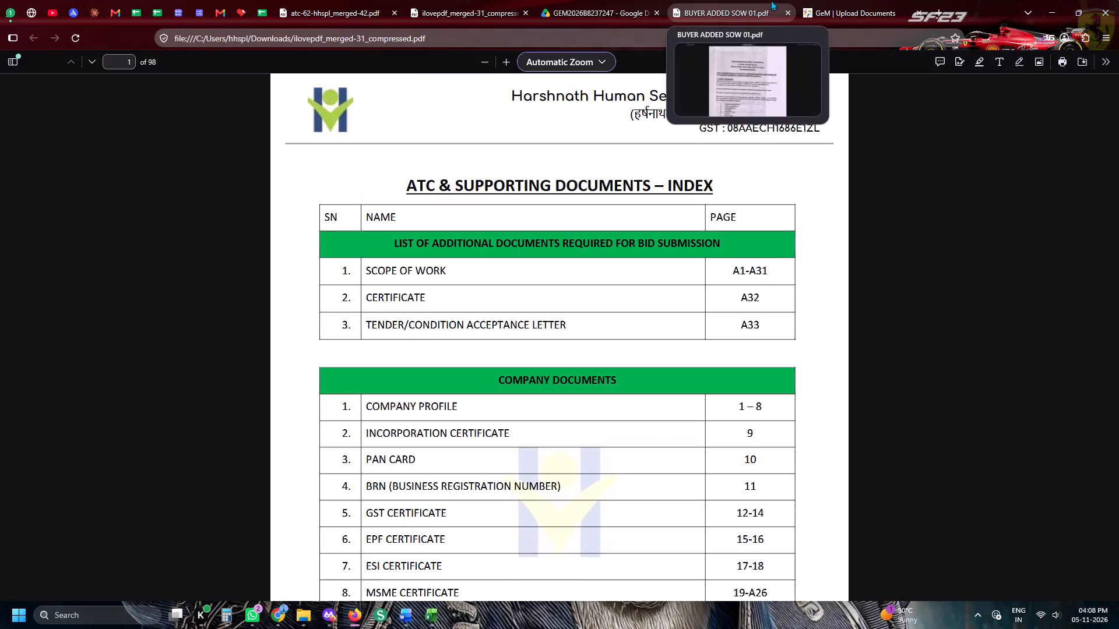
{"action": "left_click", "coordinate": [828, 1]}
Upload statutory-auditor-certificate-hhspl from the Gem Bid Documents - HHSPL folder for Statutory Auditor Certificate.
{"action": "scroll", "coordinate": [648, 252], "scroll_direction": "down", "scroll_amount": 2}
{"action": "left_click", "coordinate": [652, 224]}
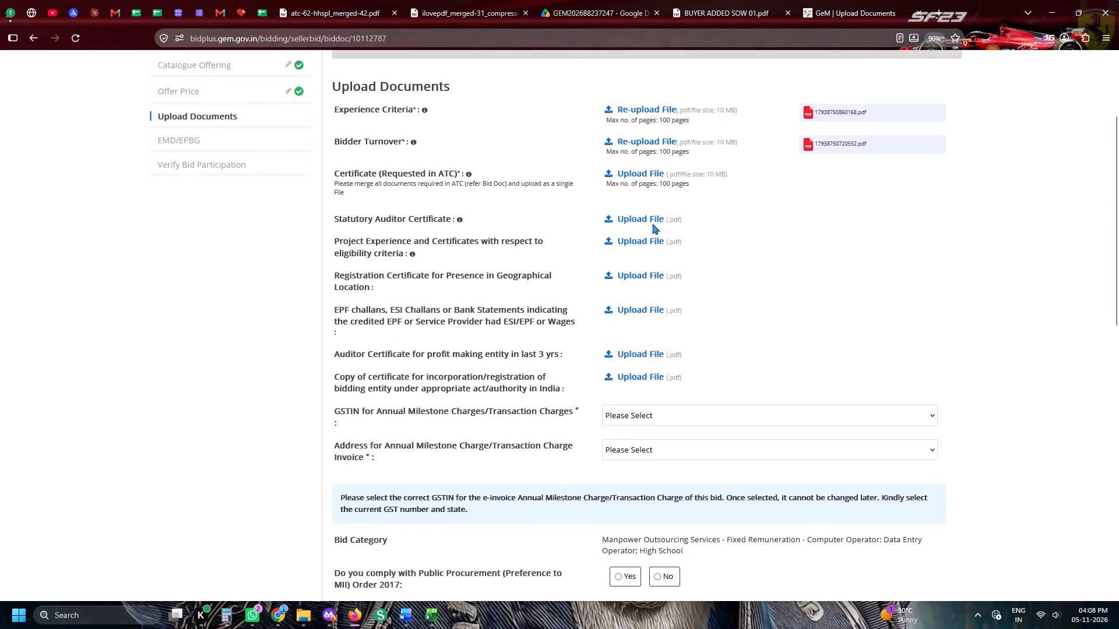
{"action": "scroll", "coordinate": [910, 370], "scroll_direction": "up", "scroll_amount": 7}
{"action": "left_click", "coordinate": [852, 239]}
{"action": "scroll", "coordinate": [926, 415], "scroll_direction": "down", "scroll_amount": 5}
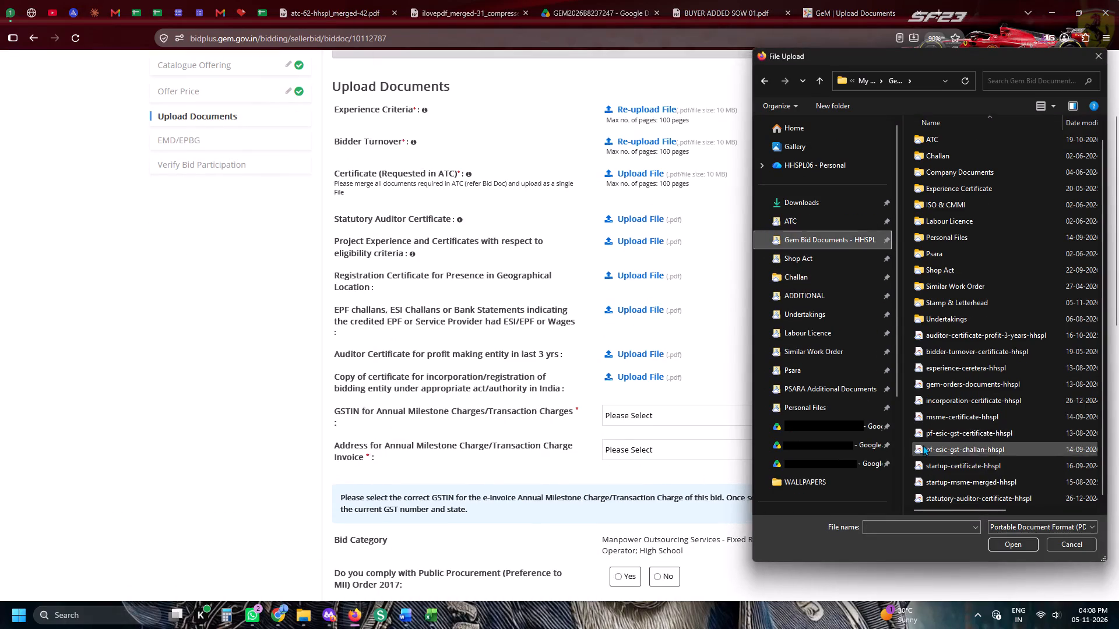
{"action": "double_click", "coordinate": [938, 493]}
Upload GJ-Tender-Atc from the Personal Files folder for Certificate (Requested in ATC).
{"action": "left_click", "coordinate": [686, 177]}
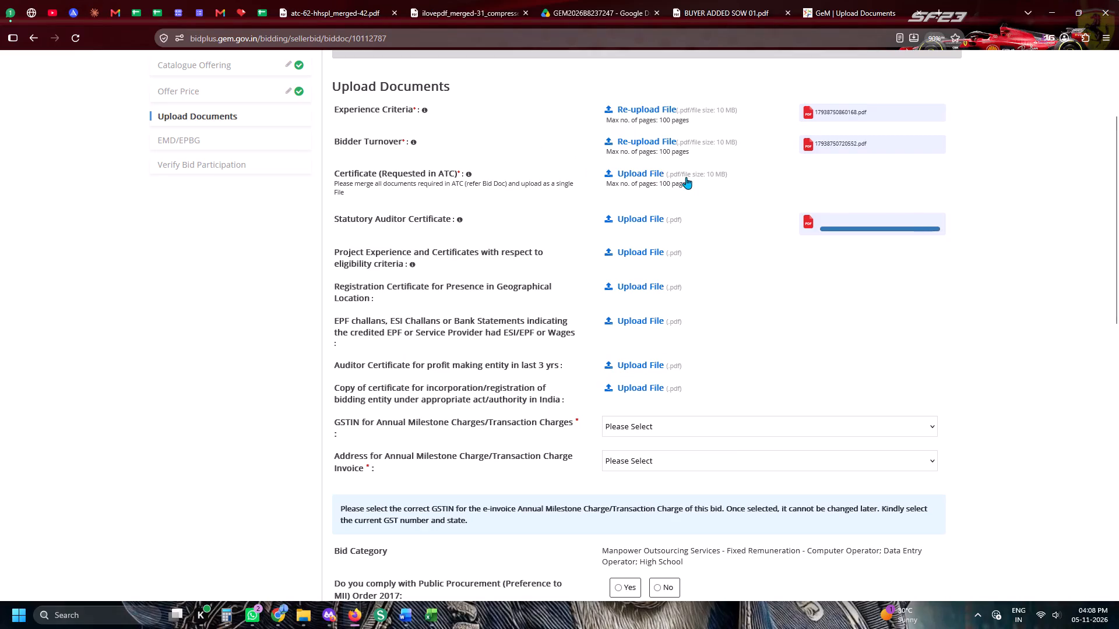
{"action": "scroll", "coordinate": [822, 265], "scroll_direction": "up", "scroll_amount": 3}
{"action": "left_click", "coordinate": [836, 228]}
{"action": "left_click", "coordinate": [853, 246]}
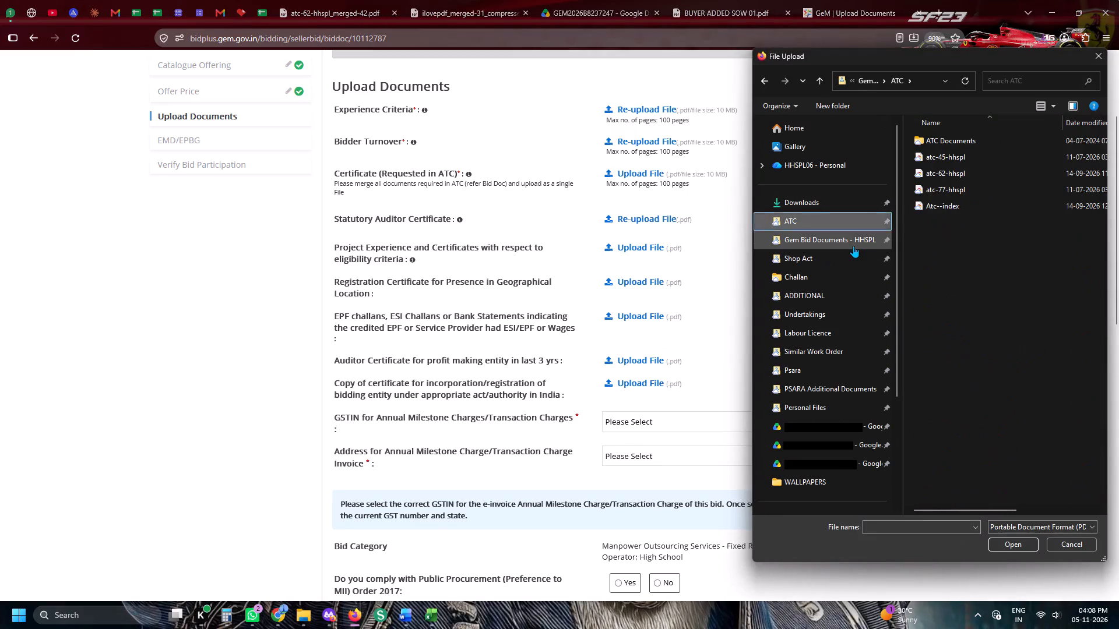
{"action": "left_click", "coordinate": [942, 253]}
{"action": "left_click", "coordinate": [938, 264]}
{"action": "double_click", "coordinate": [938, 253]}
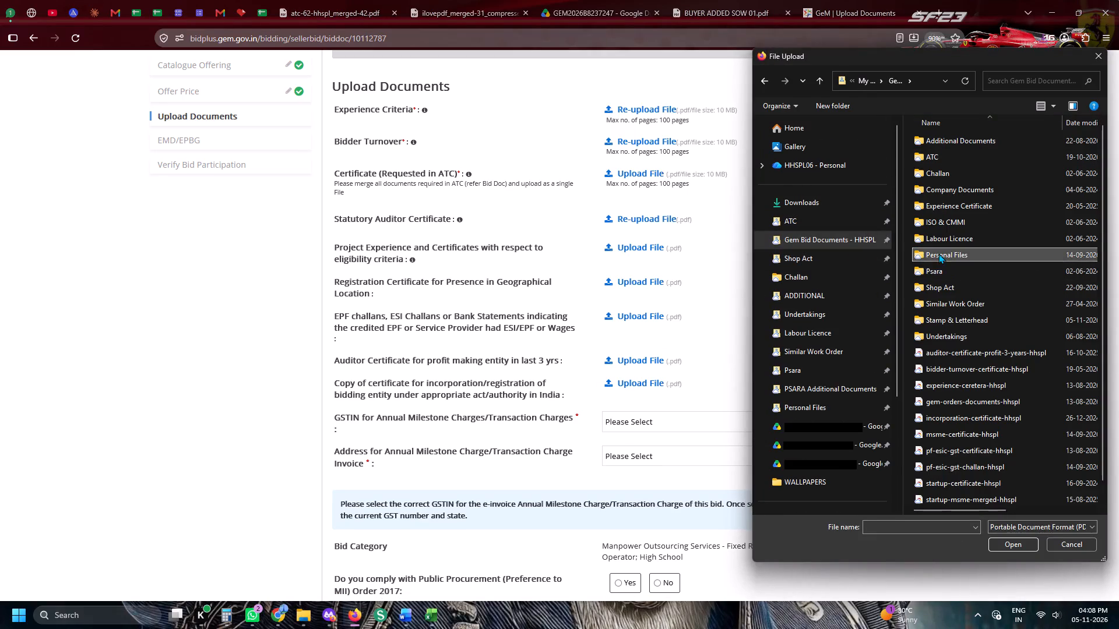
{"action": "double_click", "coordinate": [941, 335]}
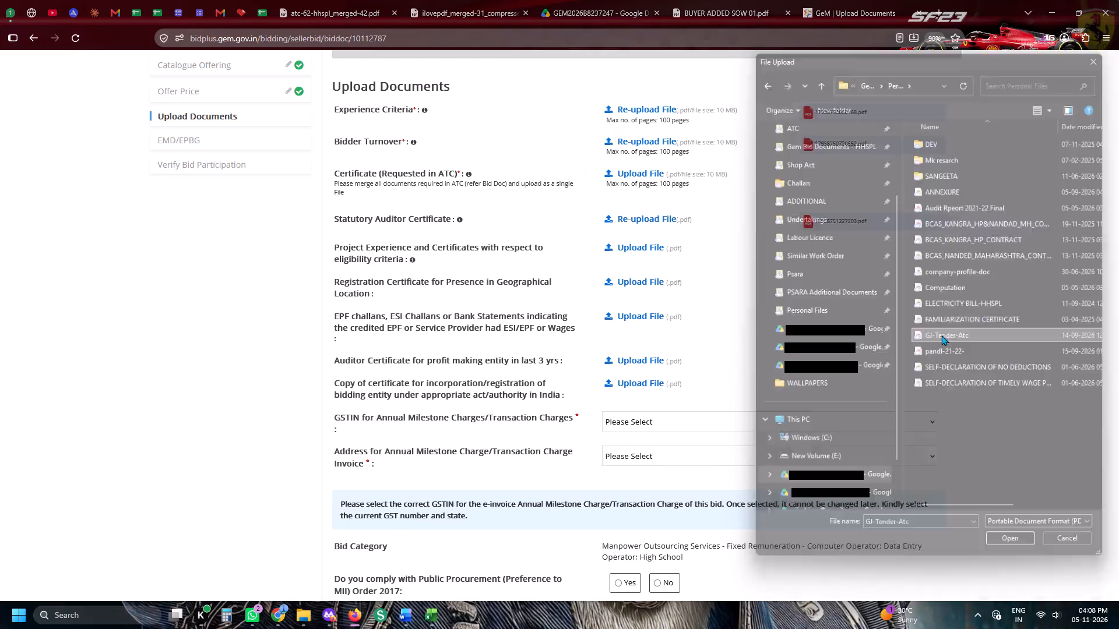
Upload gj-rajkot-rent-agreement-hhspl from the Shop Act folder for Registration Certificate for Presence in Geographical Location.
{"action": "left_click", "coordinate": [640, 284]}
{"action": "scroll", "coordinate": [911, 295], "scroll_direction": "up", "scroll_amount": 7}
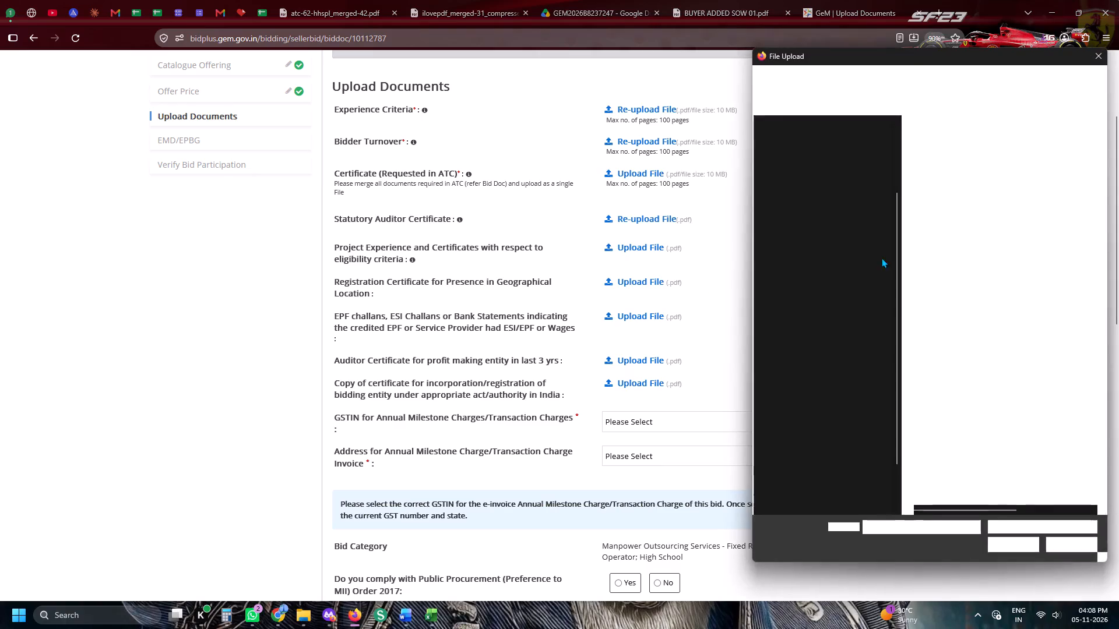
{"action": "scroll", "coordinate": [881, 257], "scroll_direction": "up", "scroll_amount": 1}
{"action": "left_click", "coordinate": [831, 259]}
{"action": "double_click", "coordinate": [941, 252]}
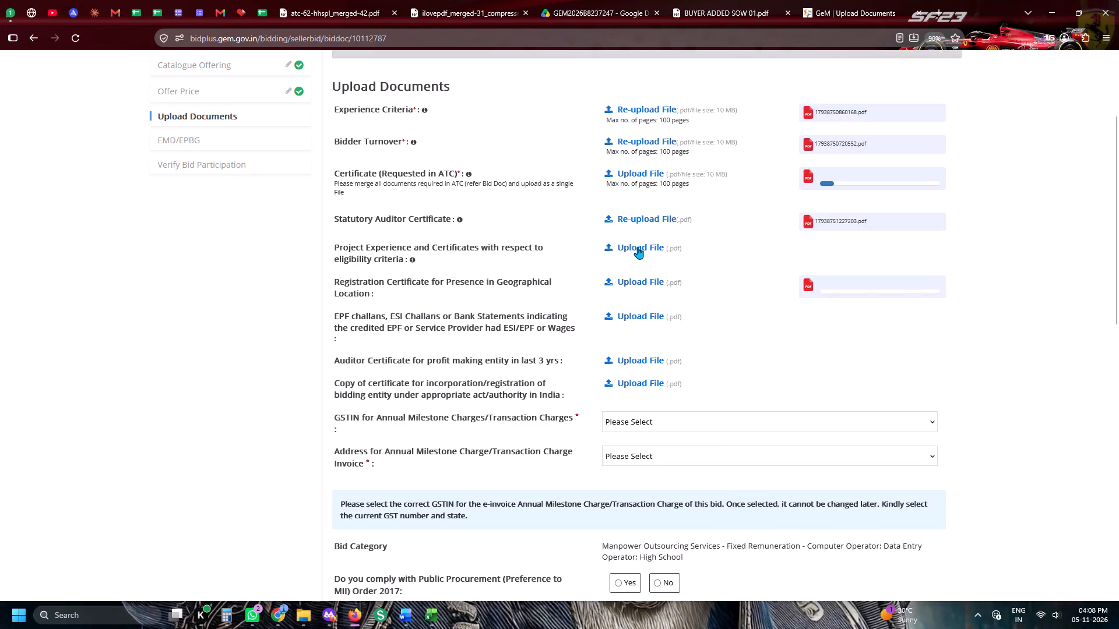
Upload gem-orders-documents-hhspl from the Gem Bid Documents - HHSPL folder for Project Experience and Certificates.
{"action": "left_click", "coordinate": [638, 247]}
{"action": "scroll", "coordinate": [810, 275], "scroll_direction": "up", "scroll_amount": 9}
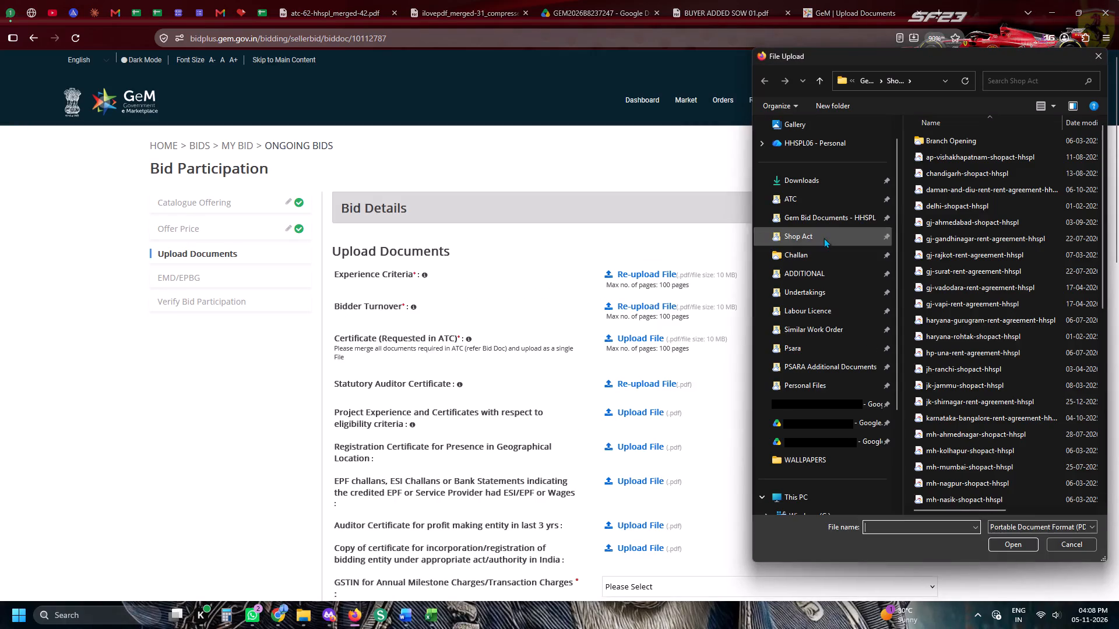
{"action": "left_click", "coordinate": [825, 222]}
{"action": "scroll", "coordinate": [1017, 300], "scroll_direction": "down", "scroll_amount": 3}
{"action": "left_click", "coordinate": [791, 218]}
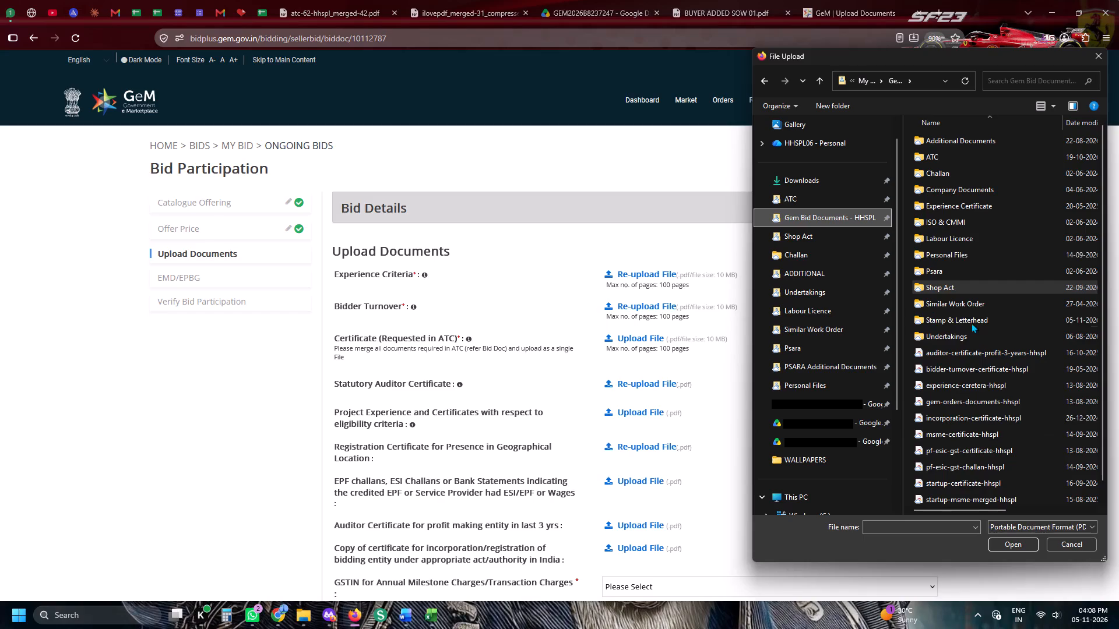
{"action": "scroll", "coordinate": [992, 432], "scroll_direction": "down", "scroll_amount": 2}
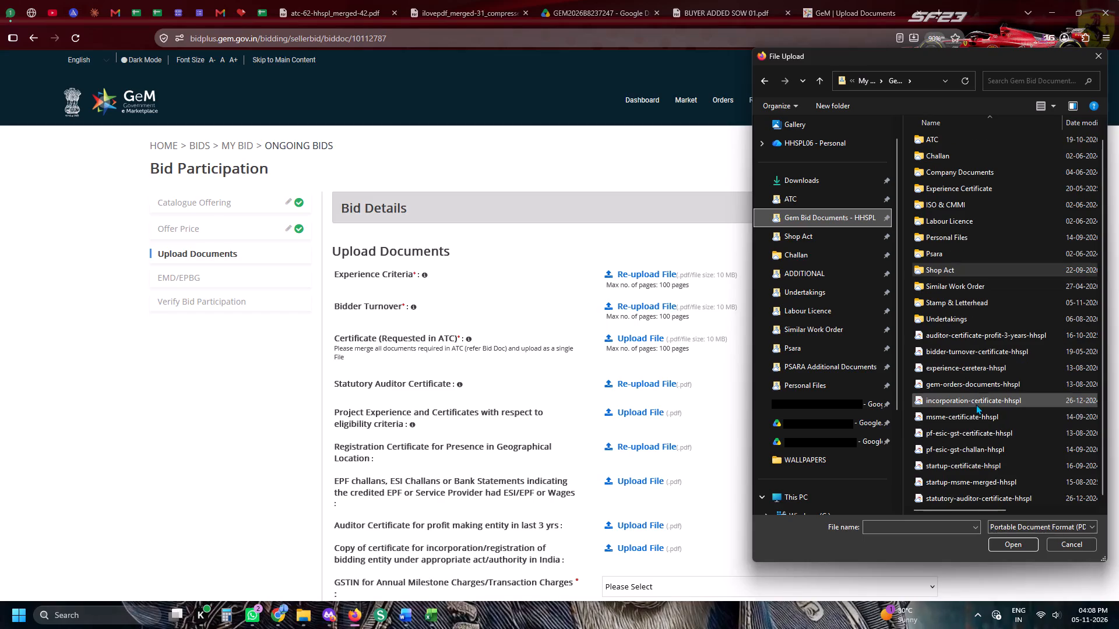
{"action": "double_click", "coordinate": [976, 382]}
Upload pf-esic-gst-certificate-hhspl from the Gem Bid Documents - HHSPL folder for the EPF/ESI challans or bank statements requirement.
{"action": "scroll", "coordinate": [842, 349], "scroll_direction": "down", "scroll_amount": 2}
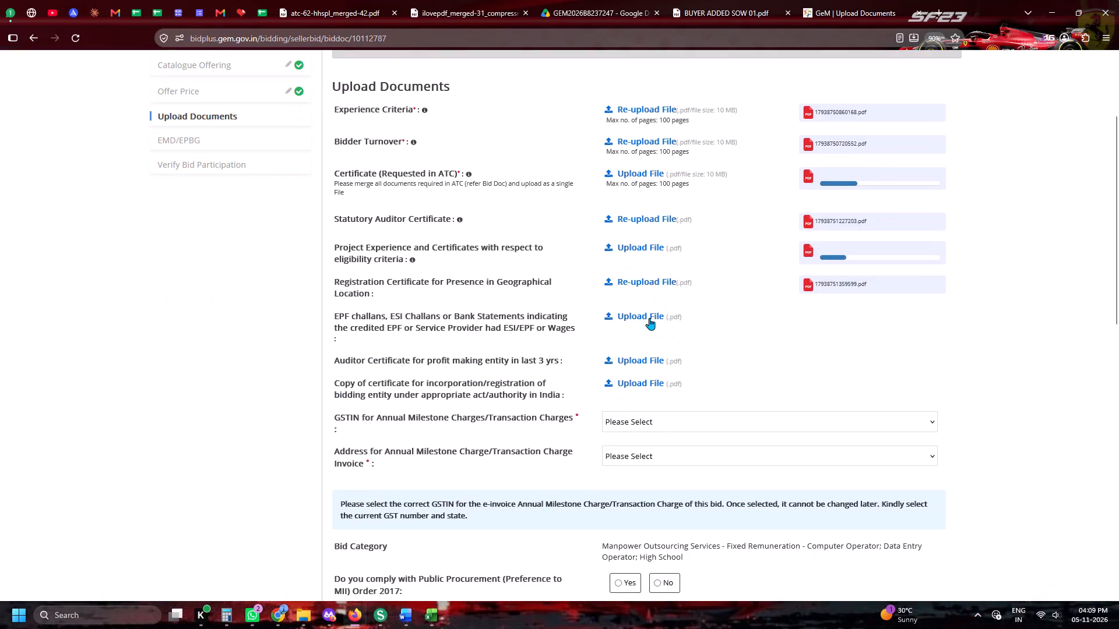
{"action": "left_click", "coordinate": [649, 318]}
{"action": "scroll", "coordinate": [875, 298], "scroll_direction": "up", "scroll_amount": 6}
{"action": "left_click", "coordinate": [842, 225]}
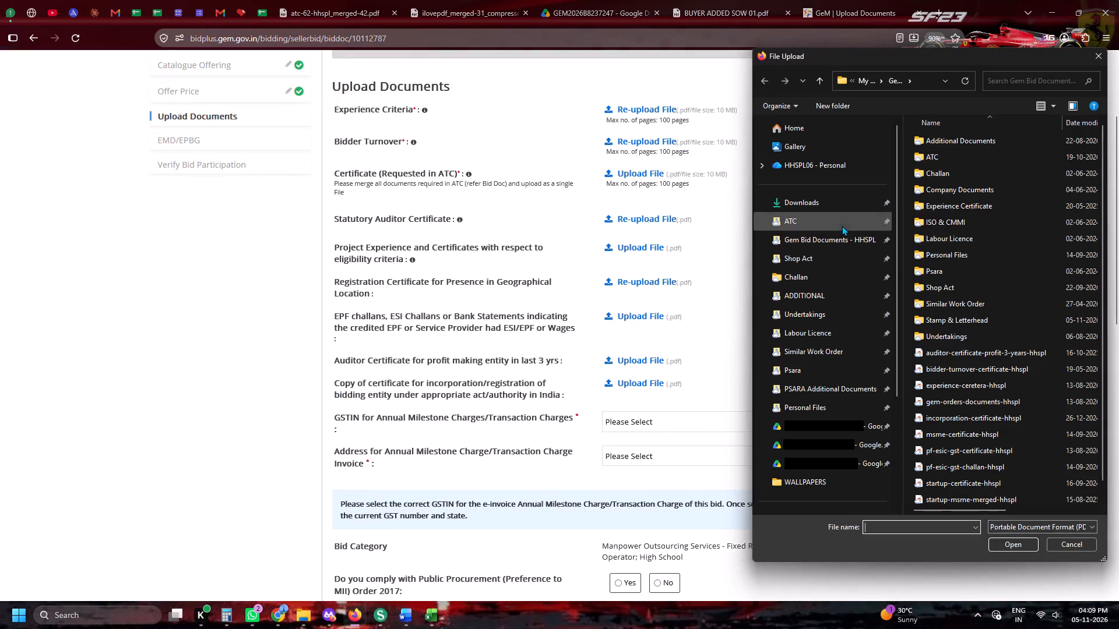
{"action": "left_click", "coordinate": [840, 238]}
{"action": "scroll", "coordinate": [943, 308], "scroll_direction": "down", "scroll_amount": 4}
{"action": "triple_click", "coordinate": [931, 425]}
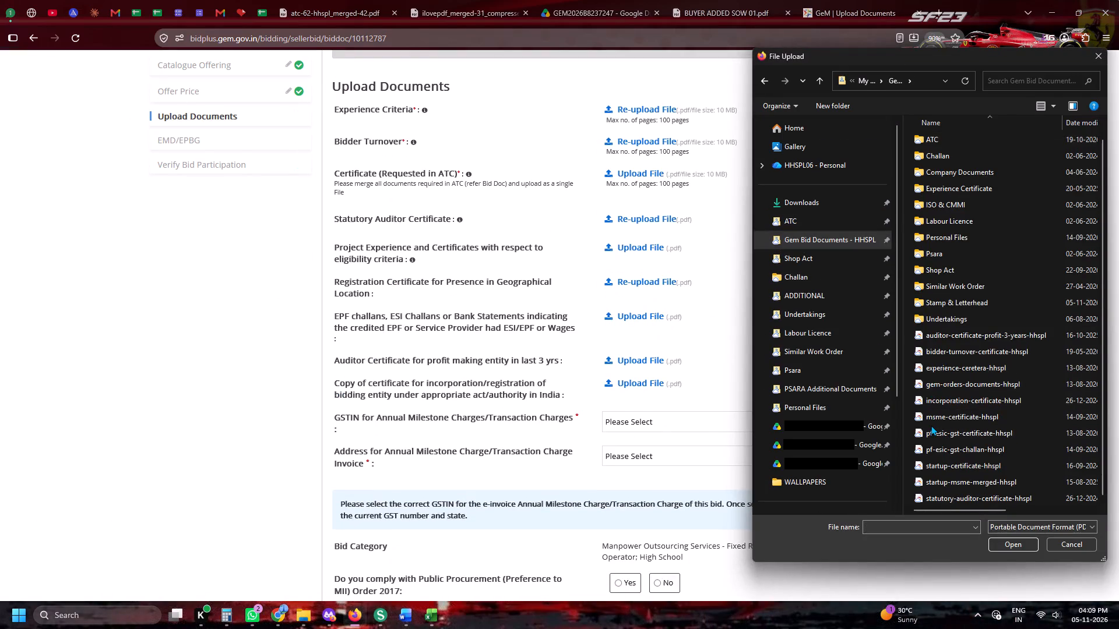
{"action": "double_click", "coordinate": [937, 432]}
Upload auditor-certificate-profit-3-years-hhspl for the Auditor Certificate for profit making entity in last 3 yrs.
{"action": "left_click", "coordinate": [643, 360]}
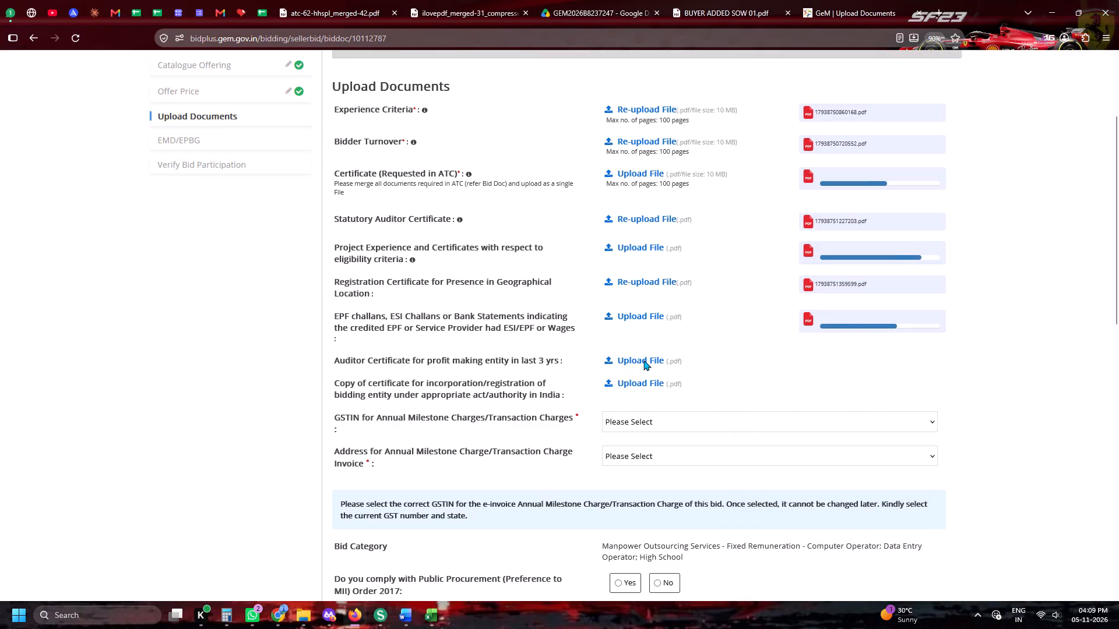
{"action": "double_click", "coordinate": [1005, 354]}
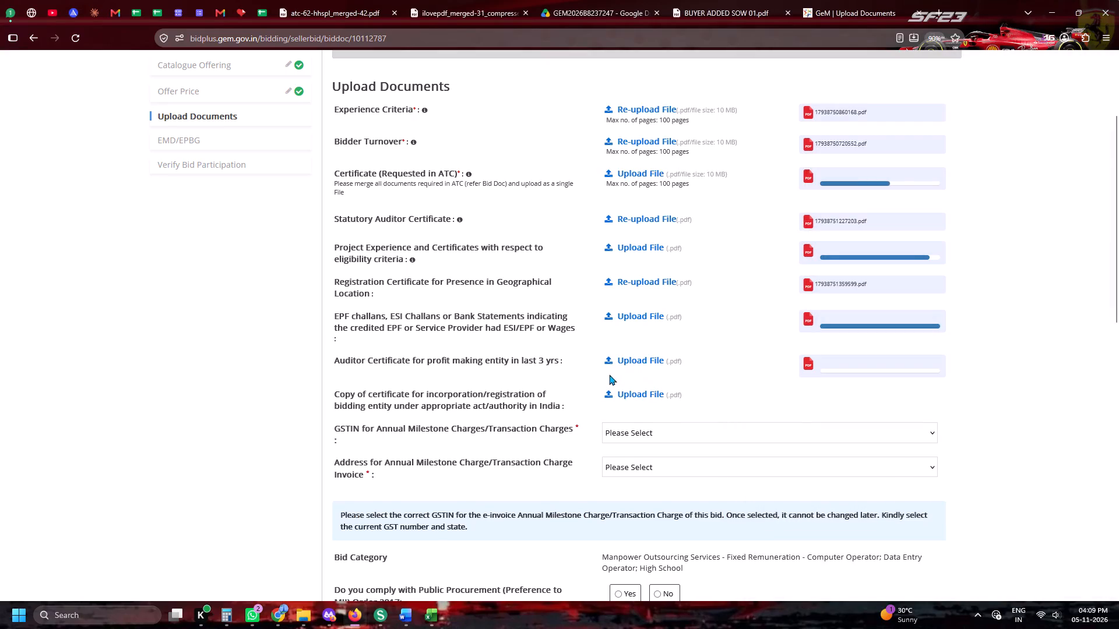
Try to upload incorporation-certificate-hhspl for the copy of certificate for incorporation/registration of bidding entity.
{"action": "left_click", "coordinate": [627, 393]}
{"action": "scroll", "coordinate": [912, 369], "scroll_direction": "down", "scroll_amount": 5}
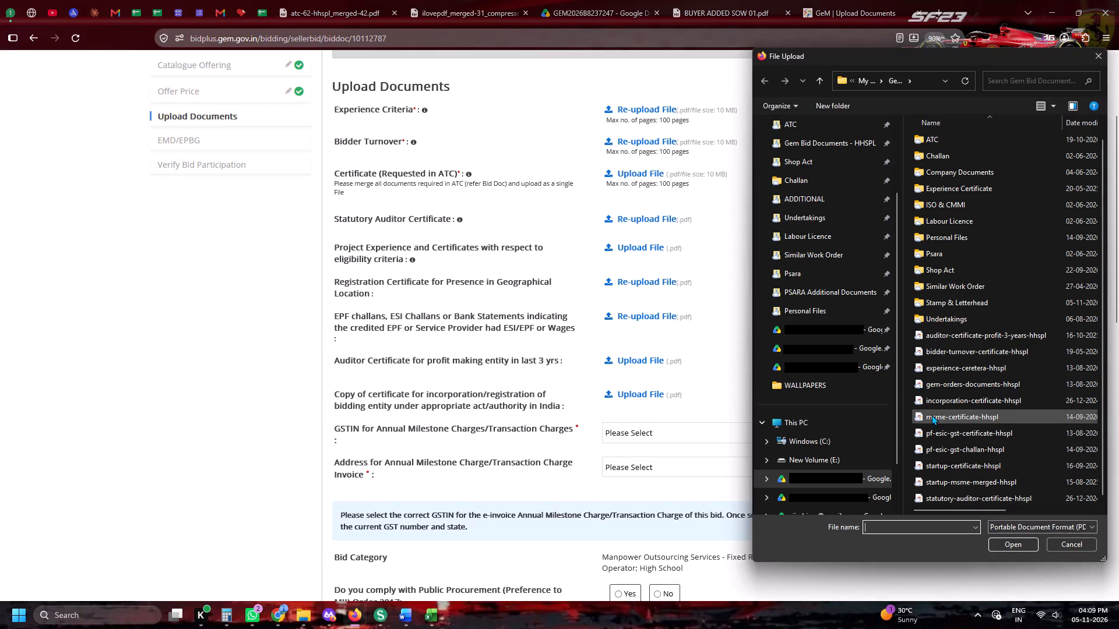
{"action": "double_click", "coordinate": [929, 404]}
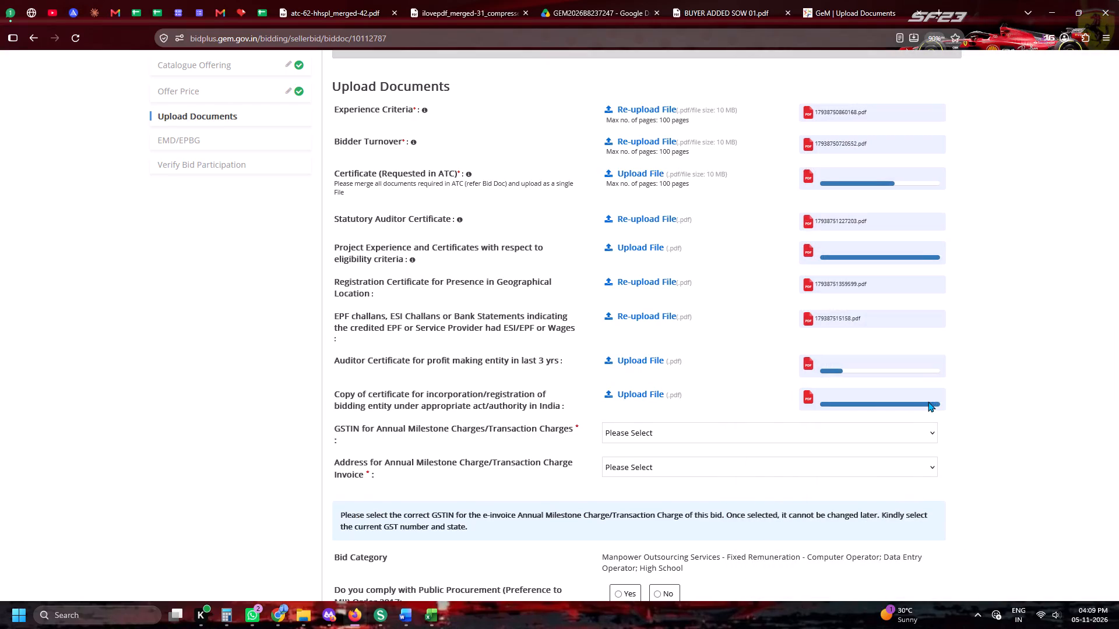
Upload incorporation-certificate-hhspl again for the copy of certificate for incorporation/registration of bidding entity.
{"action": "scroll", "coordinate": [864, 244], "scroll_direction": "down", "scroll_amount": 4}
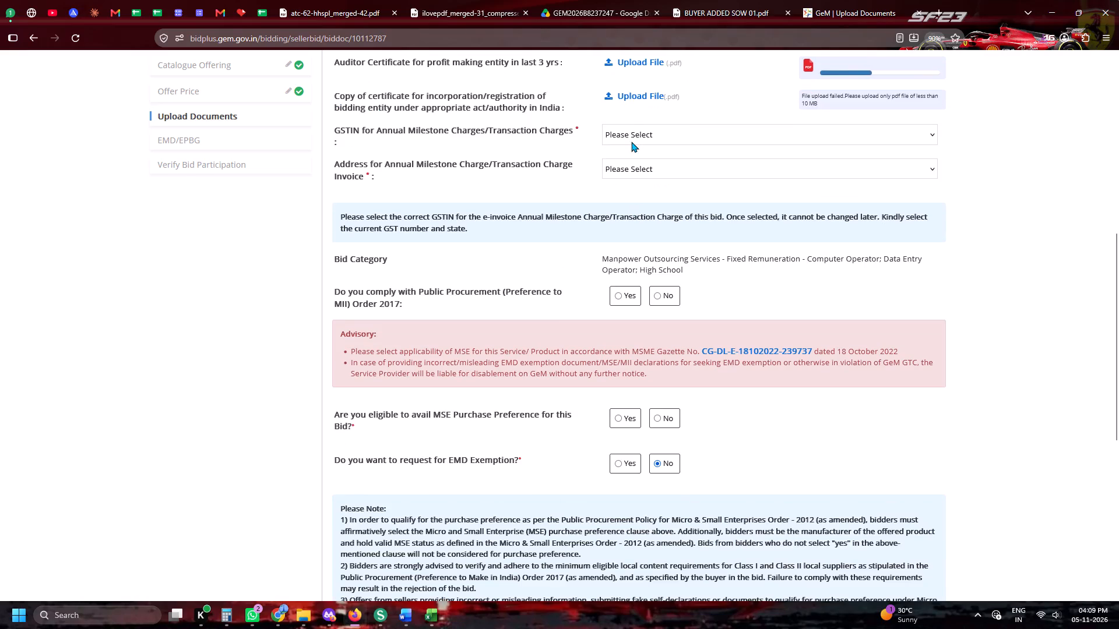
{"action": "left_click", "coordinate": [634, 87]}
{"action": "left_click", "coordinate": [639, 108]}
{"action": "left_click", "coordinate": [639, 93]}
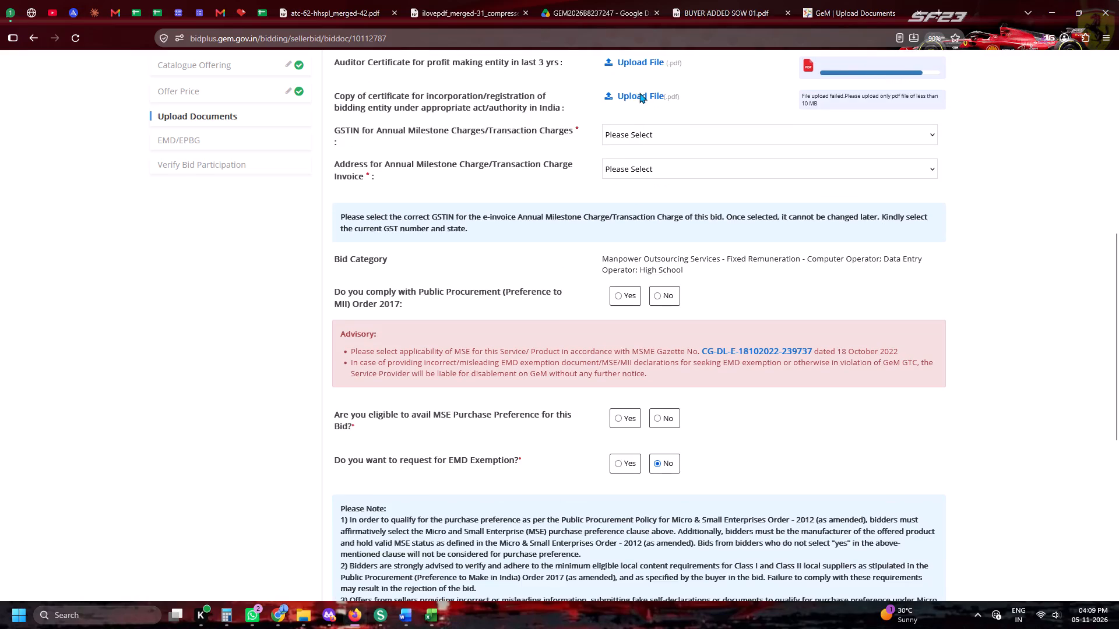
{"action": "scroll", "coordinate": [936, 322], "scroll_direction": "down", "scroll_amount": 4}
{"action": "double_click", "coordinate": [943, 403]}
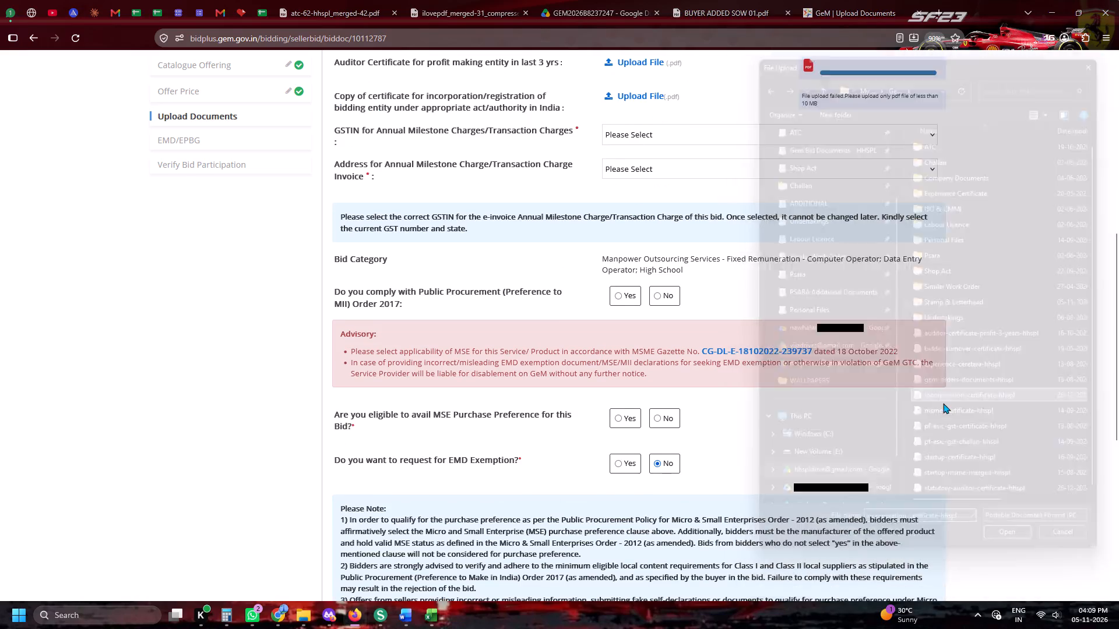
Select the company's registered GSTIN for Annual Milestone Charges/Transaction Charges.
{"action": "scroll", "coordinate": [675, 229], "scroll_direction": "up", "scroll_amount": 4}
{"action": "scroll", "coordinate": [765, 333], "scroll_direction": "down", "scroll_amount": 2}
{"action": "left_click", "coordinate": [603, 289]}
{"action": "left_click", "coordinate": [625, 291]}
{"action": "left_click", "coordinate": [645, 279]}
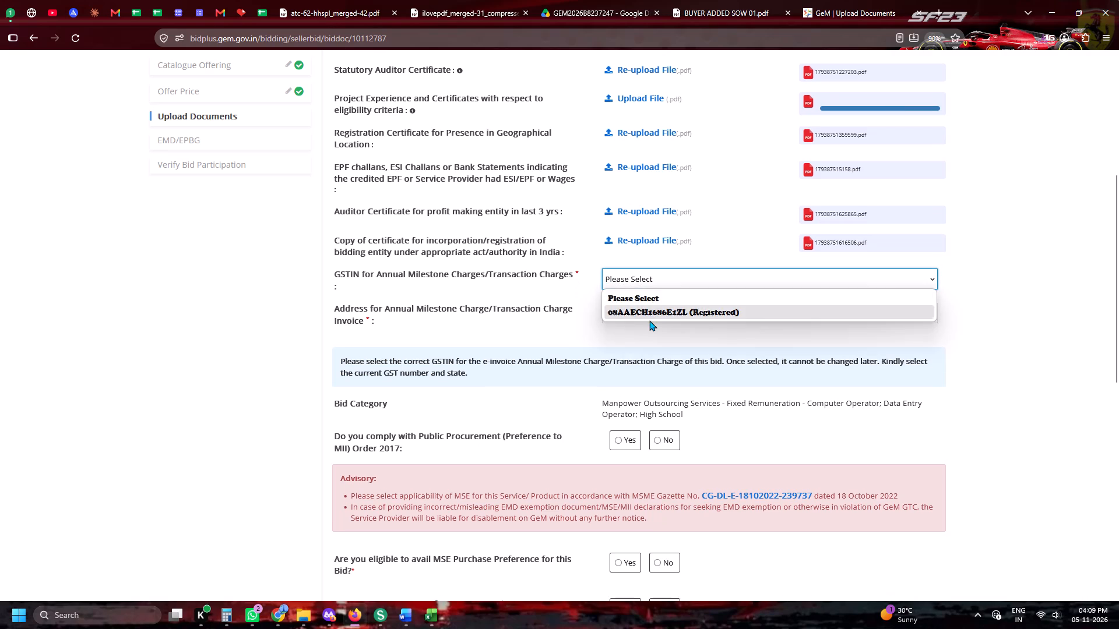
{"action": "left_click", "coordinate": [650, 316]}
{"action": "left_click", "coordinate": [693, 127]}
Select the company's Jaipur address for the Annual Milestone Charge/Transaction Charge Invoice.
{"action": "left_click", "coordinate": [629, 310]}
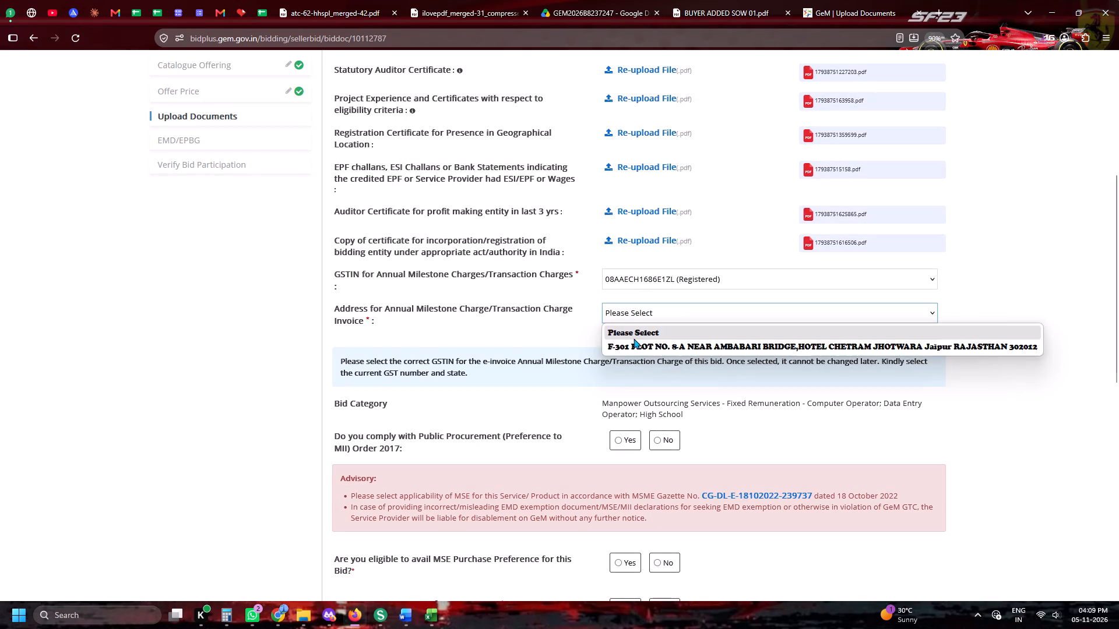
{"action": "left_click", "coordinate": [635, 342]}
{"action": "left_click", "coordinate": [680, 133]}
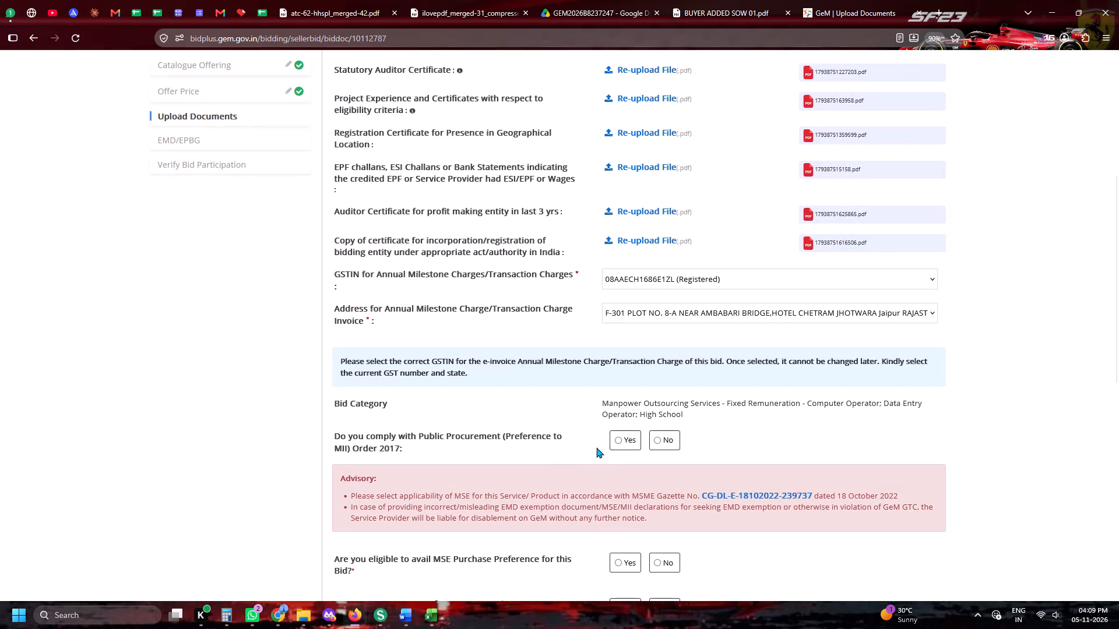
Answer Yes to the declarations on MII Order 2017 compliance, MSE Purchase Preference eligibility and requesting EMD Exemption.
{"action": "left_click", "coordinate": [618, 443]}
{"action": "scroll", "coordinate": [621, 431], "scroll_direction": "down", "scroll_amount": 3}
{"action": "left_click", "coordinate": [620, 337]}
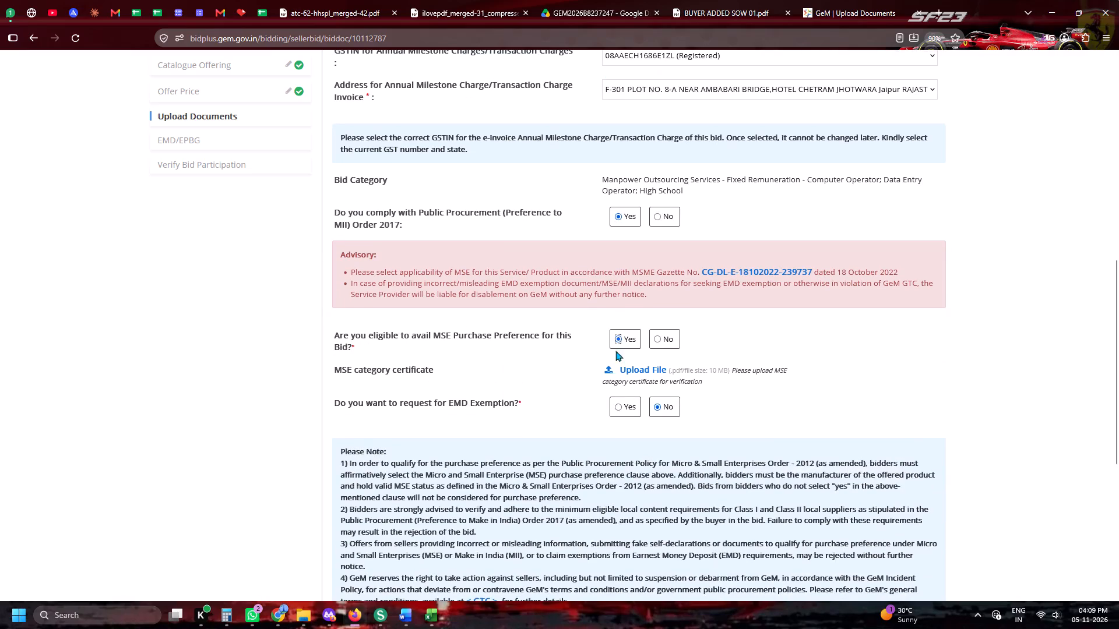
{"action": "left_click", "coordinate": [618, 407]}
Upload msme-certificate-hhspl from the Gem Bid Documents - HHSPL folder as the MSE category certificate.
{"action": "left_click", "coordinate": [629, 369]}
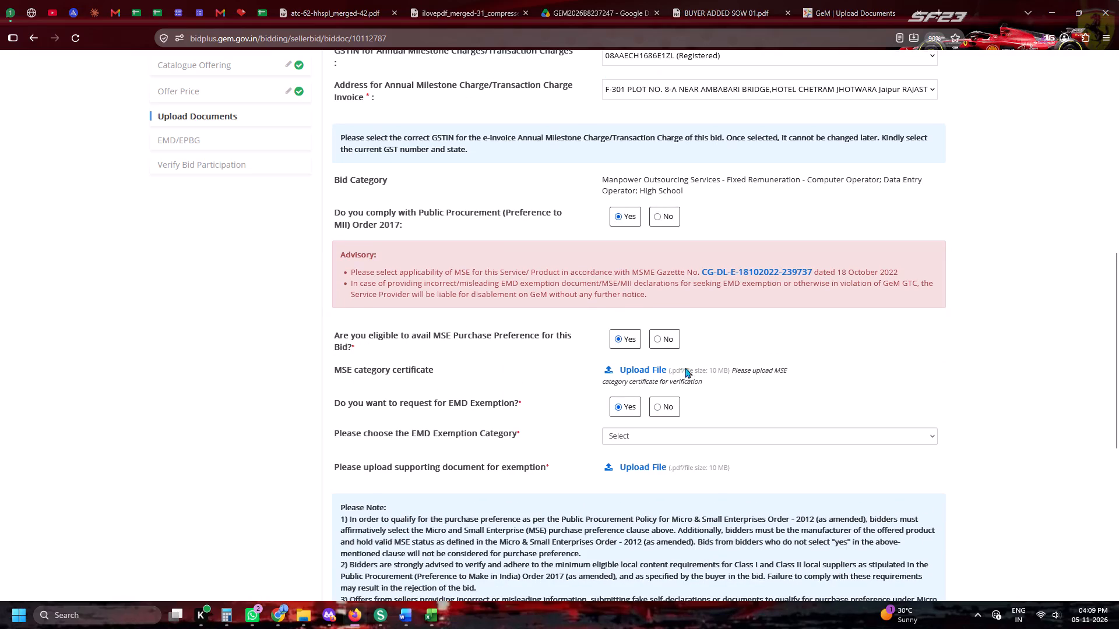
{"action": "scroll", "coordinate": [812, 289], "scroll_direction": "up", "scroll_amount": 4}
{"action": "left_click", "coordinate": [825, 250]}
{"action": "left_click", "coordinate": [824, 245]}
{"action": "scroll", "coordinate": [981, 369], "scroll_direction": "down", "scroll_amount": 3}
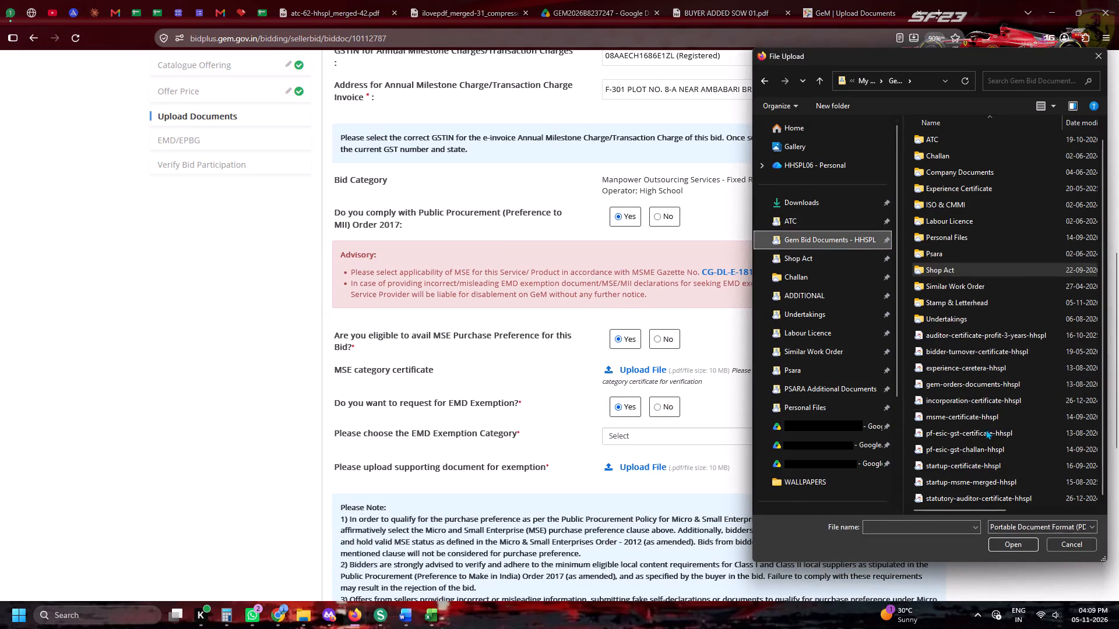
{"action": "double_click", "coordinate": [982, 418]}
Choose Start-up as the EMD Exemption Category.
{"action": "scroll", "coordinate": [863, 365], "scroll_direction": "down", "scroll_amount": 2}
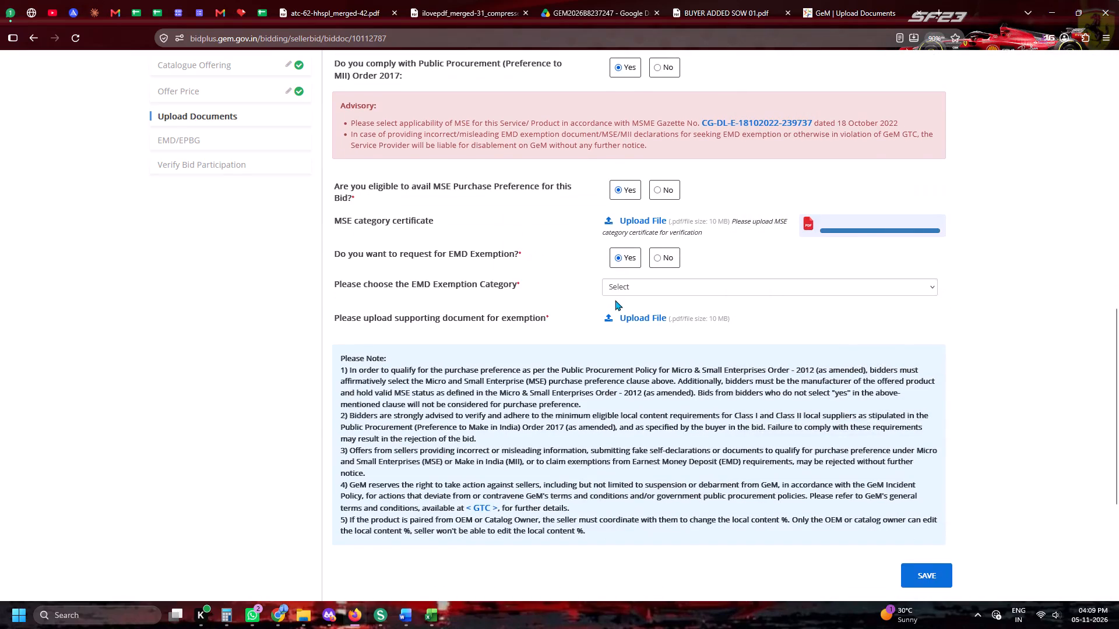
{"action": "left_click", "coordinate": [615, 290]}
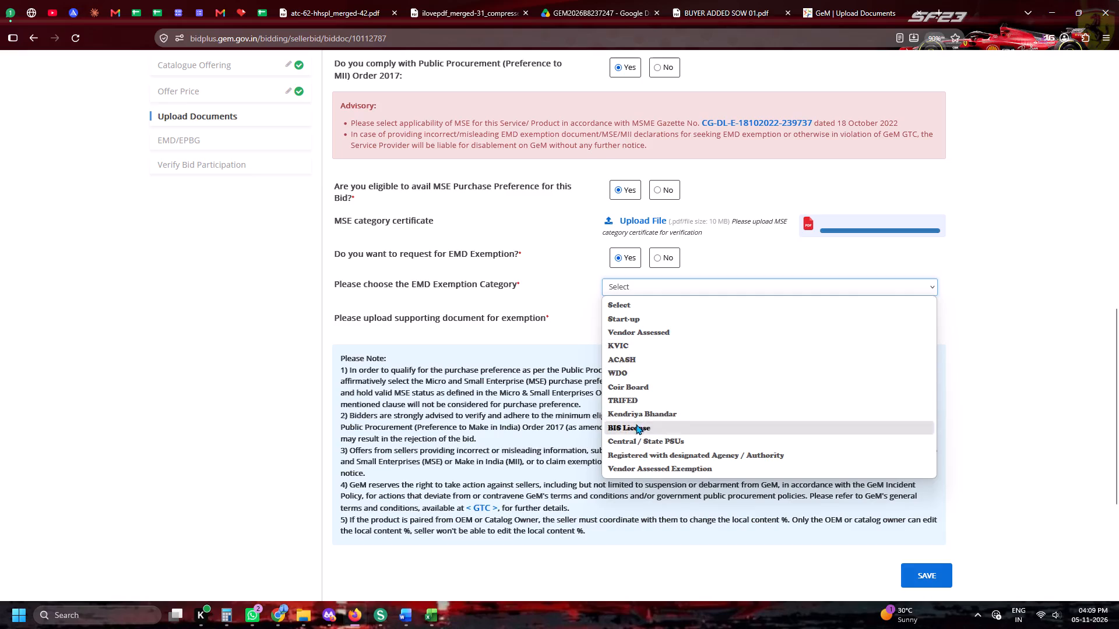
{"action": "left_click", "coordinate": [635, 318]}
Open the file upload for the supporting document for the EMD exemption.
{"action": "left_click", "coordinate": [634, 334]}
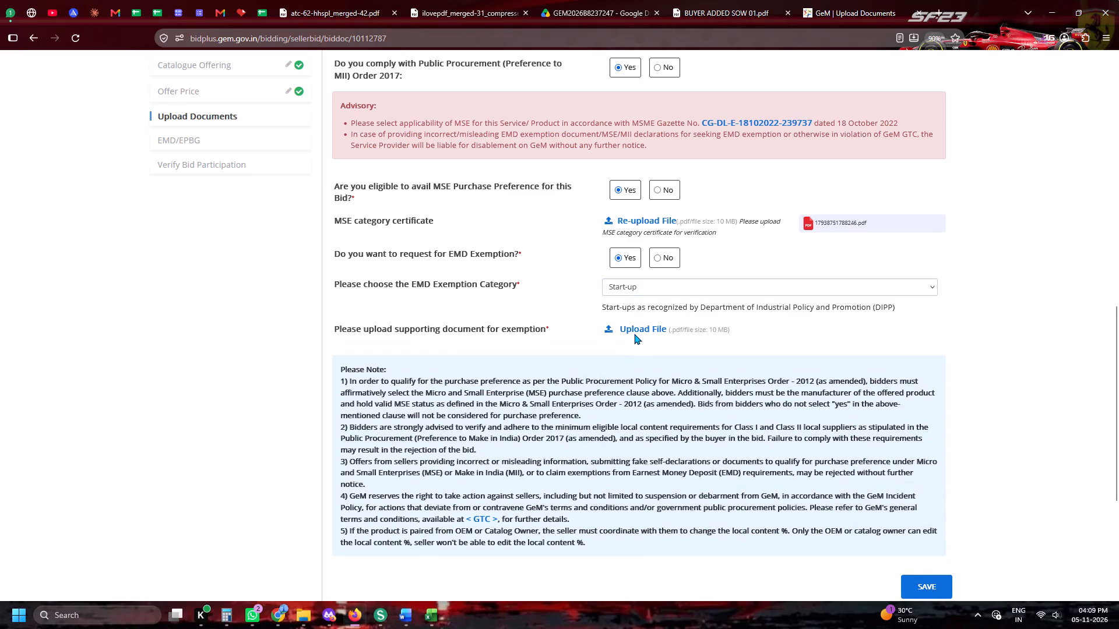
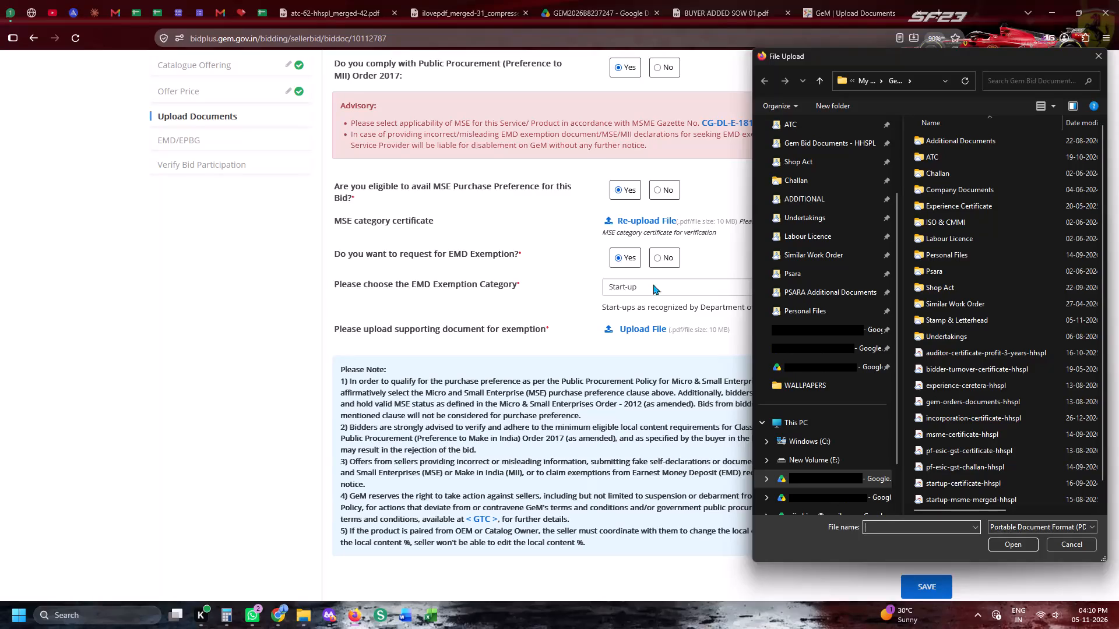
Upload startup-msme-merged-hhspl from the Gem Bid Documents - HHSPL folder as the supporting document for the EMD exemption.
{"action": "left_click", "coordinate": [1068, 547]}
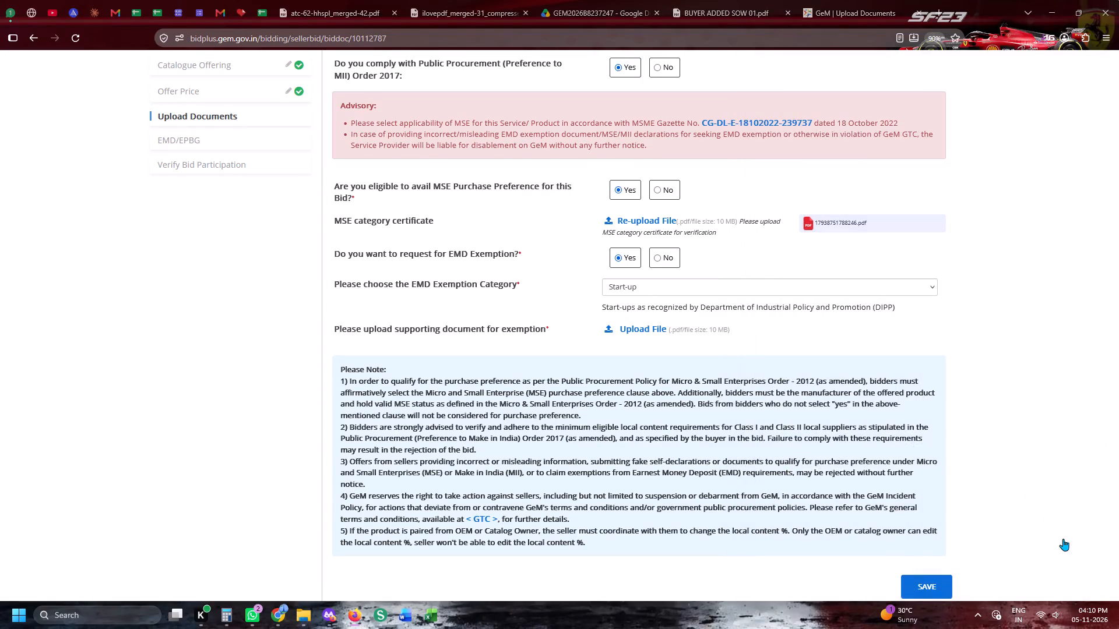
{"action": "left_click", "coordinate": [641, 328]}
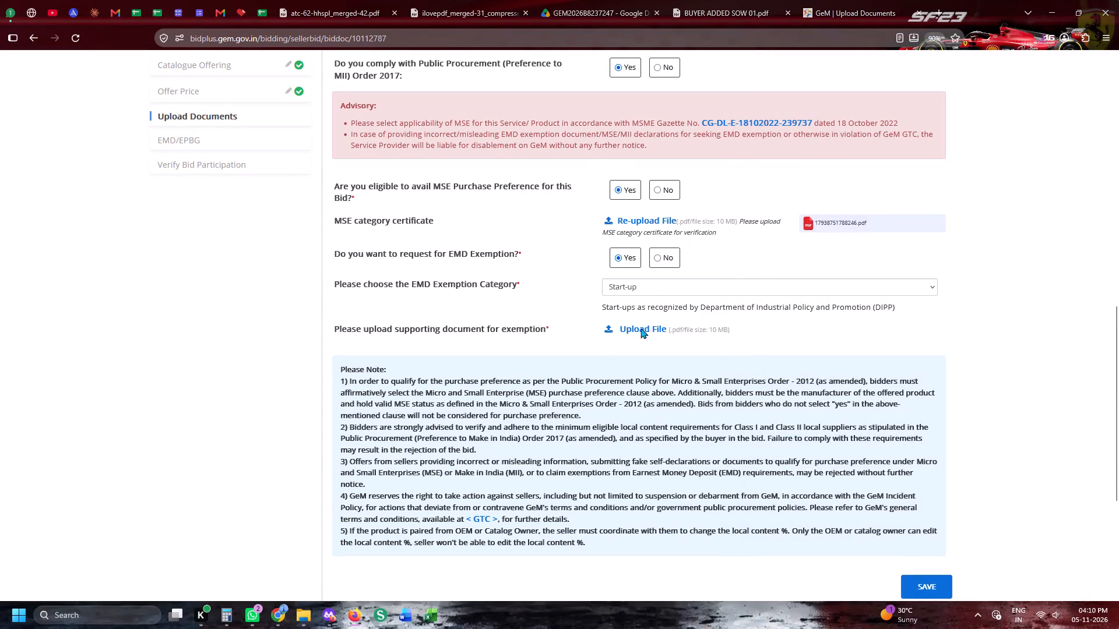
{"action": "scroll", "coordinate": [833, 274], "scroll_direction": "up", "scroll_amount": 3}
{"action": "left_click", "coordinate": [833, 239]}
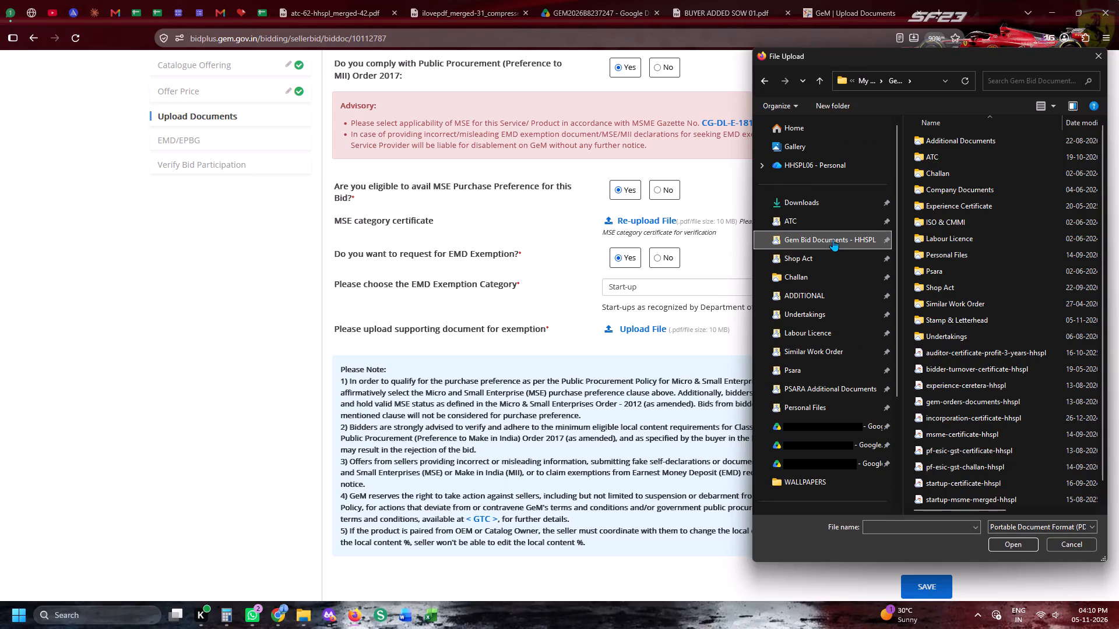
{"action": "scroll", "coordinate": [1000, 375], "scroll_direction": "down", "scroll_amount": 4}
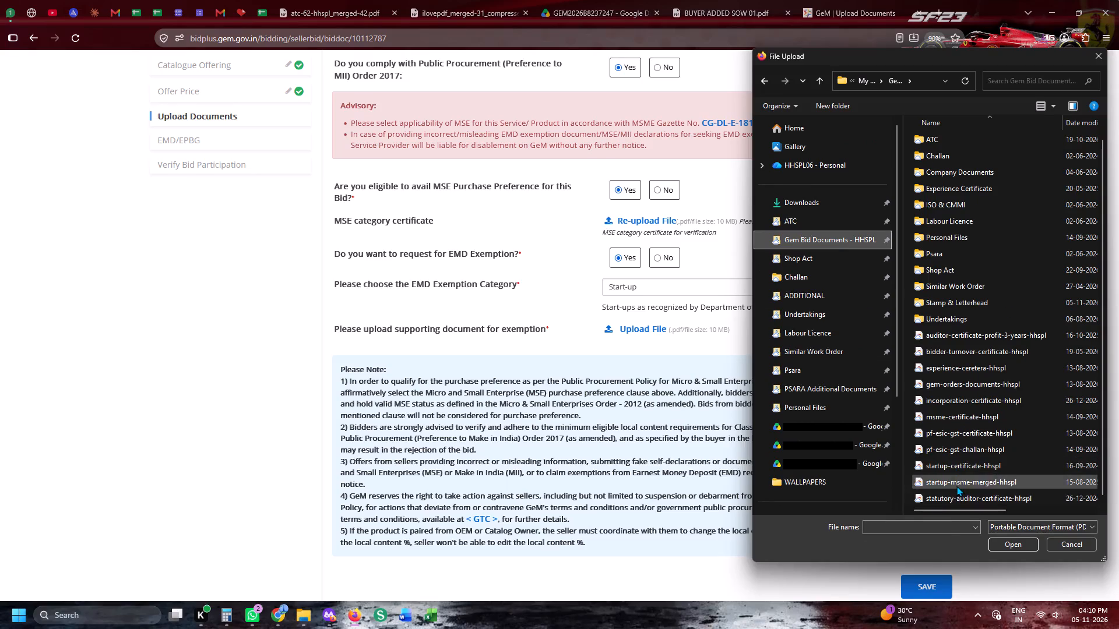
{"action": "double_click", "coordinate": [956, 486]}
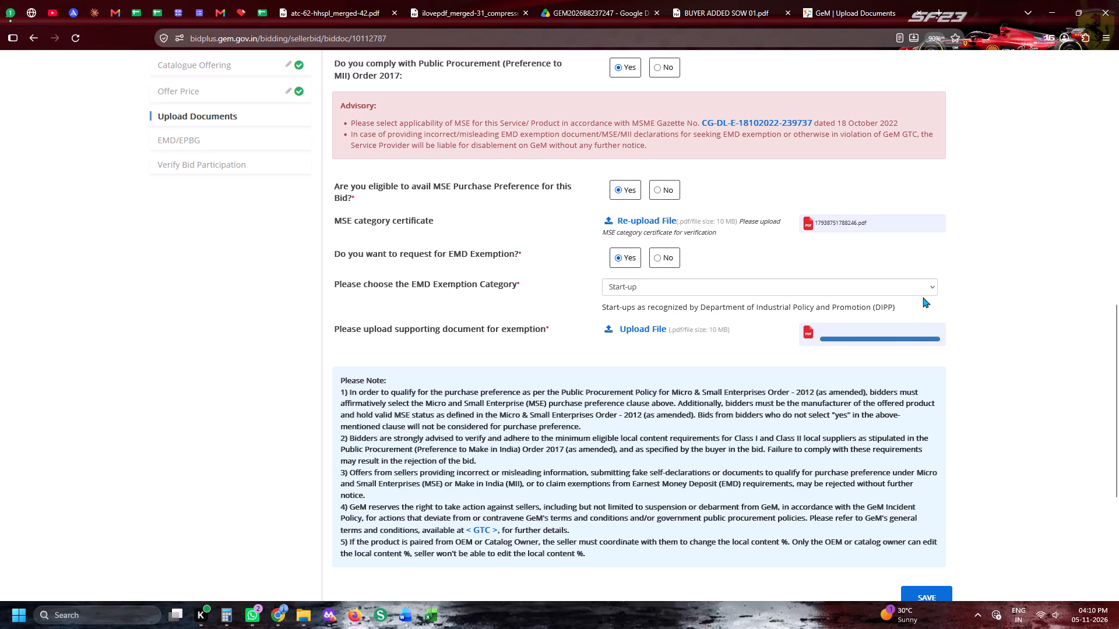
Review the Upload Documents page, checking the attached files and the declarations from Experience Criteria through the EMD exemption document.
{"action": "scroll", "coordinate": [923, 297], "scroll_direction": "up", "scroll_amount": 4}
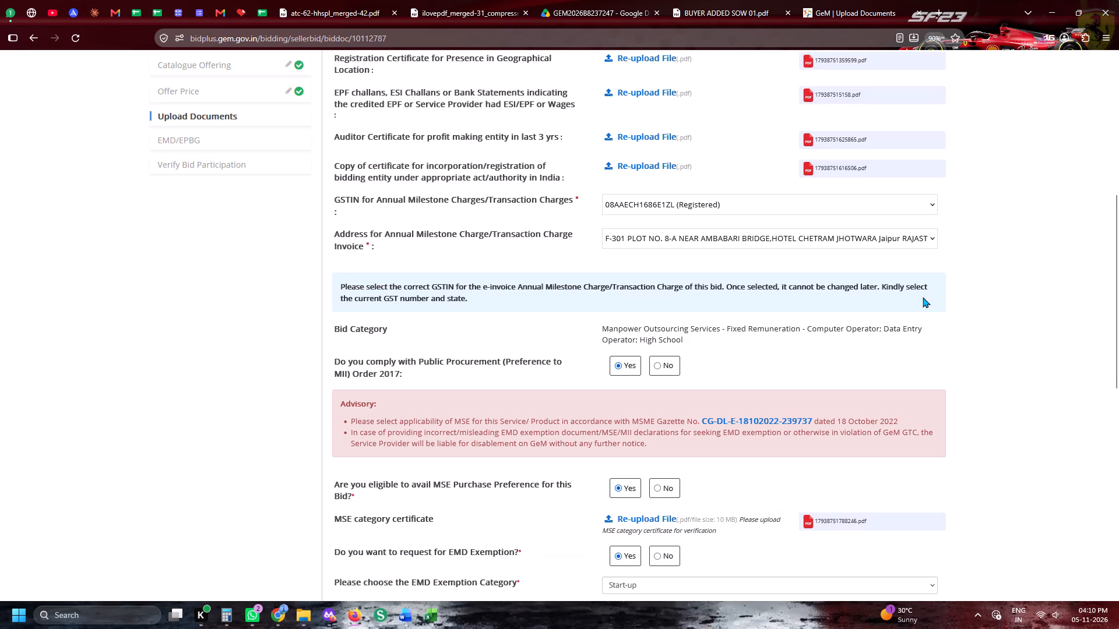
{"action": "scroll", "coordinate": [923, 297], "scroll_direction": "up", "scroll_amount": 6}
{"action": "scroll", "coordinate": [860, 257], "scroll_direction": "down", "scroll_amount": 7}
{"action": "scroll", "coordinate": [857, 255], "scroll_direction": "up", "scroll_amount": 5}
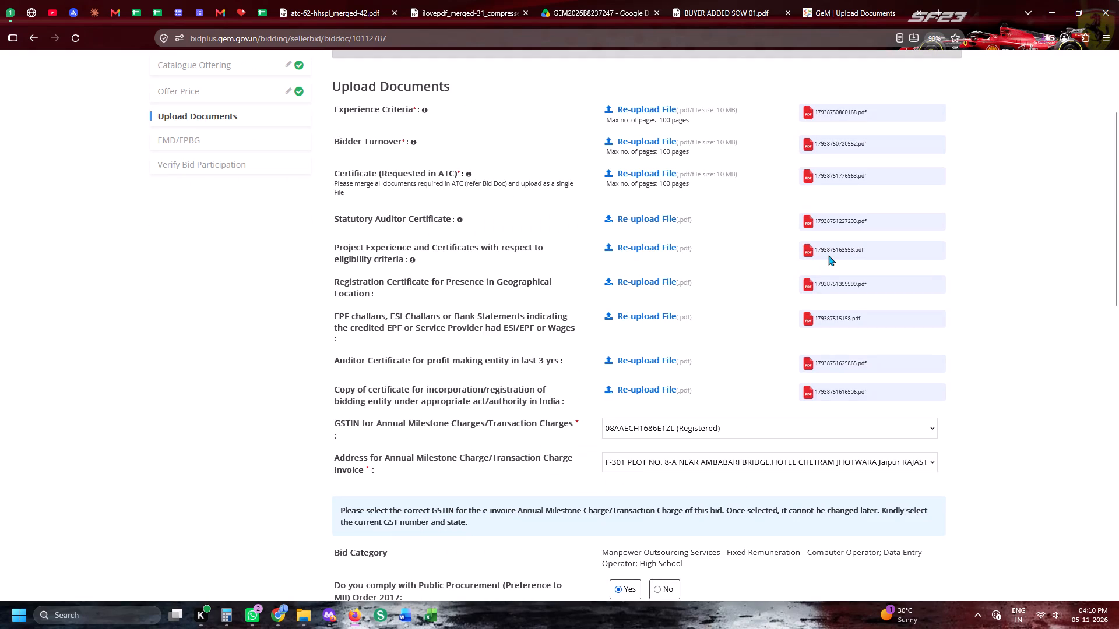
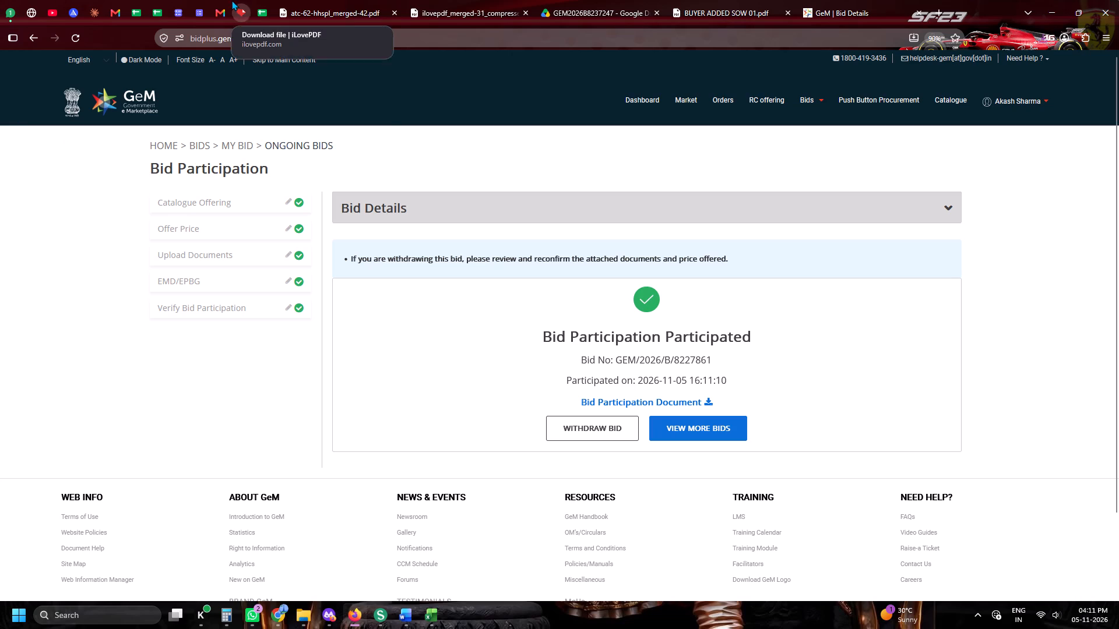
In the Daily Tender Sheet, set the Harshnath Tender Filler for GEM/2026/B/8227861 to Mohit.
{"action": "left_click", "coordinate": [254, 1]}
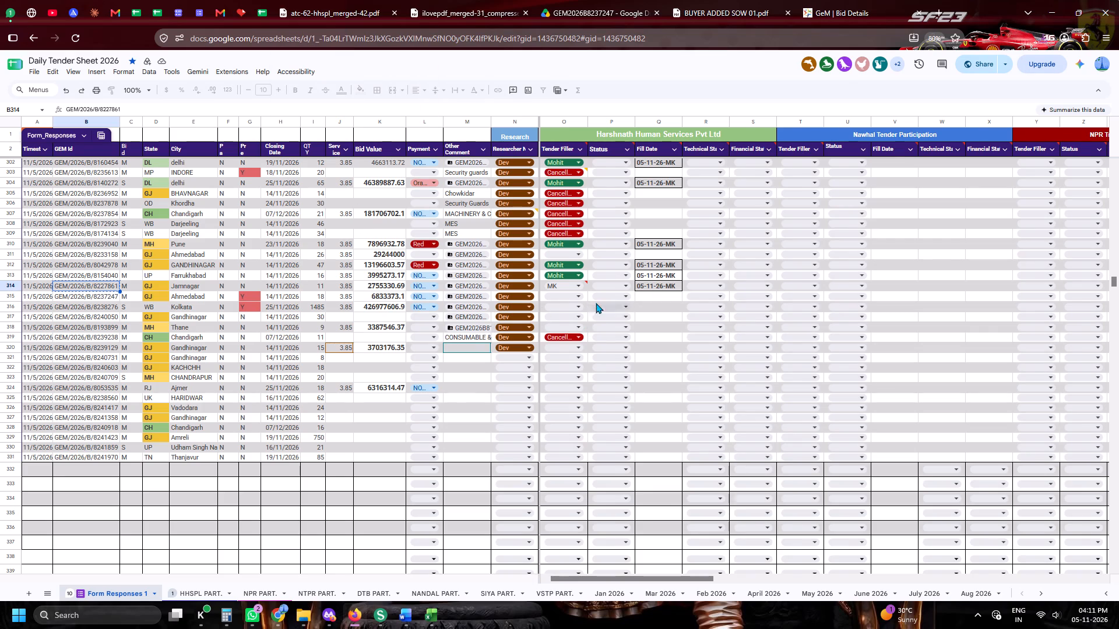
{"action": "left_click", "coordinate": [573, 287]}
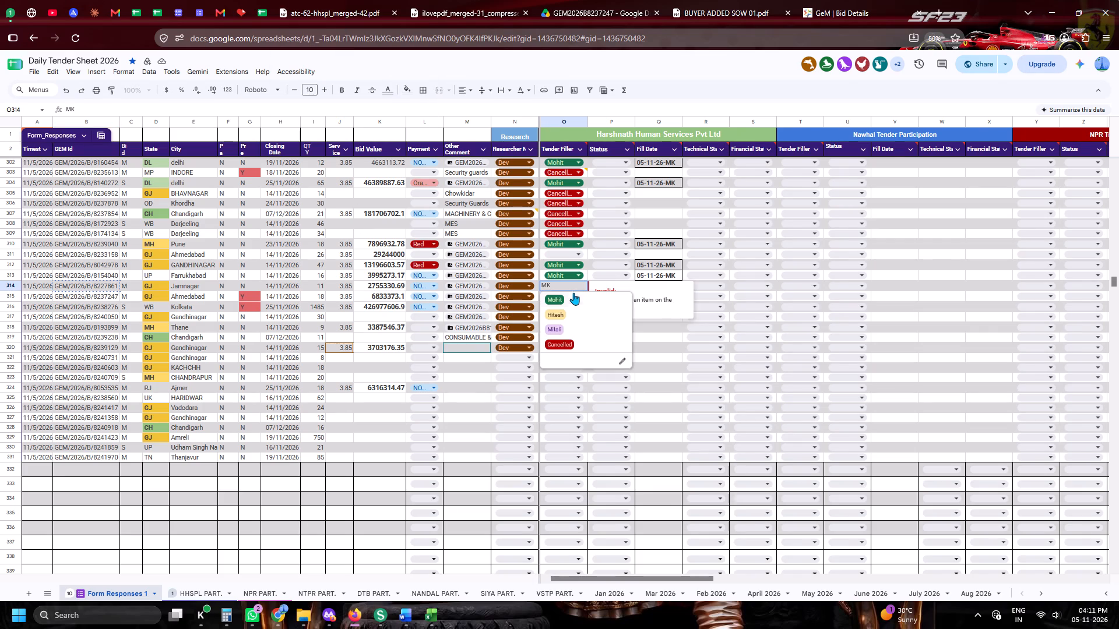
{"action": "left_click", "coordinate": [577, 296]}
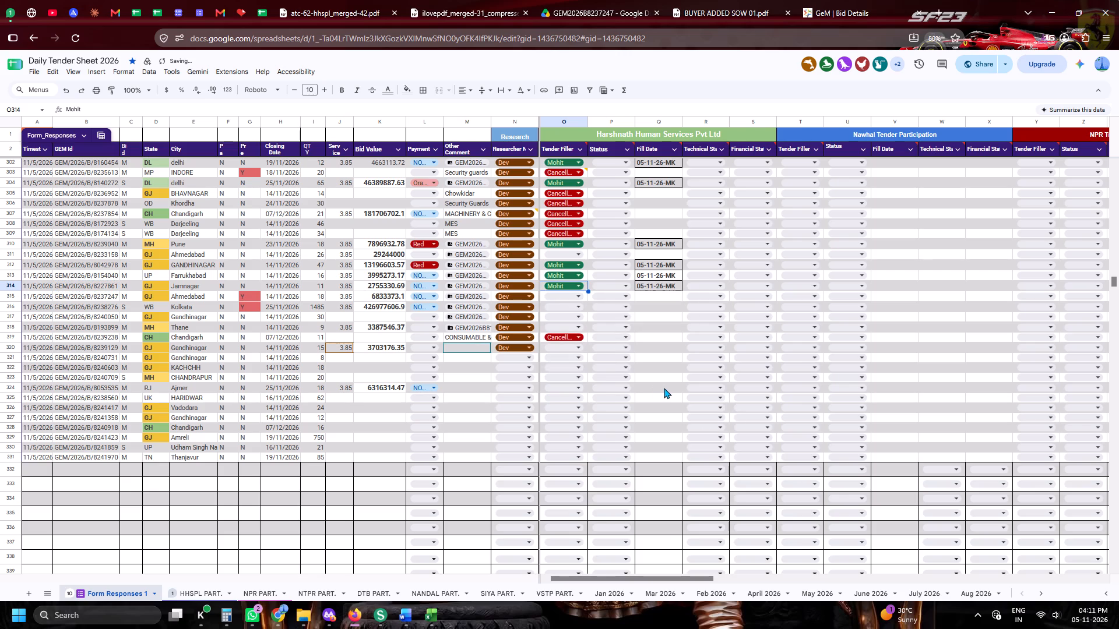
Record Mohit as Tender Filler and 05-11-26-MK as Fill Date under Harshnath for GEM/2026/B/8237247.
{"action": "left_click", "coordinate": [0, 297]}
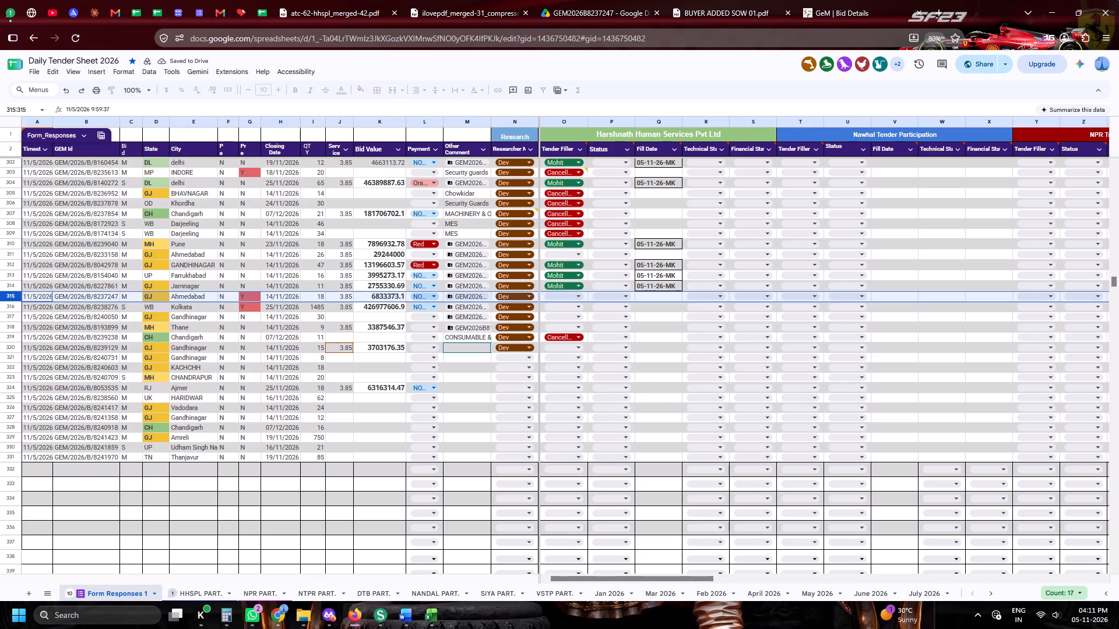
{"action": "left_click", "coordinate": [552, 295]}
{"action": "type", "text": "MK"}
{"action": "key", "text": "Tab"}
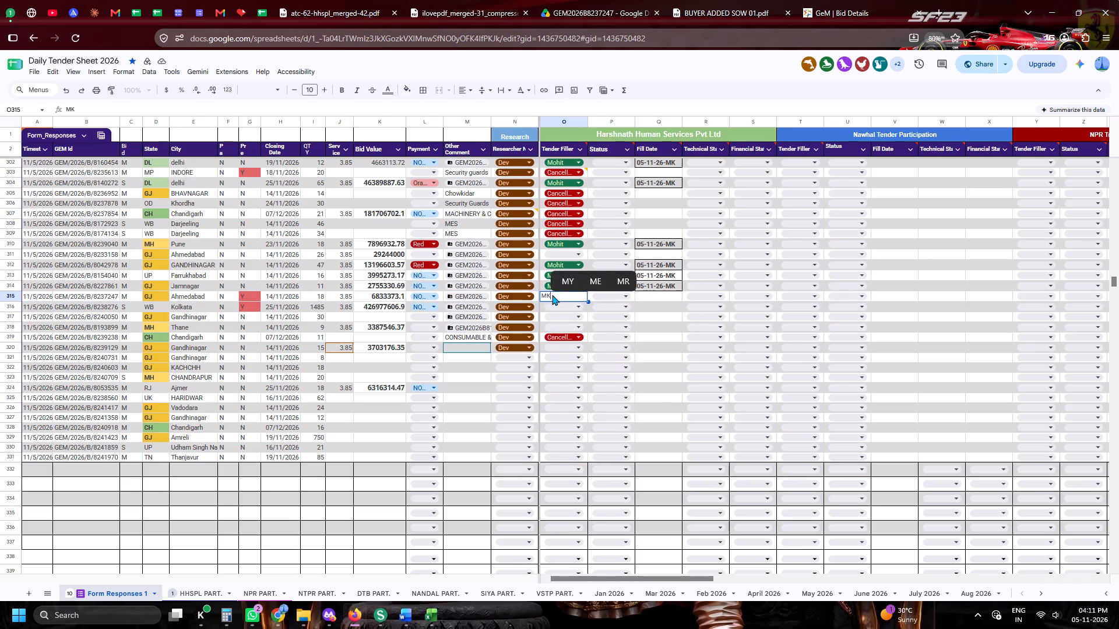
{"action": "key", "text": "Tab"}
{"action": "key", "text": "ctrl+d"}
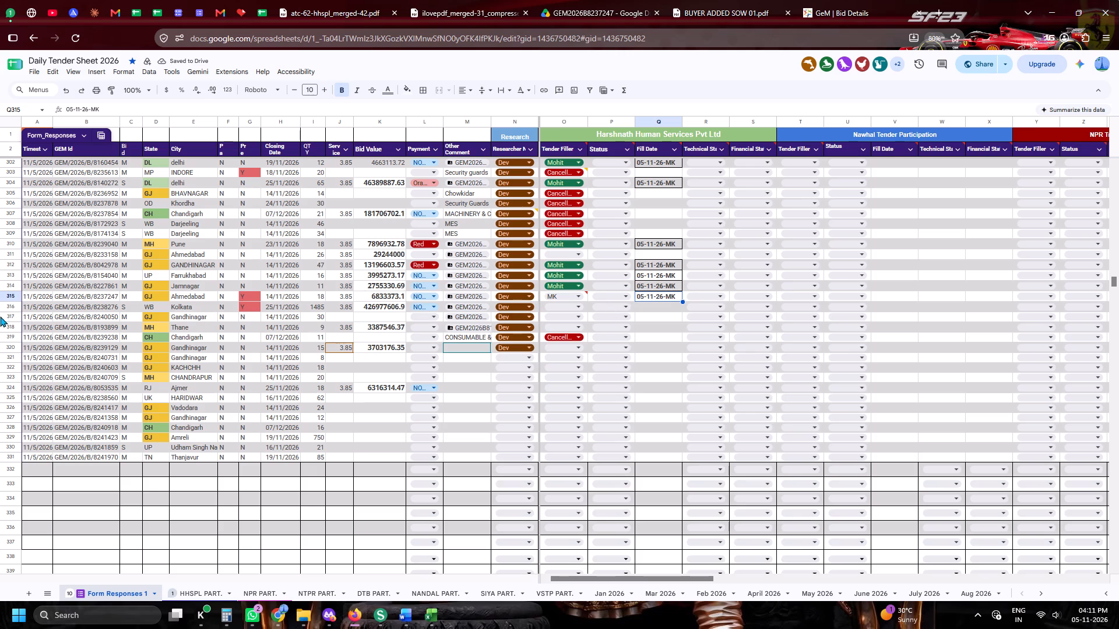
{"action": "left_click", "coordinate": [0, 298]}
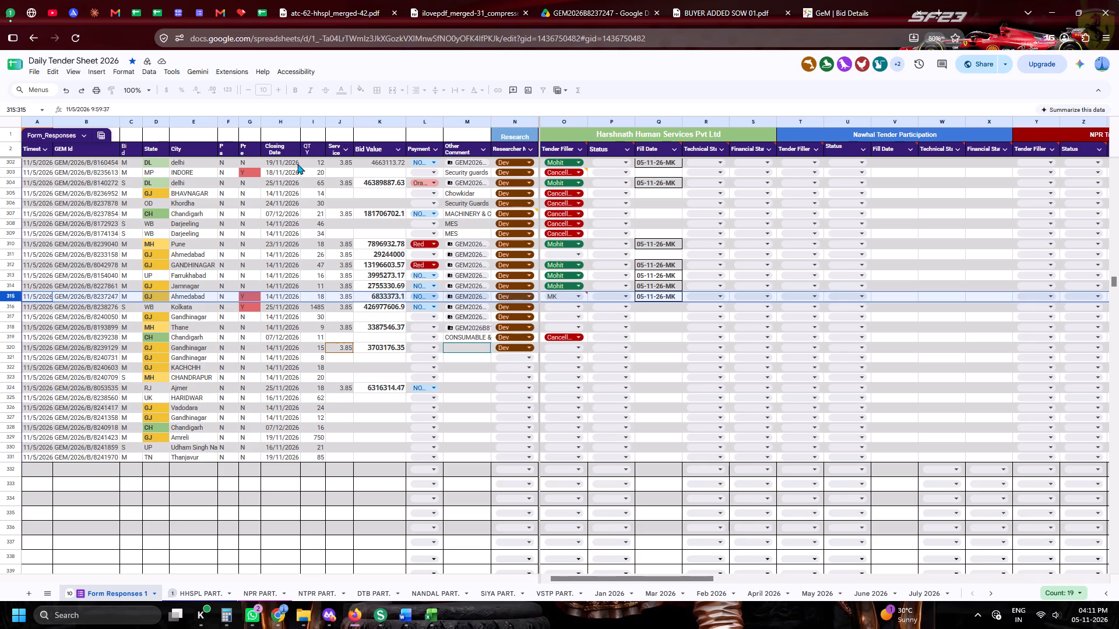
{"action": "left_click", "coordinate": [807, 3]}
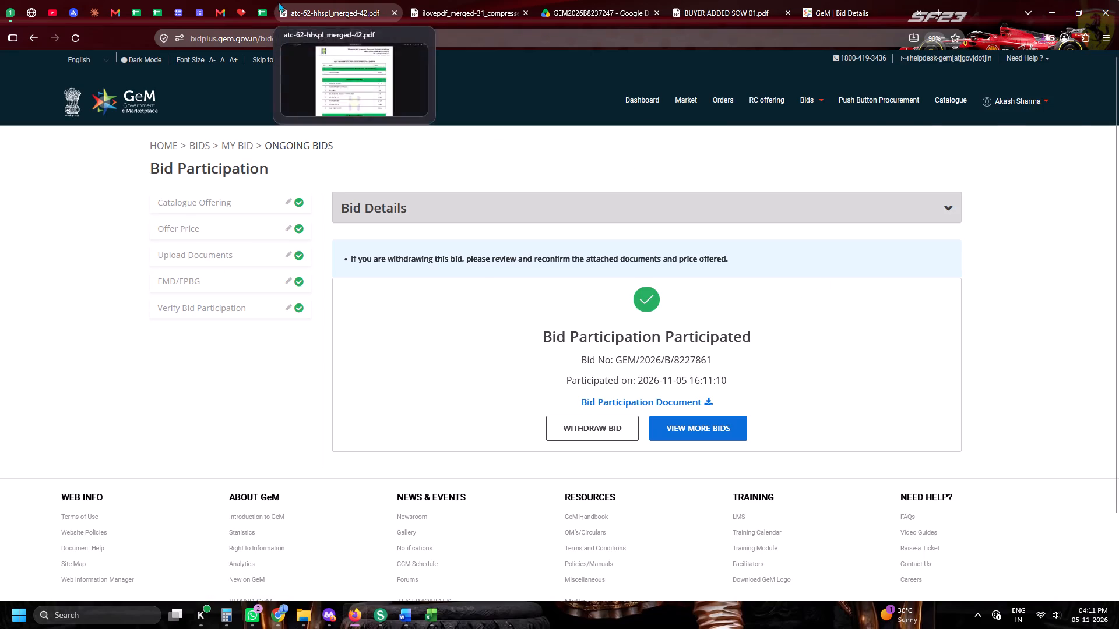
{"action": "left_click", "coordinate": [270, 2]}
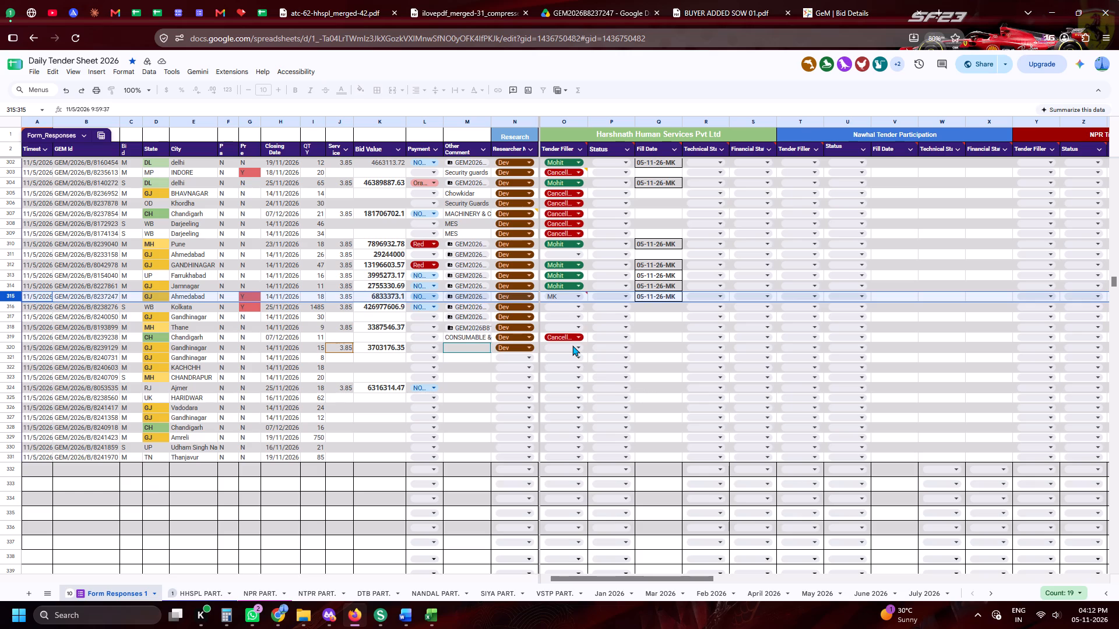
{"action": "left_click", "coordinate": [577, 299]}
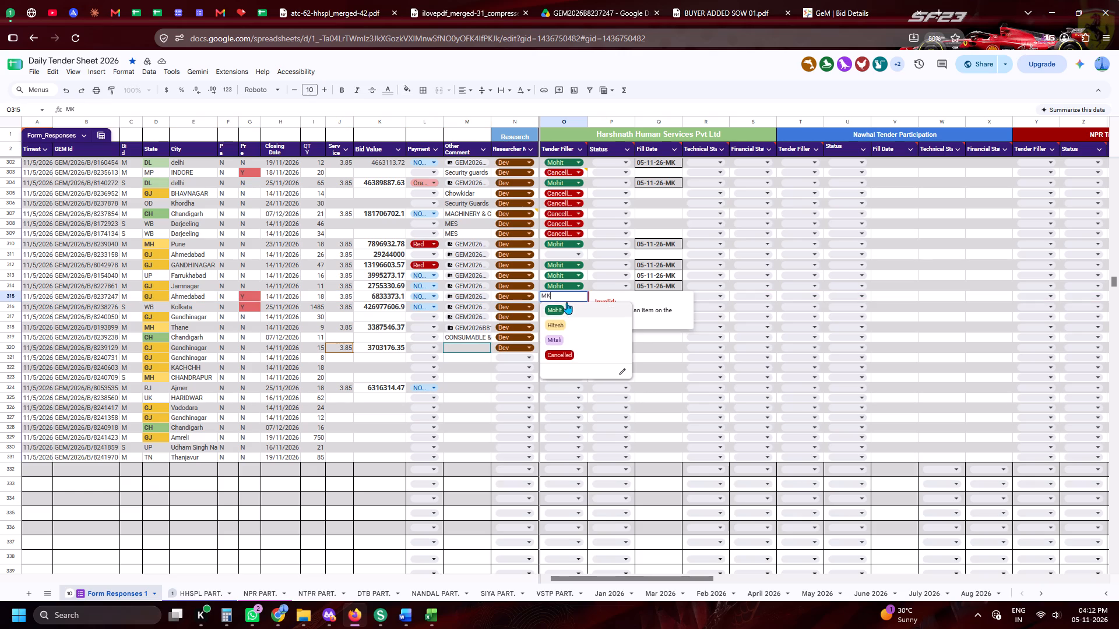
{"action": "left_click", "coordinate": [566, 312]}
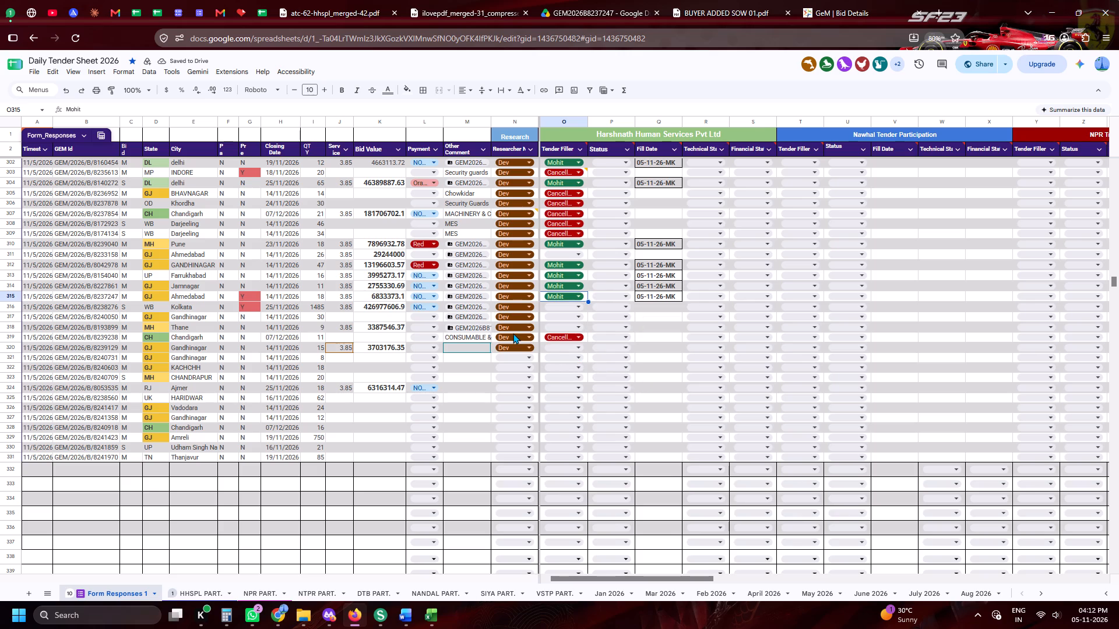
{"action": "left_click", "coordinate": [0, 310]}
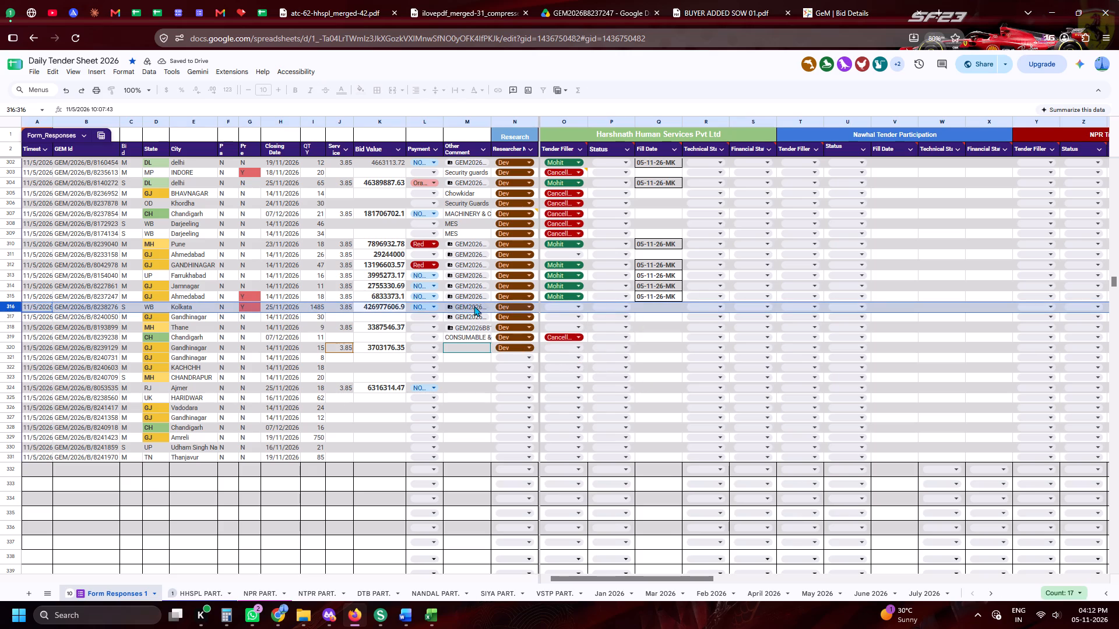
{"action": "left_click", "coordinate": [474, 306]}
Copy bid number GEM/2026/B/8227861 from the GeM participation page and look it up in the Daily Tender Sheet.
{"action": "left_click", "coordinate": [843, 0]}
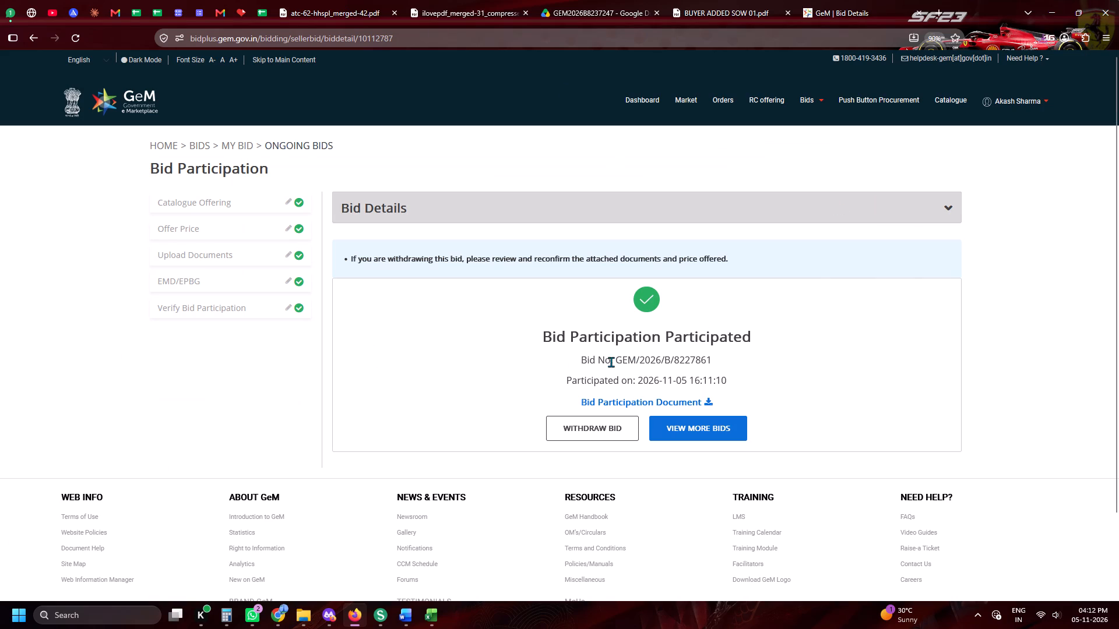
{"action": "left_click_drag", "start_coordinate": [615, 362], "coordinate": [719, 367]}
{"action": "key", "text": "ctrl+c"}
{"action": "key", "text": "ctrl+c"}
{"action": "key", "text": "ctrl+c"}
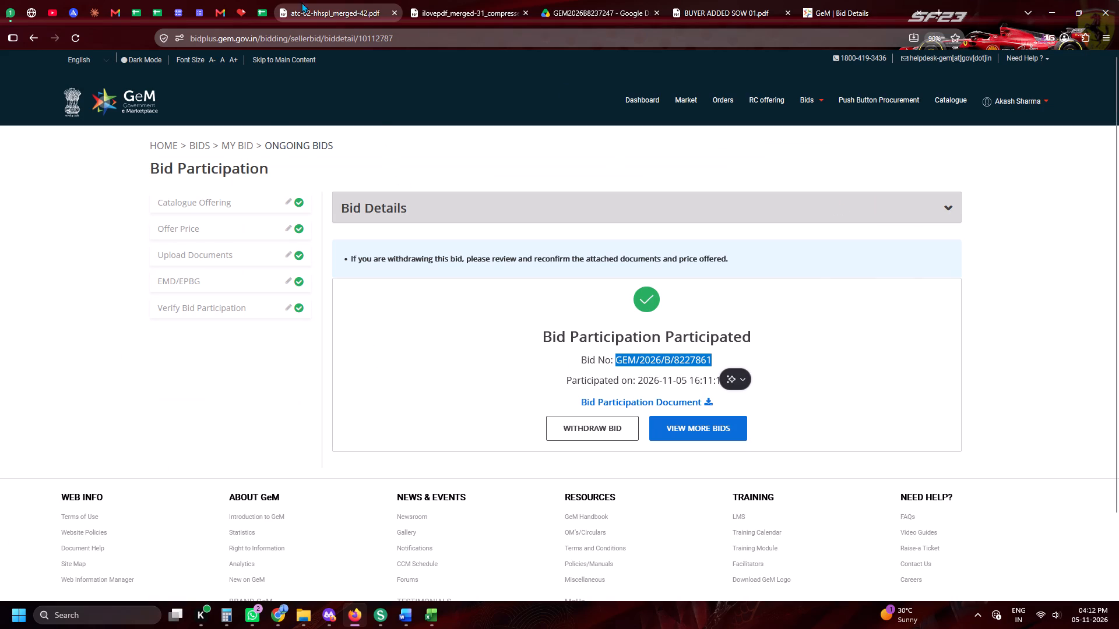
{"action": "left_click", "coordinate": [277, 0]}
{"action": "double_click", "coordinate": [276, 0]}
{"action": "left_click", "coordinate": [263, 0]}
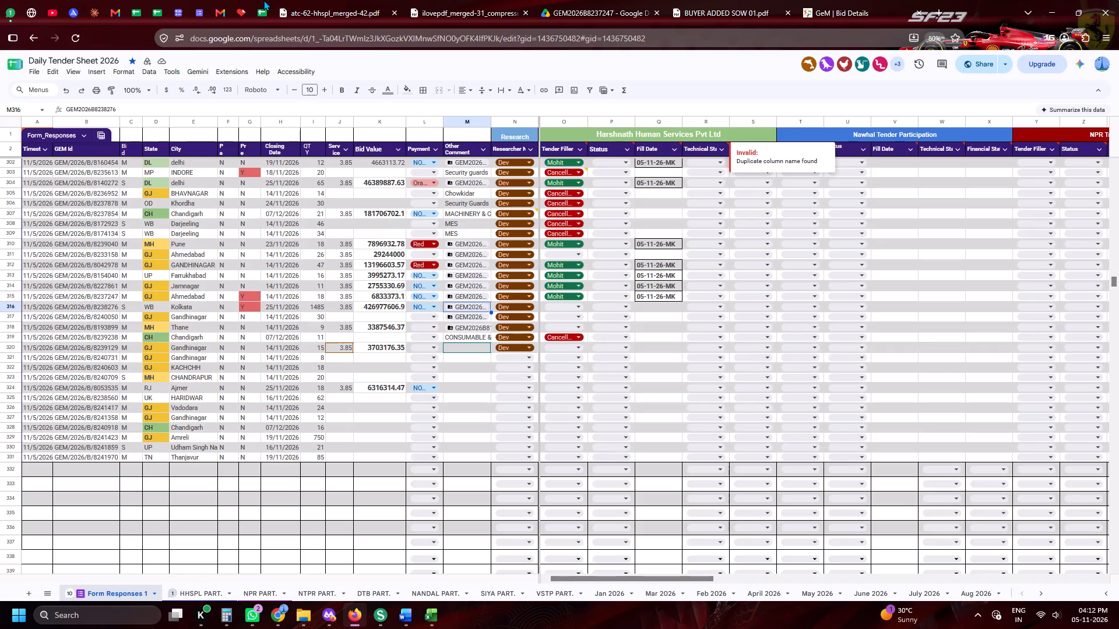
{"action": "key", "text": "ctrl+f"}
{"action": "key", "text": "ctrl+v"}
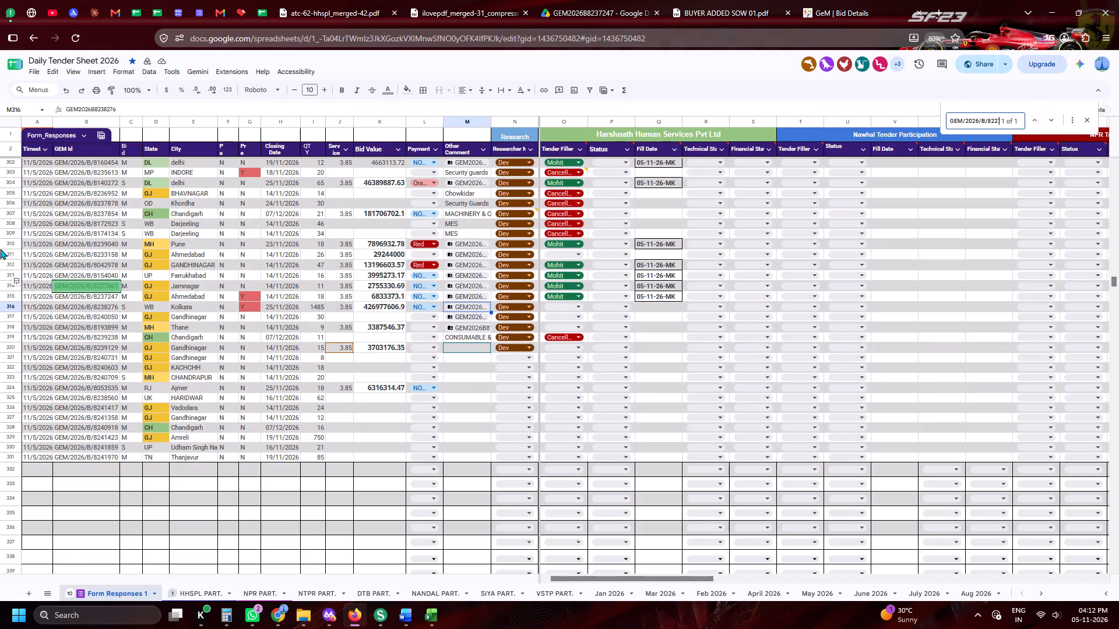
{"action": "left_click", "coordinate": [0, 285]}
{"action": "left_click", "coordinate": [0, 296]}
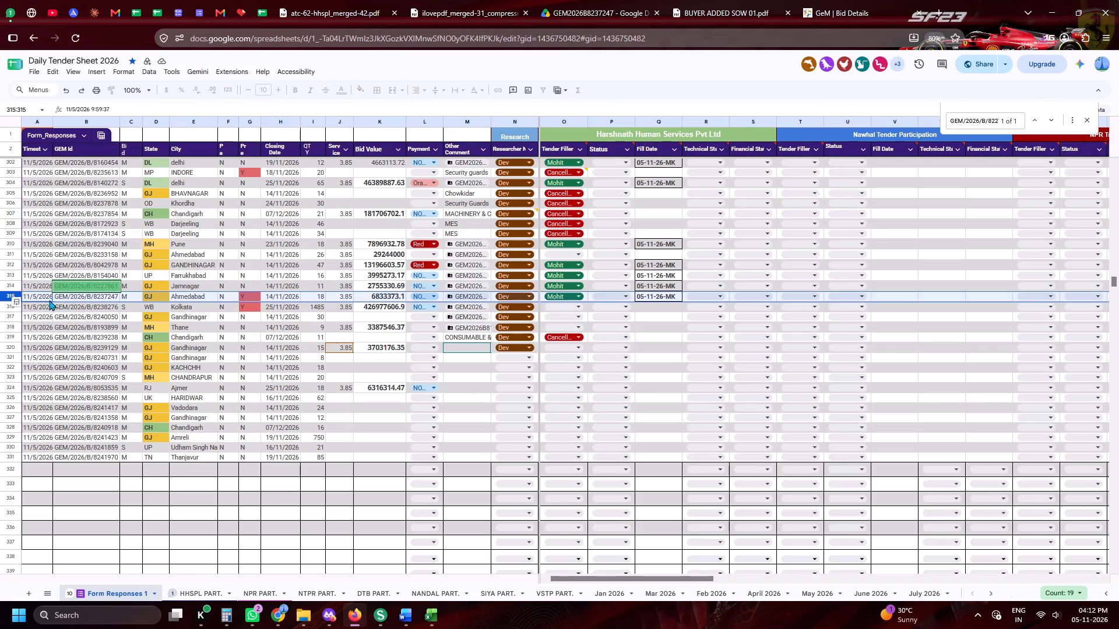
Copy GEM/2026/B/8237247 from the tender sheet, find it in GeM's List of Bids with Exact Bid Search, and start participating.
{"action": "left_click", "coordinate": [82, 302]}
{"action": "left_click", "coordinate": [85, 300]}
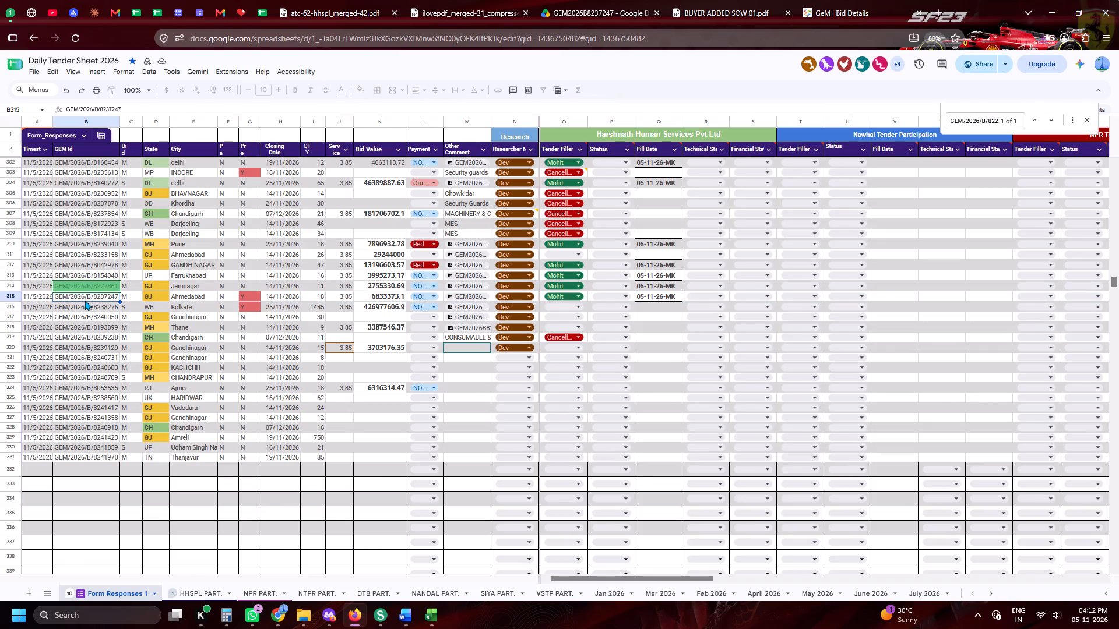
{"action": "key", "text": "ctrl+c"}
{"action": "key", "text": "ctrl+c"}
{"action": "key", "text": "ctrl+c"}
{"action": "key", "text": "ctrl+c"}
{"action": "left_click", "coordinate": [826, 0]}
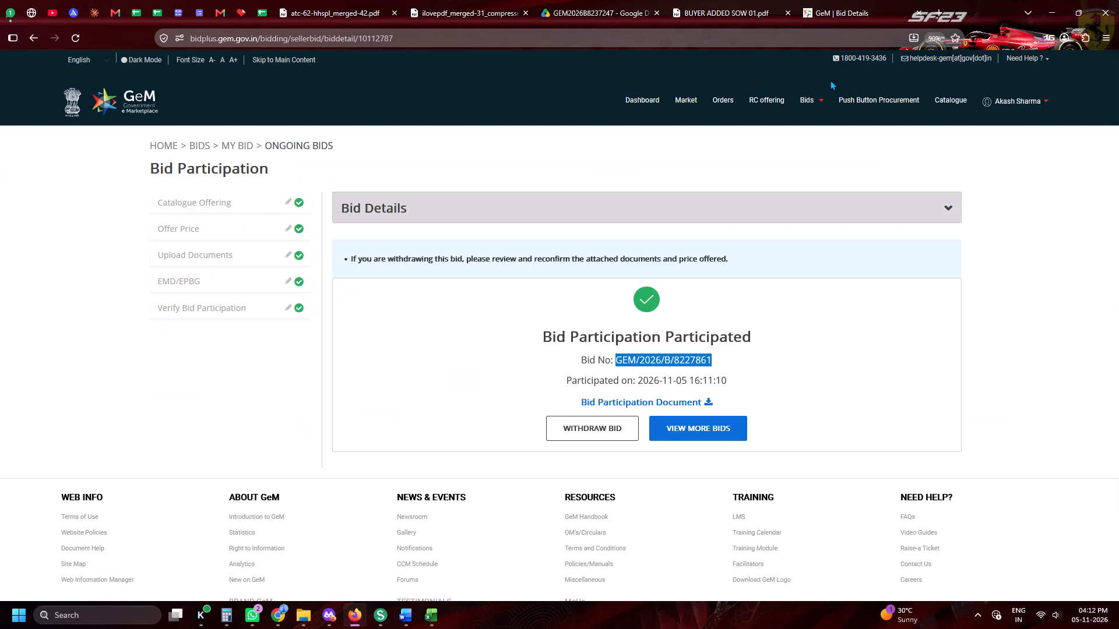
{"action": "left_click", "coordinate": [815, 106]}
{"action": "left_click", "coordinate": [819, 103]}
{"action": "left_click", "coordinate": [818, 120]}
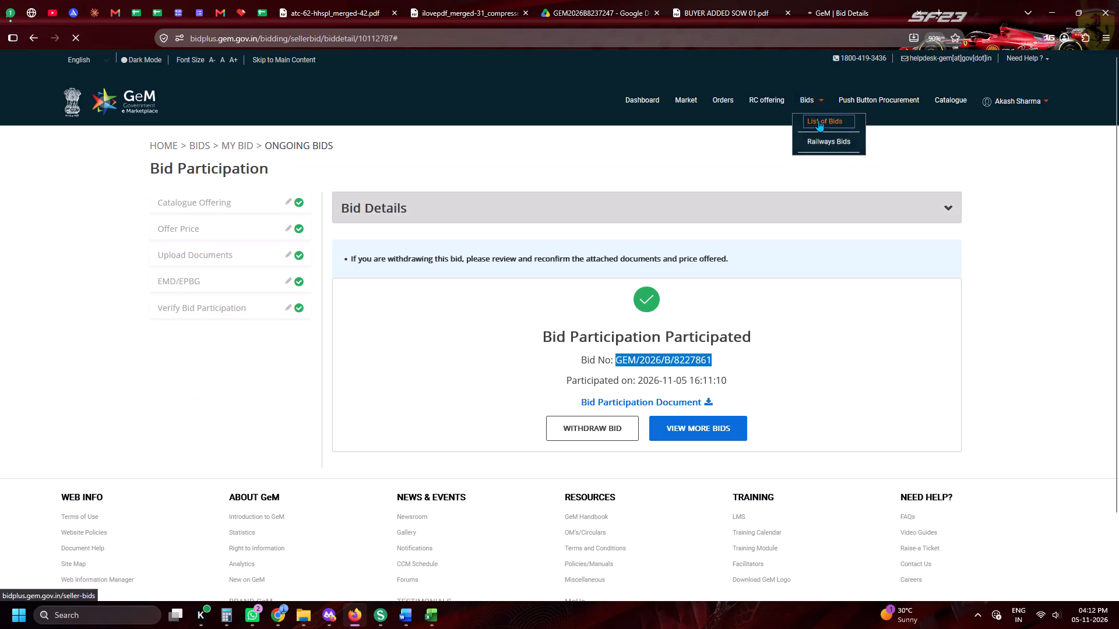
{"action": "left_click", "coordinate": [761, 143]}
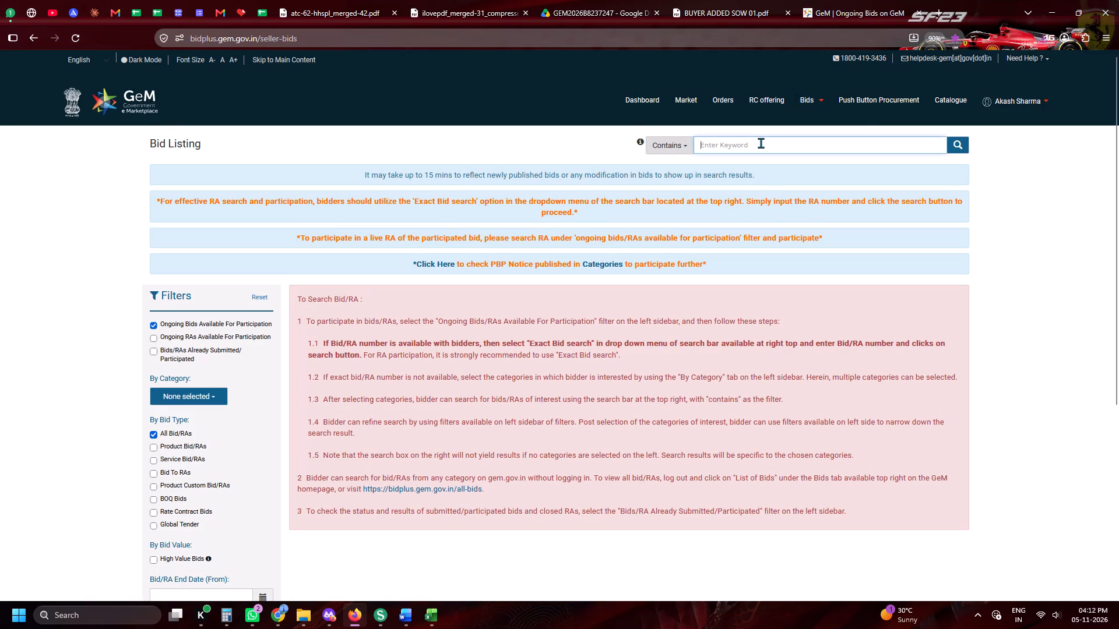
{"action": "key", "text": "ctrl+v"}
{"action": "left_click", "coordinate": [688, 144]}
{"action": "left_click", "coordinate": [673, 217]}
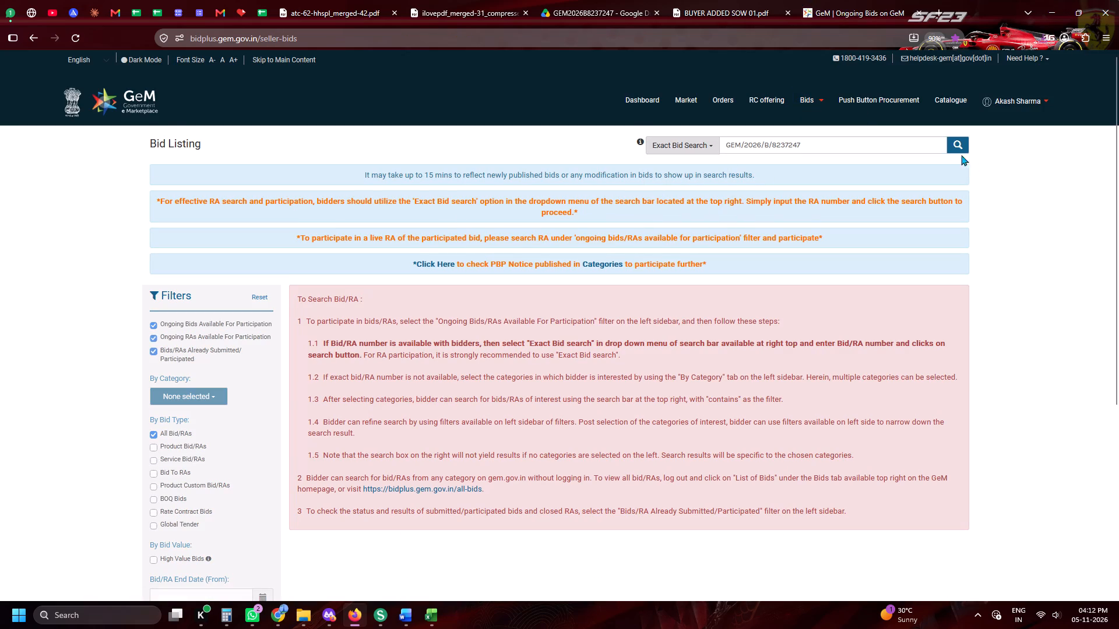
{"action": "left_click", "coordinate": [961, 140]}
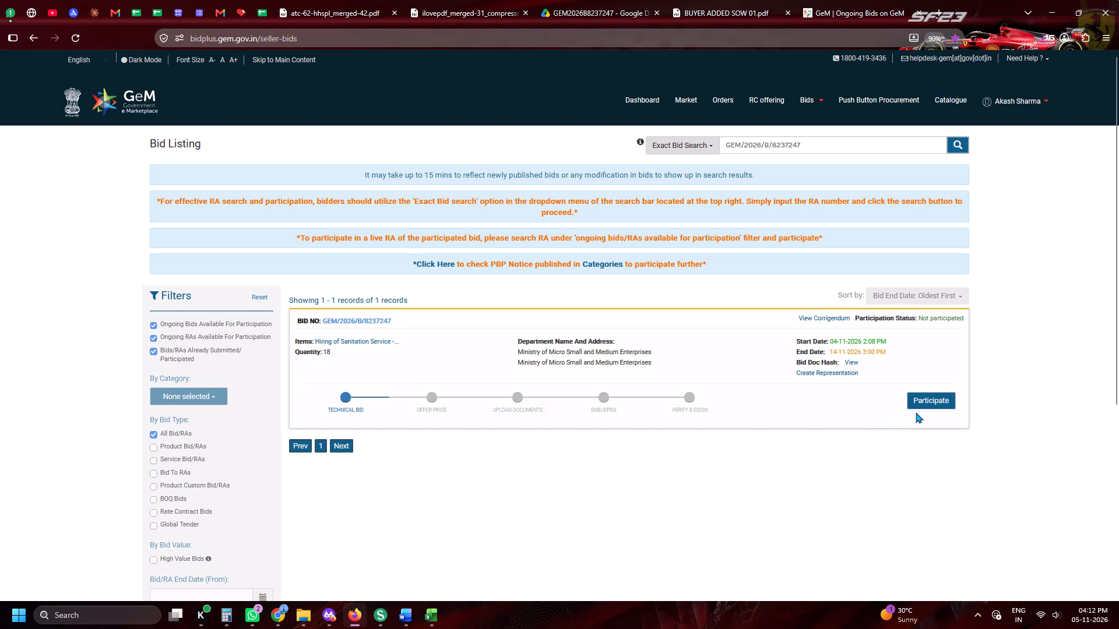
{"action": "left_click", "coordinate": [922, 400]}
Search the Daily Tender Sheet for all entries with the fill date 05-11-26-MK.
{"action": "left_click", "coordinate": [262, 0]}
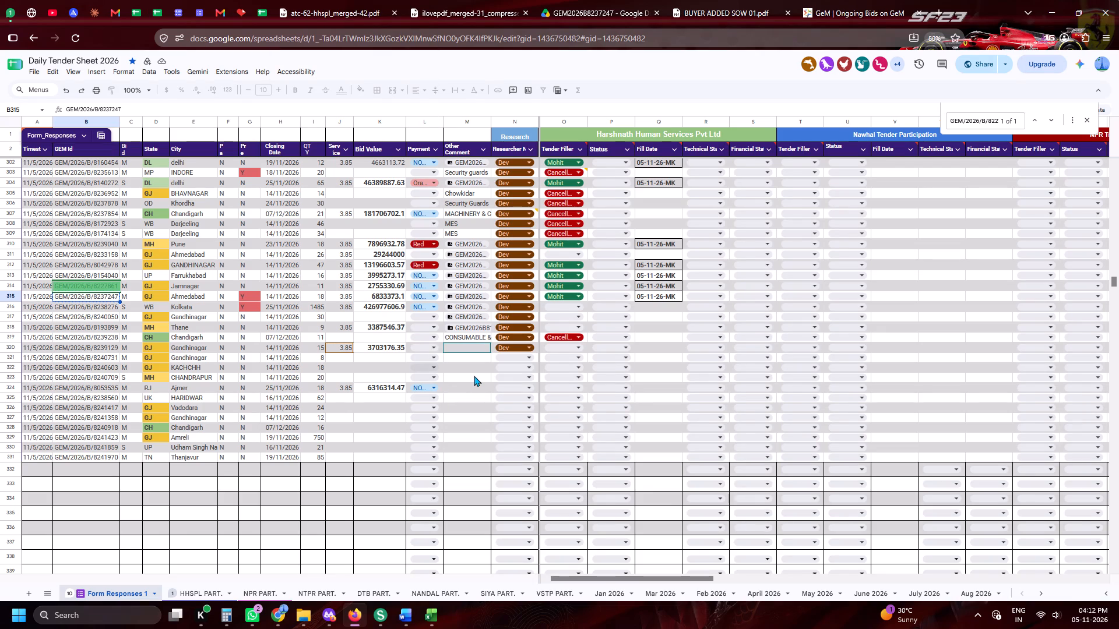
{"action": "left_click", "coordinate": [646, 299]}
{"action": "key", "text": "ctrl+c"}
{"action": "key", "text": "ctrl+f"}
{"action": "key", "text": "ctrl+v"}
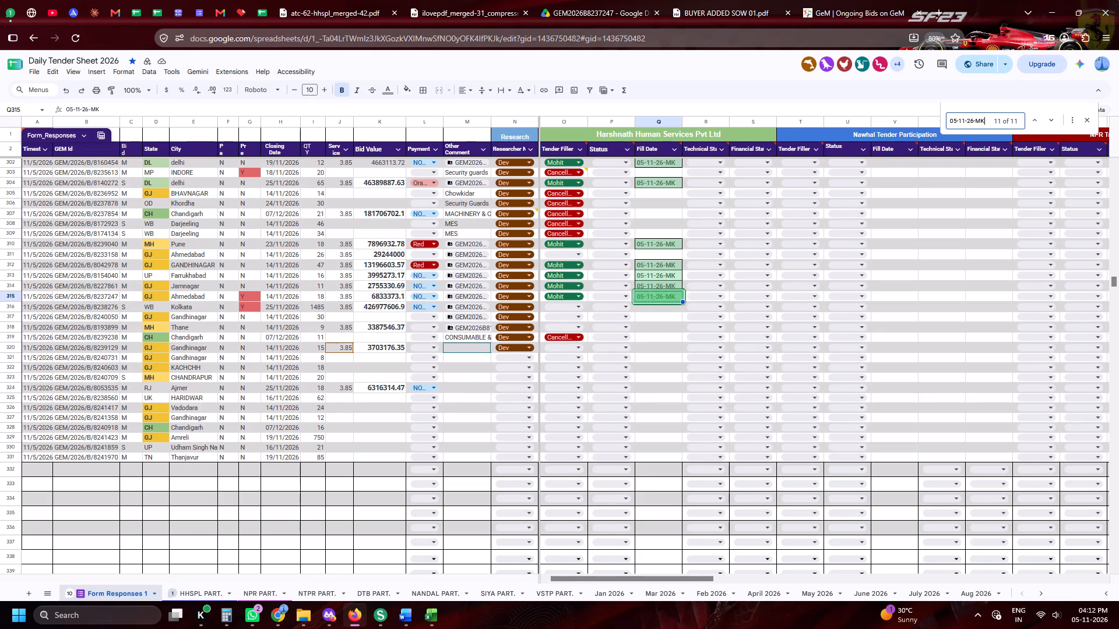
{"action": "left_click", "coordinate": [1085, 121]}
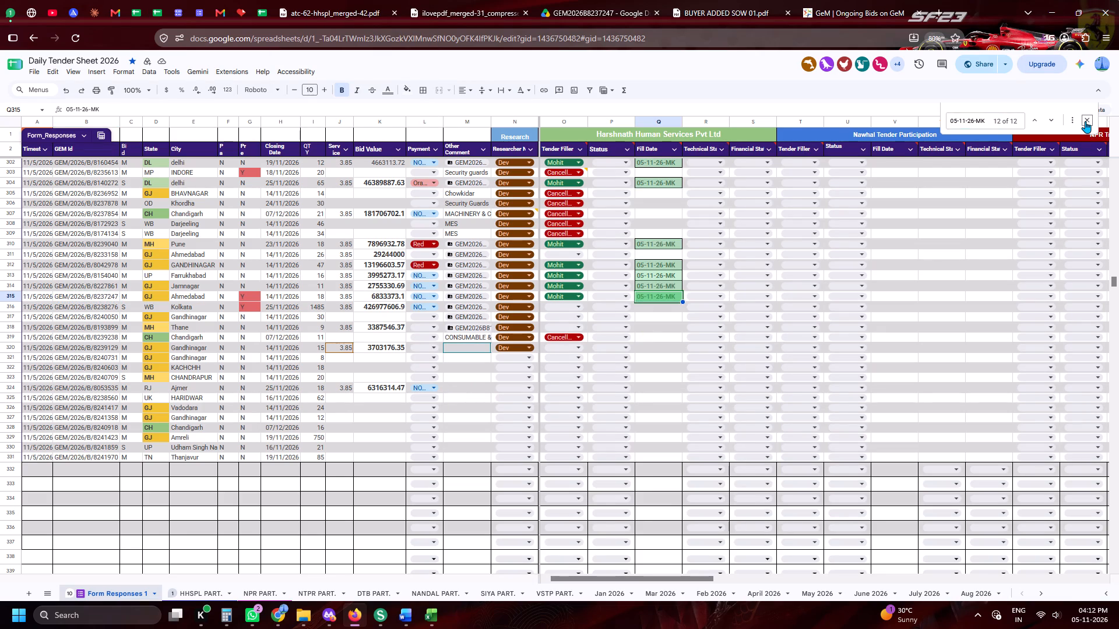
On GeM, answer No to the first two beneficial ownership and technology transfer declarations, Yes to the third, and save.
{"action": "left_click", "coordinate": [853, 0]}
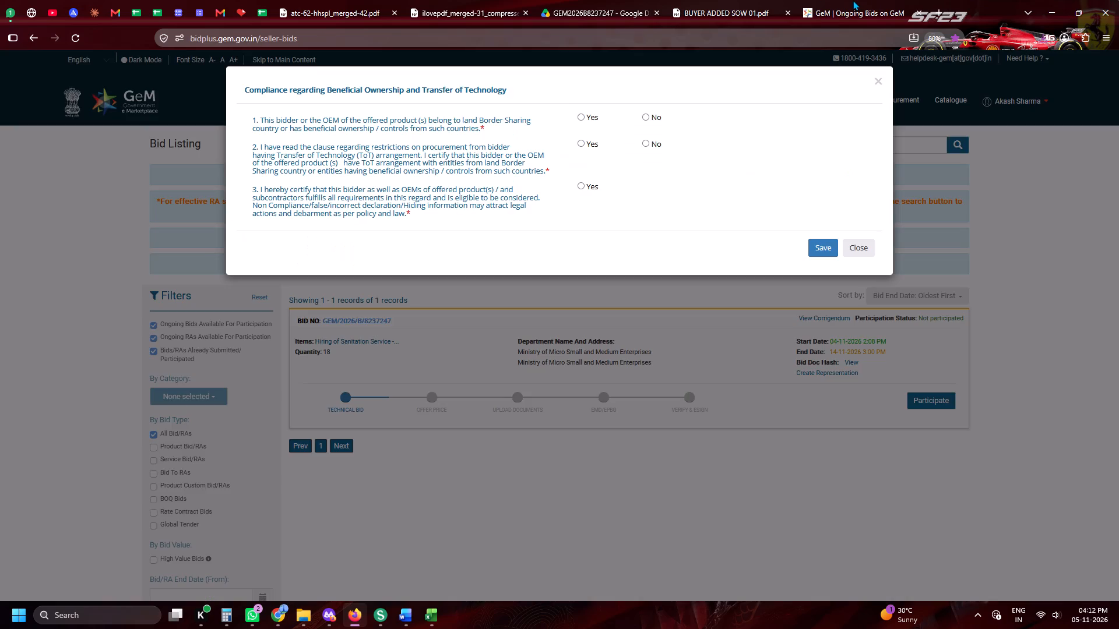
{"action": "left_click", "coordinate": [471, 0]}
{"action": "left_click", "coordinate": [838, 0]}
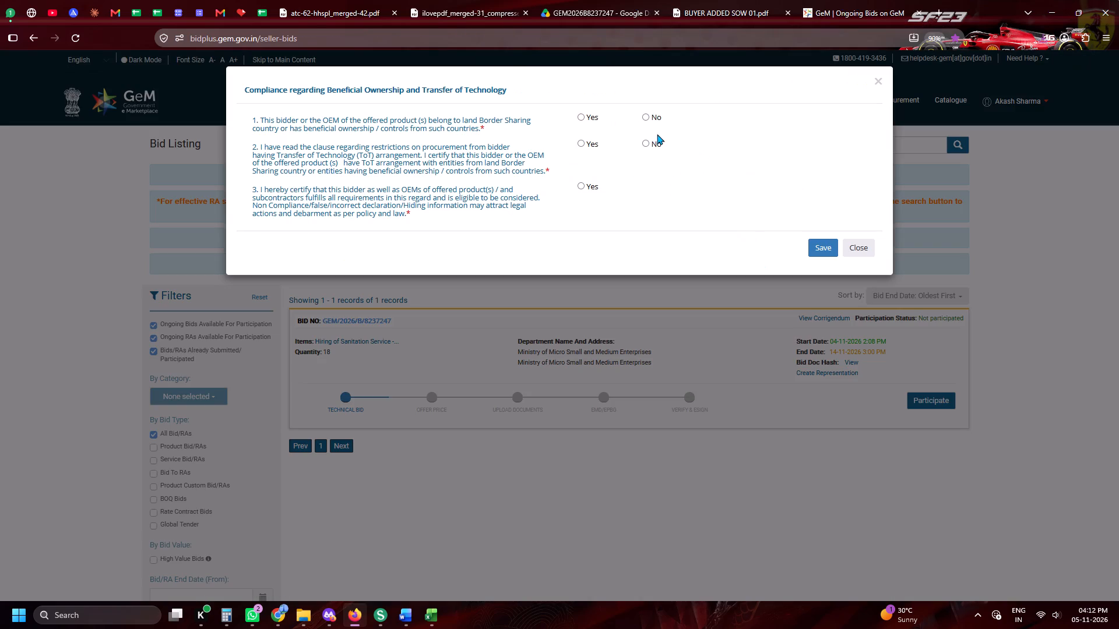
{"action": "left_click", "coordinate": [654, 146]}
{"action": "left_click", "coordinate": [646, 123]}
{"action": "left_click", "coordinate": [645, 111]}
{"action": "left_click", "coordinate": [650, 118]}
{"action": "left_click", "coordinate": [578, 183]}
{"action": "left_click", "coordinate": [824, 250]}
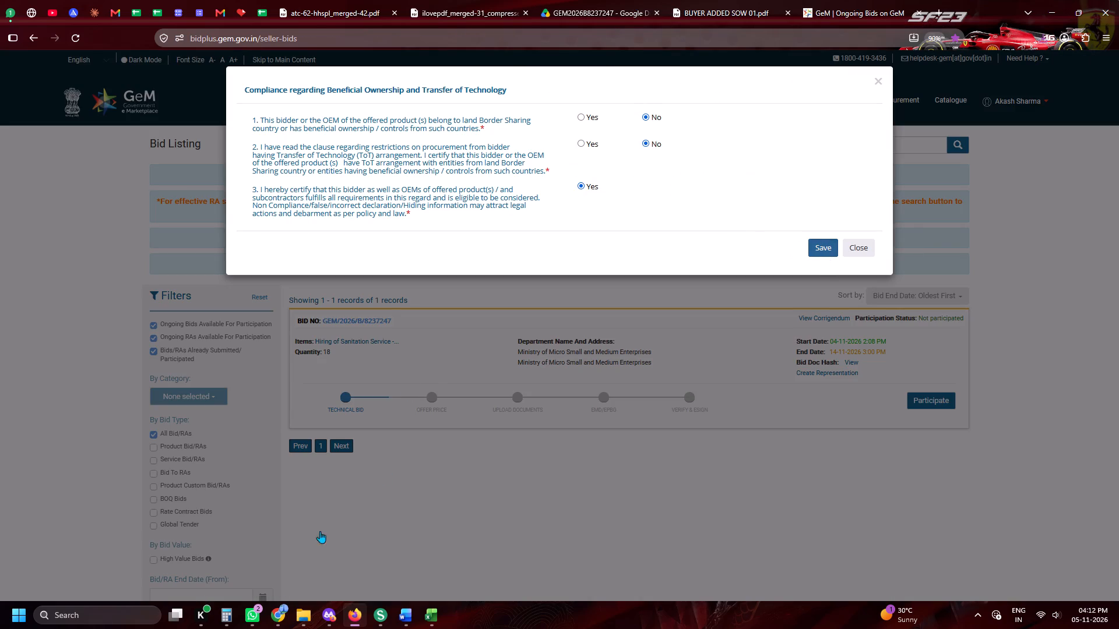
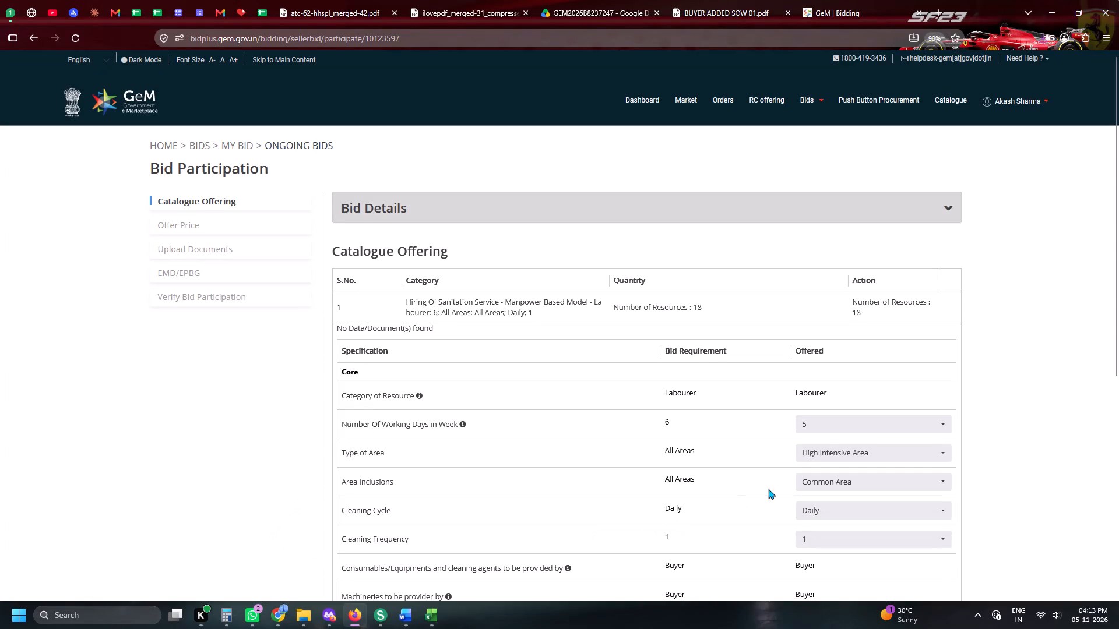
In the catalogue offering, set working days per week to 6, area type and area inclusions to All Areas, and keep cleaning frequency 1.
{"action": "left_click", "coordinate": [822, 440]}
{"action": "scroll", "coordinate": [819, 407], "scroll_direction": "down", "scroll_amount": 3}
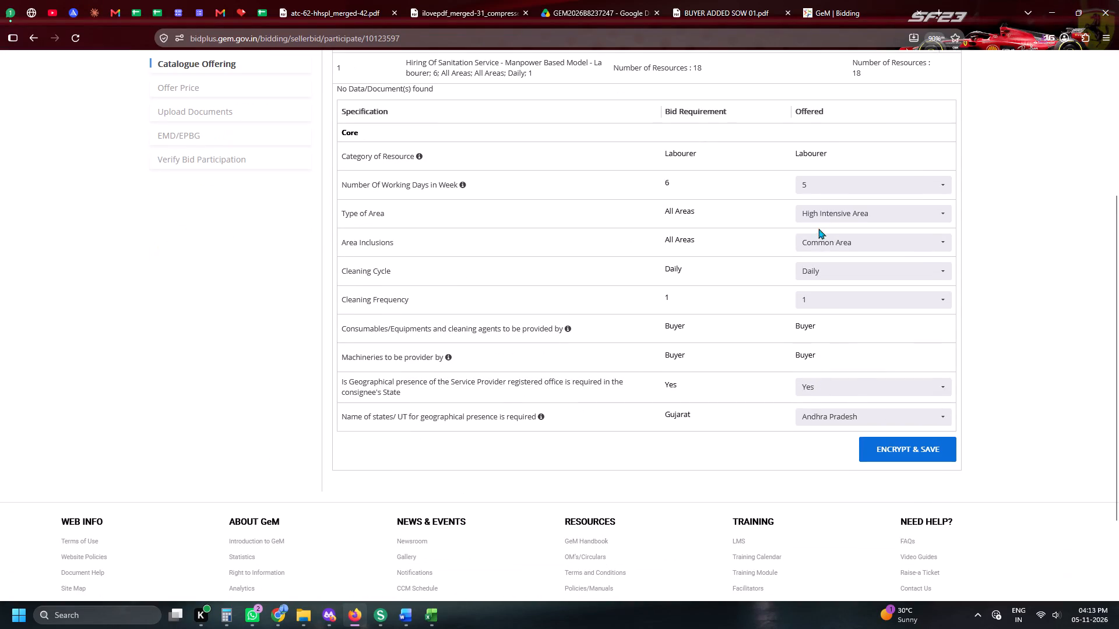
{"action": "left_click", "coordinate": [818, 190]}
{"action": "left_click", "coordinate": [808, 221]}
{"action": "left_click", "coordinate": [810, 215]}
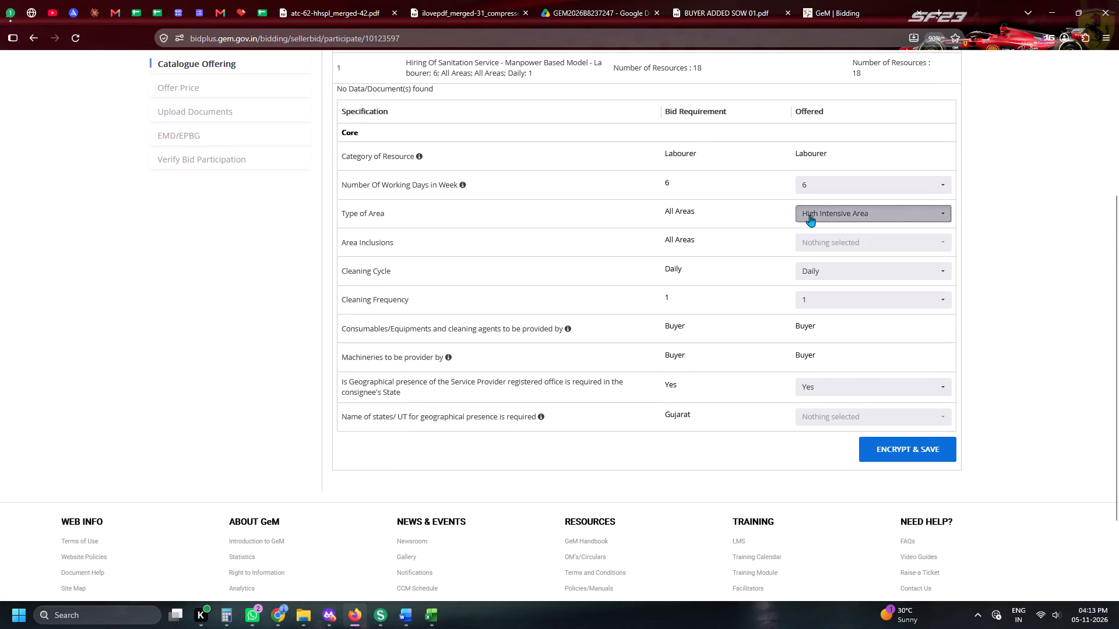
{"action": "scroll", "coordinate": [810, 241], "scroll_direction": "down", "scroll_amount": 4}
{"action": "left_click", "coordinate": [816, 281]}
{"action": "left_click", "coordinate": [818, 242]}
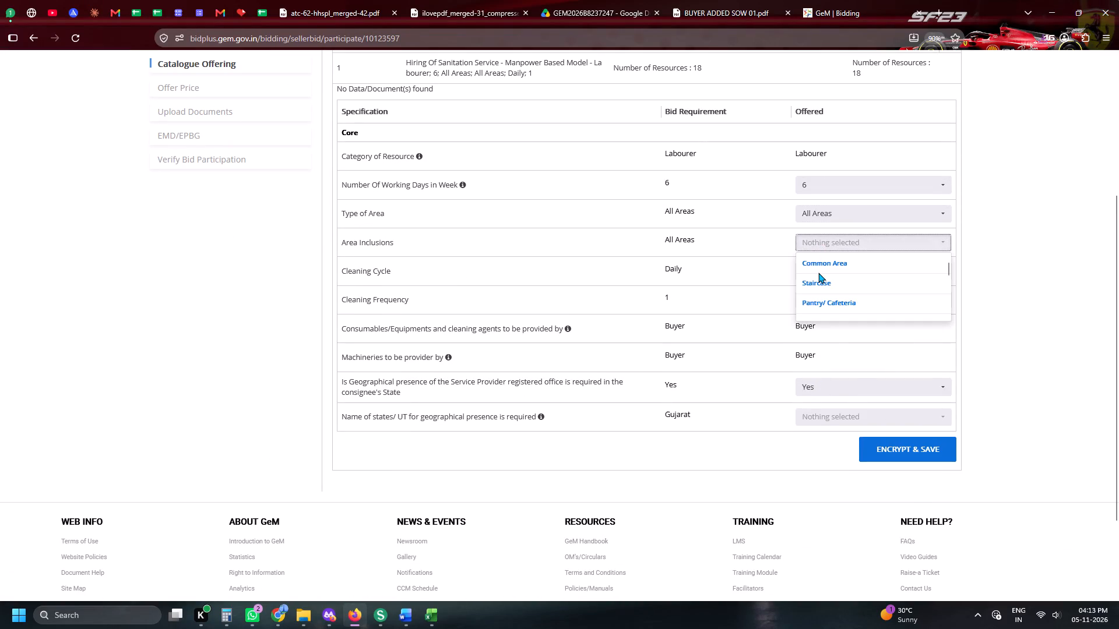
{"action": "key", "text": "a"}
{"action": "key", "text": "a"}
{"action": "left_click", "coordinate": [812, 302]}
{"action": "left_click", "coordinate": [758, 301]}
{"action": "left_click", "coordinate": [821, 301]}
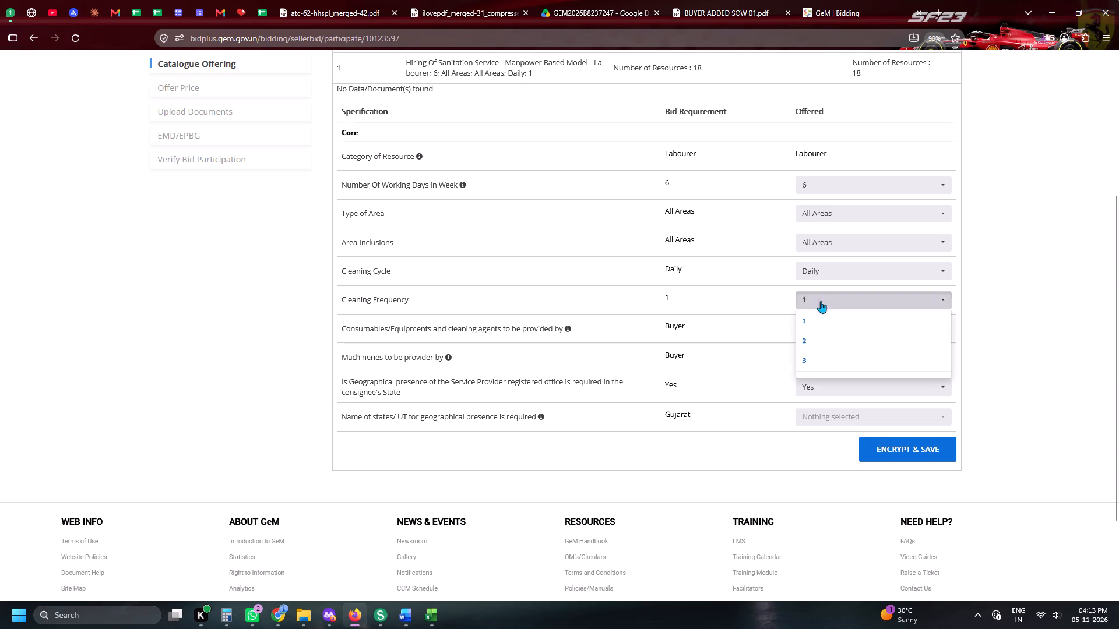
Select Gujarat as the state for geographical presence, encrypt and save the catalogue offering, and continue to Offer Price.
{"action": "left_click", "coordinate": [803, 426]}
{"action": "type", "text": "GG"}
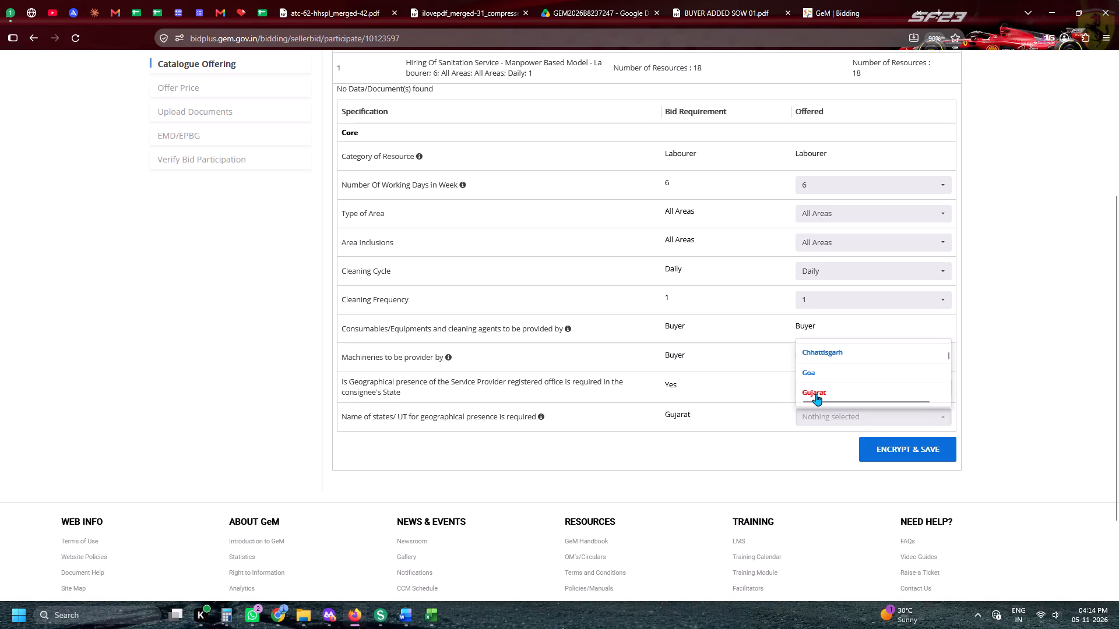
{"action": "left_click", "coordinate": [816, 394]}
{"action": "left_click", "coordinate": [764, 386]}
{"action": "left_click", "coordinate": [892, 449]}
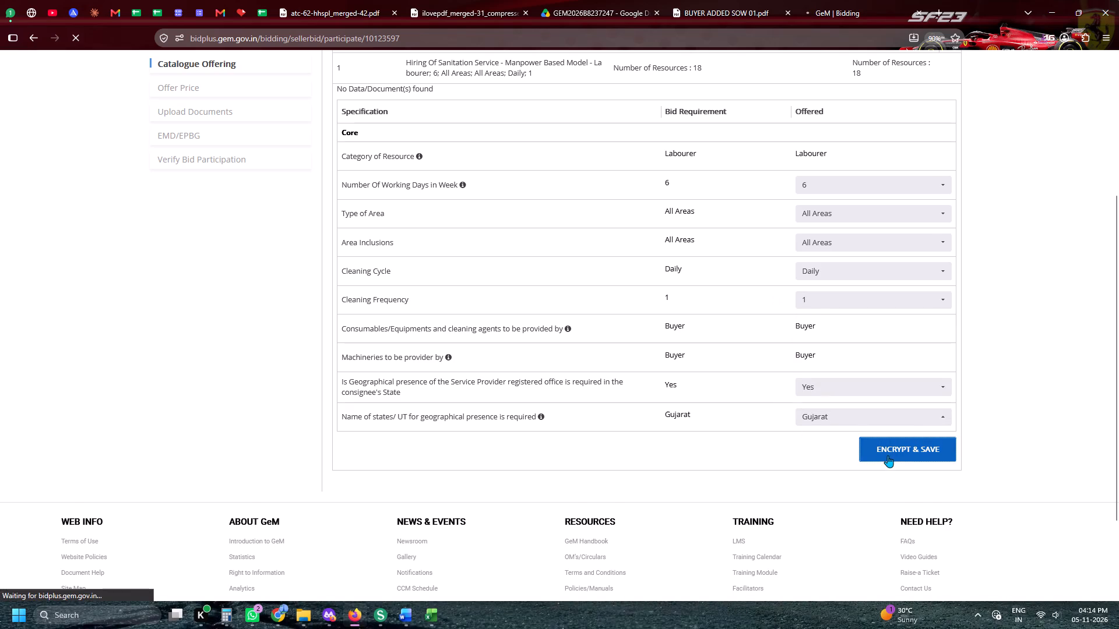
{"action": "left_click", "coordinate": [937, 373]}
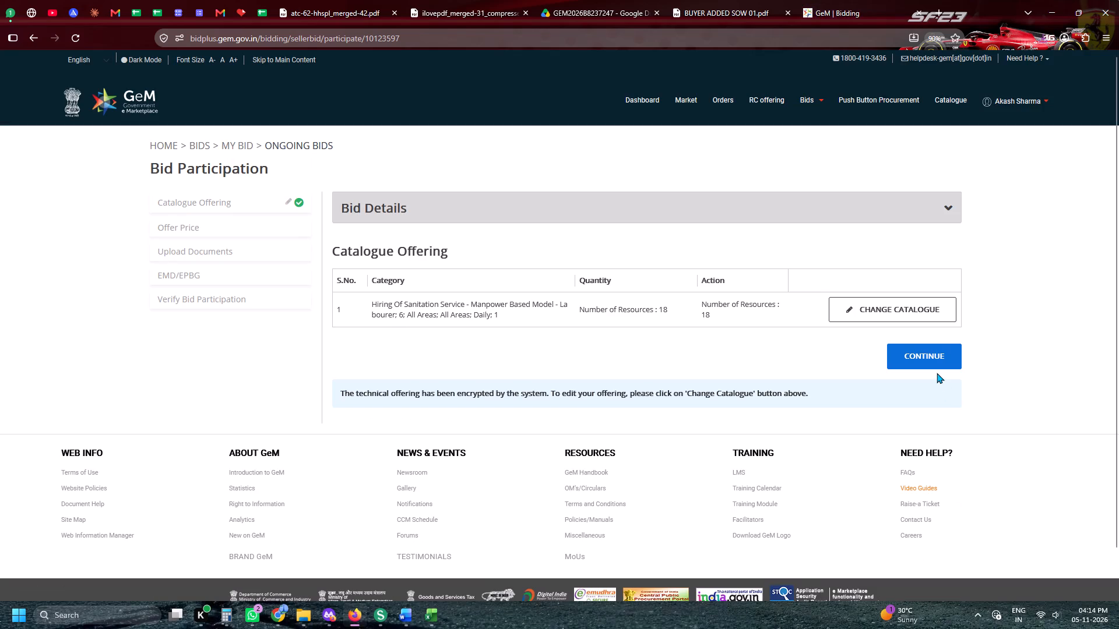
{"action": "left_click", "coordinate": [923, 361]}
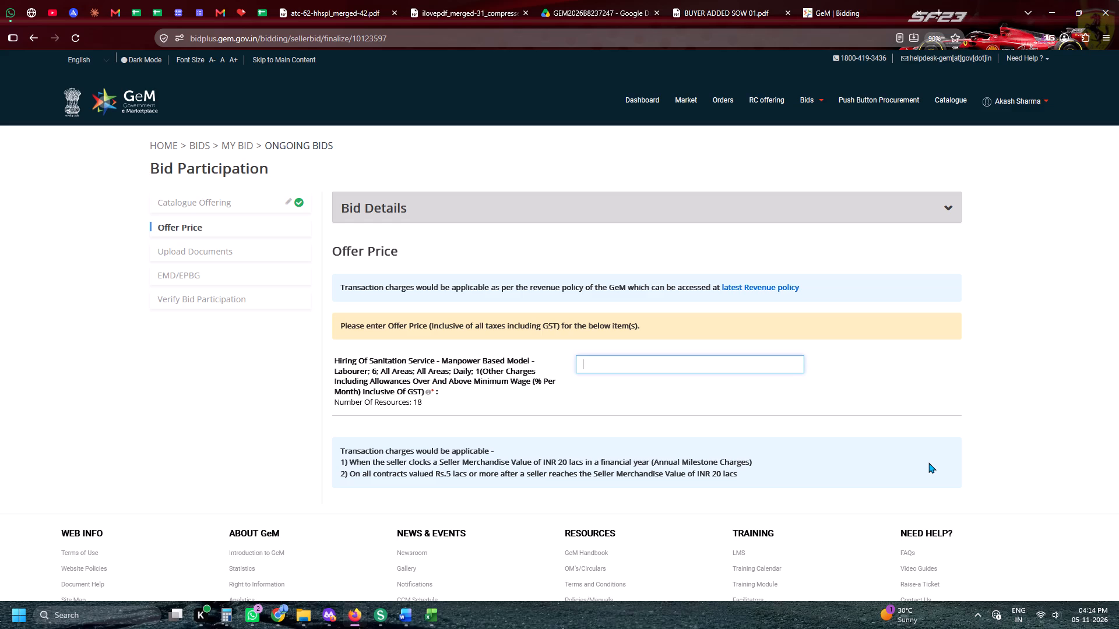
Enter an offer price of 3.85 percent for other charges, proceed past the total price summary, and encrypt and save it.
{"action": "type", "text": "3.85"}
{"action": "key", "text": "Tab"}
{"action": "left_click", "coordinate": [952, 429]}
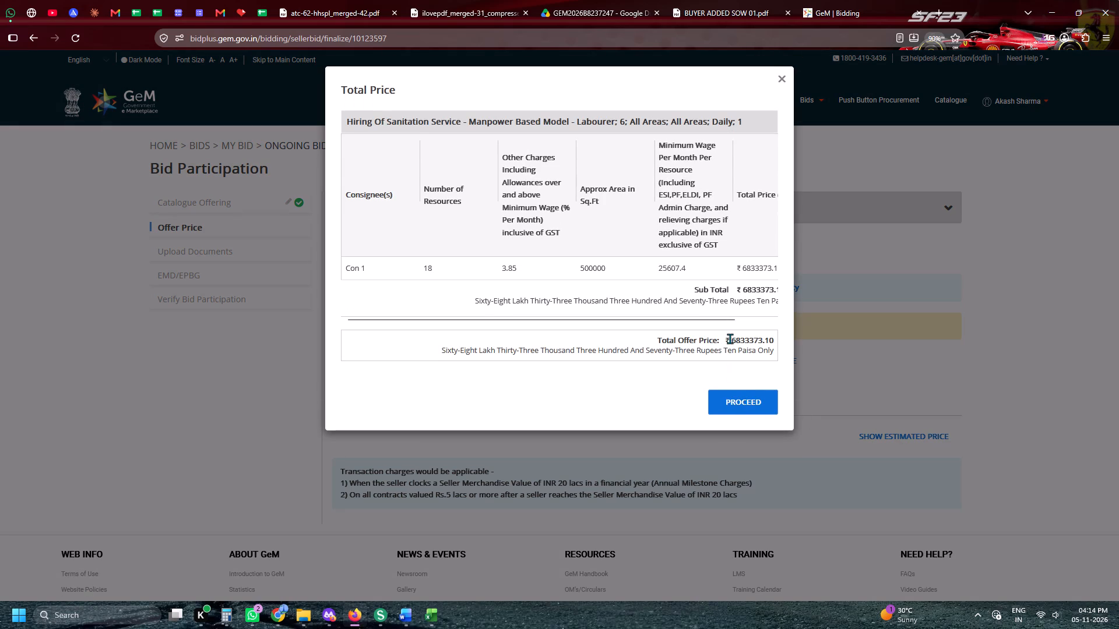
{"action": "left_click", "coordinate": [737, 393]}
{"action": "left_click", "coordinate": [882, 464]}
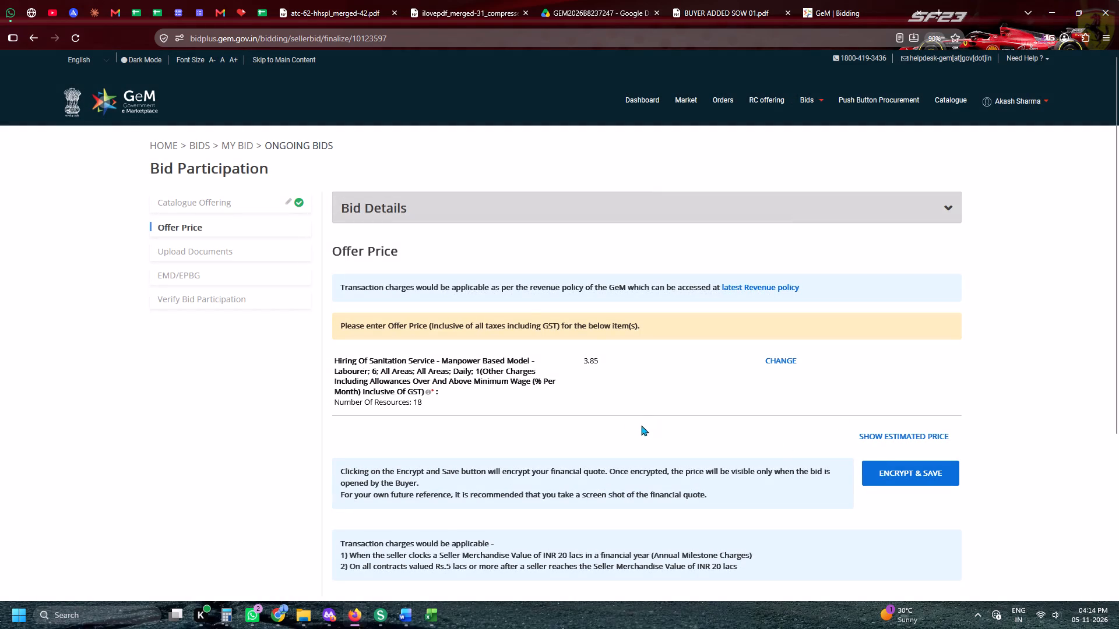
{"action": "left_click", "coordinate": [594, 349]}
Select the row of bid GEM/2026/B/8237247 in the Daily Tender Sheet to check its details.
{"action": "left_click", "coordinate": [263, 0]}
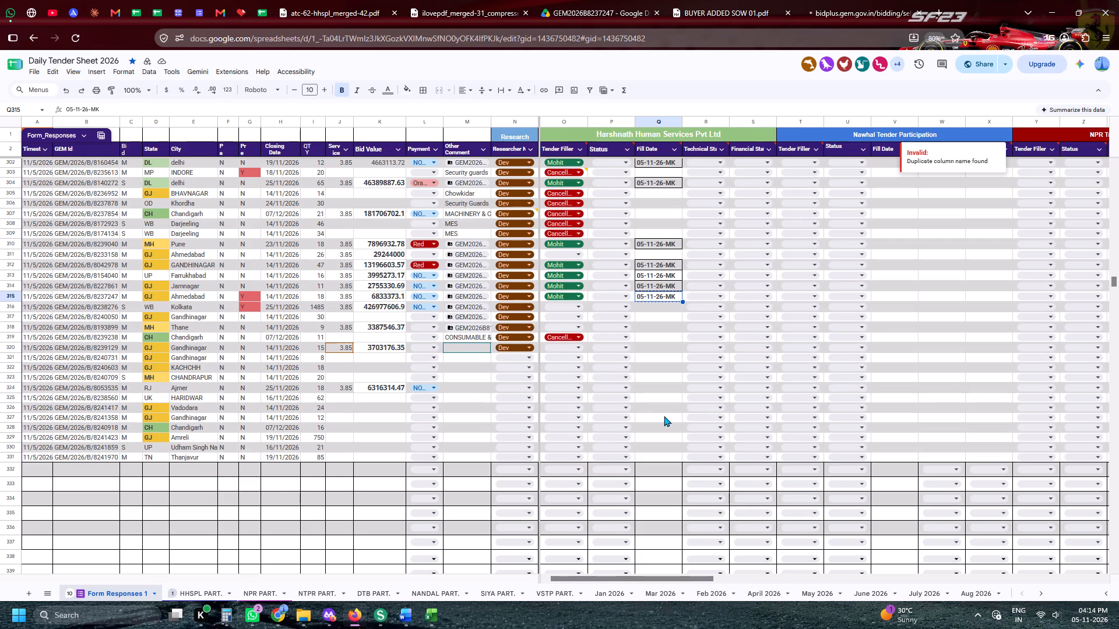
{"action": "left_click", "coordinate": [0, 298]}
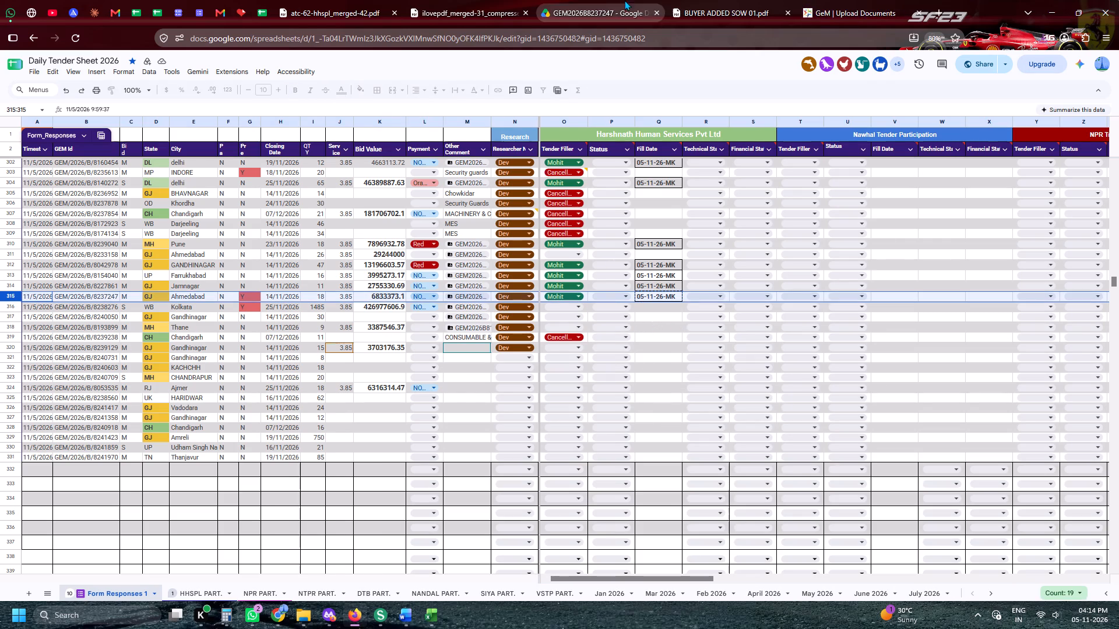
Back on GeM, upload experience-ceretera-hhspl for Experience Criteria and bidder-turnover-certificate-hhspl for Bidder Turnover.
{"action": "left_click", "coordinate": [827, 0]}
{"action": "left_click", "coordinate": [650, 273]}
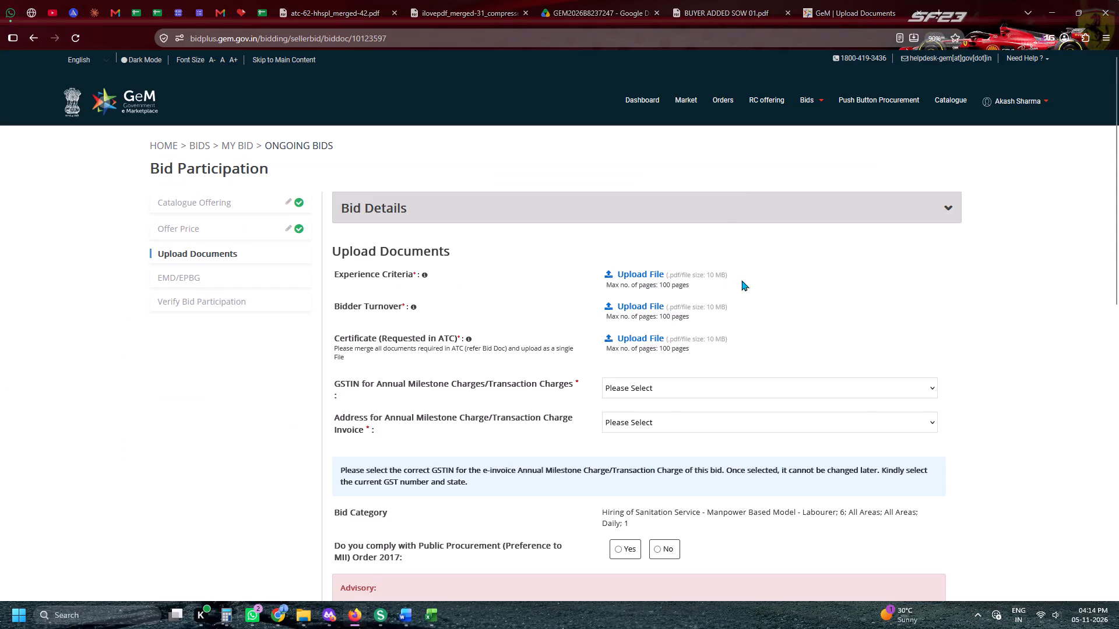
{"action": "scroll", "coordinate": [836, 298], "scroll_direction": "up", "scroll_amount": 7}
{"action": "left_click", "coordinate": [839, 248]}
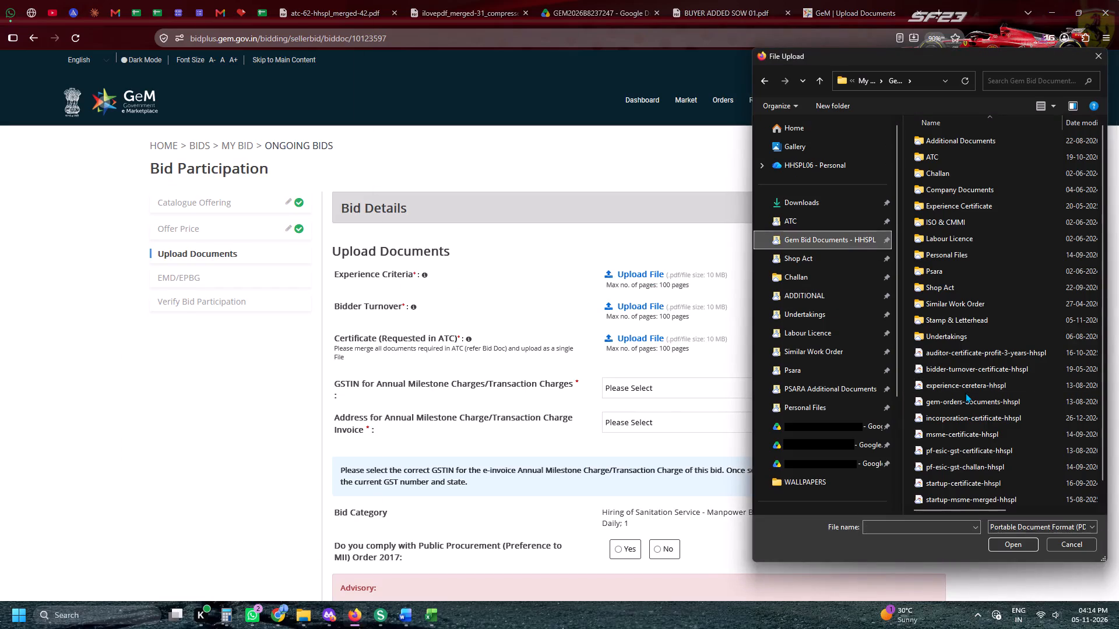
{"action": "double_click", "coordinate": [963, 388]}
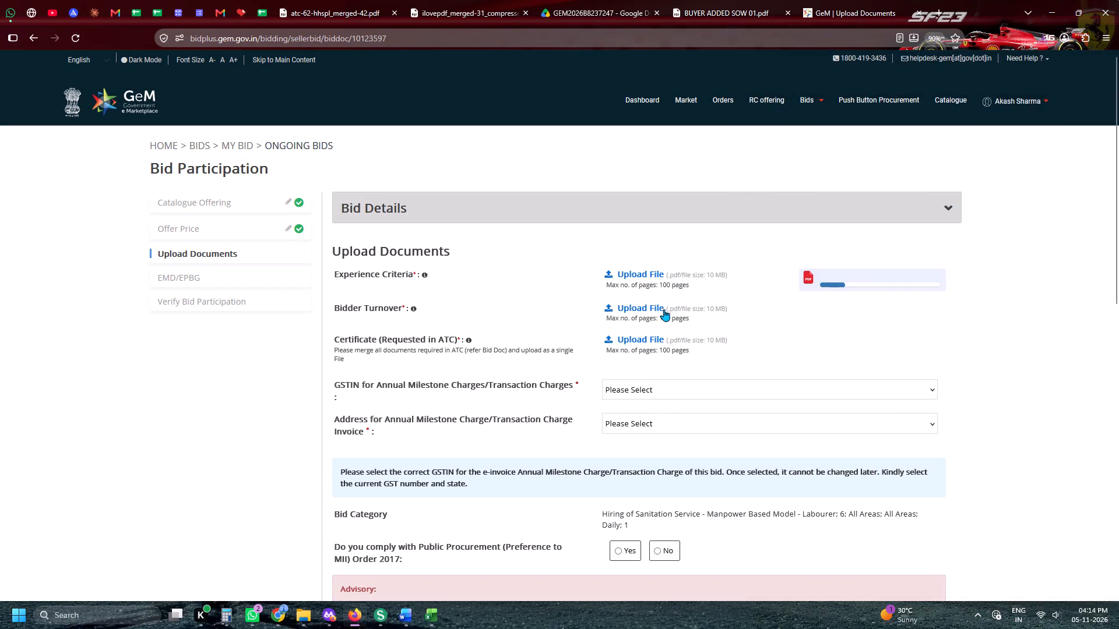
{"action": "left_click", "coordinate": [664, 309]}
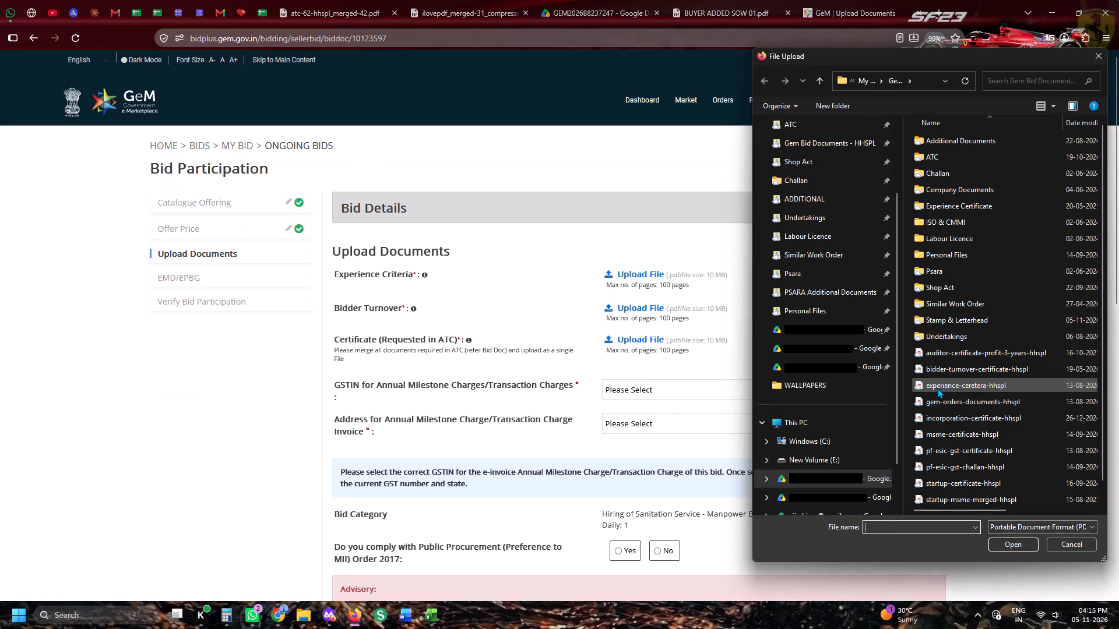
{"action": "double_click", "coordinate": [938, 369]}
Upload the prepared ATC PDF from the Downloads folder for Certificate (Requested in ATC).
{"action": "left_click", "coordinate": [629, 347]}
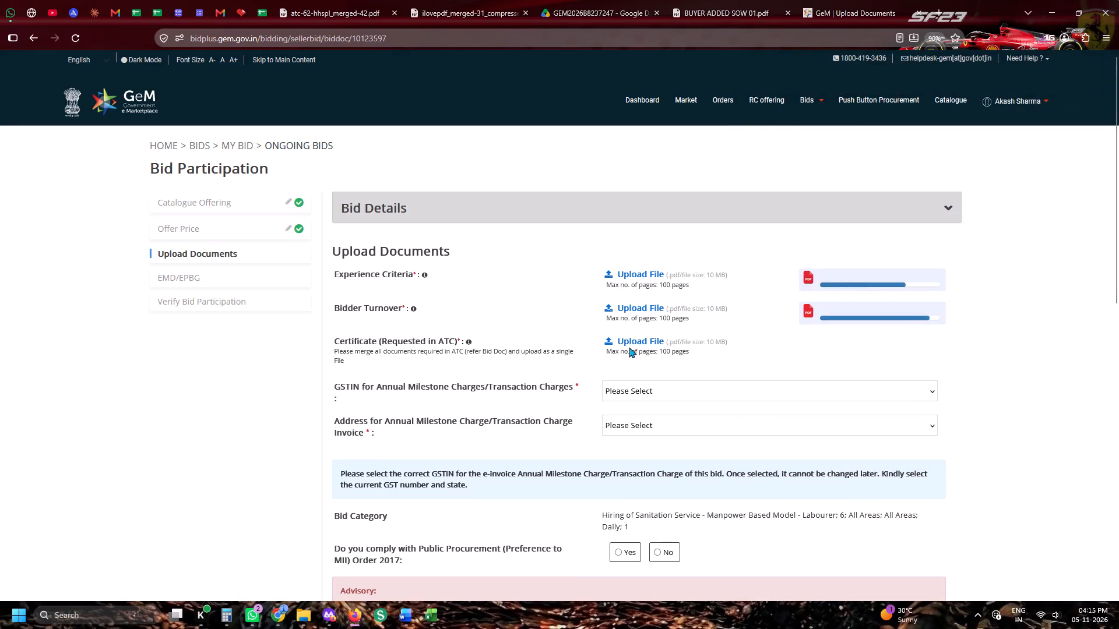
{"action": "scroll", "coordinate": [755, 295], "scroll_direction": "up", "scroll_amount": 6}
{"action": "left_click", "coordinate": [810, 191]}
{"action": "left_click", "coordinate": [814, 197]}
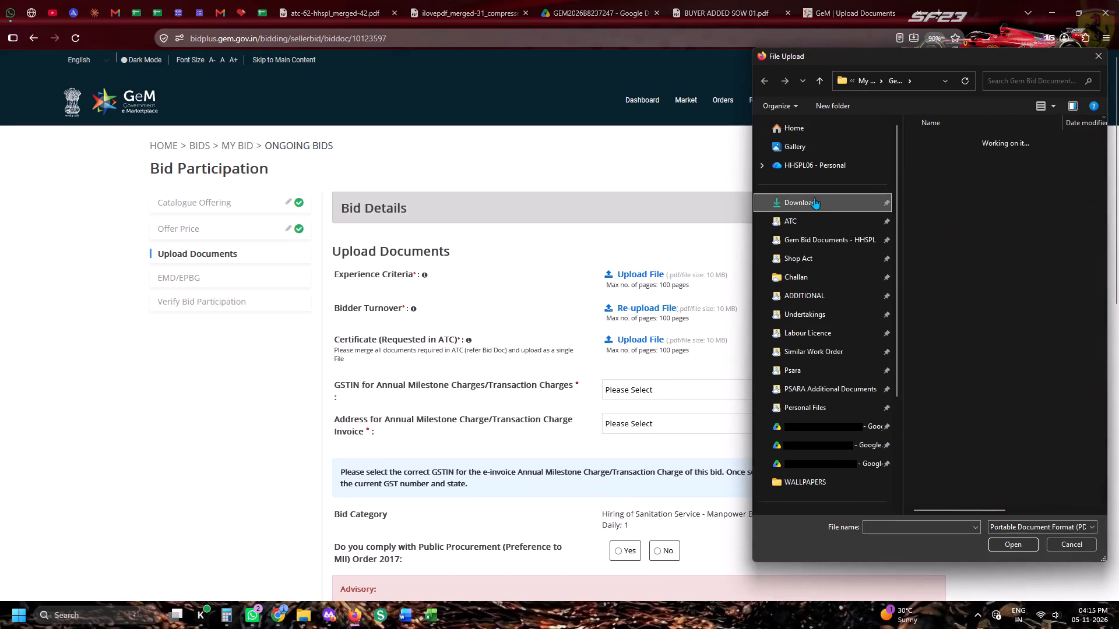
{"action": "double_click", "coordinate": [953, 158]}
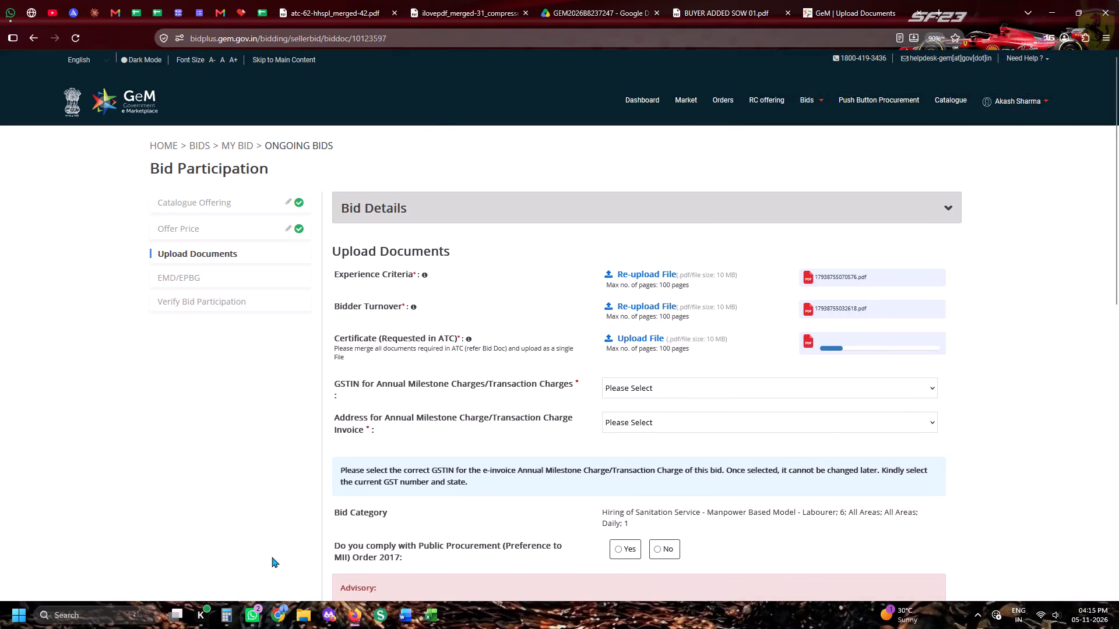
View the merged ATC PDF, open the GEM2026B8237247 Drive link from the tender sheet, and return to the GeM document upload page.
{"action": "left_click", "coordinate": [347, 0]}
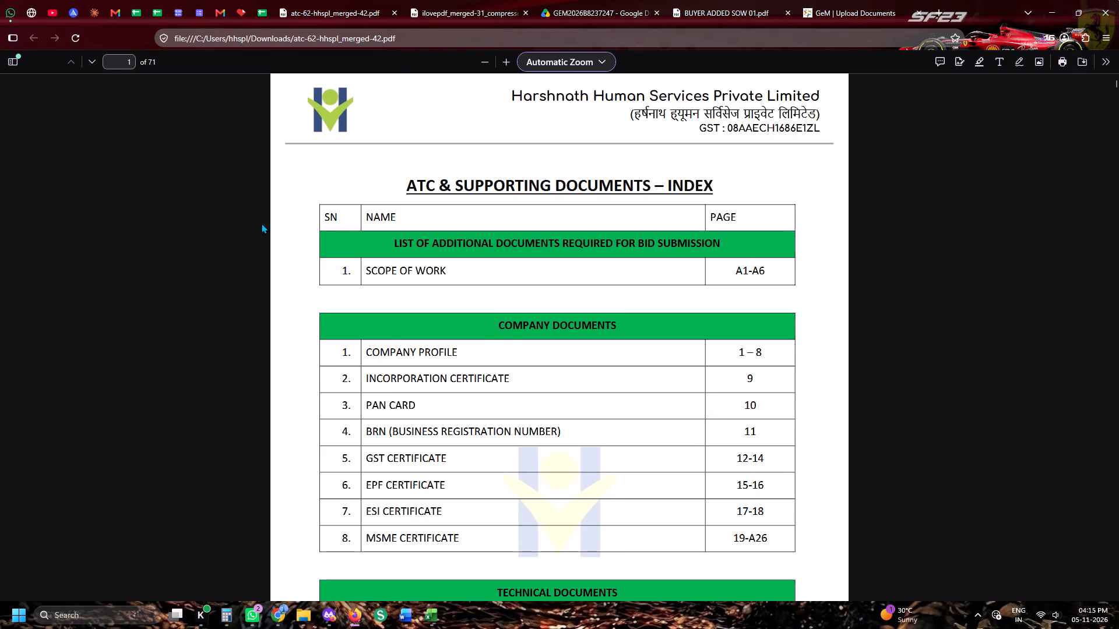
{"action": "left_click", "coordinate": [254, 0]}
{"action": "left_click", "coordinate": [466, 295]}
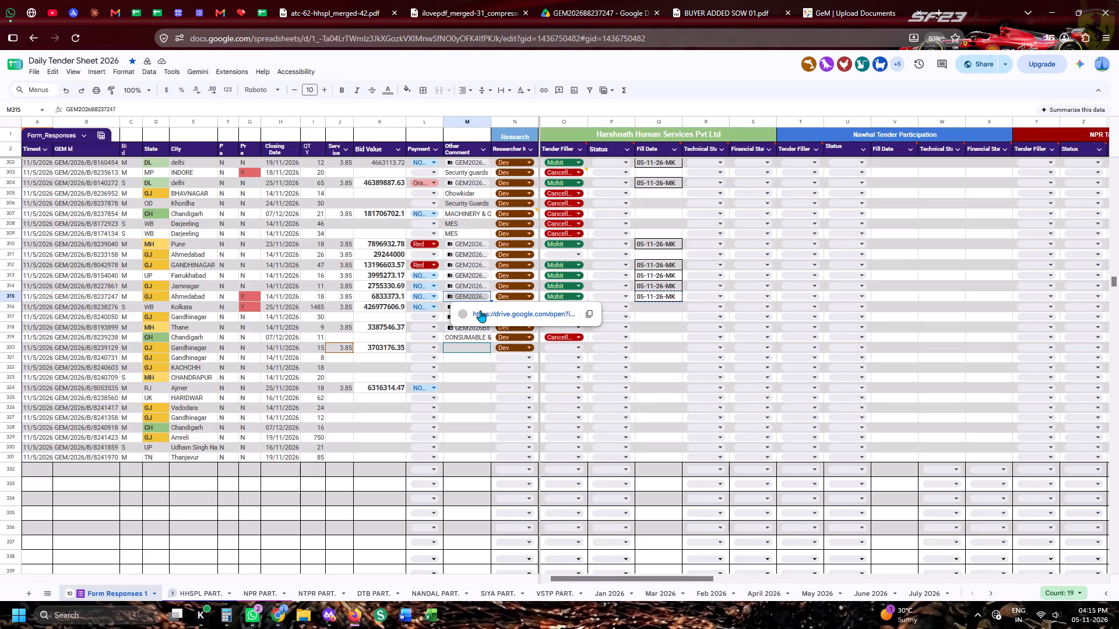
{"action": "left_click", "coordinate": [487, 320]}
{"action": "left_click", "coordinate": [488, 312]}
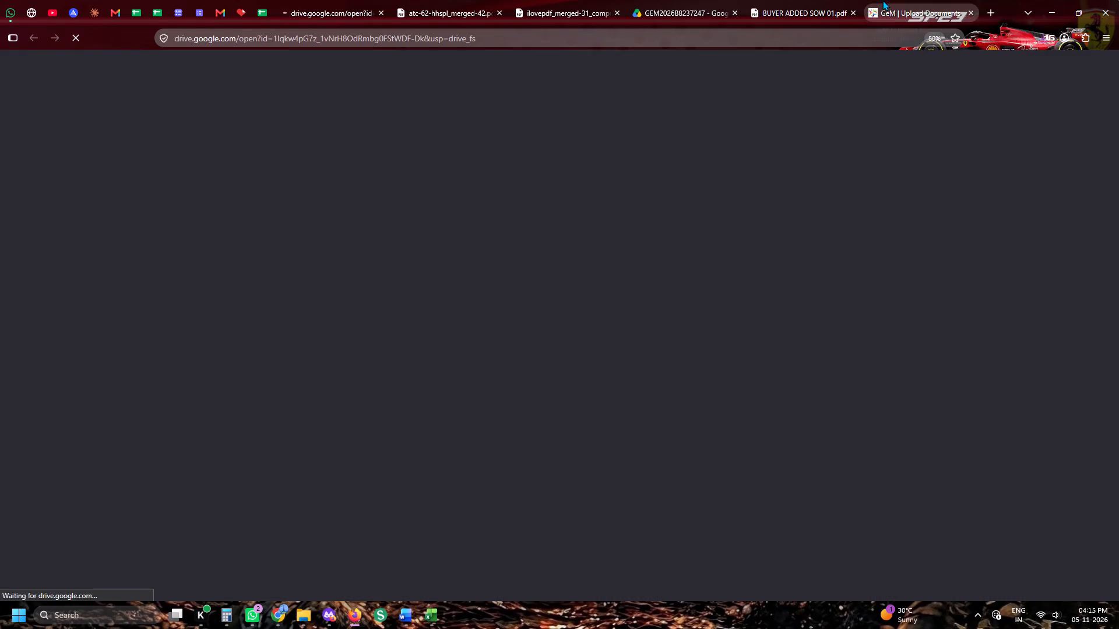
{"action": "left_click", "coordinate": [882, 0]}
{"action": "scroll", "coordinate": [717, 262], "scroll_direction": "down", "scroll_amount": 2}
Close the open Drive and PDF tabs, leaving the GeM Upload Documents page open.
{"action": "left_click", "coordinate": [317, 0]}
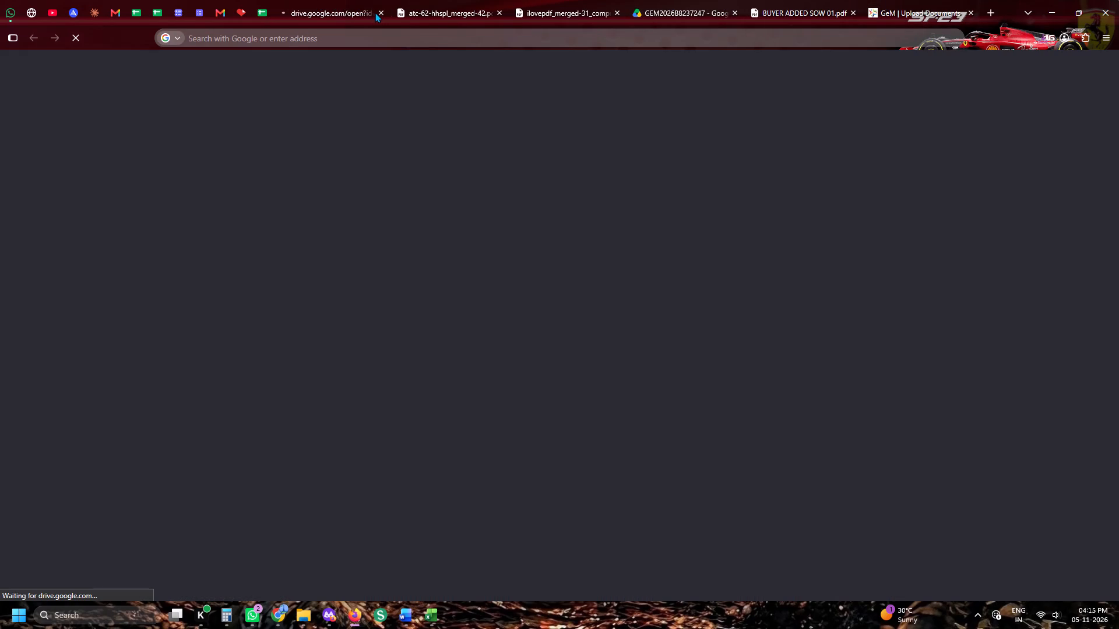
{"action": "triple_click", "coordinate": [380, 12]}
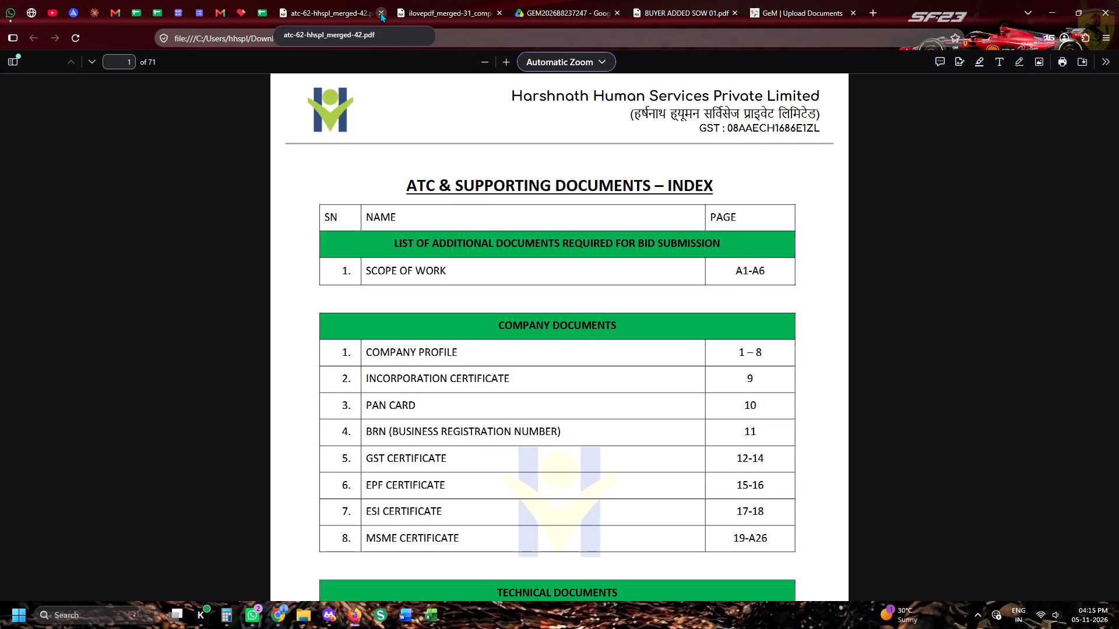
{"action": "triple_click", "coordinate": [380, 12]}
{"action": "left_click", "coordinate": [380, 12]}
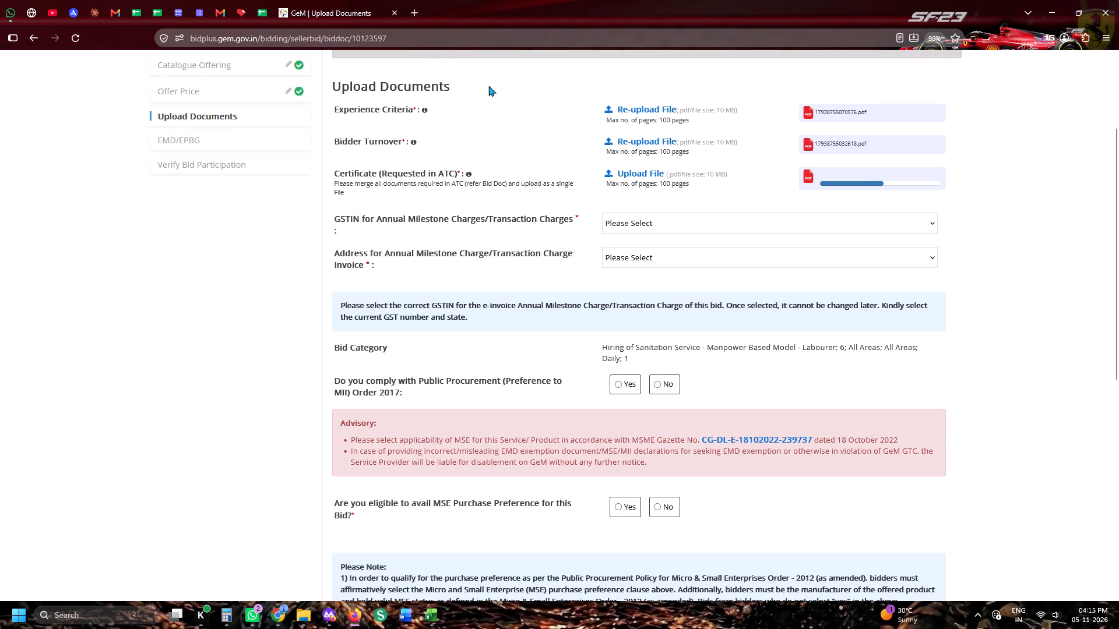
Select and confirm the company's registered GSTIN and its Jaipur address for the annual milestone and transaction charge invoice.
{"action": "left_click", "coordinate": [673, 213]}
{"action": "left_click", "coordinate": [659, 247]}
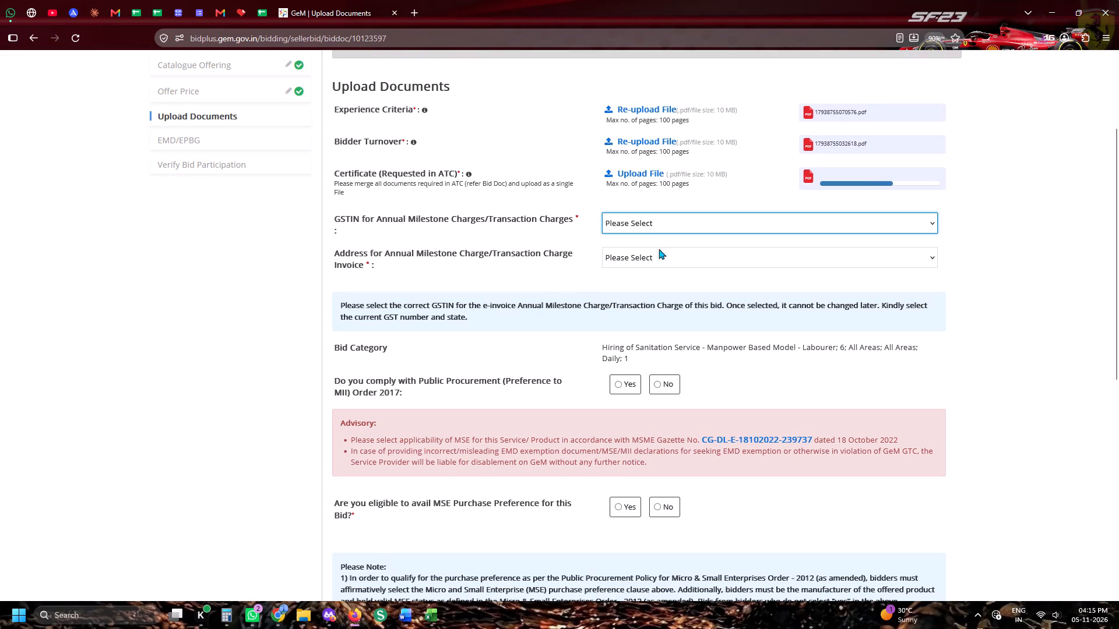
{"action": "left_click", "coordinate": [657, 227]}
{"action": "left_click", "coordinate": [656, 259]}
{"action": "left_click", "coordinate": [679, 135]}
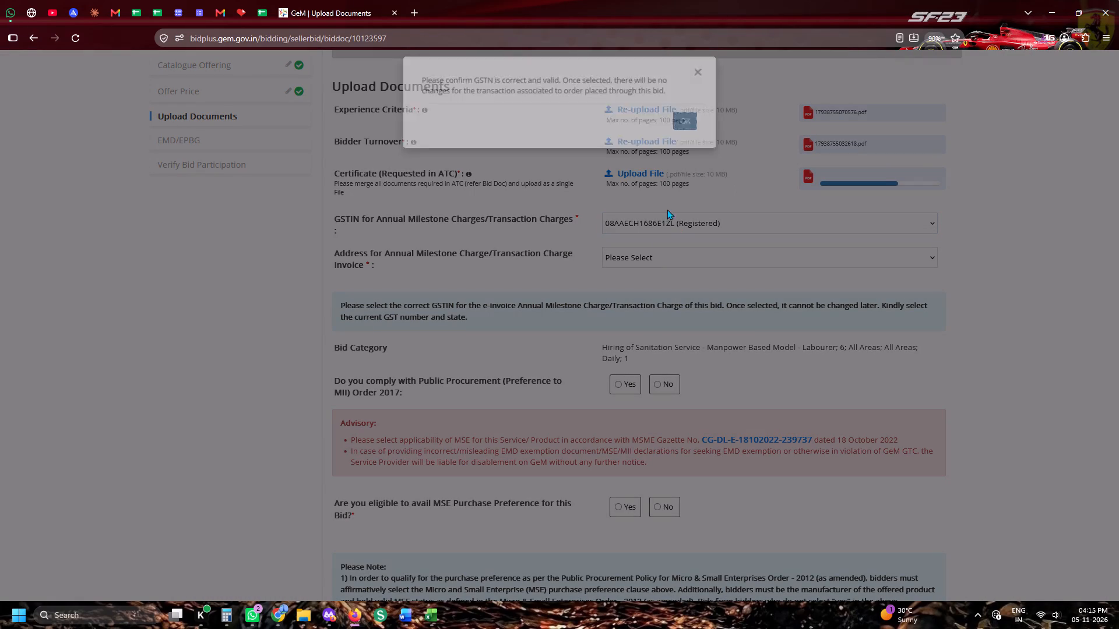
{"action": "left_click", "coordinate": [648, 267]}
{"action": "left_click", "coordinate": [657, 288]}
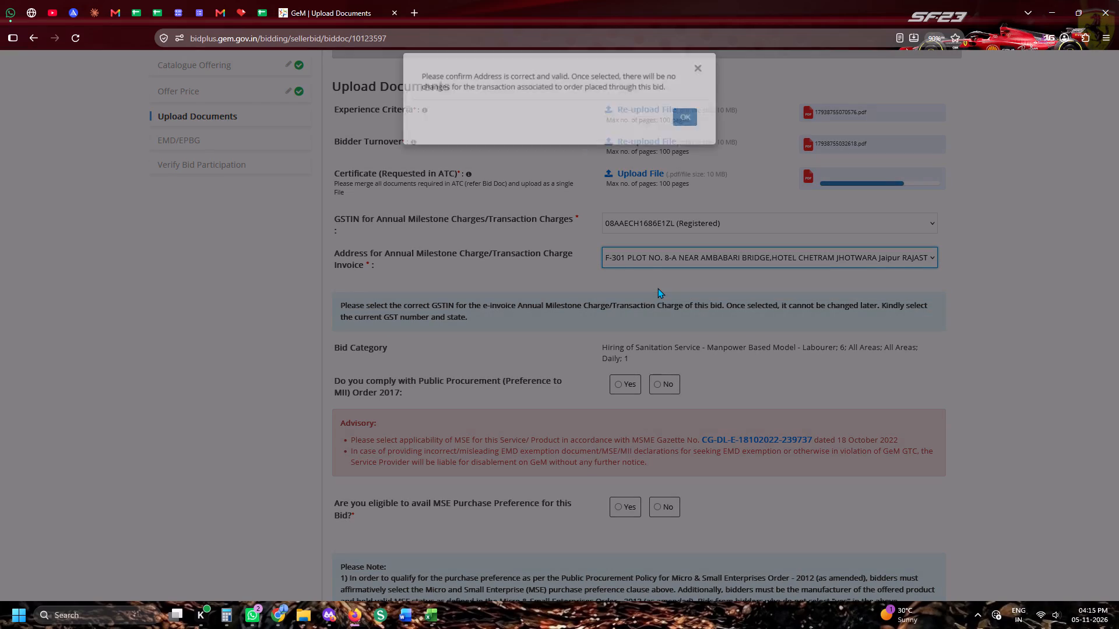
{"action": "left_click", "coordinate": [682, 133]}
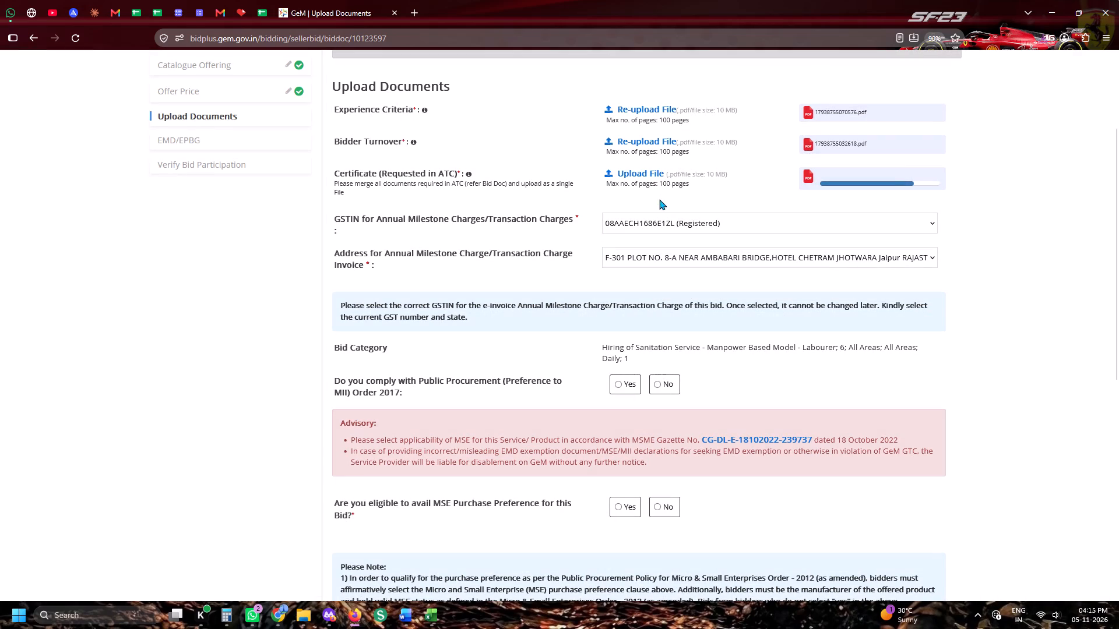
Answer Yes to compliance with the Public Procurement (Preference to MII) Order 2017 and Yes to MSE Purchase Preference eligibility.
{"action": "scroll", "coordinate": [619, 234], "scroll_direction": "down", "scroll_amount": 3}
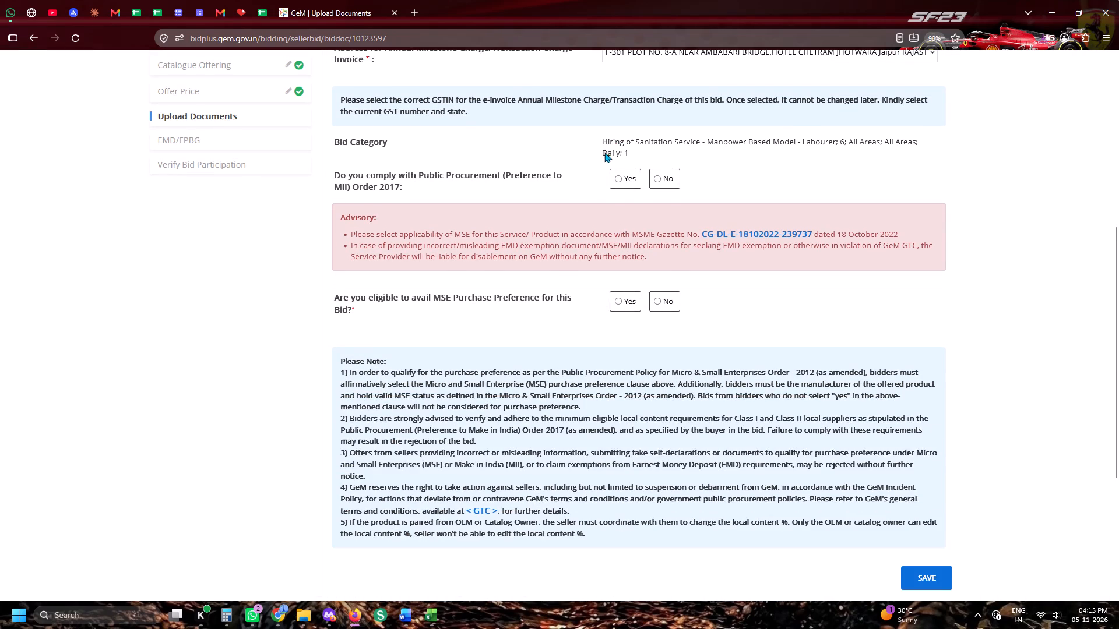
{"action": "left_click", "coordinate": [614, 159]}
{"action": "left_click", "coordinate": [620, 160]}
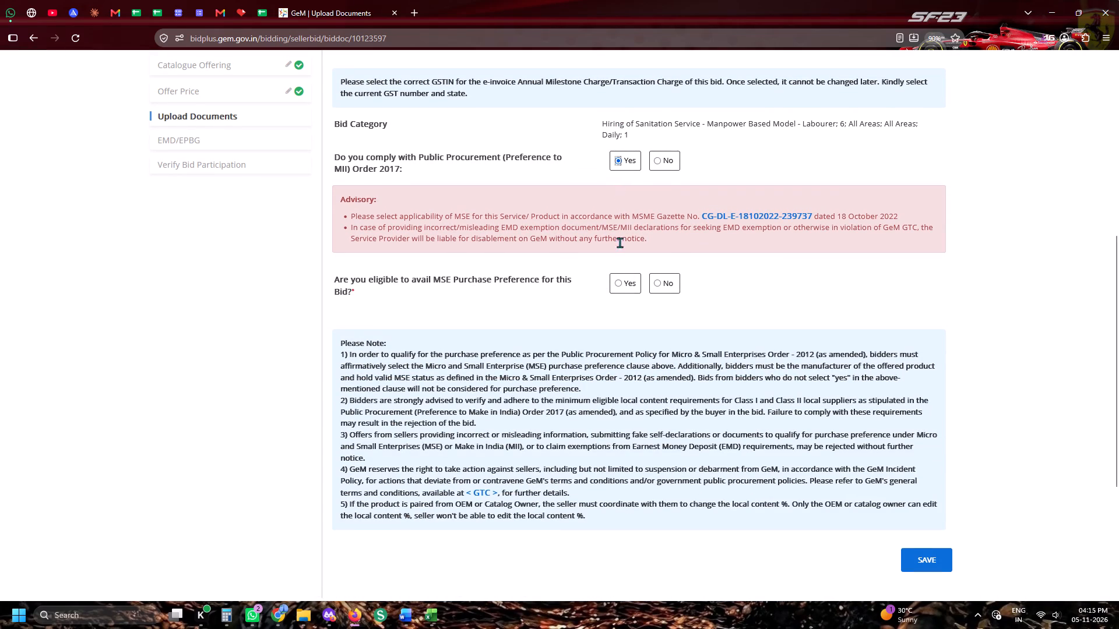
{"action": "left_click", "coordinate": [621, 287]}
Upload msme-certificate-hhspl from the Gem Bid Documents - HHSPL folder as the MSE category certificate and check the upload progress.
{"action": "left_click", "coordinate": [632, 314]}
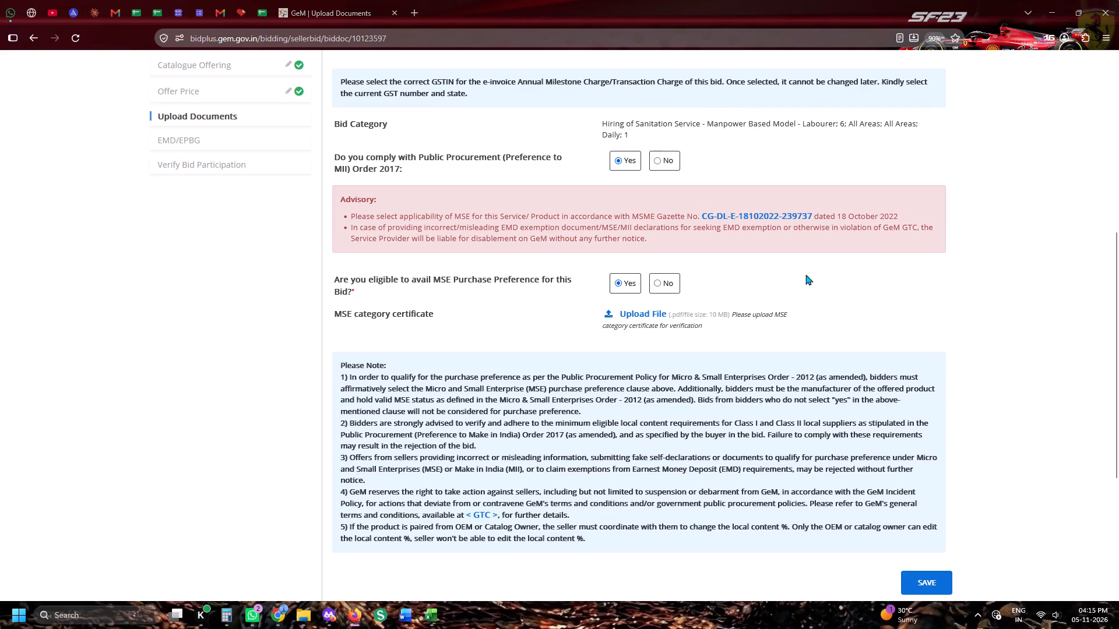
{"action": "scroll", "coordinate": [859, 246], "scroll_direction": "up", "scroll_amount": 6}
{"action": "left_click", "coordinate": [854, 232]}
{"action": "scroll", "coordinate": [932, 324], "scroll_direction": "down", "scroll_amount": 5}
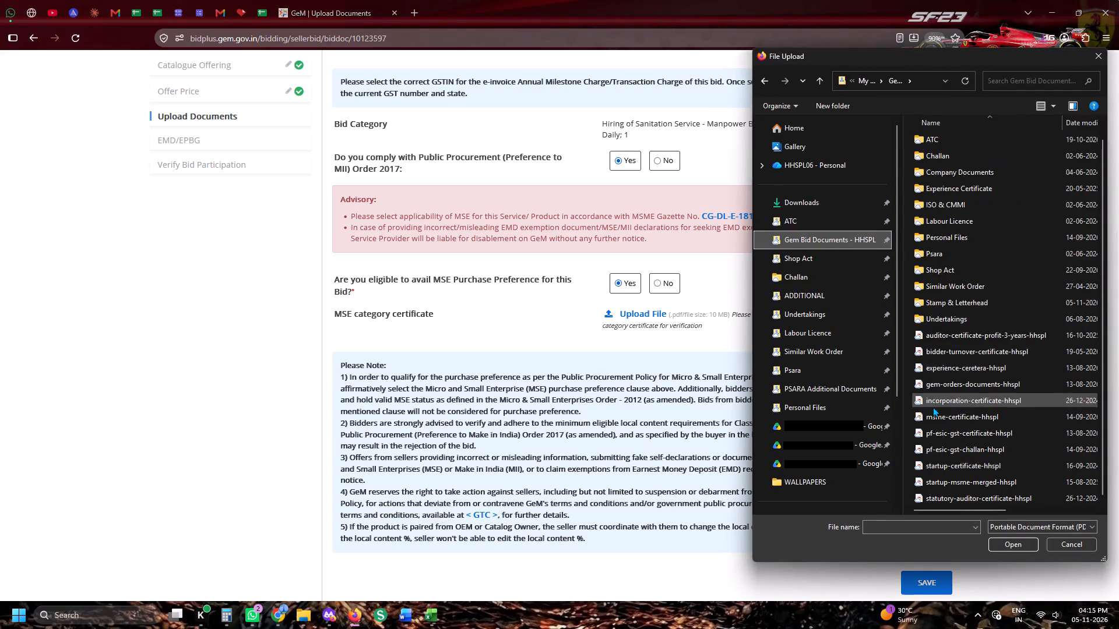
{"action": "double_click", "coordinate": [938, 415]}
{"action": "scroll", "coordinate": [901, 394], "scroll_direction": "up", "scroll_amount": 7}
{"action": "scroll", "coordinate": [896, 392], "scroll_direction": "down", "scroll_amount": 6}
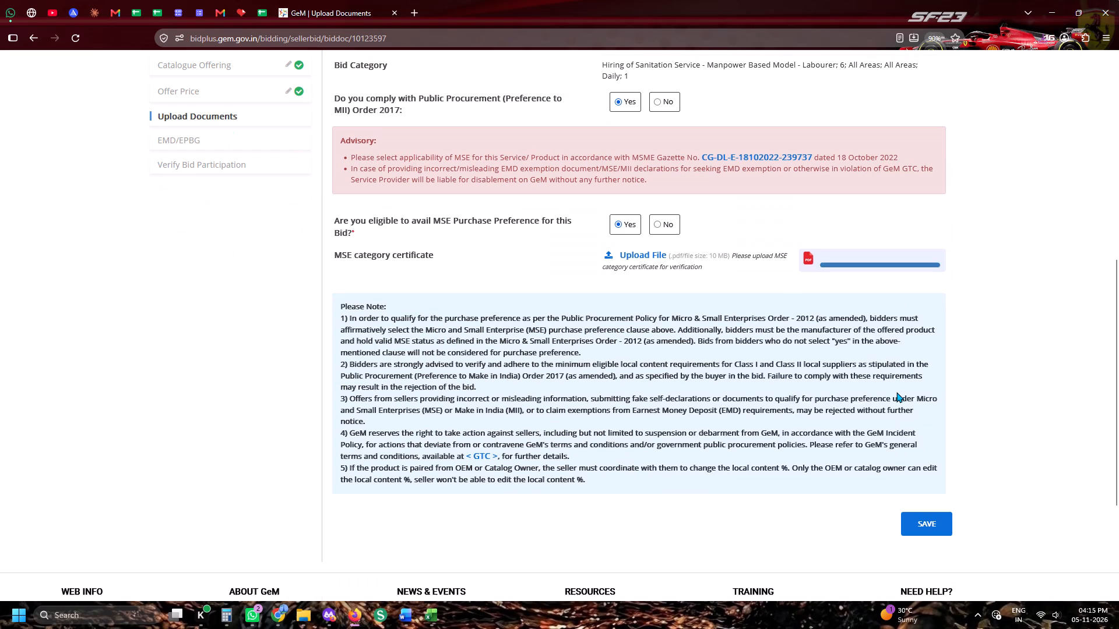
{"action": "scroll", "coordinate": [883, 348], "scroll_direction": "down", "scroll_amount": 5}
{"action": "scroll", "coordinate": [886, 354], "scroll_direction": "up", "scroll_amount": 10}
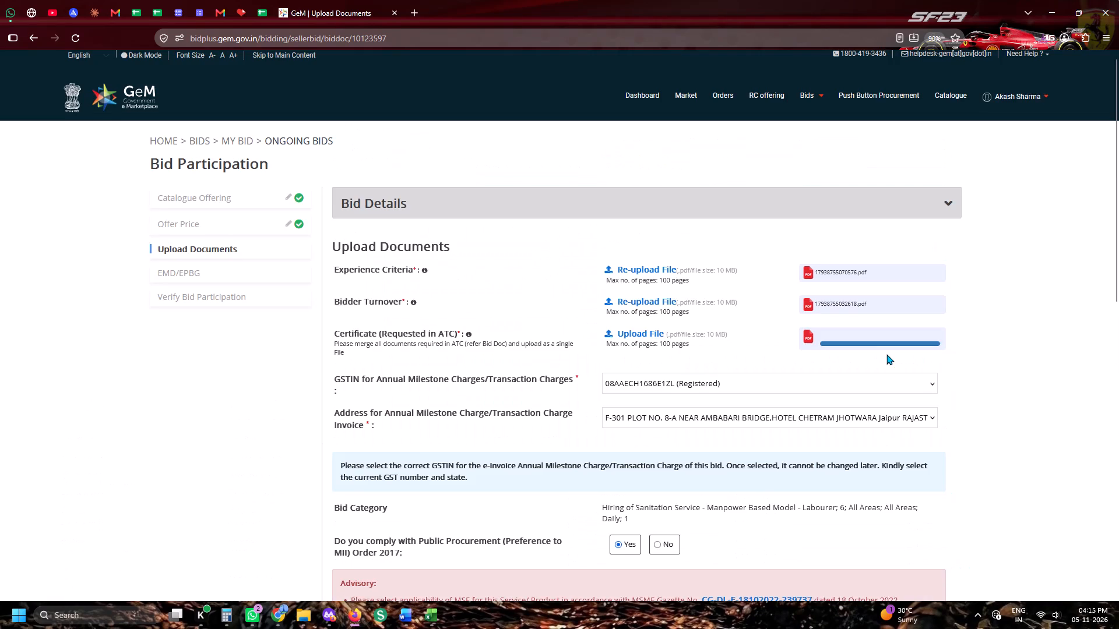
Check that the ATC certificate upload is complete and save the Upload Documents section of the bid.
{"action": "scroll", "coordinate": [797, 135], "scroll_direction": "down", "scroll_amount": 4}
{"action": "scroll", "coordinate": [798, 155], "scroll_direction": "up", "scroll_amount": 2}
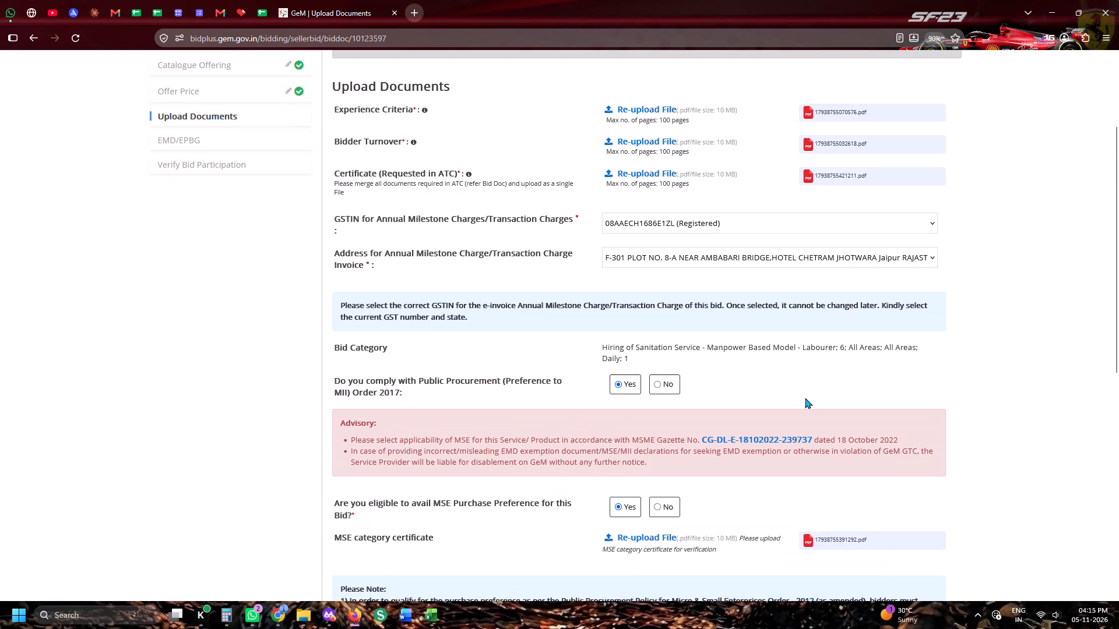
{"action": "scroll", "coordinate": [836, 370], "scroll_direction": "down", "scroll_amount": 9}
{"action": "left_click", "coordinate": [950, 335]}
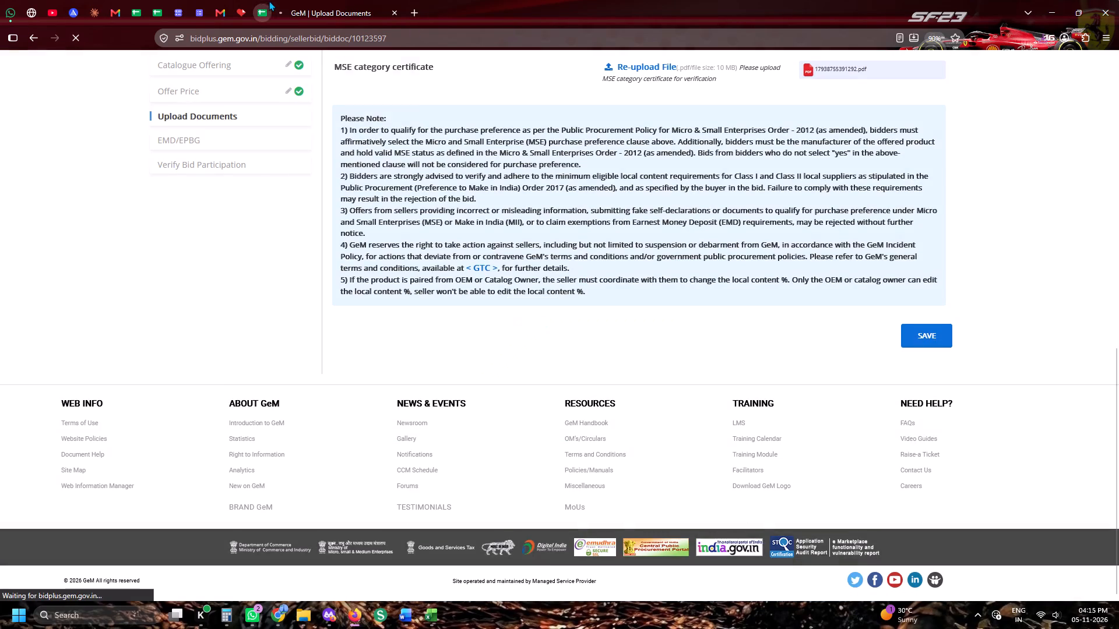
Open the Drive folder GEM2026B8238276 linked in row 316 of the Daily Tender Sheet.
{"action": "left_click", "coordinate": [262, 3]}
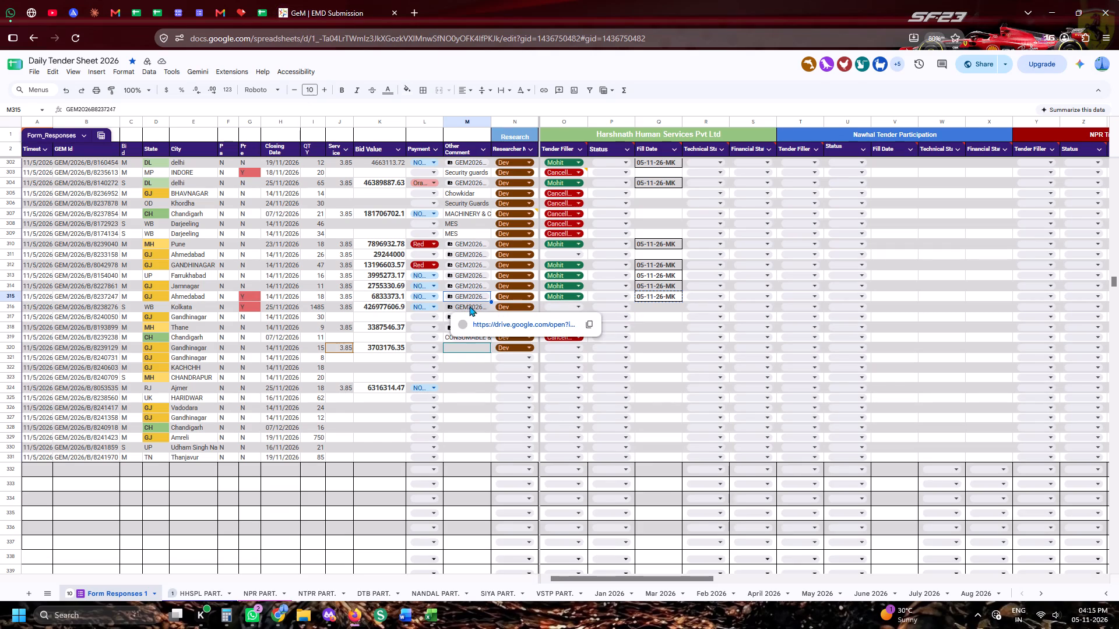
{"action": "left_click", "coordinate": [3, 307]}
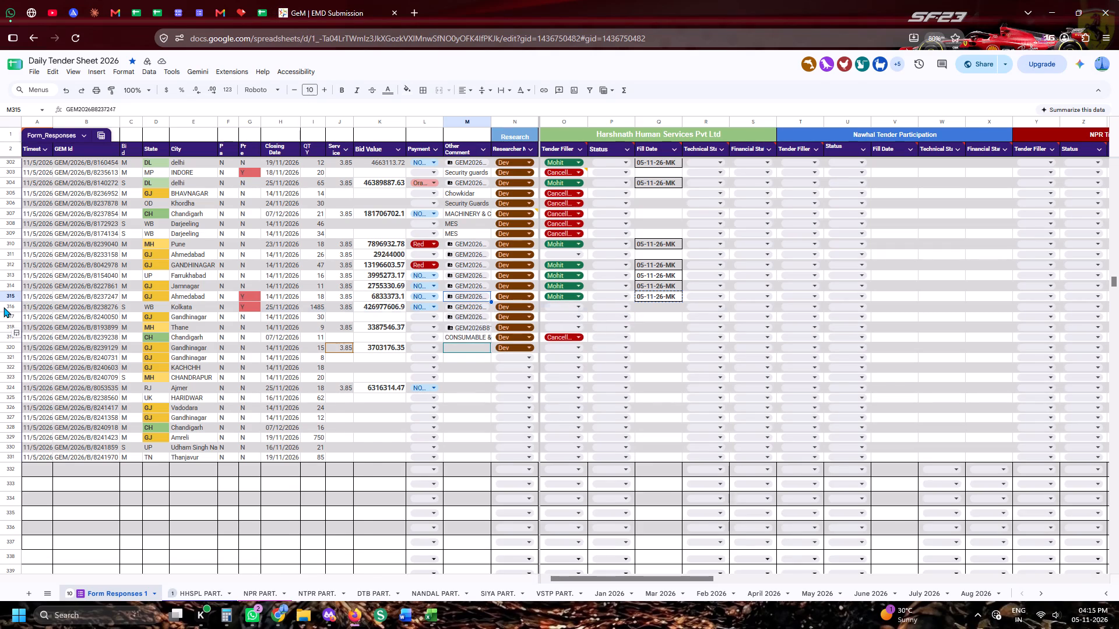
{"action": "left_click", "coordinate": [466, 308]}
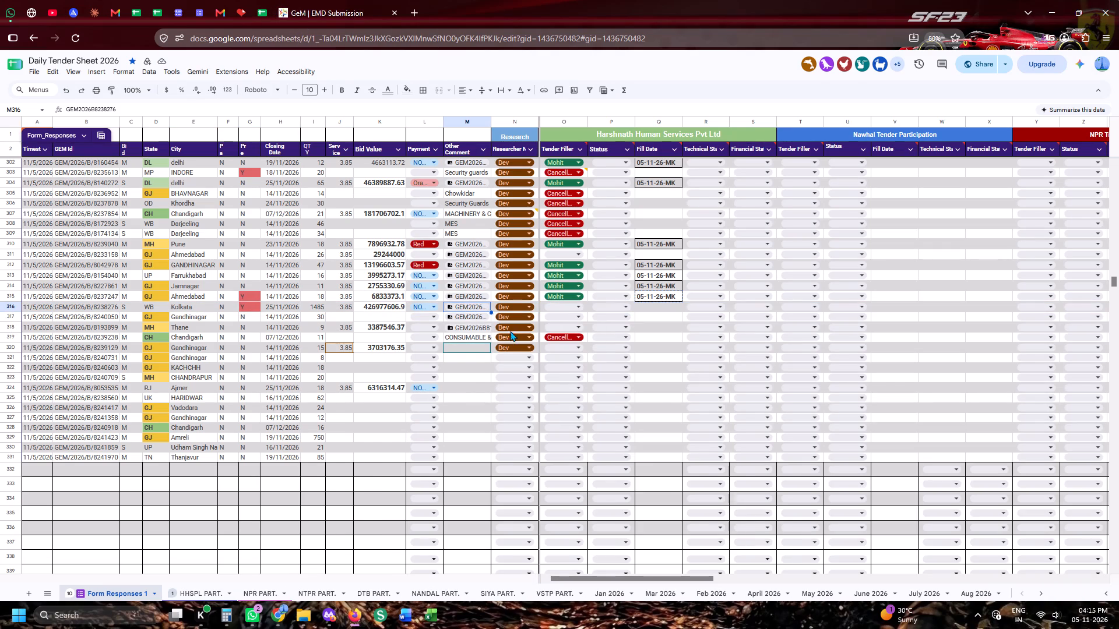
{"action": "left_click", "coordinate": [469, 301]}
{"action": "left_click", "coordinate": [469, 307]}
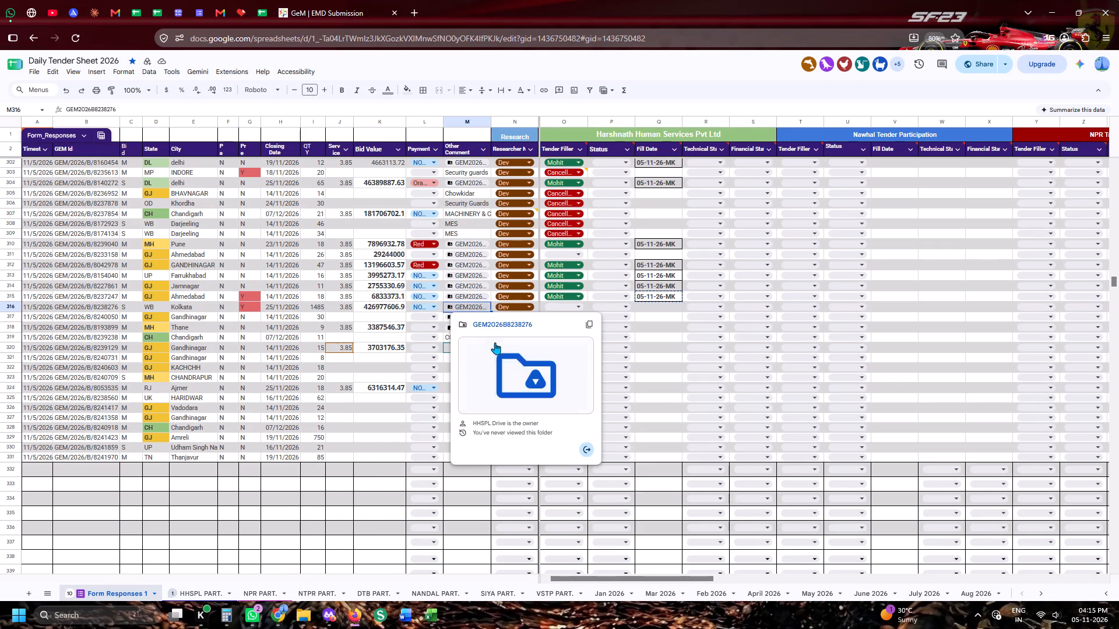
{"action": "left_click", "coordinate": [495, 344]}
Return to the GeM bid and save its EMD/EPBG section.
{"action": "left_click", "coordinate": [421, 0]}
{"action": "left_click", "coordinate": [959, 390]}
{"action": "left_click", "coordinate": [923, 379]}
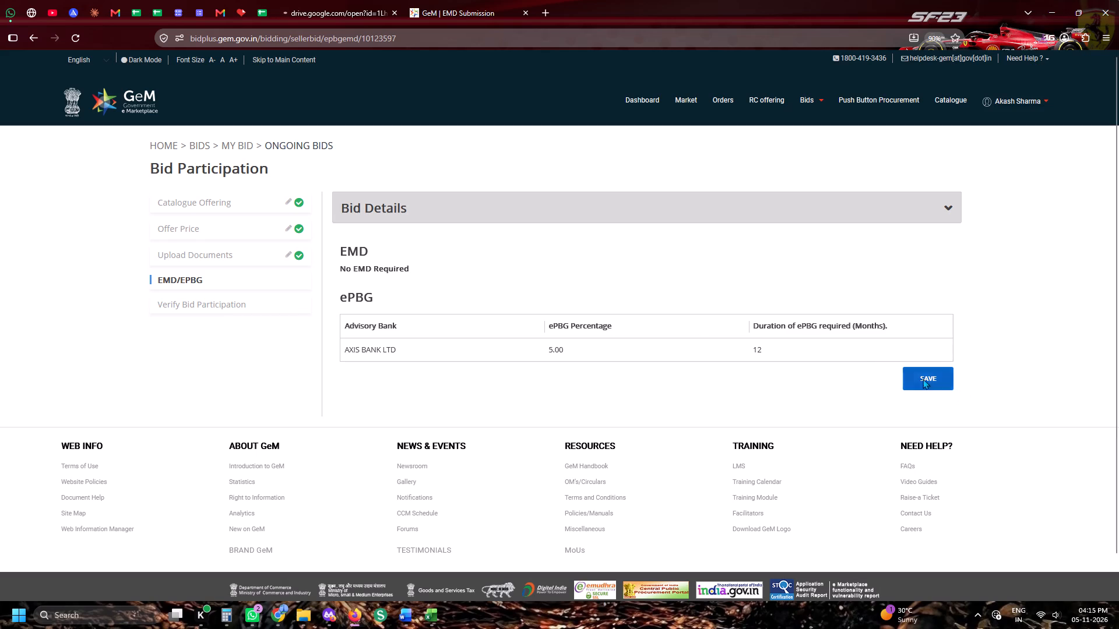
{"action": "left_click", "coordinate": [378, 0]}
{"action": "left_click", "coordinate": [438, 0]}
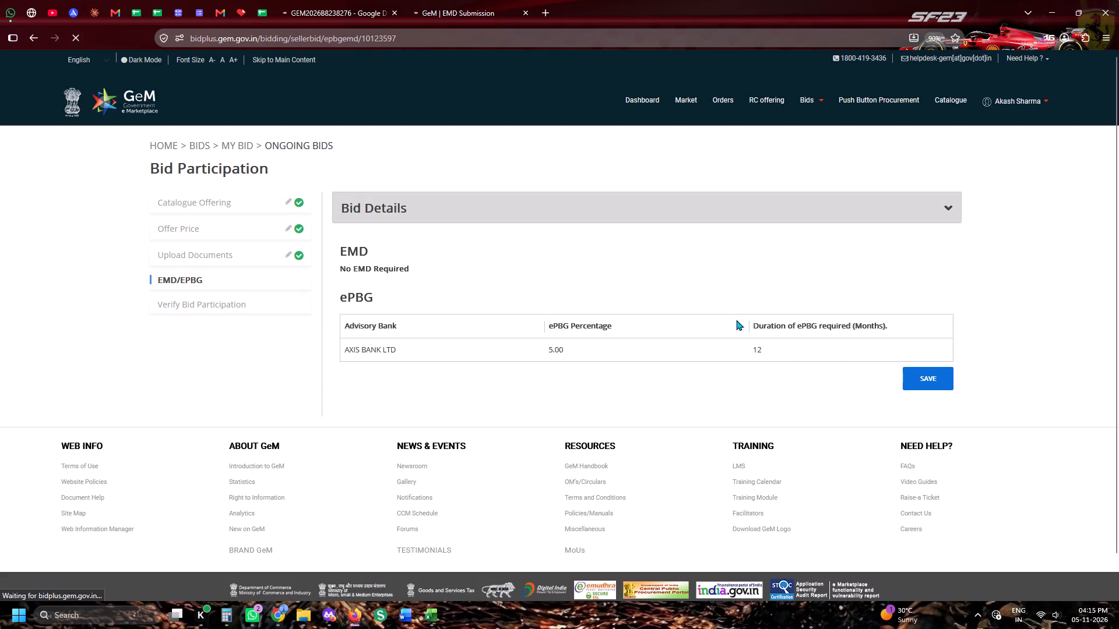
Agree to the Terms & Conditions and clauses on the Verify Bid Participation page and request verification with OTP.
{"action": "scroll", "coordinate": [302, 266], "scroll_direction": "down", "scroll_amount": 6}
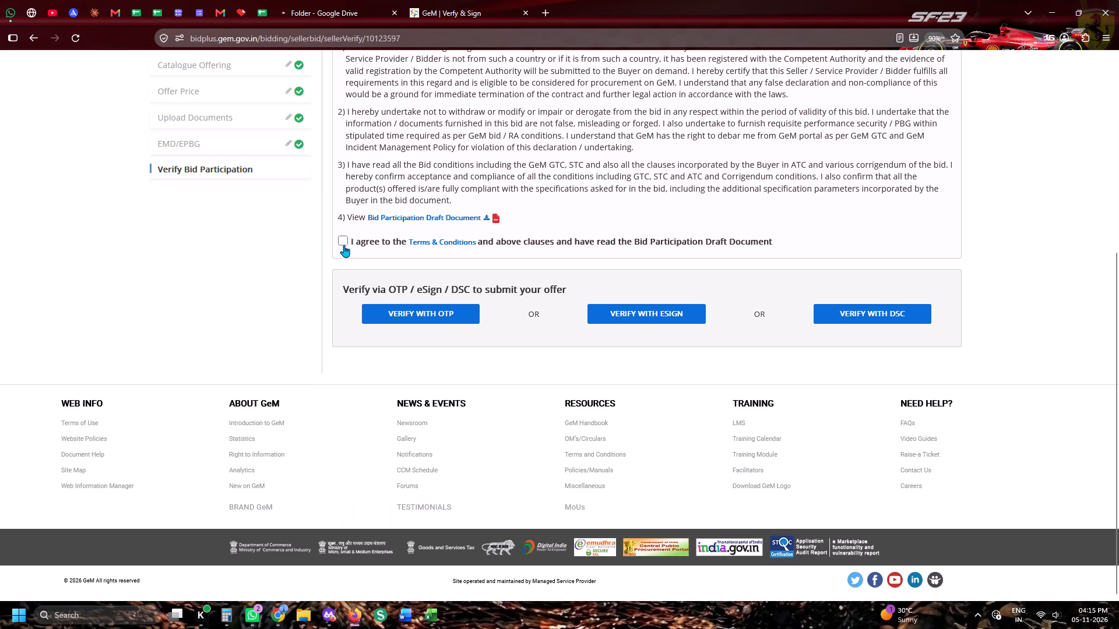
{"action": "left_click", "coordinate": [344, 245]}
{"action": "left_click", "coordinate": [402, 318]}
Open REQUIRED DOCUMENTS.pdf from the GEM2026B8238276 Drive folder.
{"action": "left_click", "coordinate": [358, 0]}
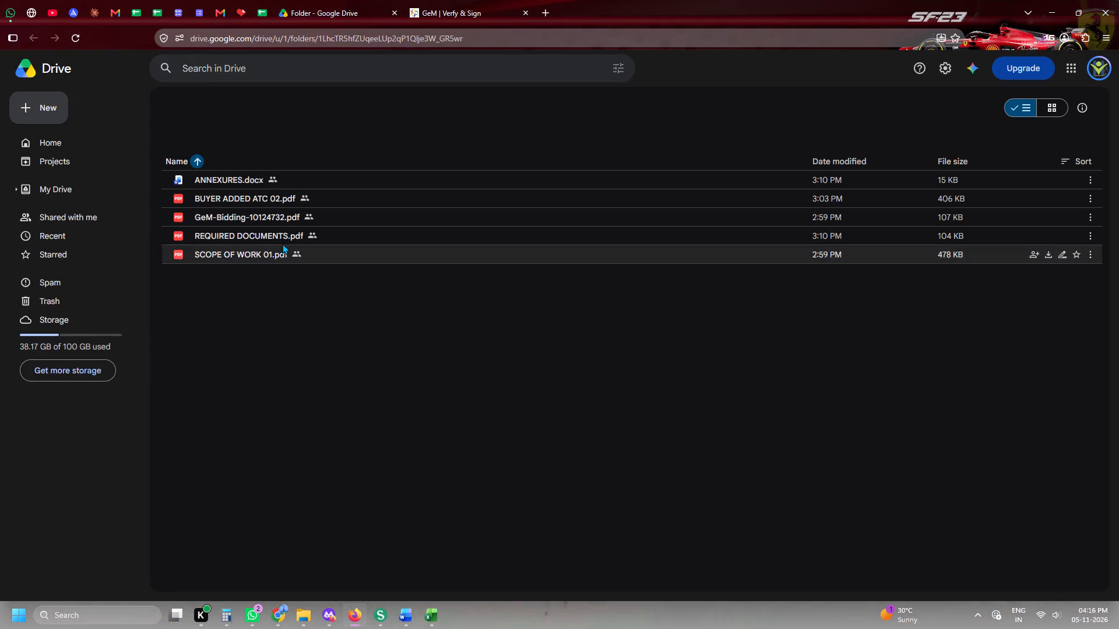
{"action": "left_click", "coordinate": [244, 238]}
{"action": "triple_click", "coordinate": [247, 240]}
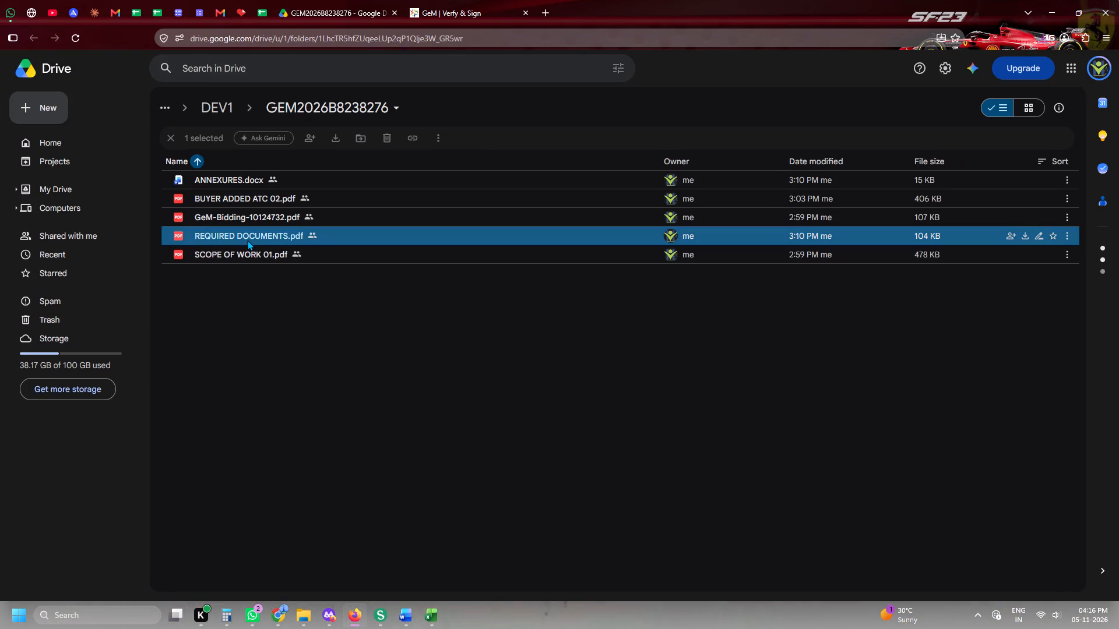
{"action": "left_click", "coordinate": [449, 0]}
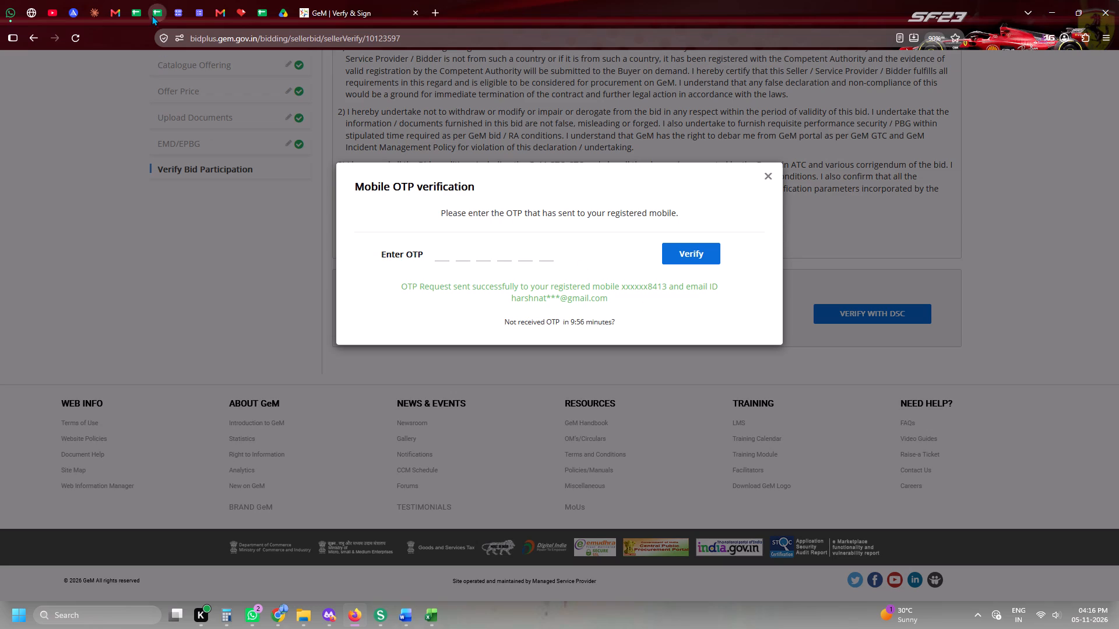
{"action": "left_click", "coordinate": [372, 0]}
{"action": "left_click", "coordinate": [290, 0]}
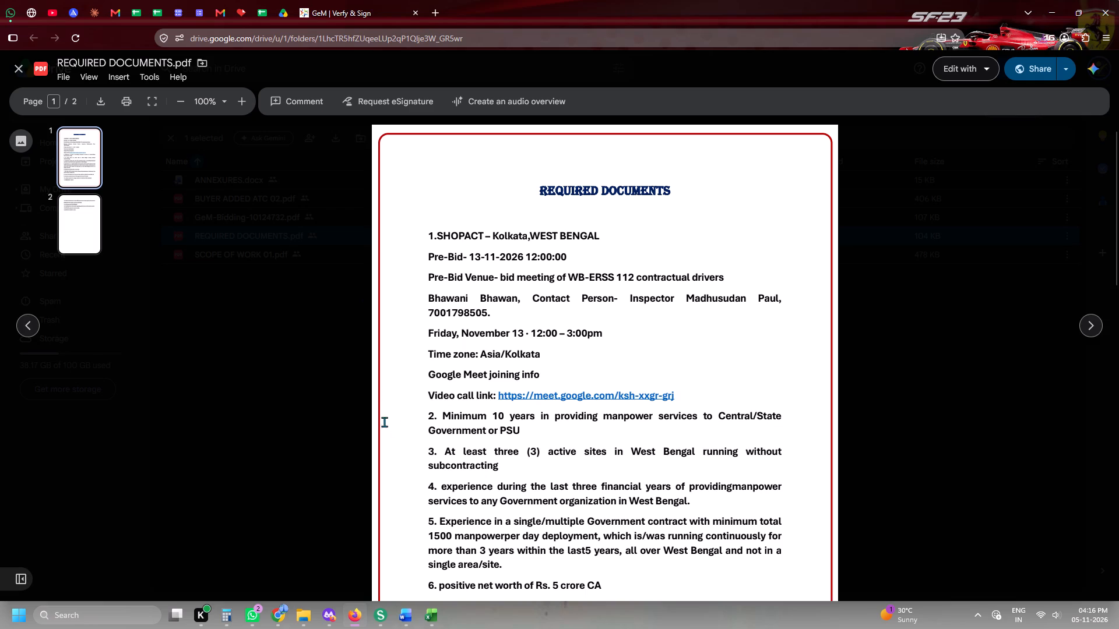
{"action": "left_click_drag", "start_coordinate": [424, 401], "coordinate": [518, 398]}
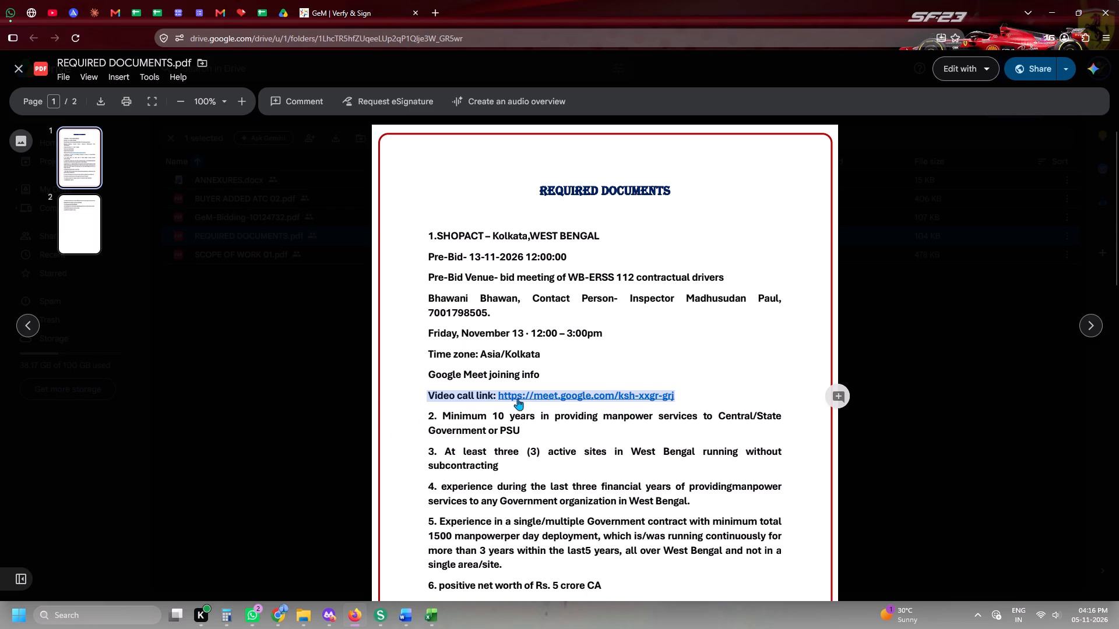
{"action": "left_click_drag", "start_coordinate": [518, 398], "coordinate": [682, 391]}
{"action": "key", "text": "ctrl+c"}
{"action": "key", "text": "ctrl+c"}
{"action": "key", "text": "ctrl+c"}
{"action": "key", "text": "ctrl+c"}
{"action": "key", "text": "ctrl+c"}
{"action": "left_click", "coordinate": [281, 12]}
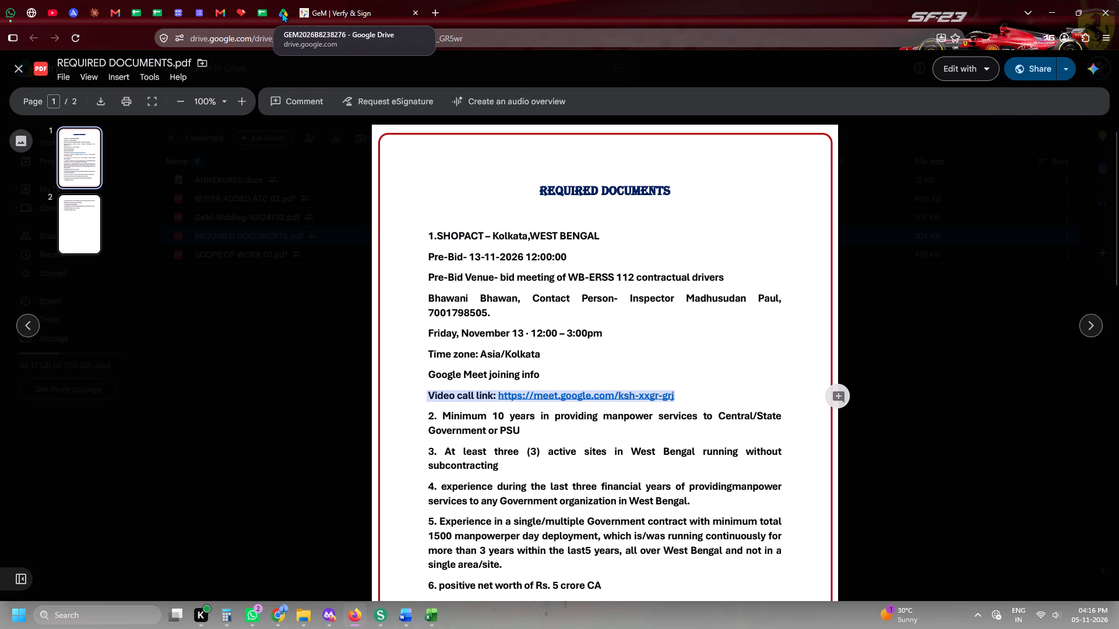
{"action": "left_click", "coordinate": [266, 0]}
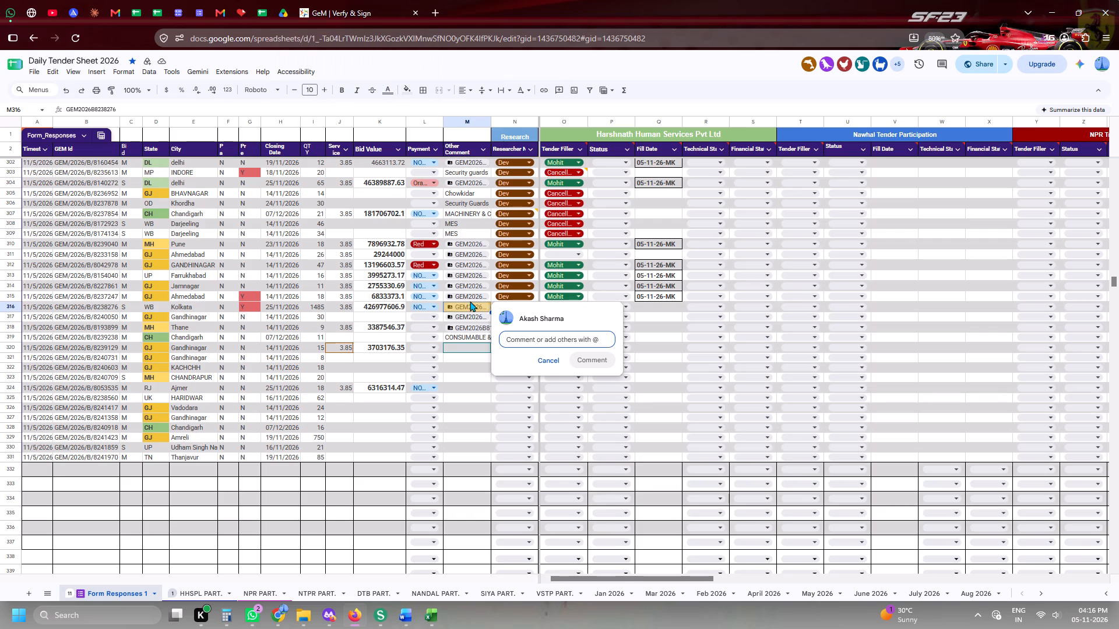
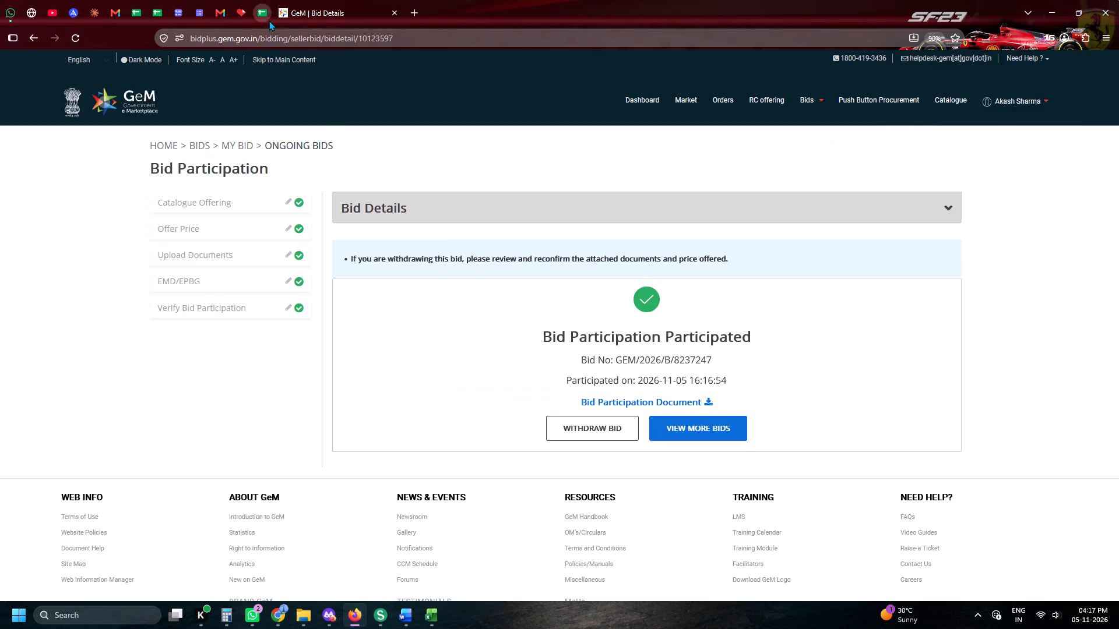
In the Daily Tender Sheet 2026, open the Drive folder linked in the Other Comment cell for bid GEM/2026/B/8240050.
{"action": "left_click", "coordinate": [263, 1]}
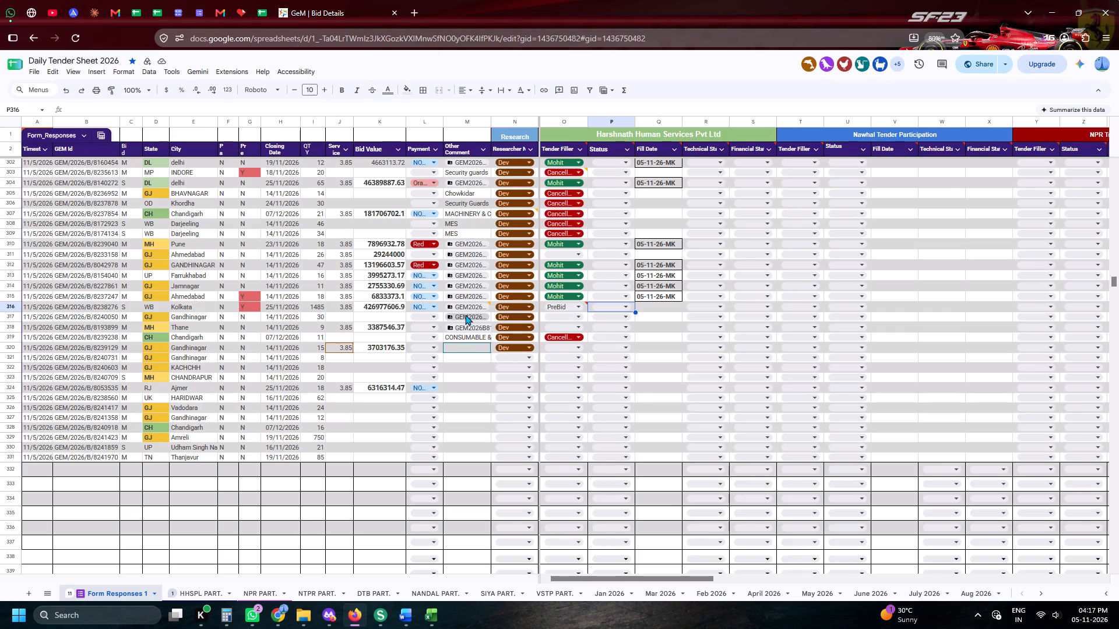
{"action": "left_click", "coordinate": [465, 311]}
{"action": "left_click", "coordinate": [469, 315]}
{"action": "left_click", "coordinate": [503, 370]}
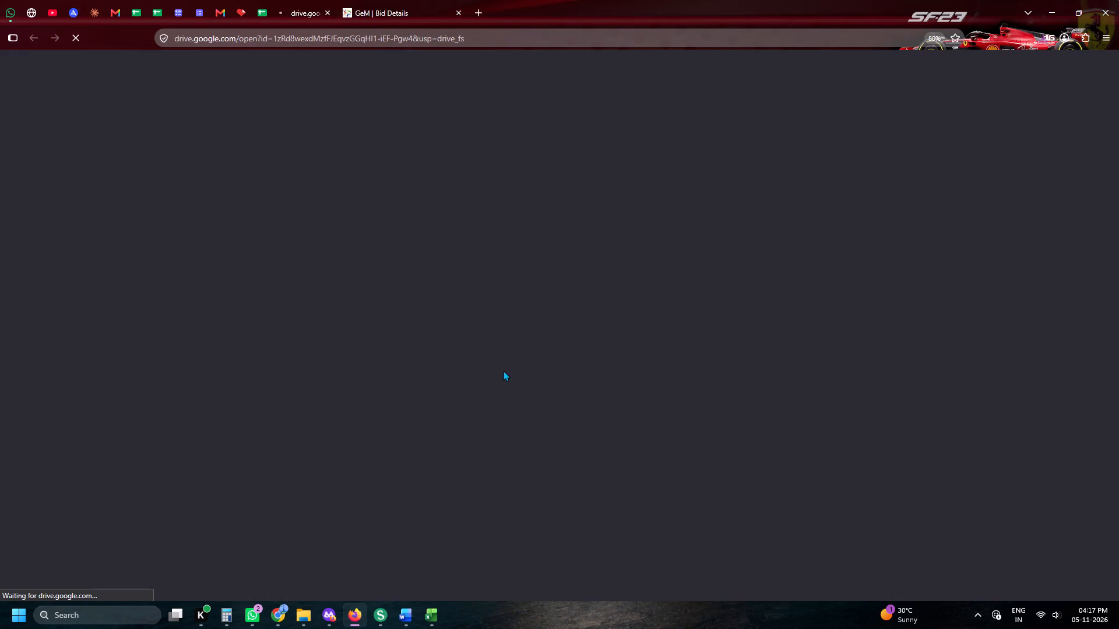
Return to the GeM portal and open its list of bids.
{"action": "left_click", "coordinate": [372, 0]}
{"action": "left_click", "coordinate": [497, 0]}
{"action": "left_click", "coordinate": [816, 100]}
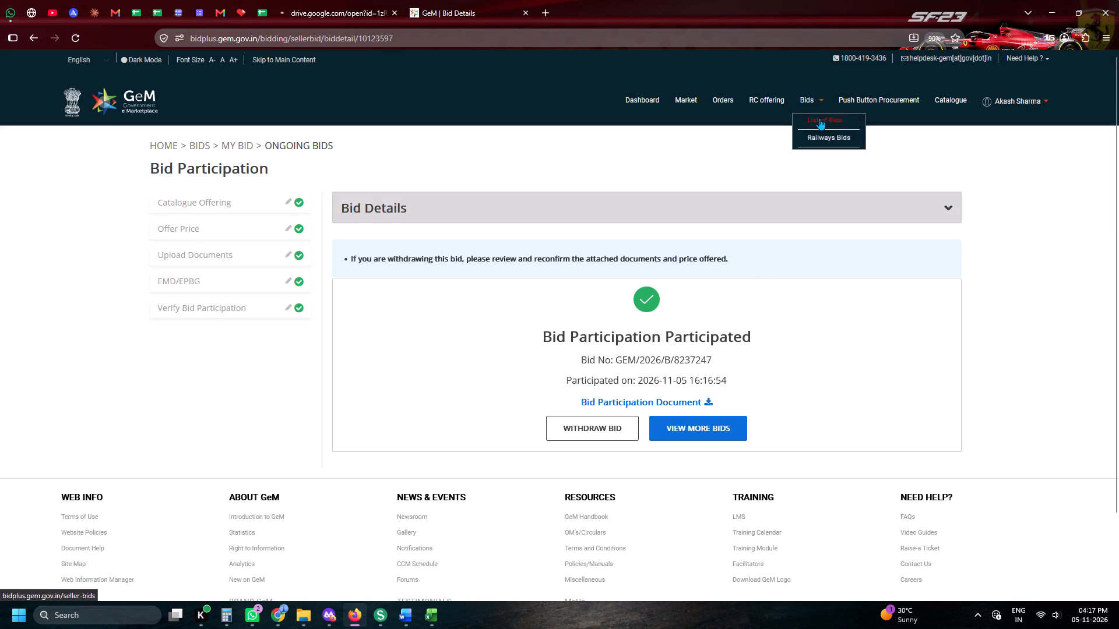
{"action": "left_click", "coordinate": [819, 118]}
Open REQUIRED DOCUMENTS.pdf in the GEM2026B8240050 Drive folder to review the tender's requirements.
{"action": "left_click", "coordinate": [311, 0]}
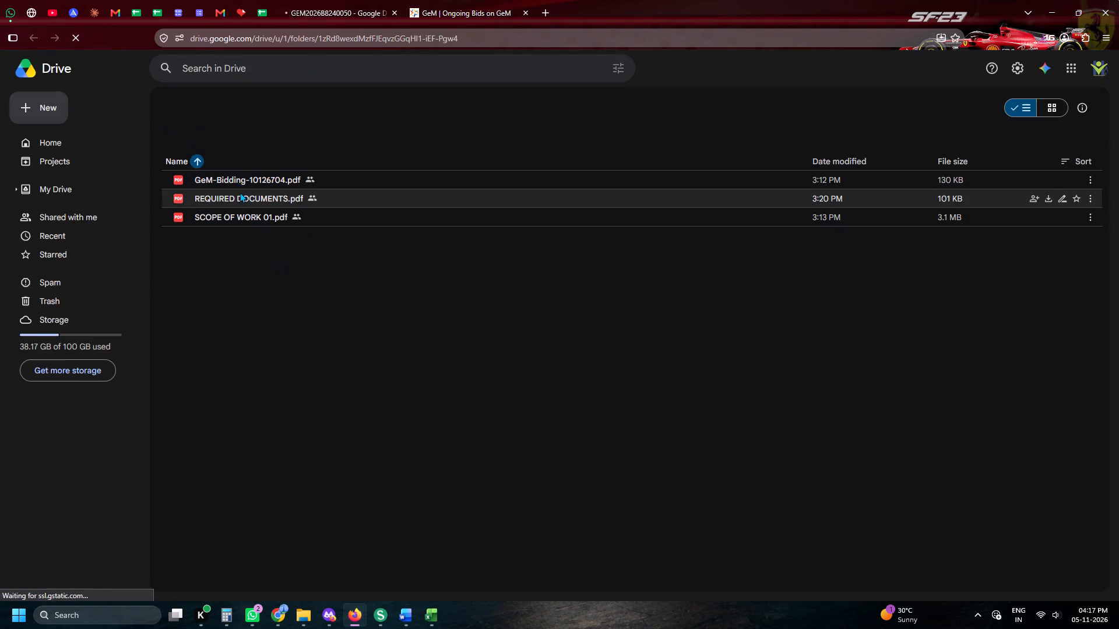
{"action": "double_click", "coordinate": [235, 199]}
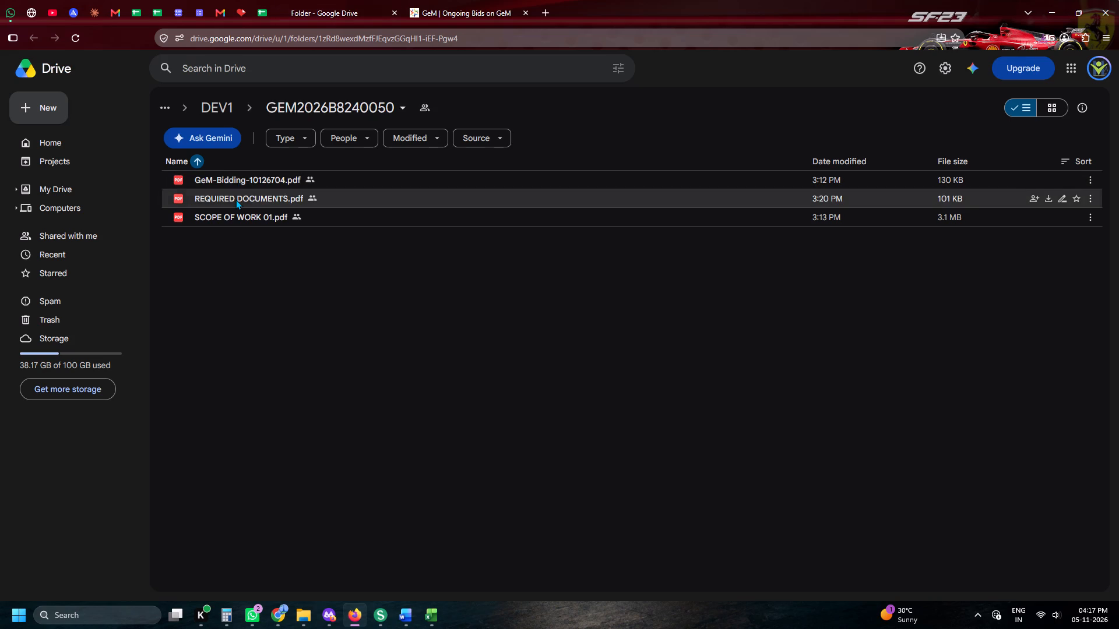
{"action": "left_click", "coordinate": [235, 199]}
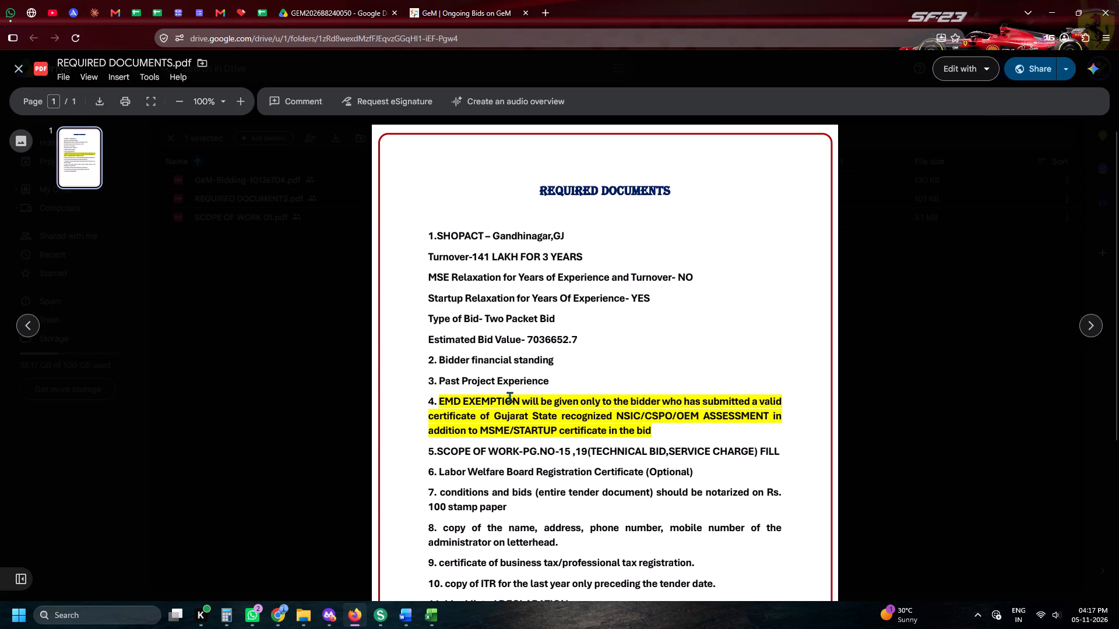
In the tender sheet, enter mk as Harshnath Human Services' Tender Filler for bid GEM/2026/B/8240050 in row 317.
{"action": "left_click", "coordinate": [424, 0]}
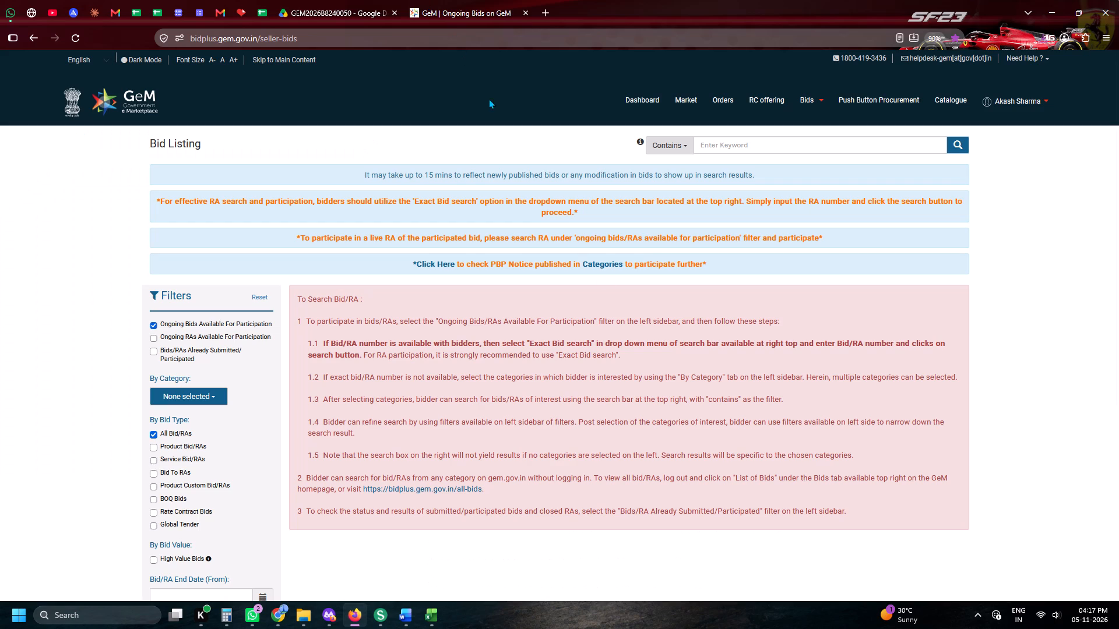
{"action": "left_click", "coordinate": [256, 1]}
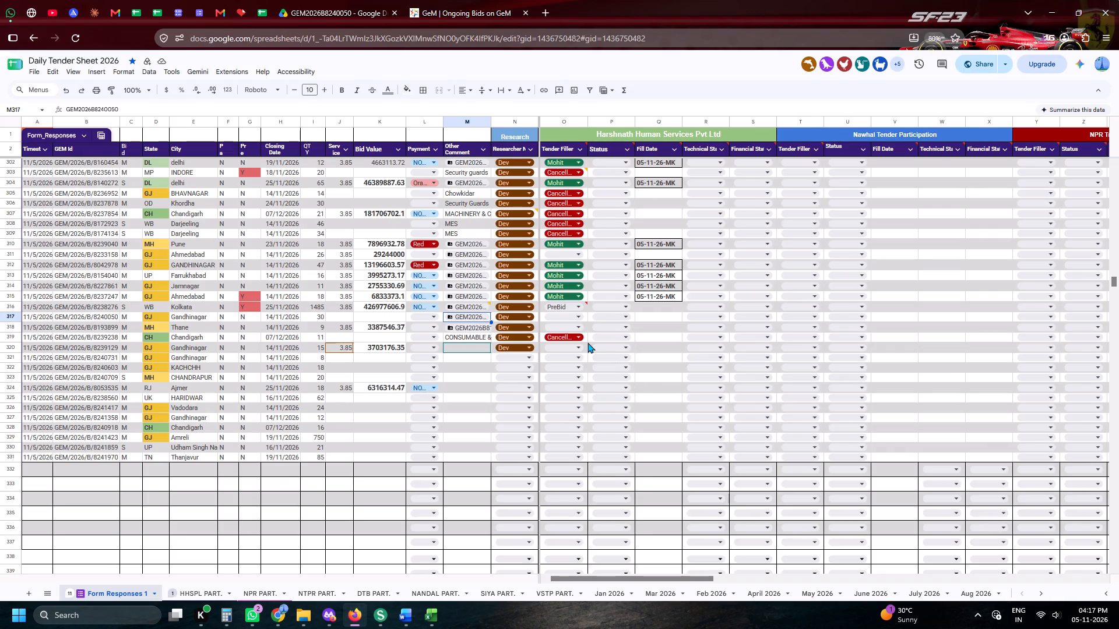
{"action": "key", "text": "Tab"}
{"action": "key", "text": "Tab"}
{"action": "type", "text": "mk"}
{"action": "key", "text": "Tab"}
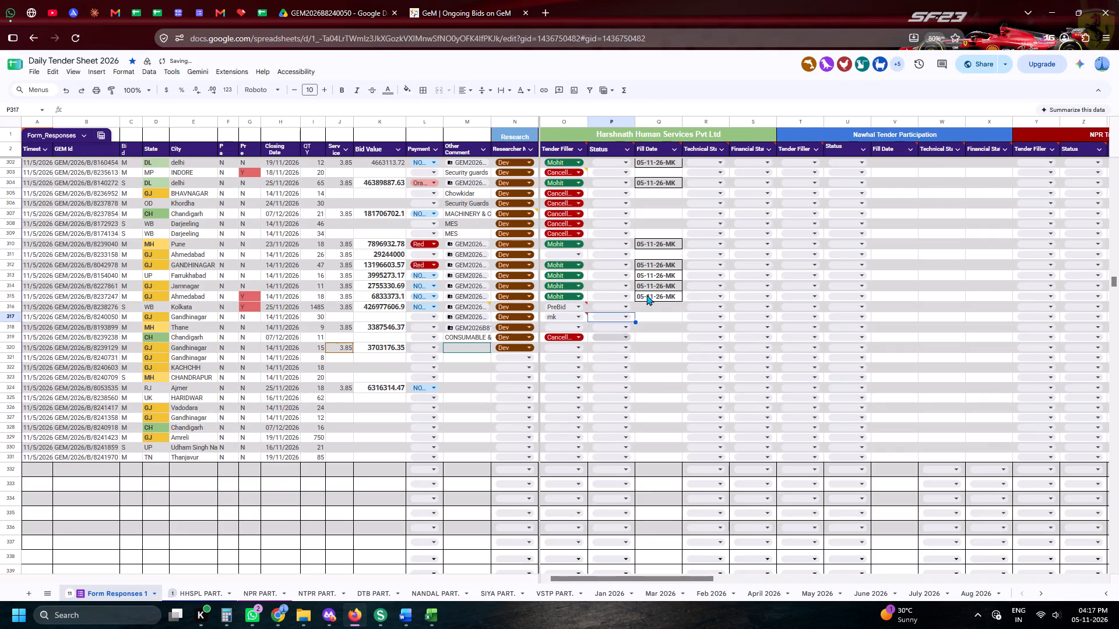
Copy the Fill Date entry 05-11-26-MK from row 315 into row 317 under Harshnath Human Services.
{"action": "left_click", "coordinate": [646, 295]}
{"action": "key", "text": "ctrl+c"}
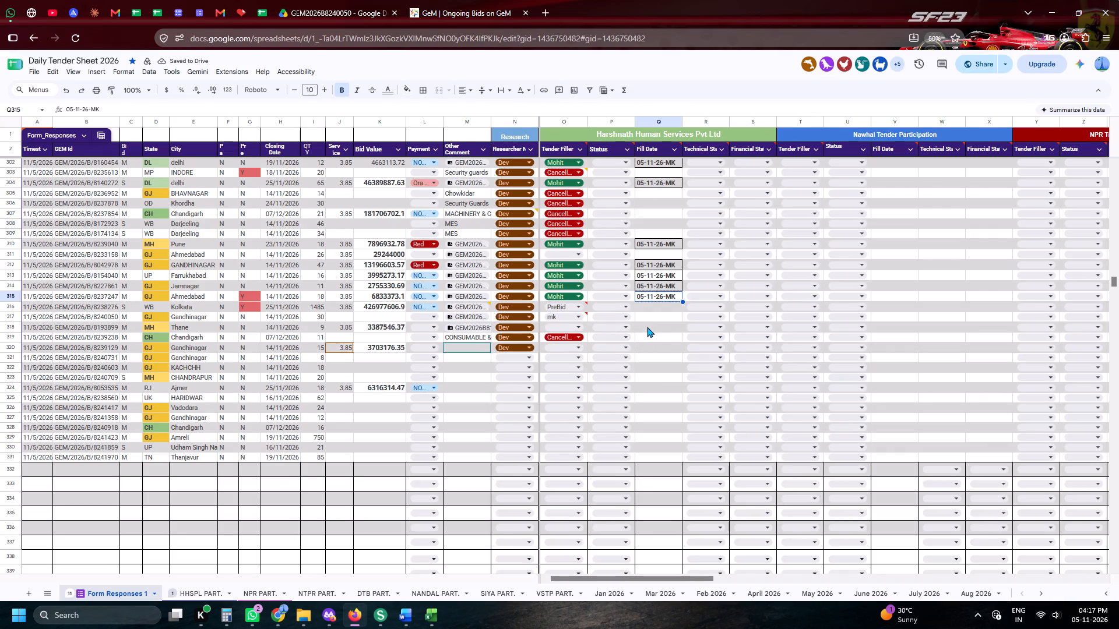
{"action": "left_click", "coordinate": [647, 321]}
{"action": "key", "text": "ctrl+v"}
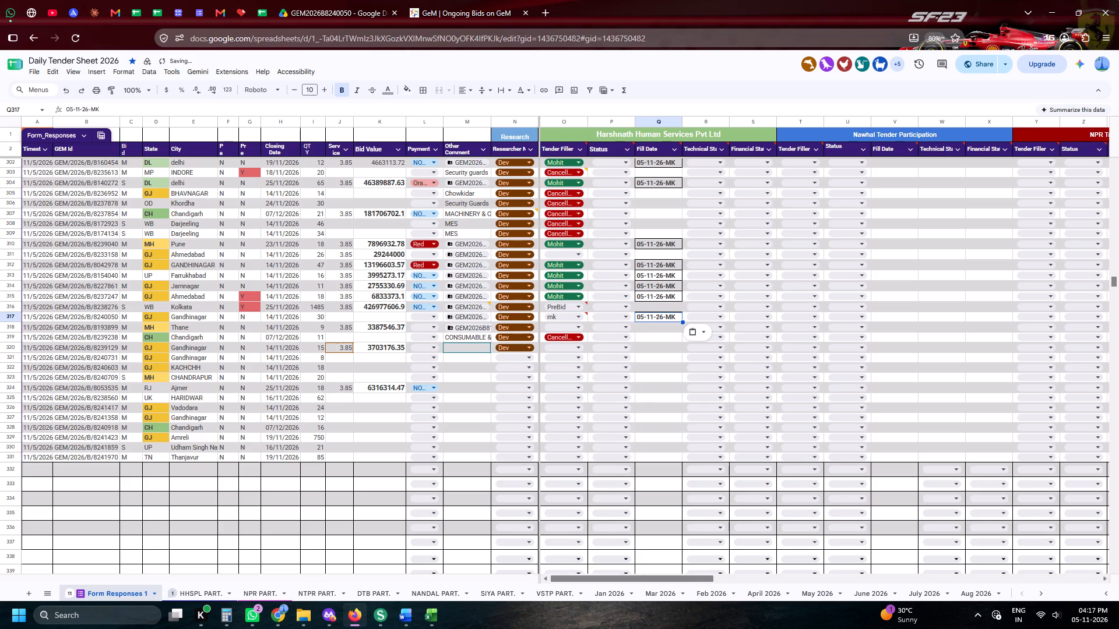
Examine the other companies' participation entries along row 317, including DTB Tender Participation, and return to the Harshnath columns.
{"action": "left_click_drag", "start_coordinate": [580, 578], "coordinate": [581, 578]}
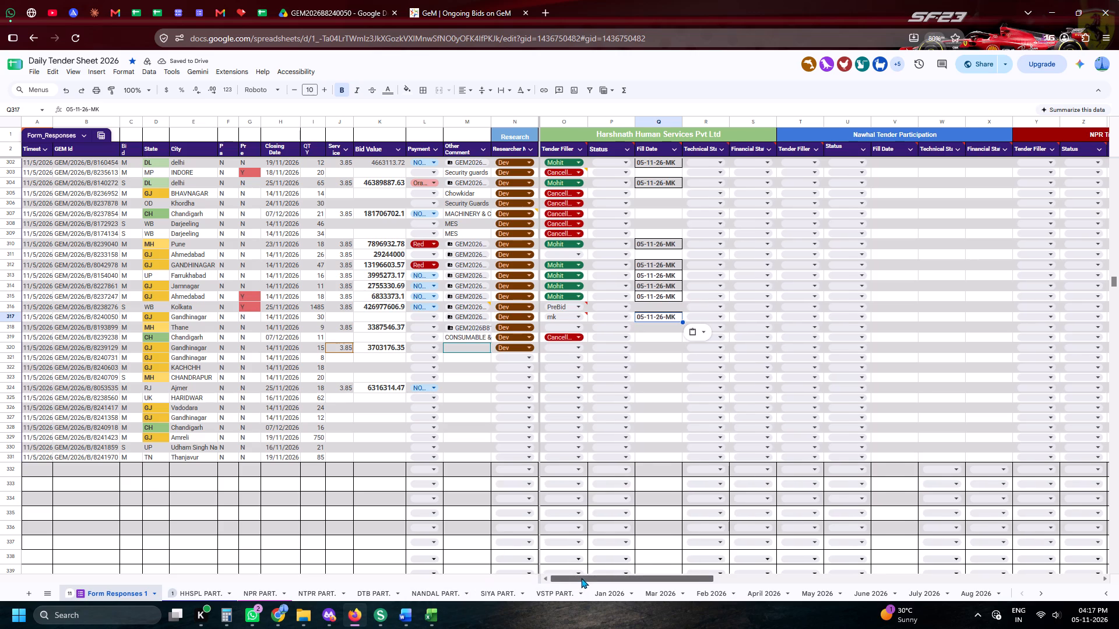
{"action": "left_click_drag", "start_coordinate": [581, 578], "coordinate": [730, 571]}
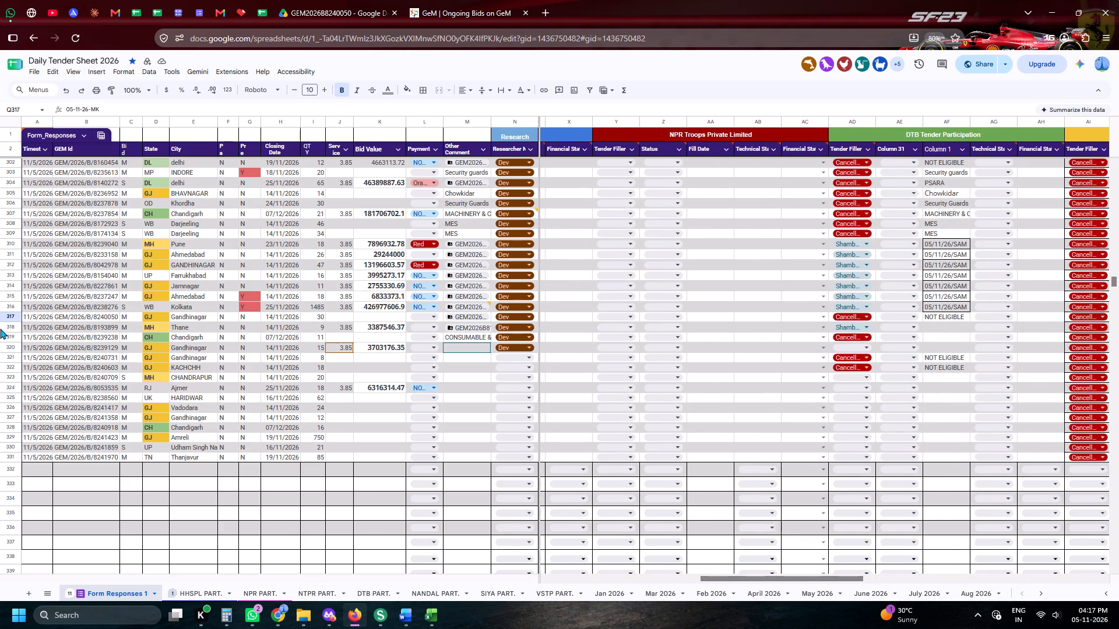
{"action": "left_click", "coordinate": [0, 325]}
{"action": "left_click", "coordinate": [0, 322]}
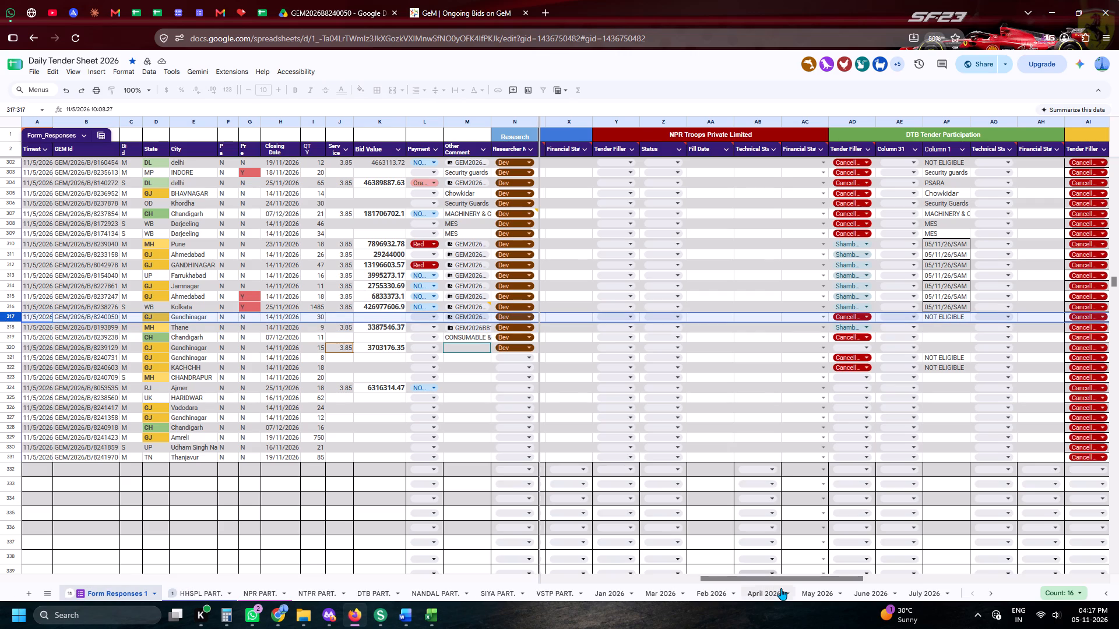
{"action": "left_click_drag", "start_coordinate": [781, 579], "coordinate": [621, 576]}
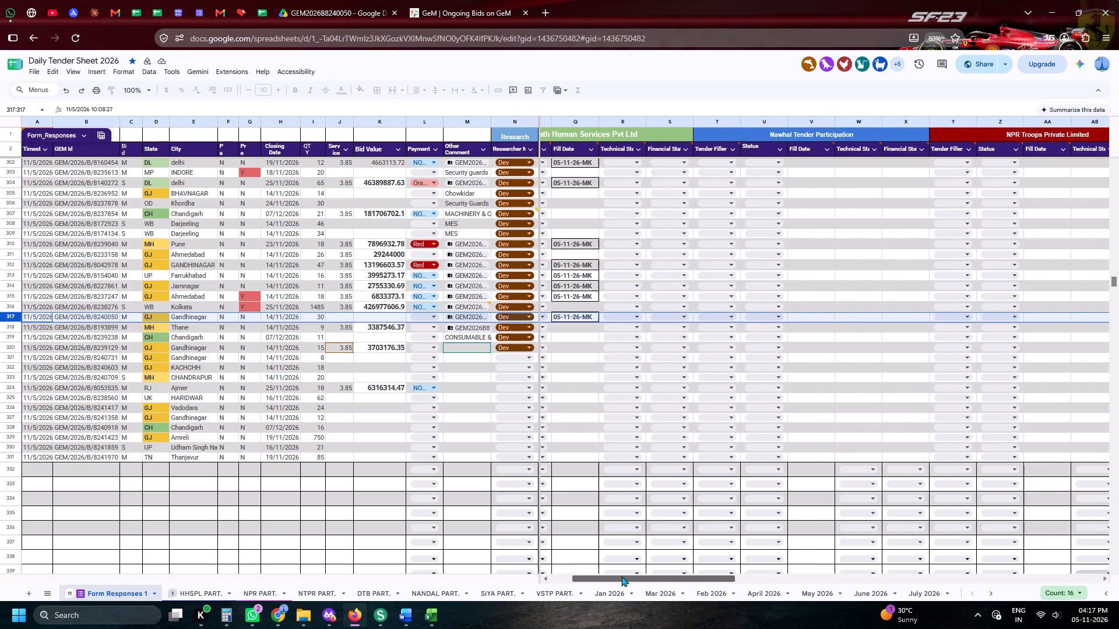
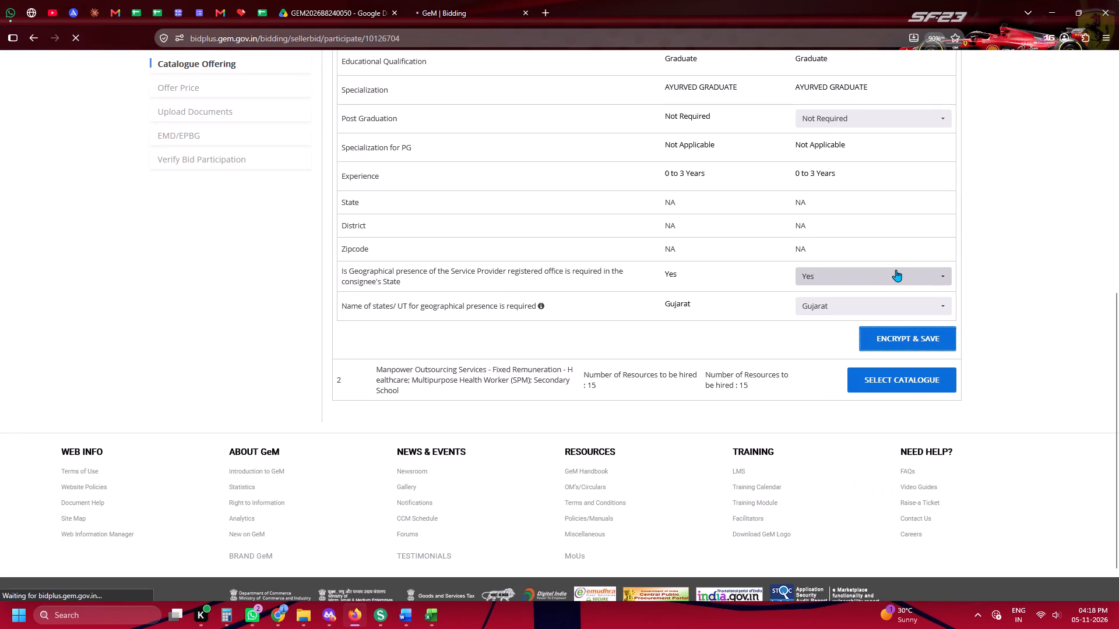
Select the Multipurpose Health Worker (SPM) catalogue, set its offered geographical presence state to Gujarat only, and encrypt and save the offering.
{"action": "left_click", "coordinate": [887, 347]}
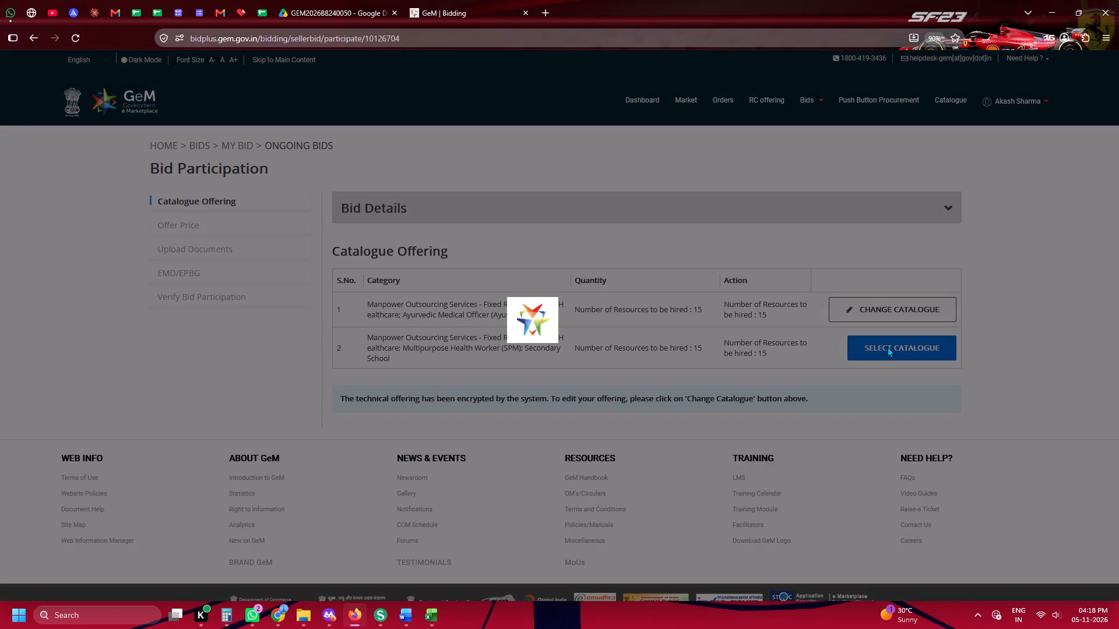
{"action": "scroll", "coordinate": [887, 347], "scroll_direction": "down", "scroll_amount": 5}
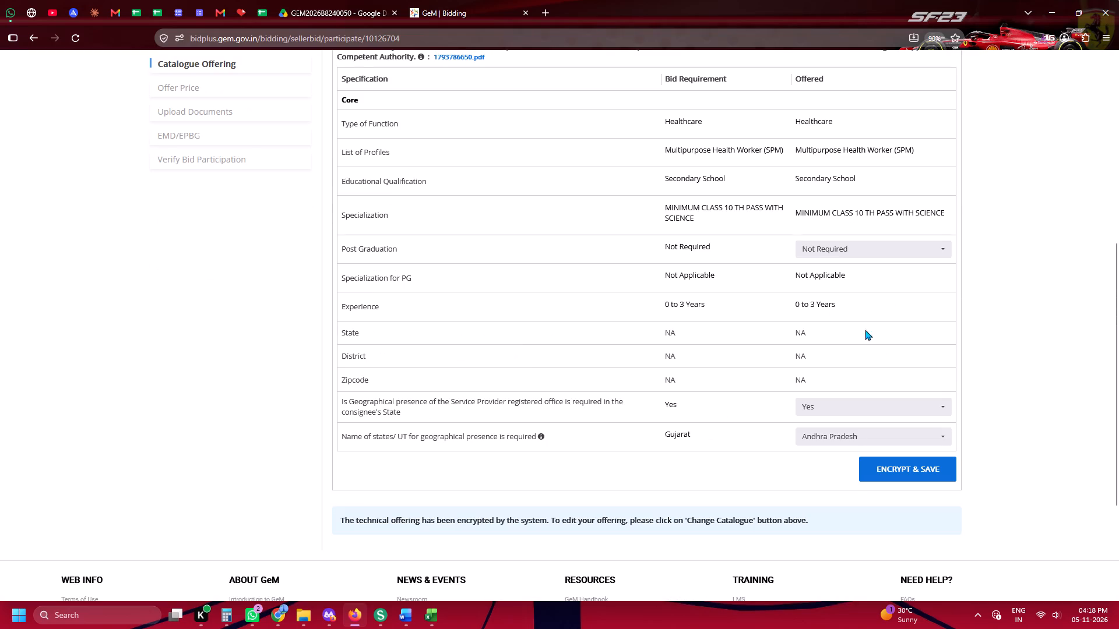
{"action": "scroll", "coordinate": [853, 322], "scroll_direction": "down", "scroll_amount": 3}
{"action": "left_click", "coordinate": [832, 250]}
{"action": "left_click", "coordinate": [833, 260]}
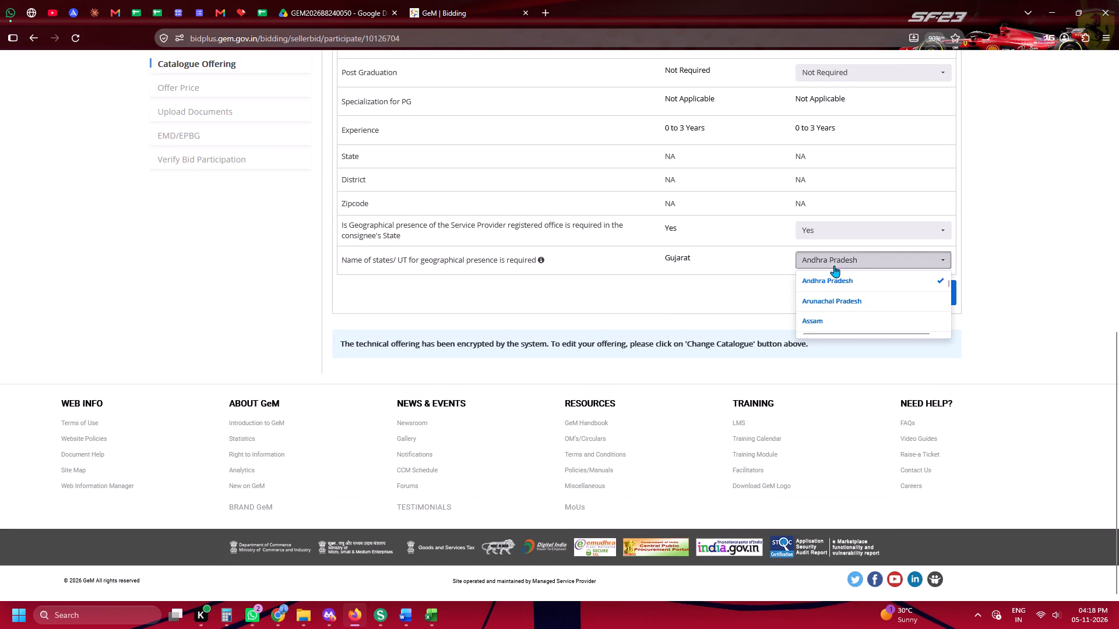
{"action": "left_click", "coordinate": [835, 273]}
{"action": "left_click", "coordinate": [828, 266]}
{"action": "left_click", "coordinate": [829, 287]}
{"action": "left_click", "coordinate": [723, 278]}
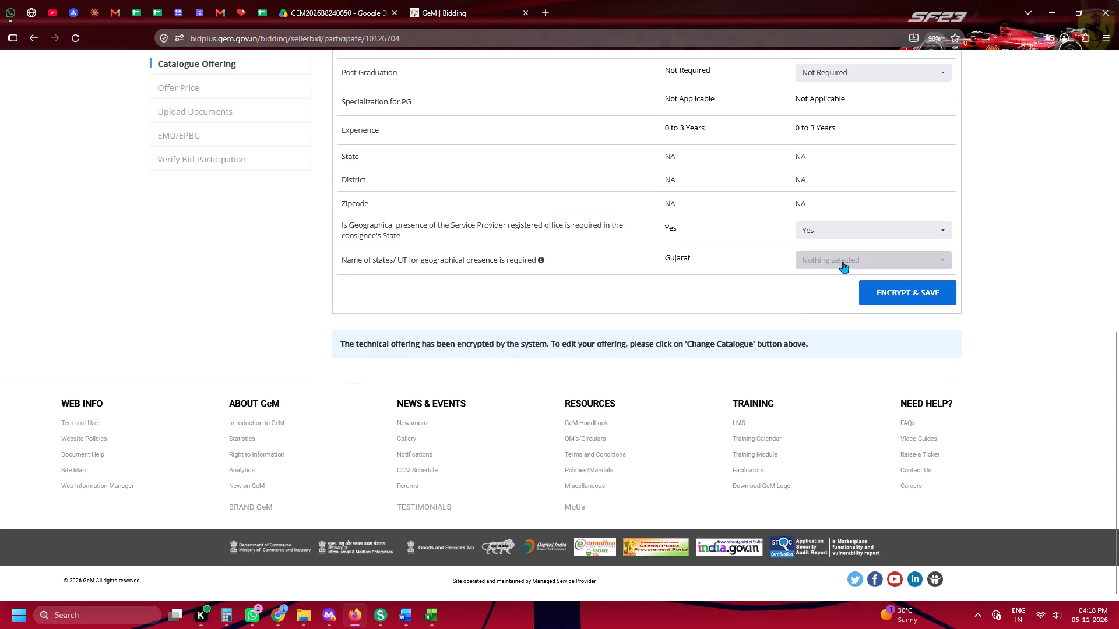
{"action": "left_click", "coordinate": [843, 262]}
{"action": "key", "text": "g"}
{"action": "key", "text": "g"}
{"action": "left_click", "coordinate": [829, 326]}
{"action": "left_click", "coordinate": [689, 320]}
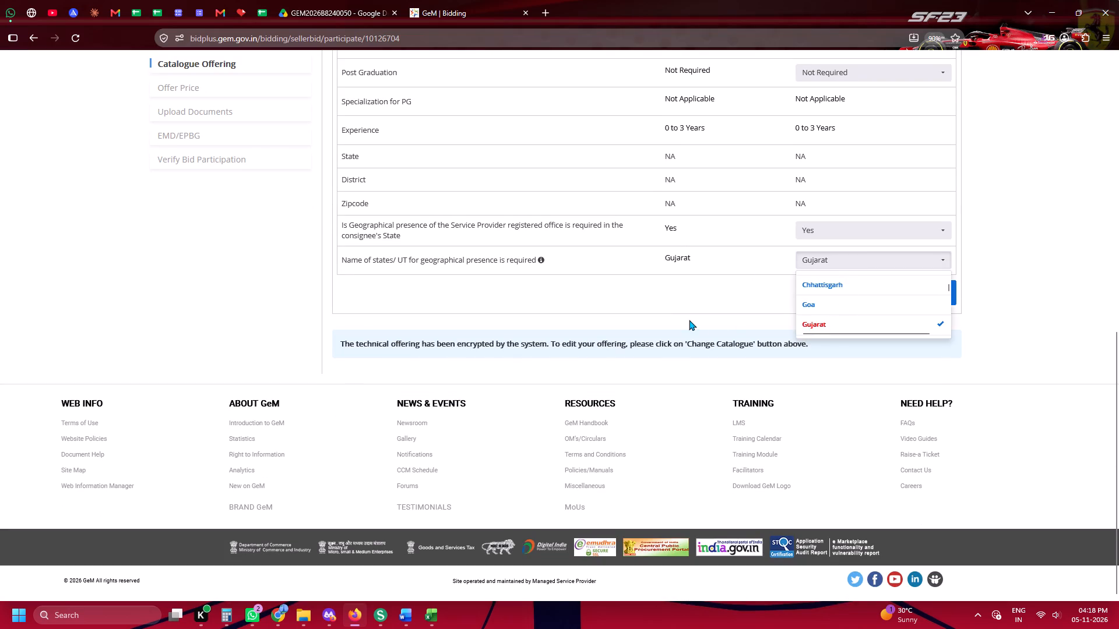
{"action": "left_click", "coordinate": [911, 301]}
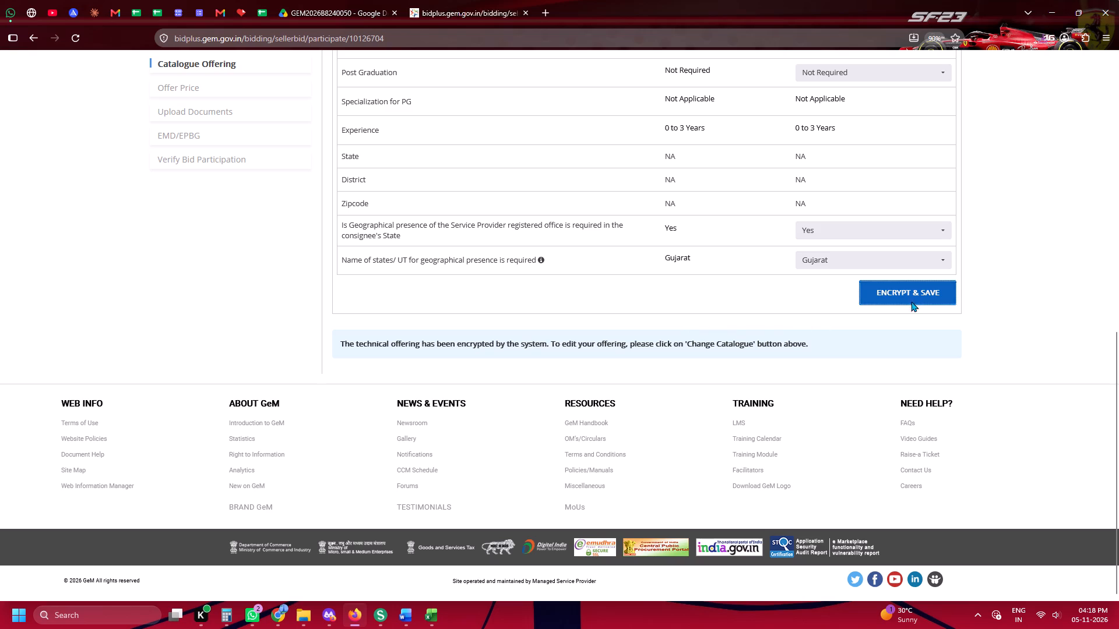
{"action": "left_click", "coordinate": [718, 271]}
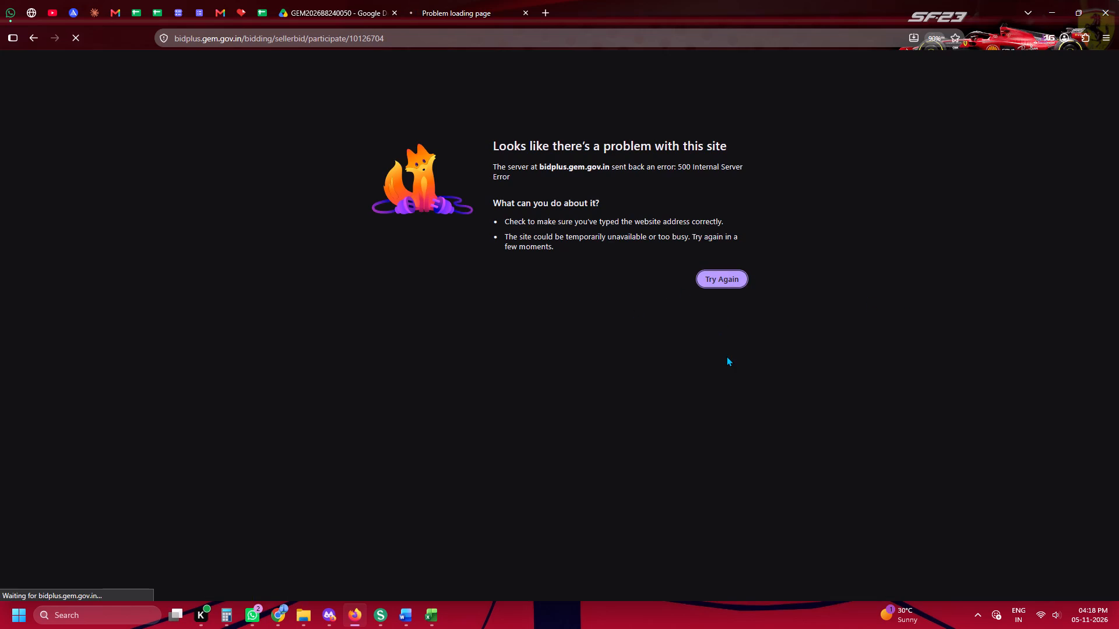
Continue to Offer Price and enter a 3.85 percent service charge for both manpower categories.
{"action": "left_click", "coordinate": [914, 397]}
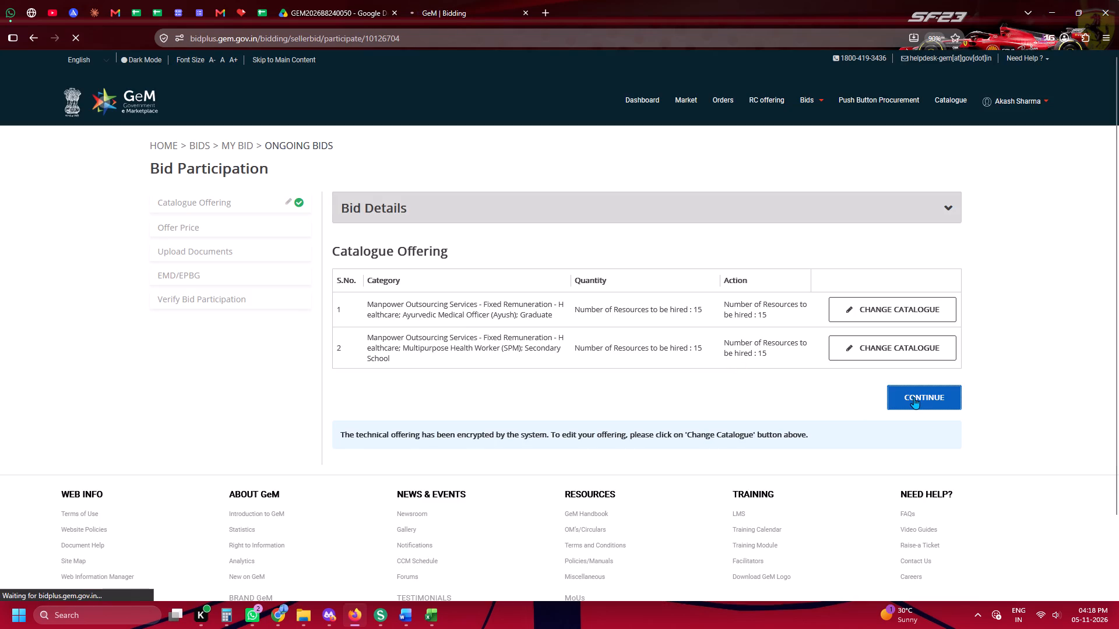
{"action": "type", "text": "3.85"}
{"action": "key", "text": "Tab"}
{"action": "type", "text": "3.85"}
{"action": "key", "text": "Tab"}
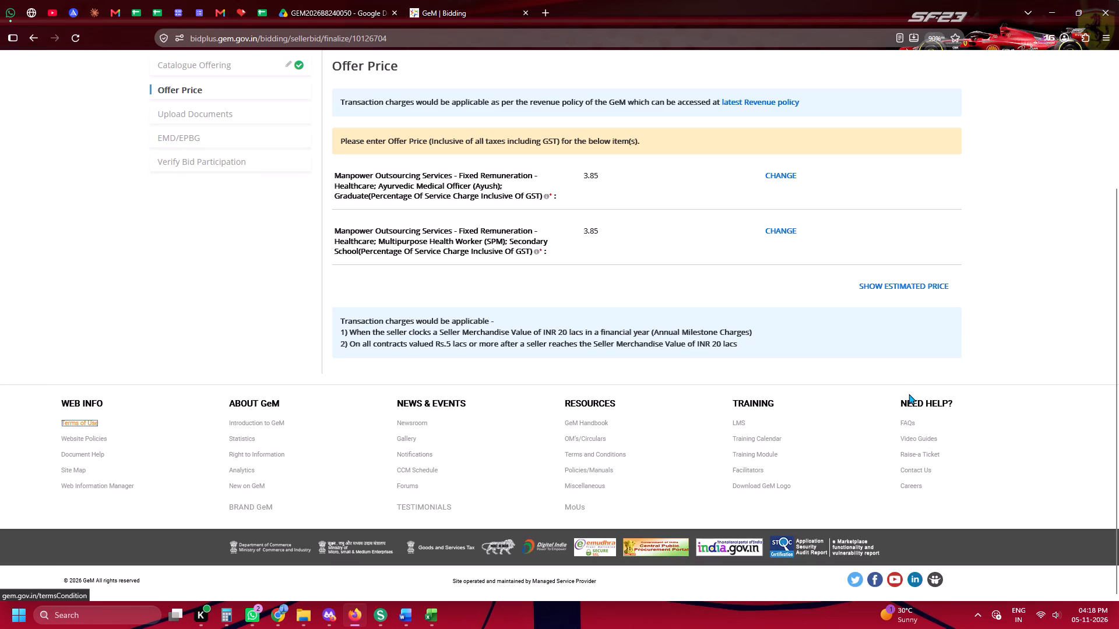
Show the estimated price, proceed with the total offer, and encrypt and save the financial quote.
{"action": "left_click", "coordinate": [922, 268]}
{"action": "left_click", "coordinate": [916, 296]}
{"action": "scroll", "coordinate": [909, 299], "scroll_direction": "down", "scroll_amount": 5}
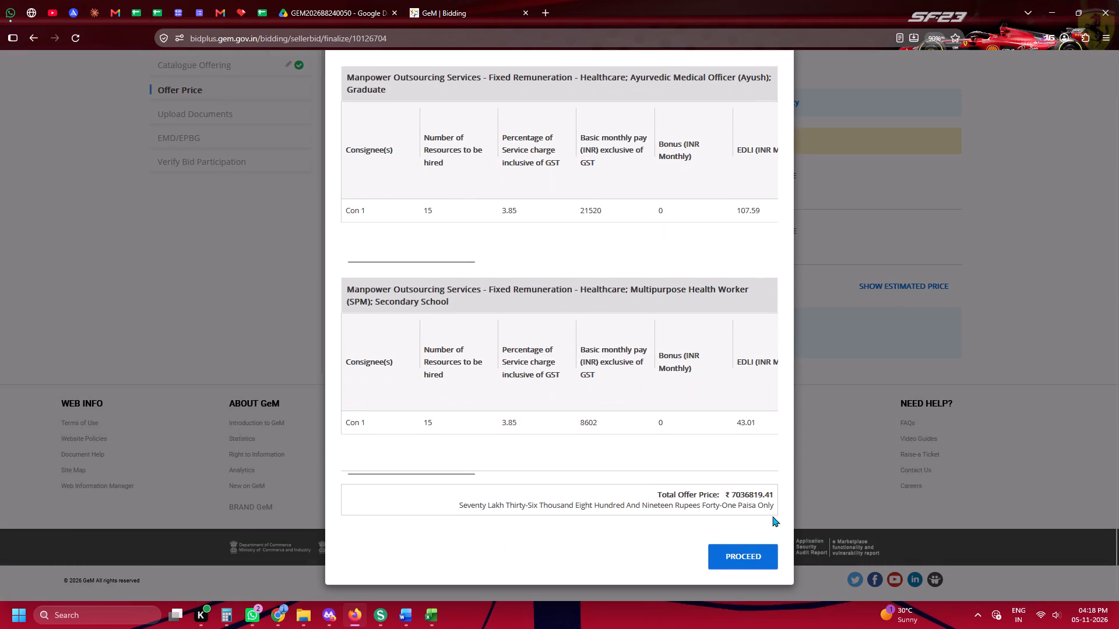
{"action": "left_click", "coordinate": [743, 564]}
{"action": "left_click", "coordinate": [891, 331]}
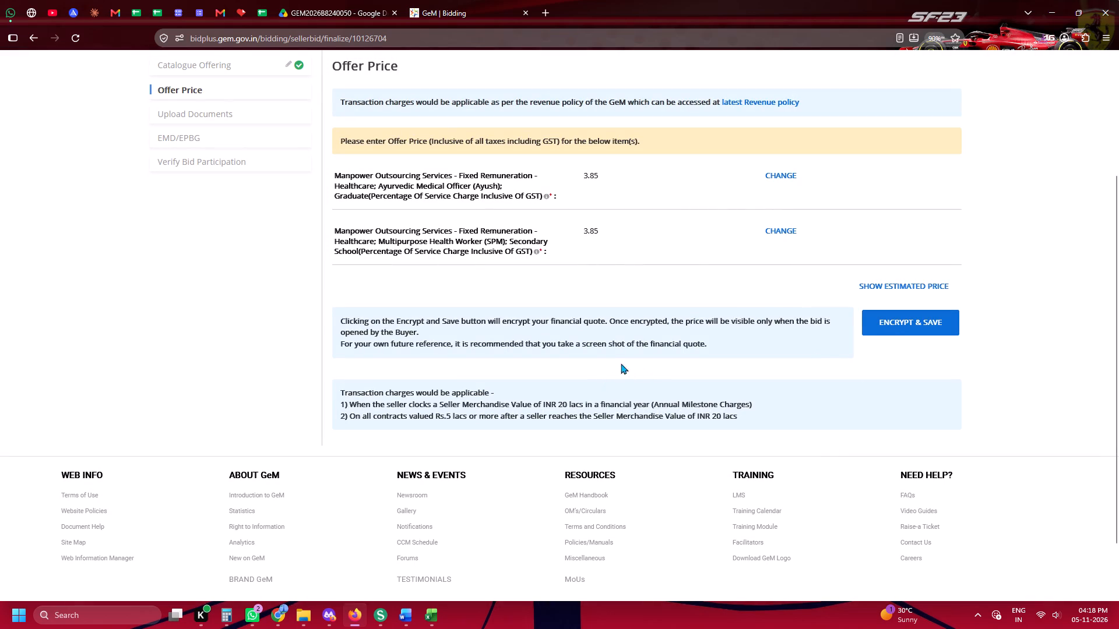
{"action": "left_click", "coordinate": [604, 361]}
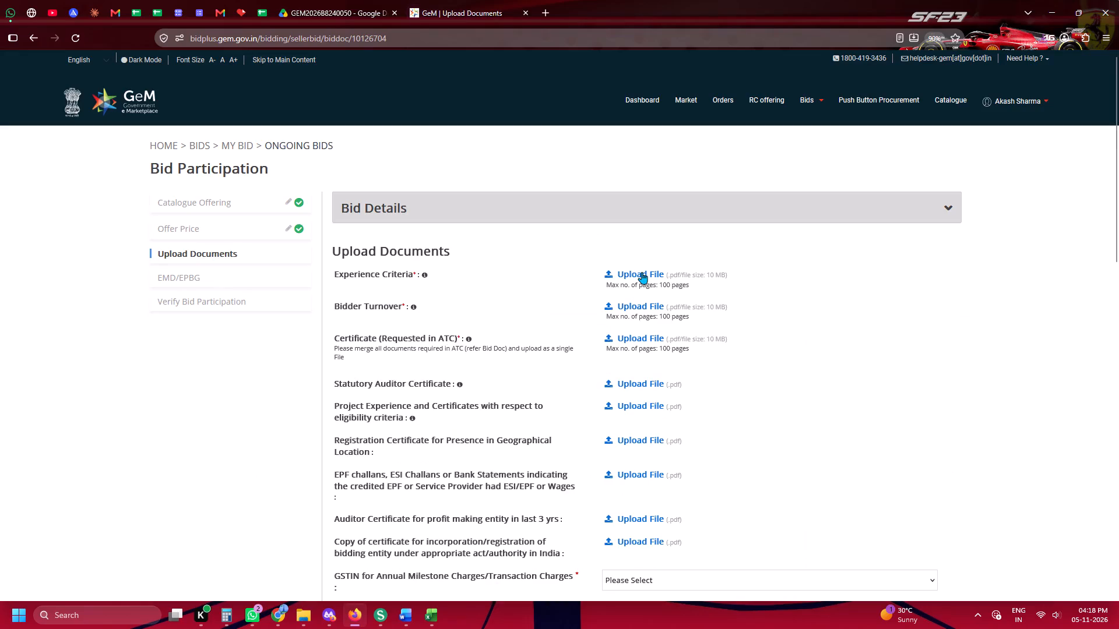
Upload experience-ceretera-hhspl from the Gem Bid Documents - HHSPL folder as the Experience Criteria document.
{"action": "left_click", "coordinate": [642, 272]}
{"action": "scroll", "coordinate": [828, 306], "scroll_direction": "up", "scroll_amount": 4}
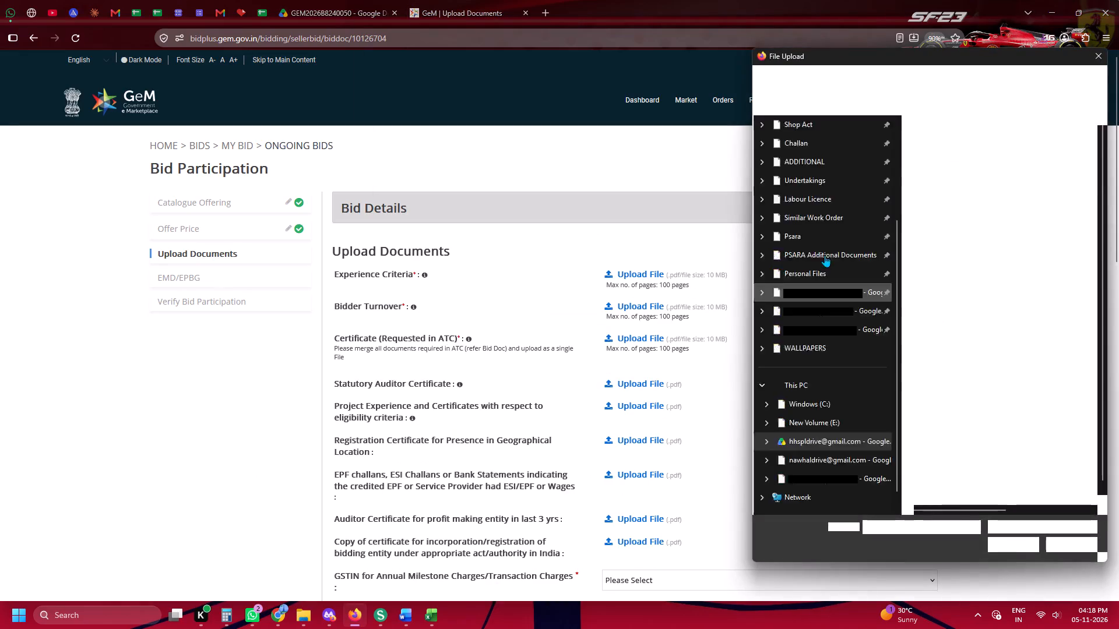
{"action": "left_click", "coordinate": [817, 239]}
{"action": "double_click", "coordinate": [931, 379]}
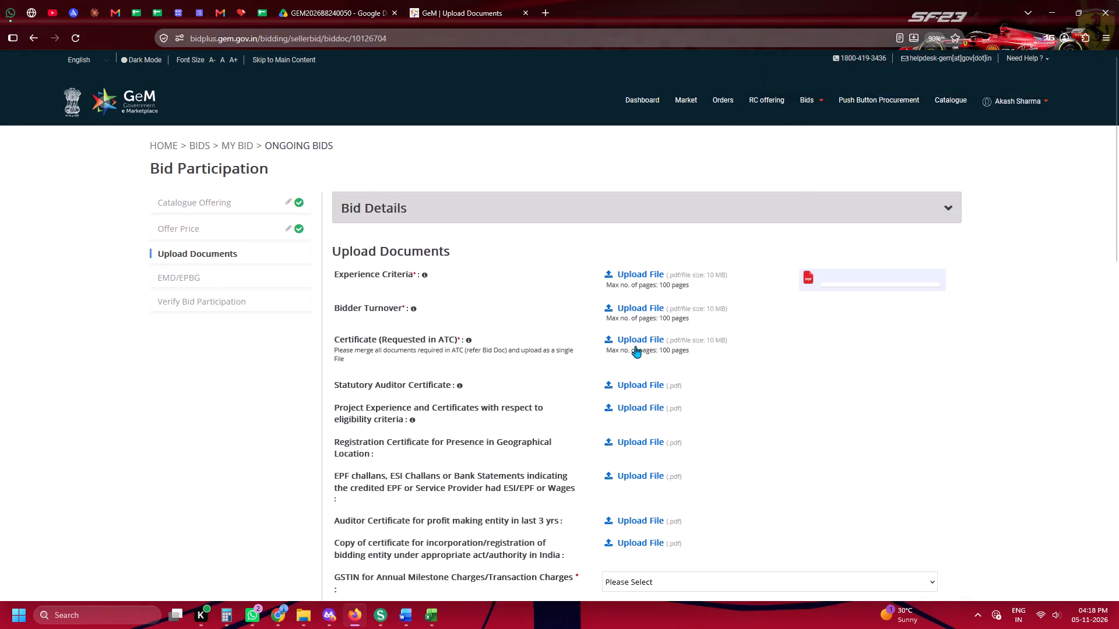
{"action": "left_click", "coordinate": [624, 314]}
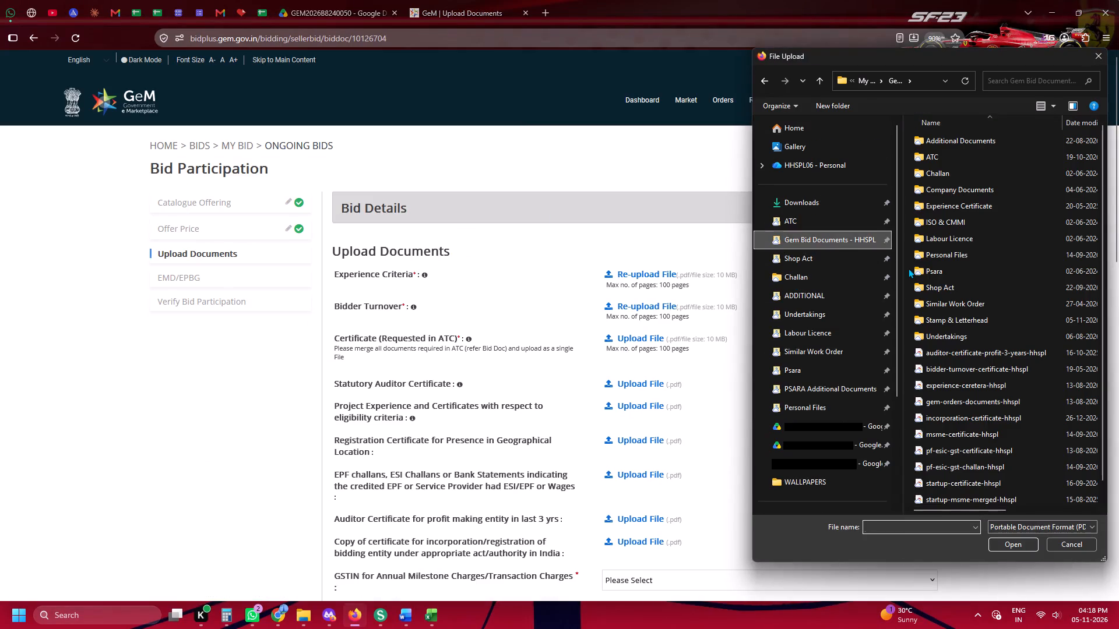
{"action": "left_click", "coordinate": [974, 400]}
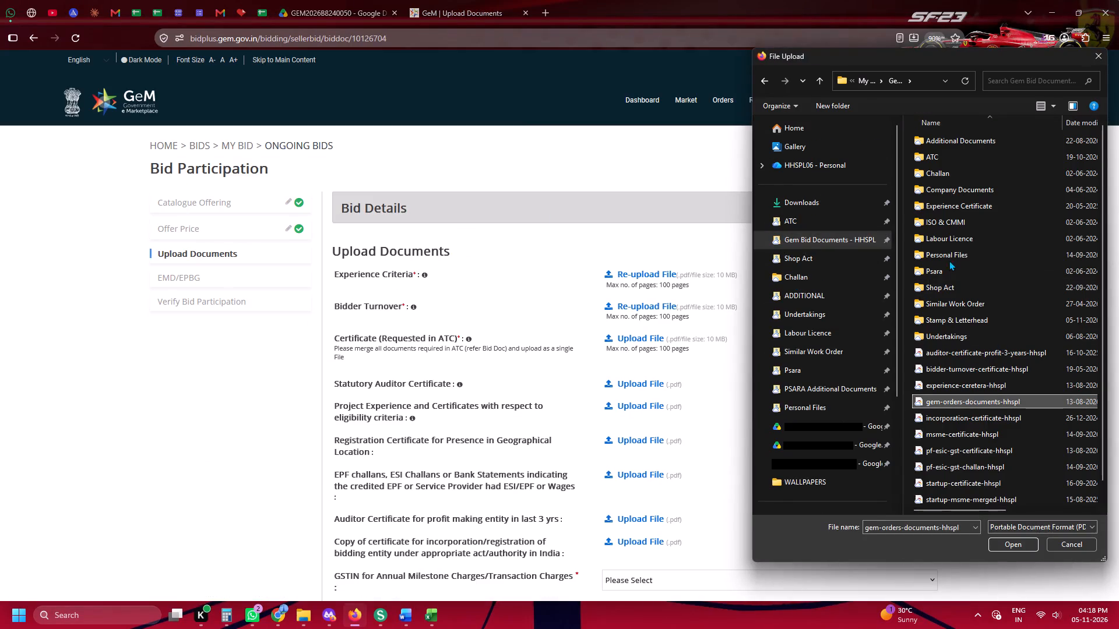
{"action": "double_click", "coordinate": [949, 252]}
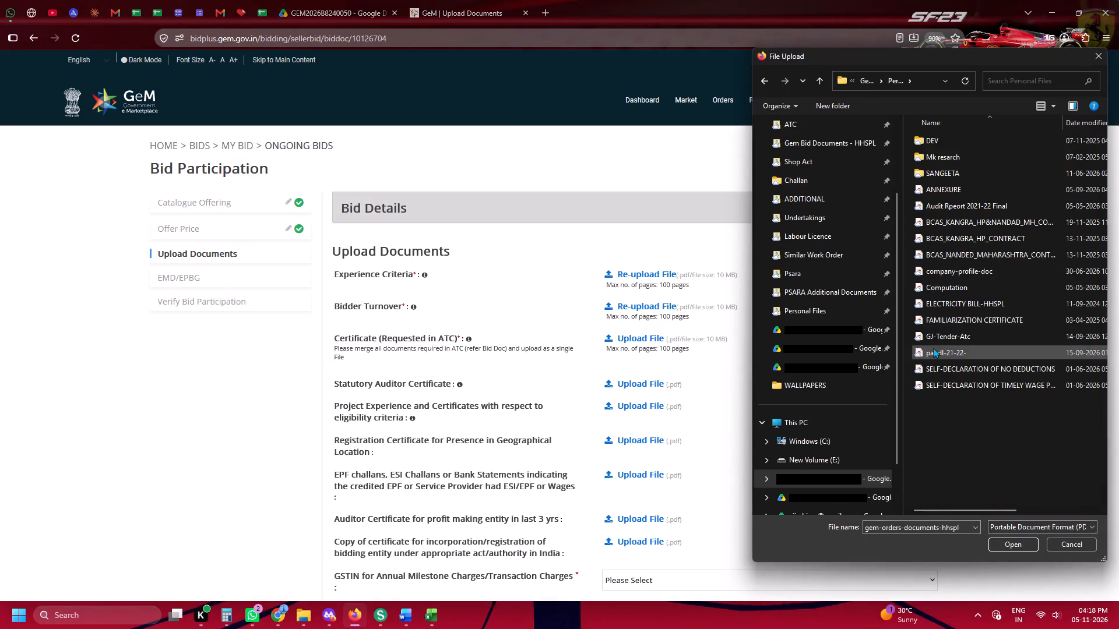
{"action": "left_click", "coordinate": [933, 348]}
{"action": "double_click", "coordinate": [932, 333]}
Upload statutory-auditor-certificate-hhspl from the Gem Bid Documents - HHSPL folder as the Statutory Auditor Certificate.
{"action": "scroll", "coordinate": [816, 229], "scroll_direction": "down", "scroll_amount": 2}
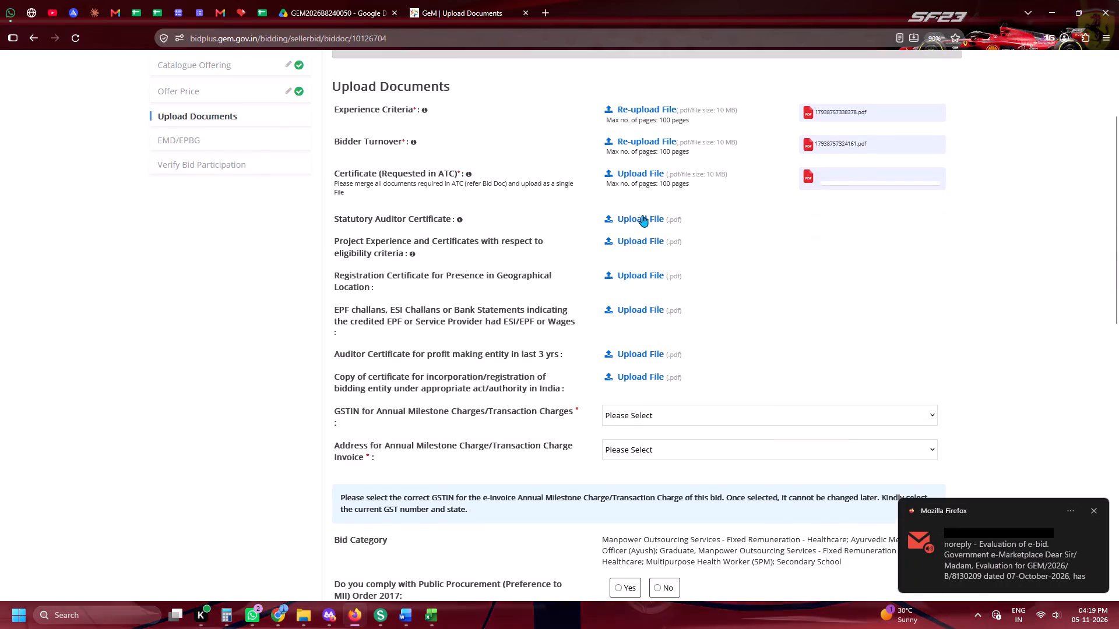
{"action": "left_click", "coordinate": [635, 213]}
{"action": "scroll", "coordinate": [802, 300], "scroll_direction": "up", "scroll_amount": 5}
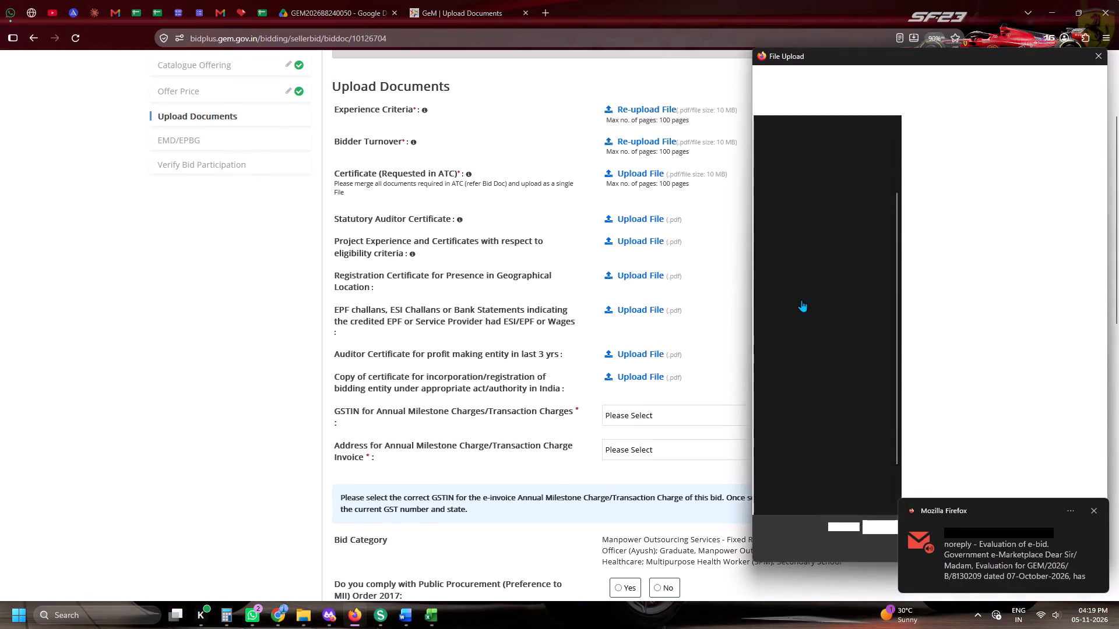
{"action": "left_click", "coordinate": [800, 244]}
{"action": "scroll", "coordinate": [930, 308], "scroll_direction": "down", "scroll_amount": 5}
{"action": "double_click", "coordinate": [954, 498]}
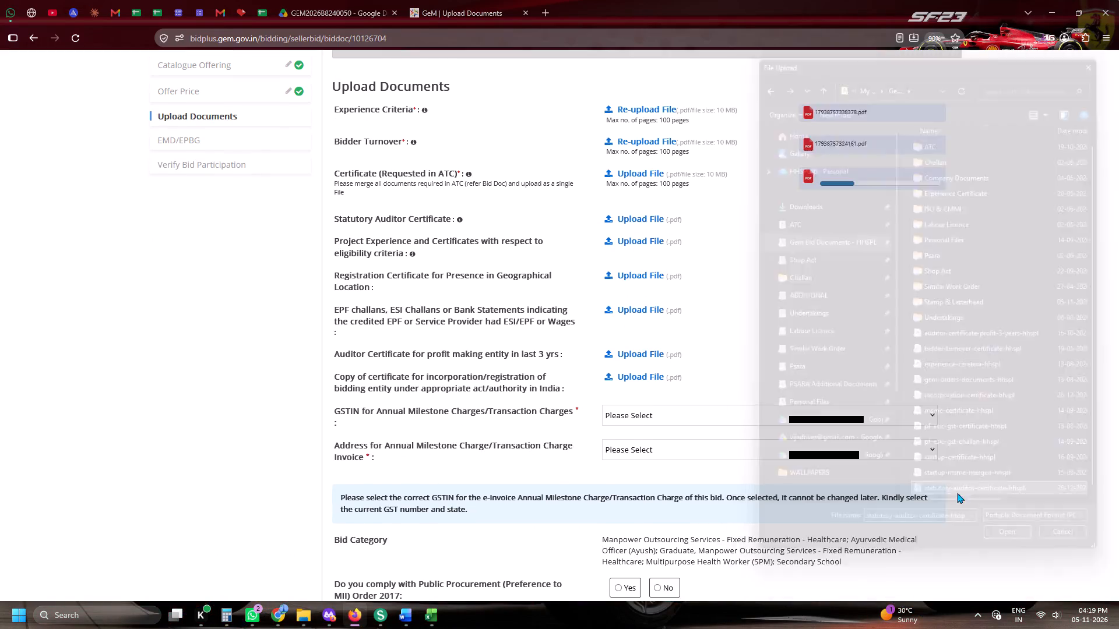
Upload gem-orders-documents-hhspl from the Gem Bid Documents - HHSPL folder for Project Experience and Certificates.
{"action": "left_click", "coordinate": [631, 253]}
{"action": "scroll", "coordinate": [832, 280], "scroll_direction": "up", "scroll_amount": 5}
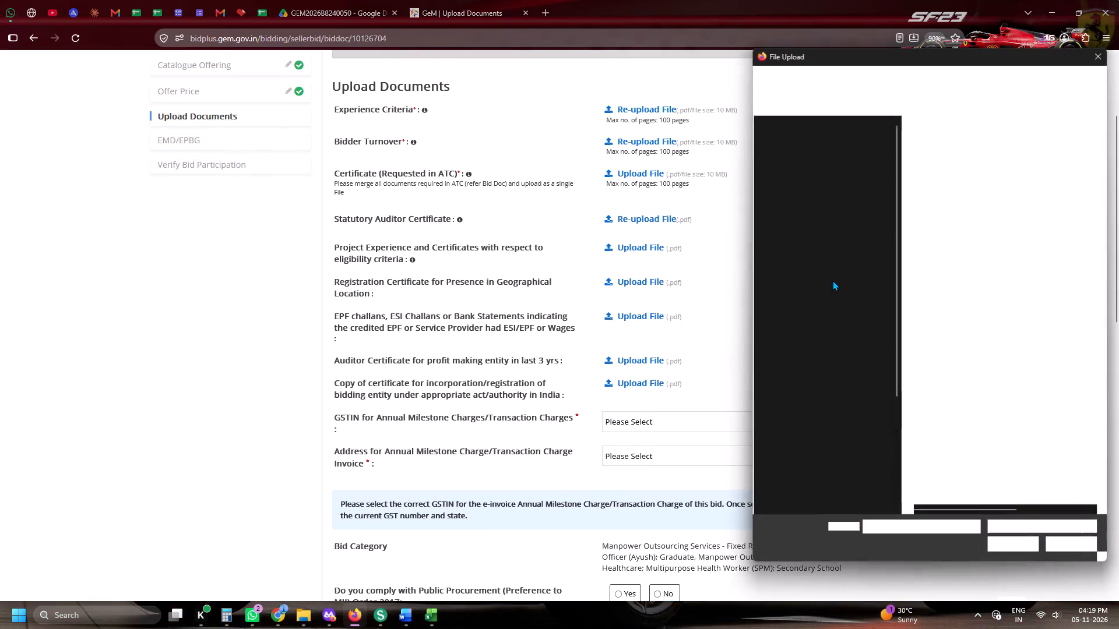
{"action": "left_click", "coordinate": [847, 255]}
{"action": "left_click", "coordinate": [844, 249]}
{"action": "scroll", "coordinate": [926, 356], "scroll_direction": "down", "scroll_amount": 4}
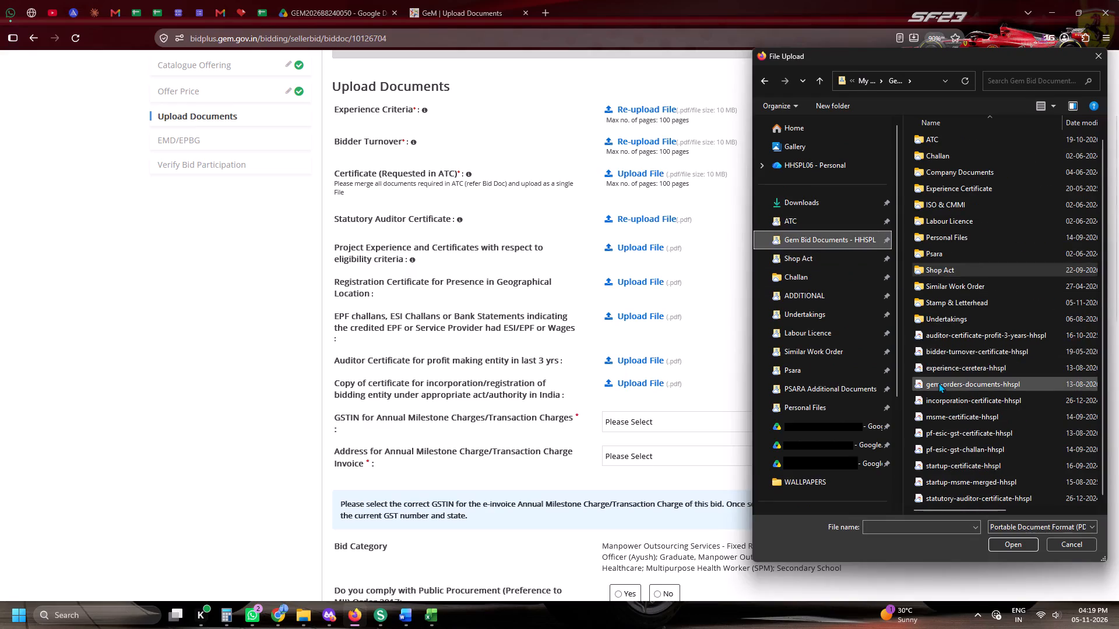
{"action": "double_click", "coordinate": [938, 383]}
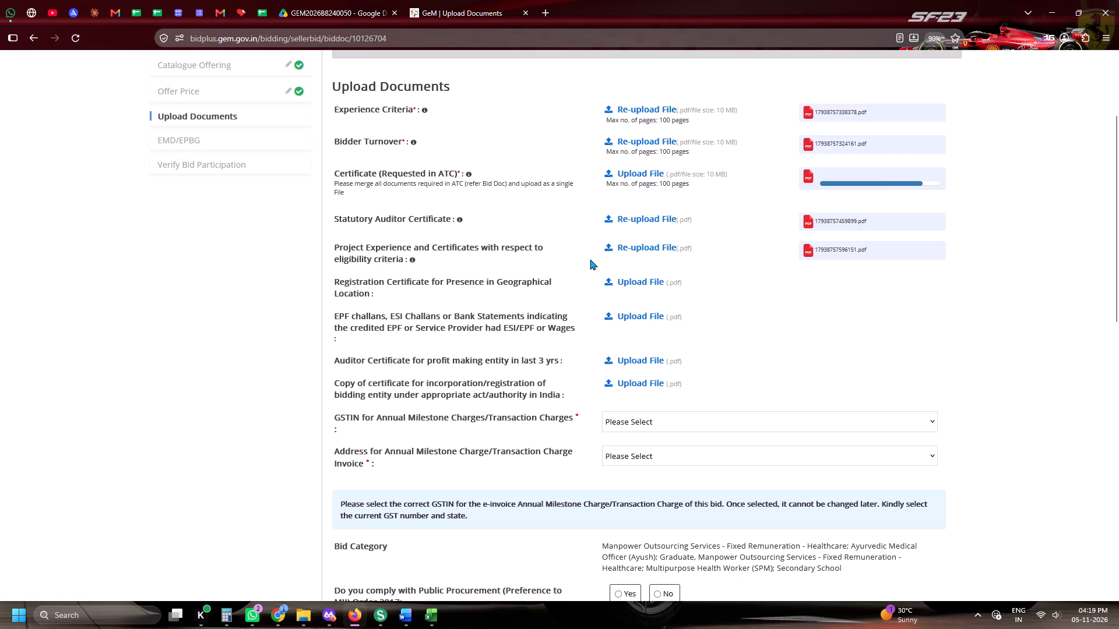
Select row 318 in the Daily Tender Sheet to examine that tender's entry.
{"action": "left_click", "coordinate": [258, 0]}
{"action": "left_click", "coordinate": [0, 330]}
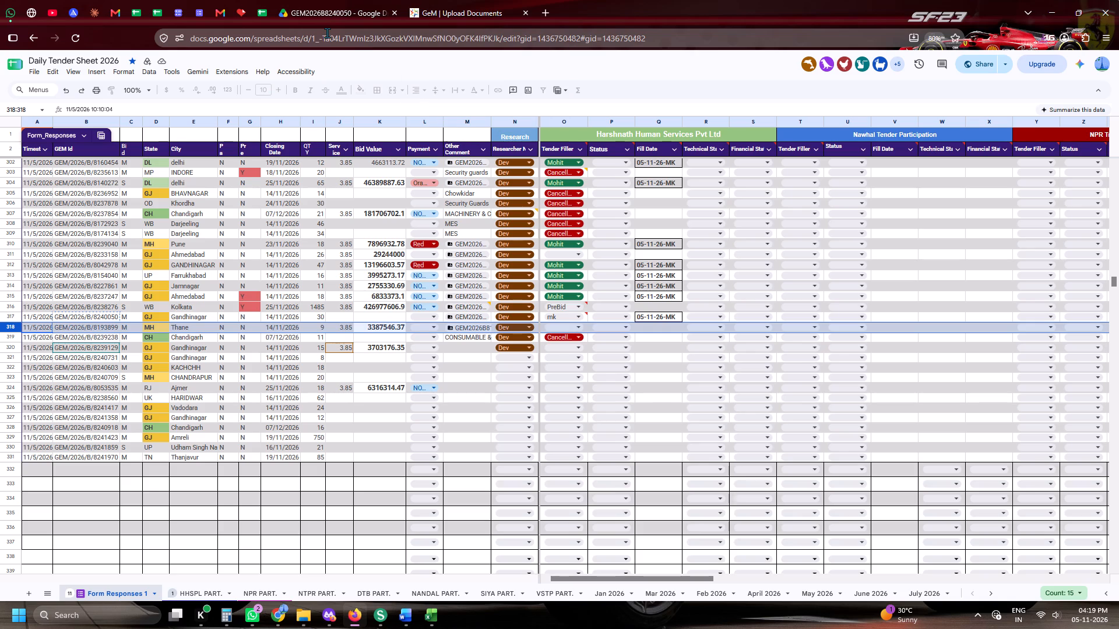
Return to the bid page and upload GJ-Tender-Atc from Personal Files again as the Certificate (Requested in ATC).
{"action": "left_click", "coordinate": [450, 0]}
{"action": "left_click", "coordinate": [663, 176]}
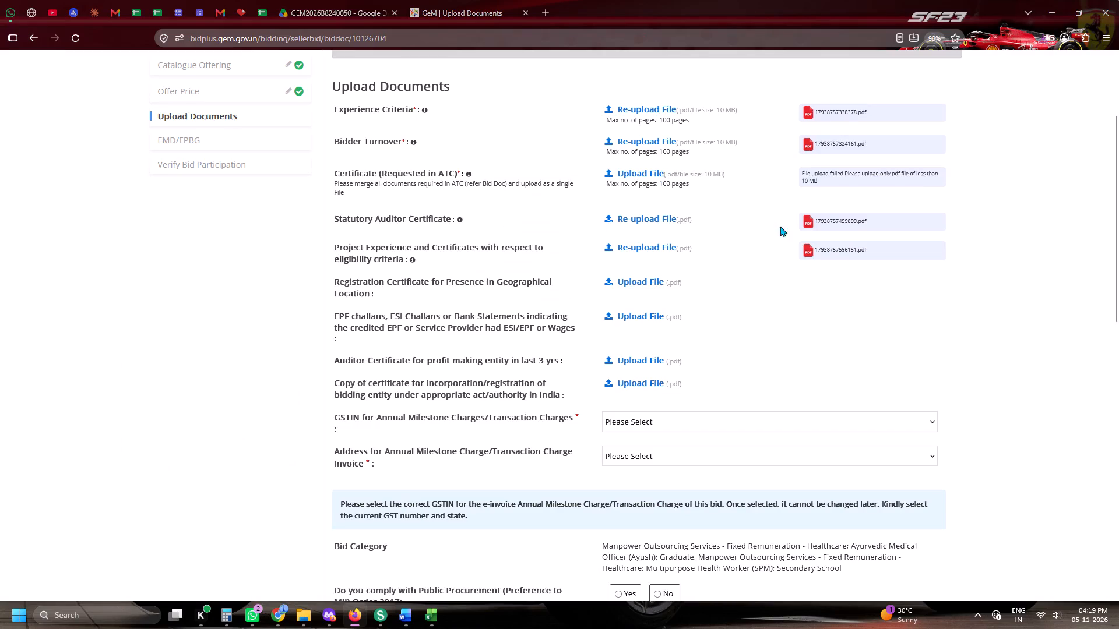
{"action": "scroll", "coordinate": [776, 248], "scroll_direction": "up", "scroll_amount": 4}
{"action": "left_click", "coordinate": [814, 228]}
{"action": "left_click", "coordinate": [833, 241]}
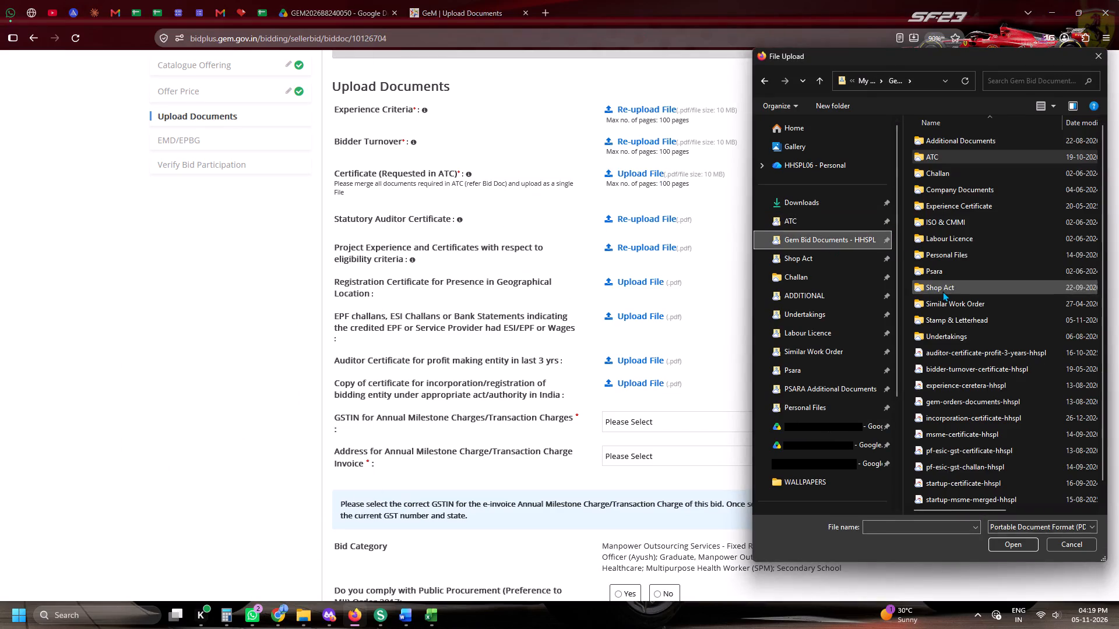
{"action": "double_click", "coordinate": [945, 257]}
{"action": "double_click", "coordinate": [951, 342]}
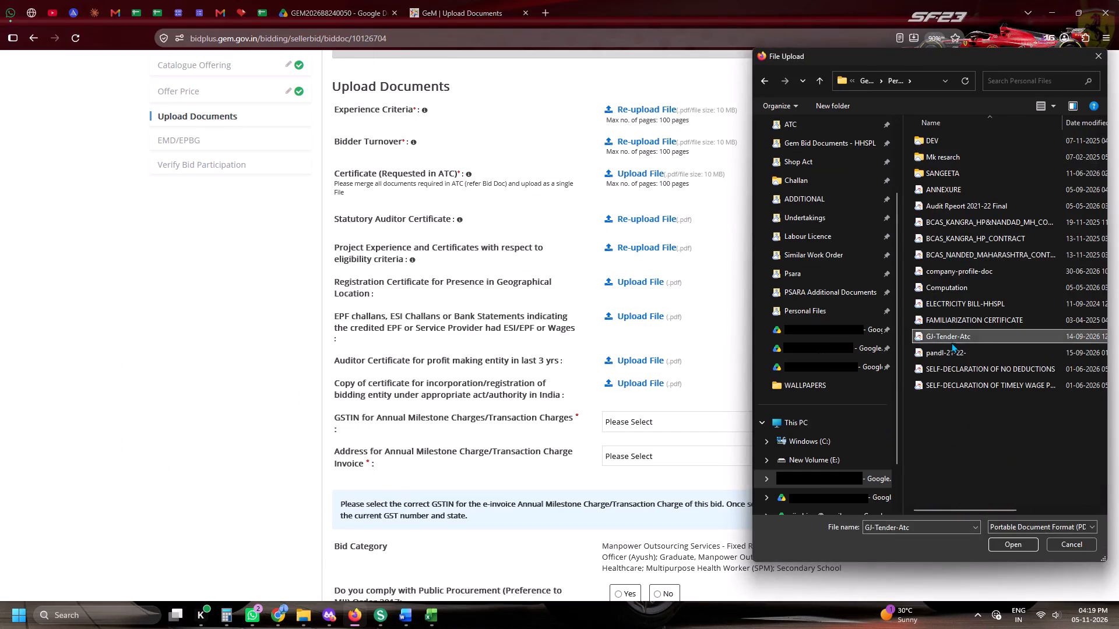
Upload gj-ahmedabad-shopact-hhspl from the Shop Act folder as the Registration Certificate for Presence in Geographical Location.
{"action": "scroll", "coordinate": [828, 273], "scroll_direction": "down", "scroll_amount": 1}
{"action": "left_click", "coordinate": [651, 215]}
{"action": "left_click", "coordinate": [651, 211]}
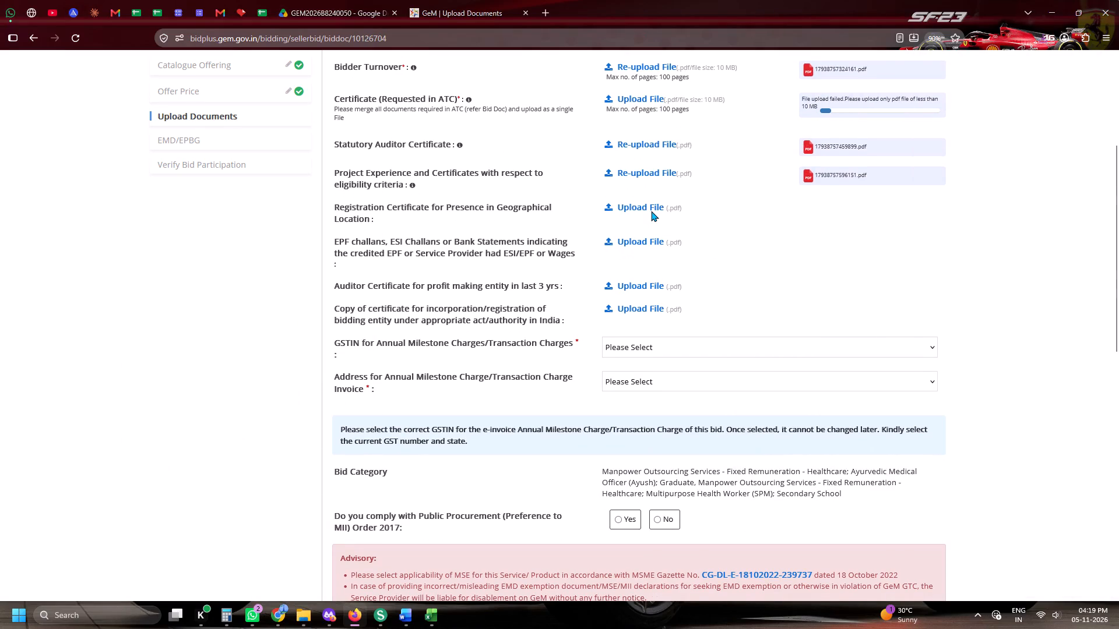
{"action": "scroll", "coordinate": [782, 295], "scroll_direction": "up", "scroll_amount": 2}
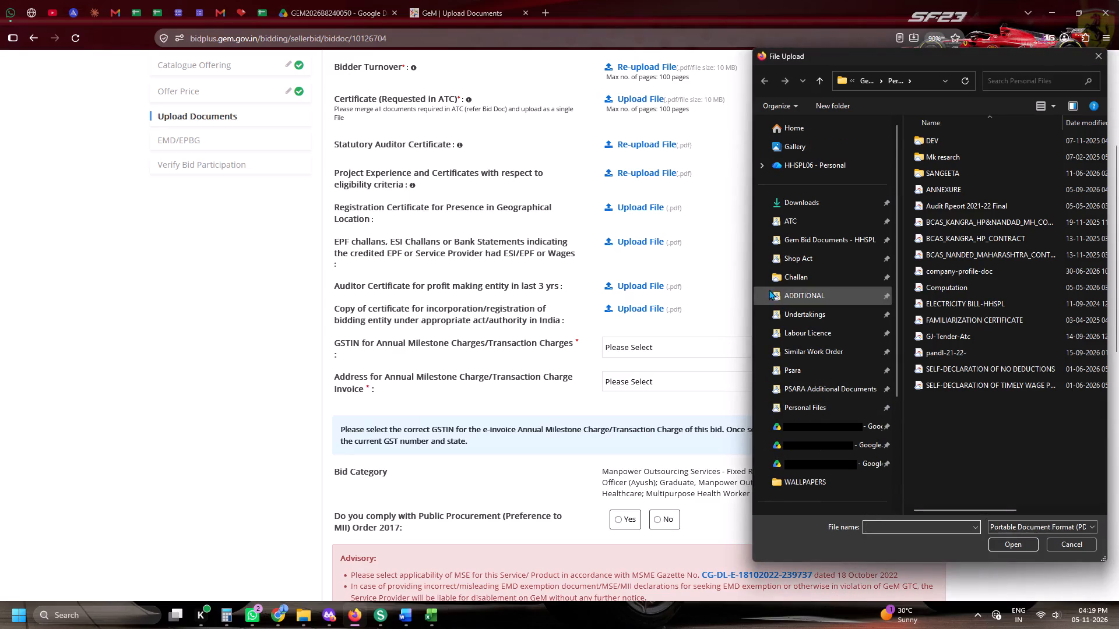
{"action": "left_click", "coordinate": [803, 261]}
{"action": "double_click", "coordinate": [921, 222]}
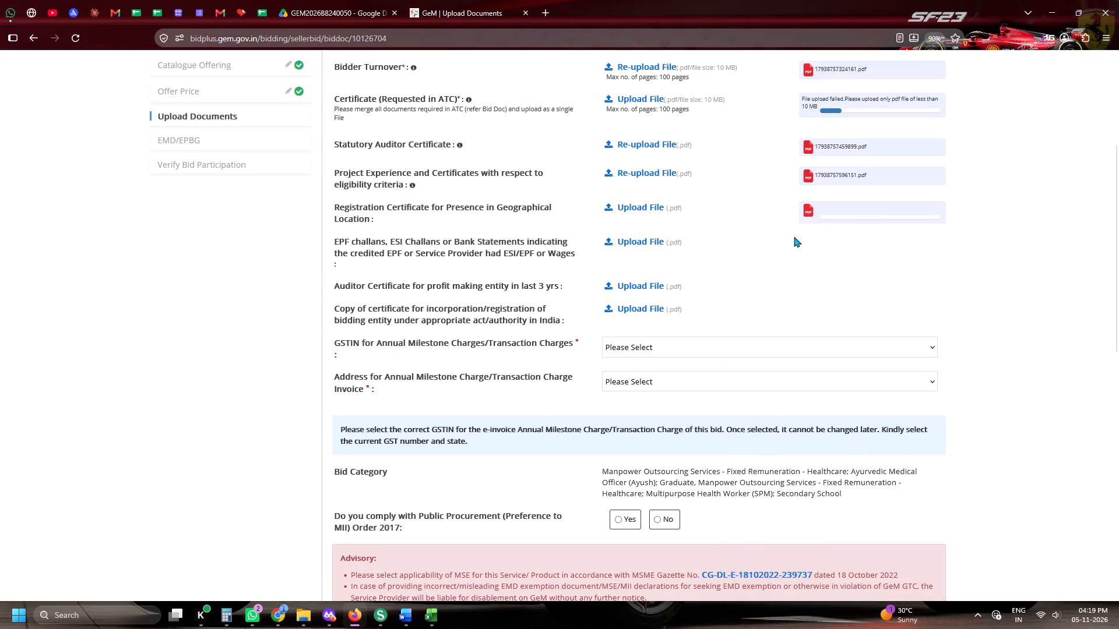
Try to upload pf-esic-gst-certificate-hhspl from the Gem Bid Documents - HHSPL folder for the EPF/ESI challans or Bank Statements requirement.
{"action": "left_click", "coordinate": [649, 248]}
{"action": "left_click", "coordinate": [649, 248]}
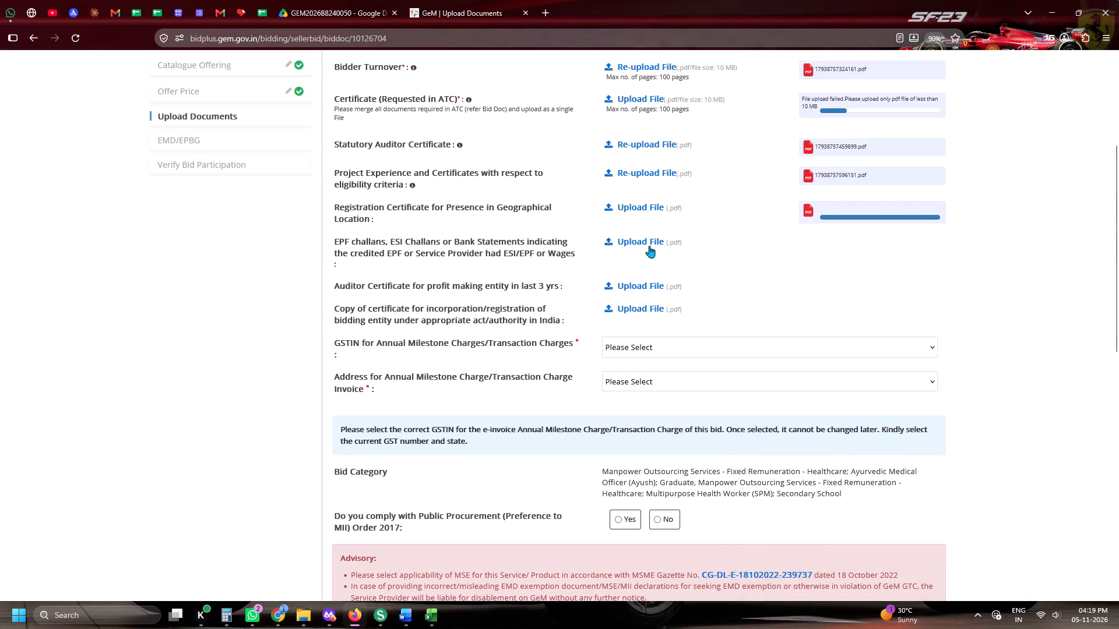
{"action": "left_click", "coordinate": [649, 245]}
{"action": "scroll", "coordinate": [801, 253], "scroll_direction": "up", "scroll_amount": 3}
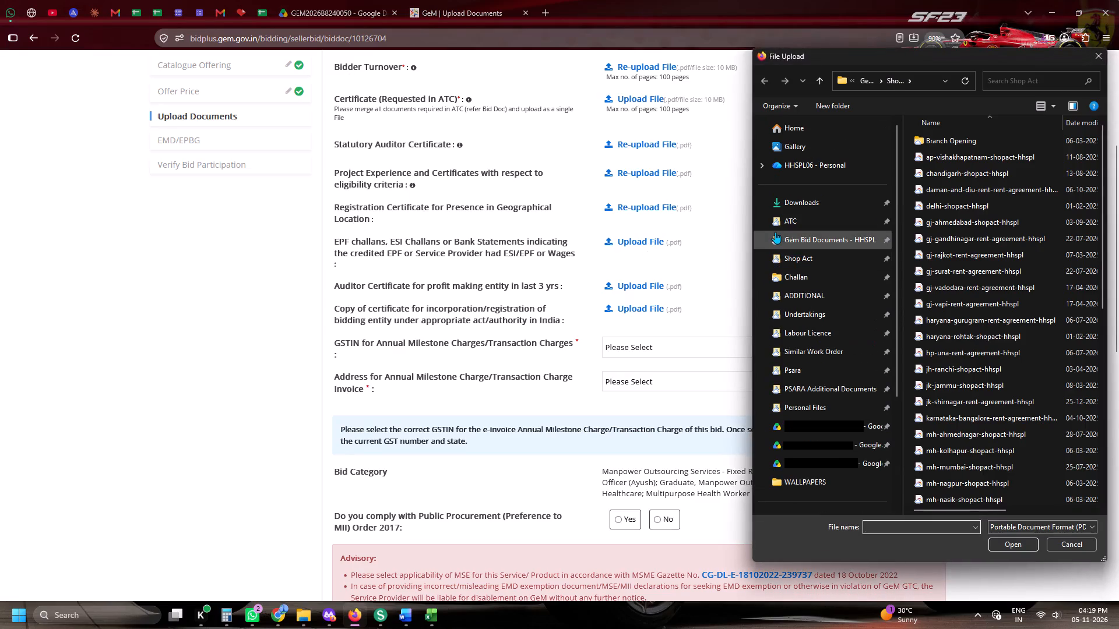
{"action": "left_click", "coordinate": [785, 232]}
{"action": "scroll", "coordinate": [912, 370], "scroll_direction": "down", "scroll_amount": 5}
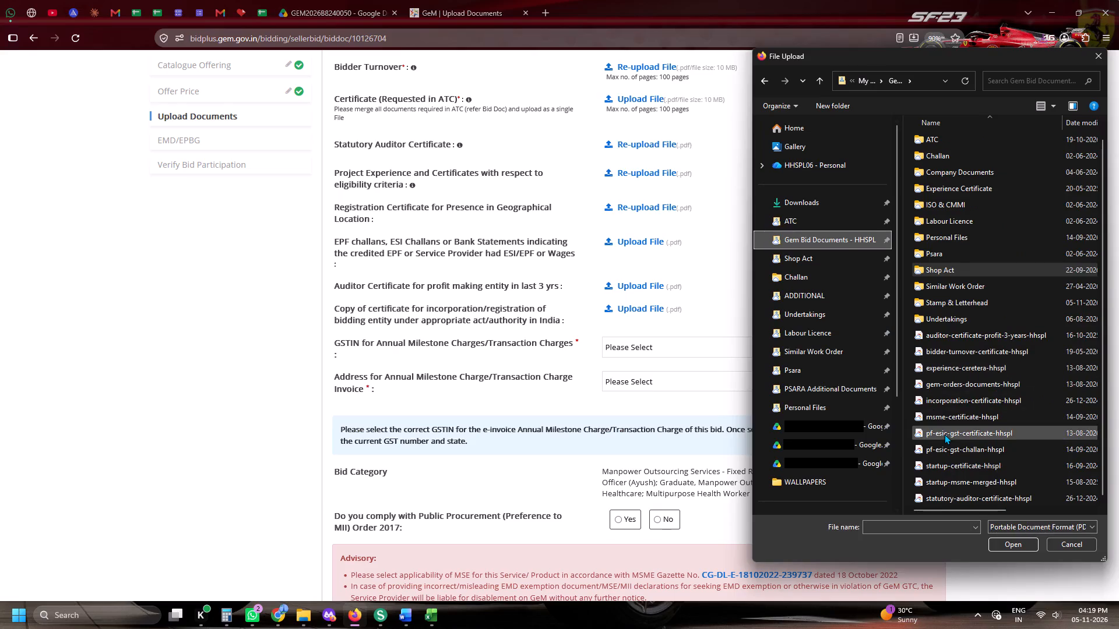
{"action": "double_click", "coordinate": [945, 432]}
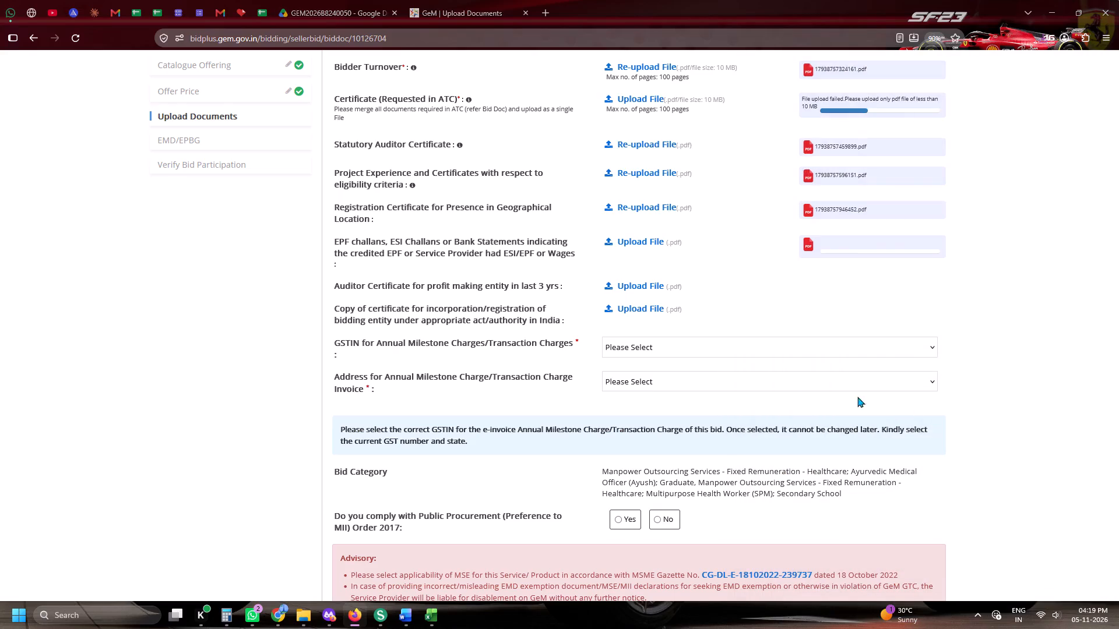
Upload auditor-certificate-profit-3-years-hhspl as the Auditor Certificate for profit making entity in last 3 yrs.
{"action": "left_click", "coordinate": [637, 291]}
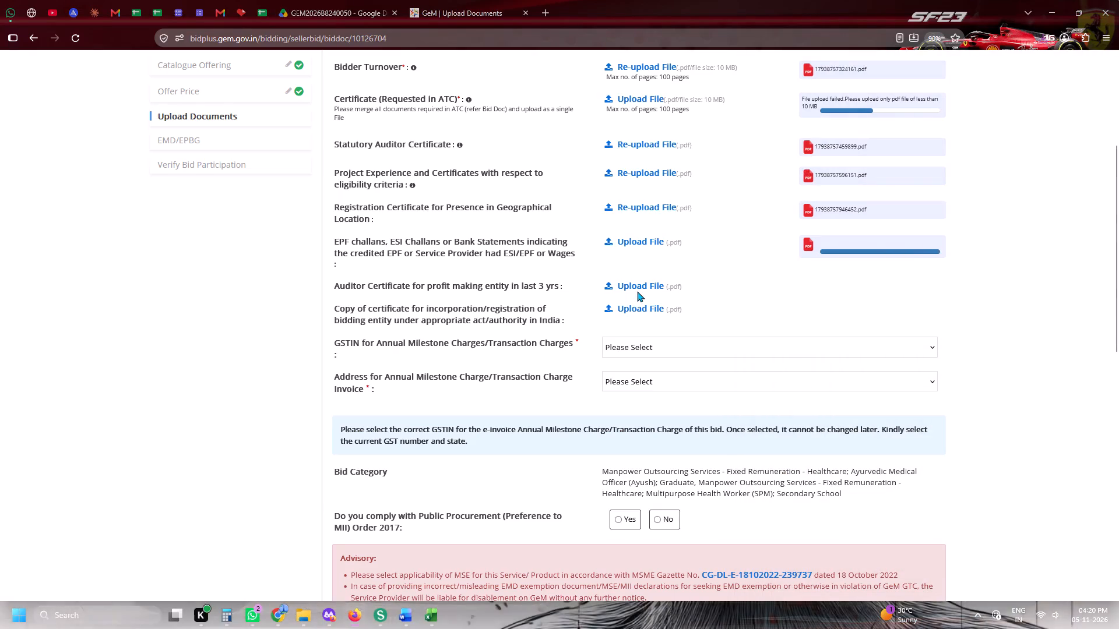
{"action": "double_click", "coordinate": [974, 352]}
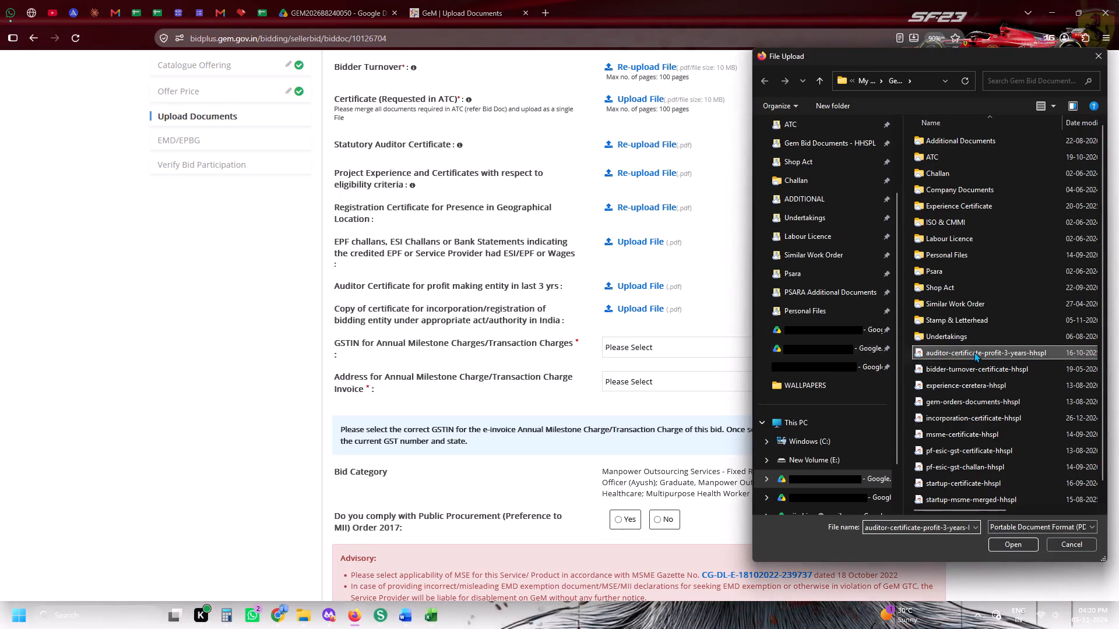
Upload pf-esic-gst-certificate-hhspl from Gem Bid Documents - HHSPL again for the EPF/ESI challans or Bank Statements requirement.
{"action": "left_click", "coordinate": [655, 243]}
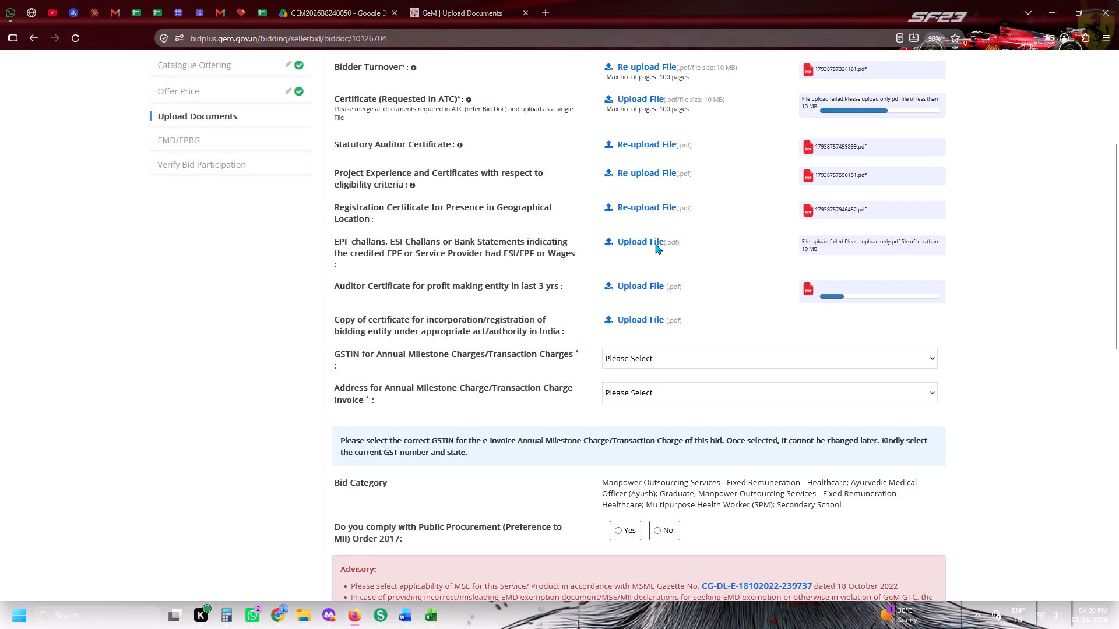
{"action": "left_click", "coordinate": [840, 147]}
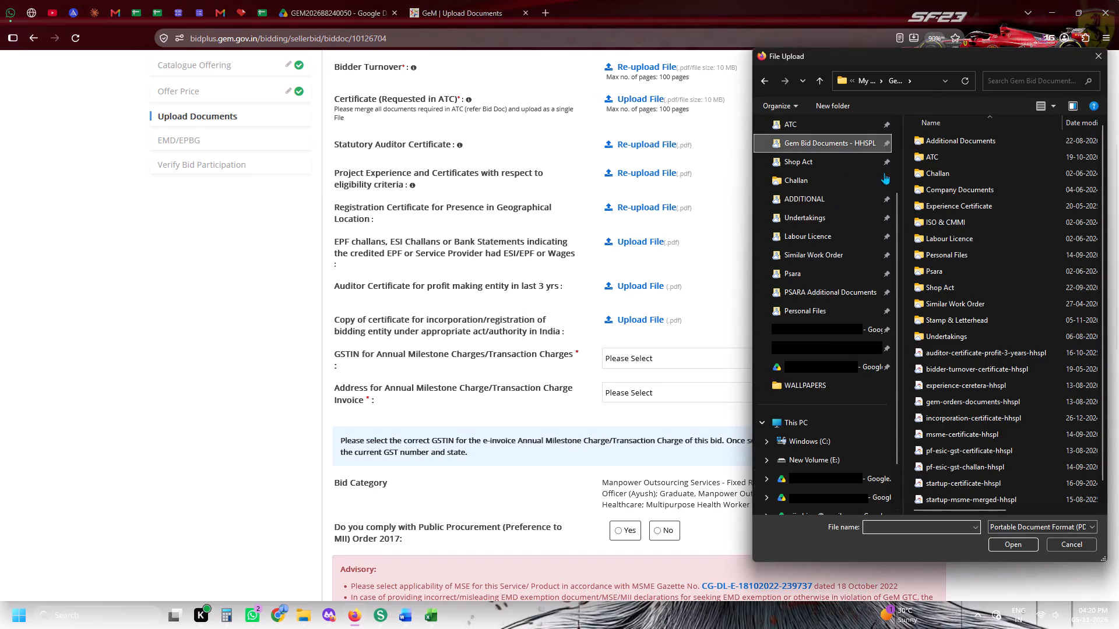
{"action": "double_click", "coordinate": [944, 450]}
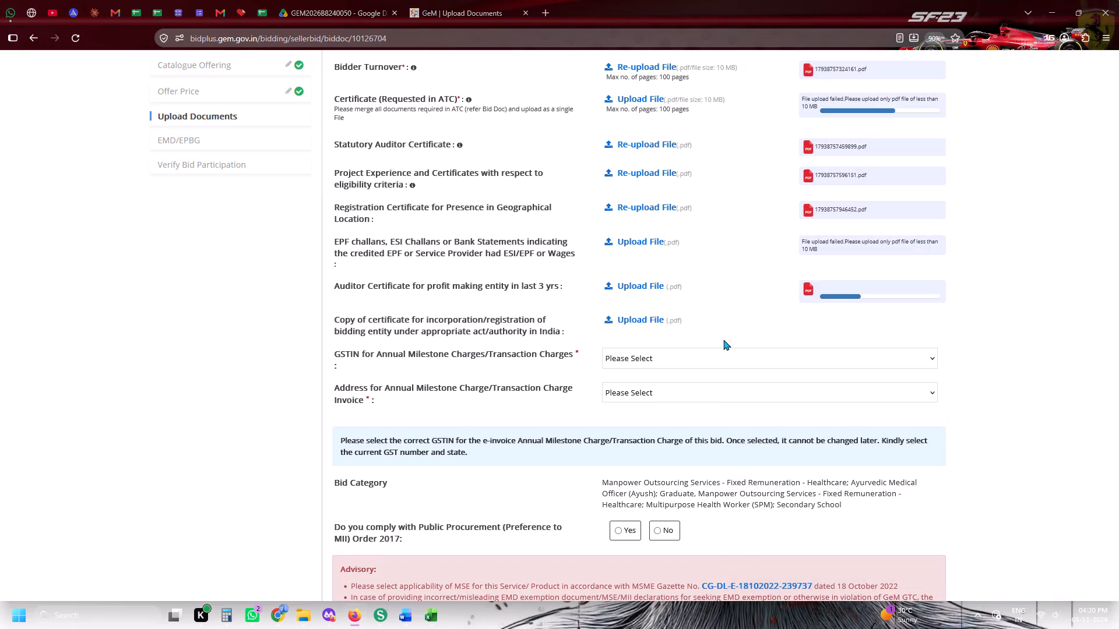
Upload incorporation-certificate-hhspl from the Gem Bid Documents - HHSPL folder as the bidding entity's certificate of incorporation/registration.
{"action": "left_click", "coordinate": [676, 324]}
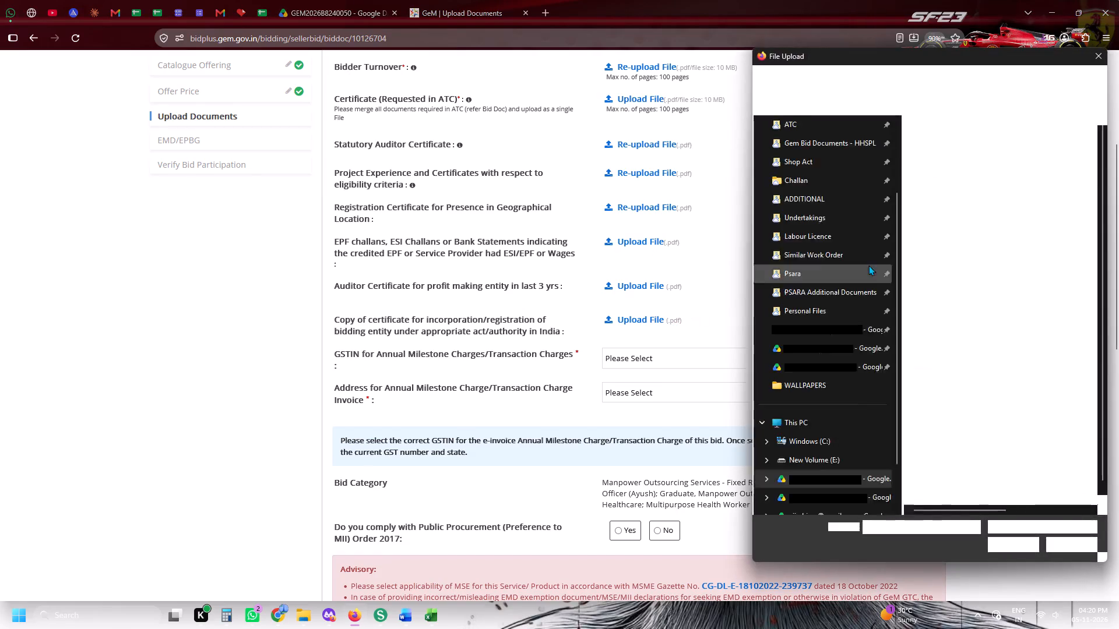
{"action": "scroll", "coordinate": [868, 264], "scroll_direction": "up", "scroll_amount": 4}
{"action": "left_click", "coordinate": [857, 238]}
{"action": "triple_click", "coordinate": [932, 415]}
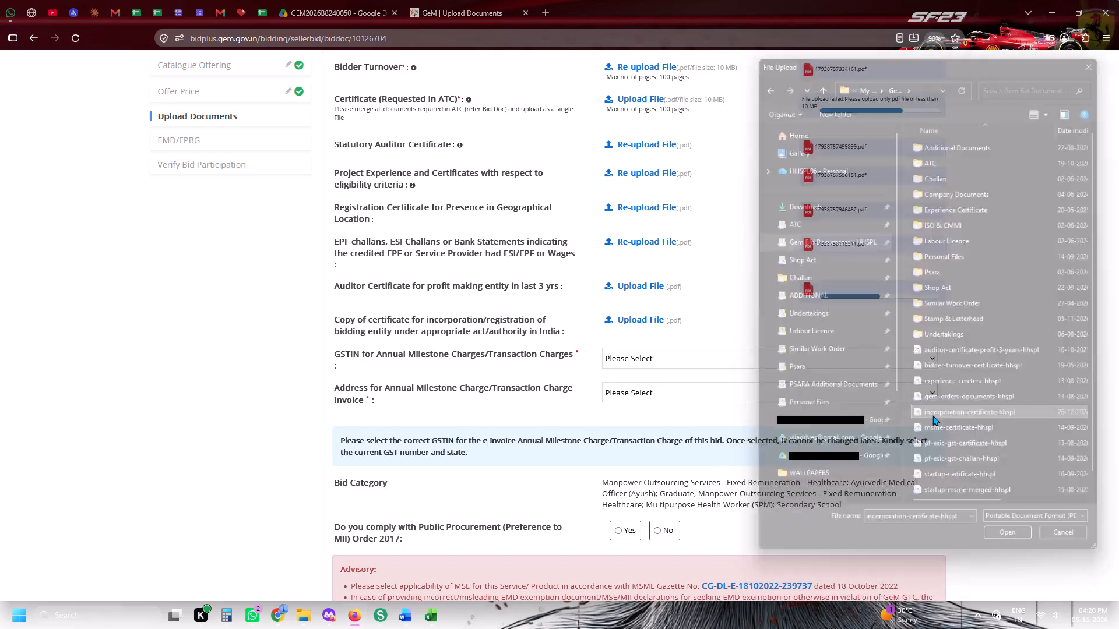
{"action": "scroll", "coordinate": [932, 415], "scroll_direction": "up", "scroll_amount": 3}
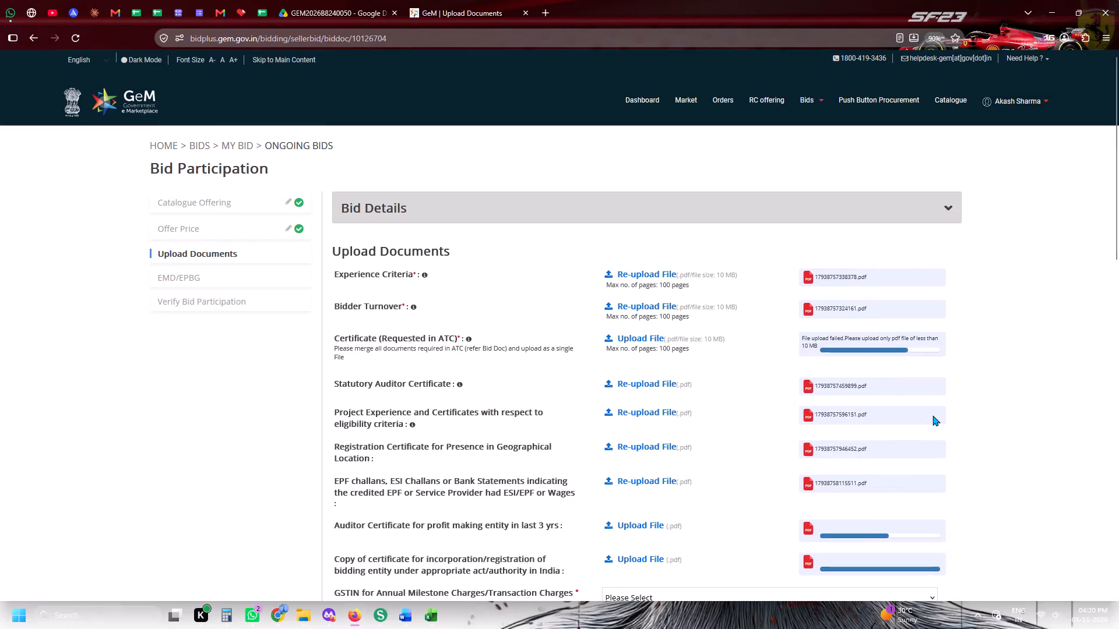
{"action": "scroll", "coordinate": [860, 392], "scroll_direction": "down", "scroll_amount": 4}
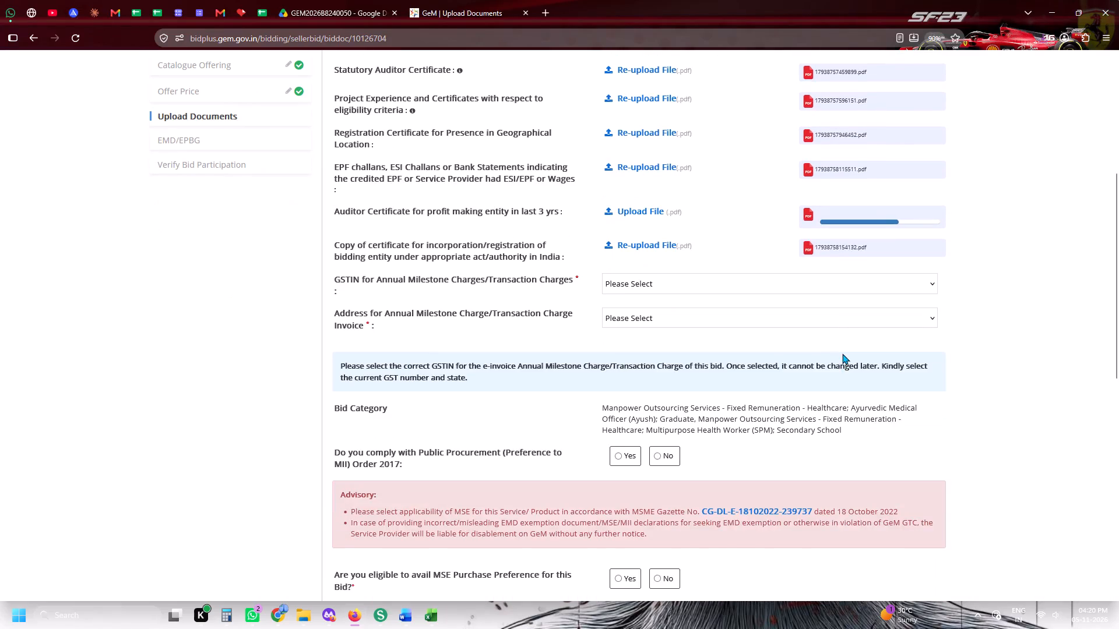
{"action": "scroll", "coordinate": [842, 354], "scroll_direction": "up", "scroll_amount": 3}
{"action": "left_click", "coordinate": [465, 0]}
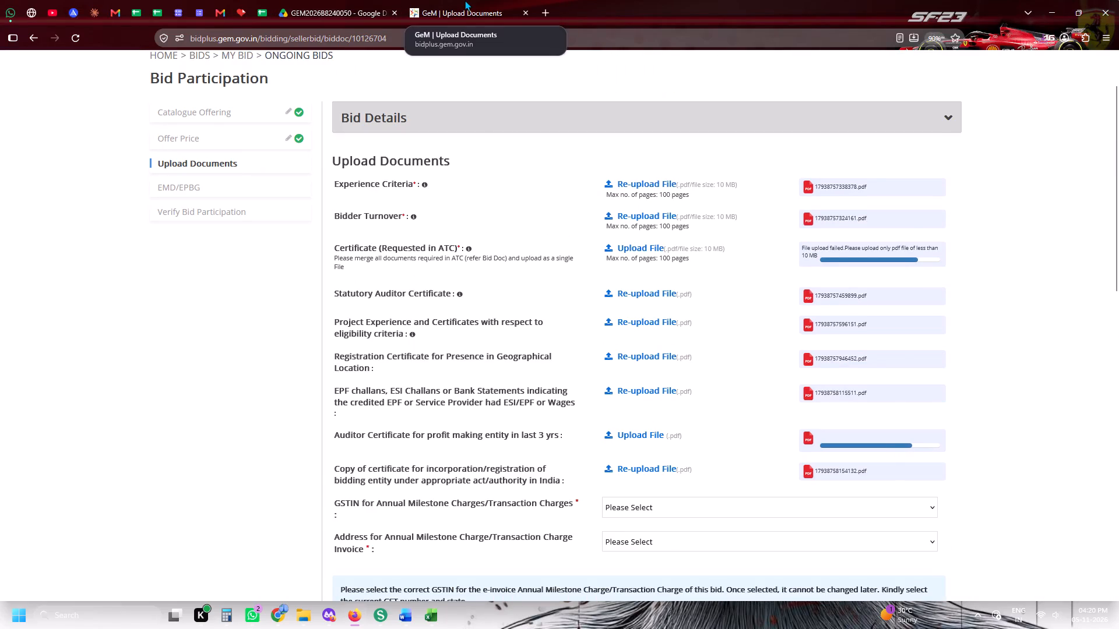
Select the company's registered GSTIN for Annual Milestone Charges/Transaction Charges.
{"action": "scroll", "coordinate": [676, 333], "scroll_direction": "down", "scroll_amount": 1}
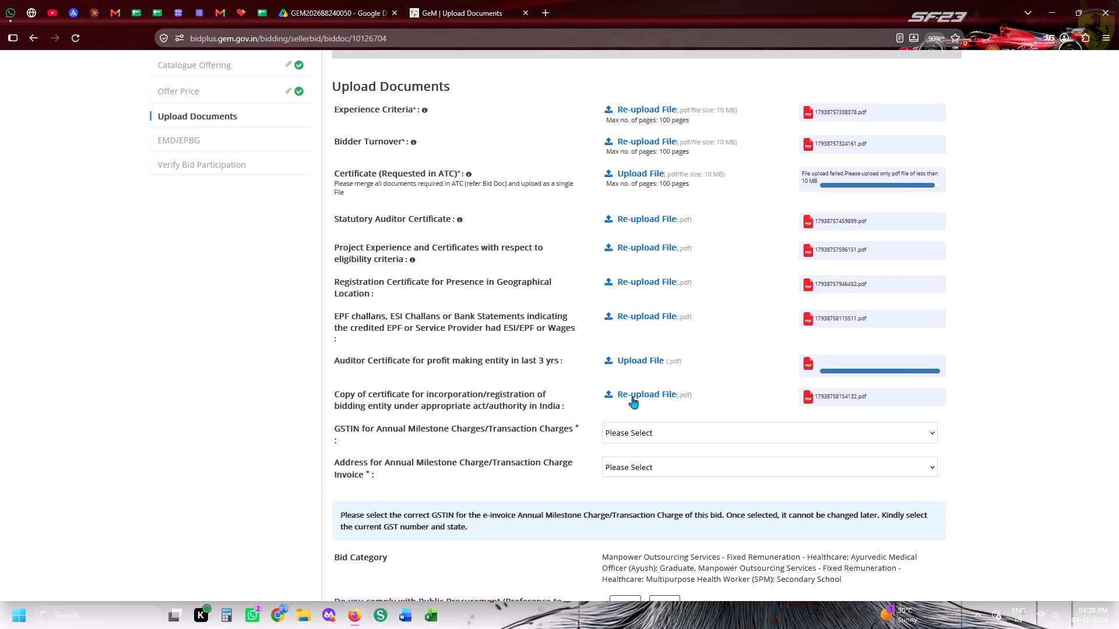
{"action": "left_click", "coordinate": [671, 429]}
{"action": "left_click", "coordinate": [668, 455]}
{"action": "left_click", "coordinate": [661, 437]}
{"action": "left_click", "coordinate": [668, 465]}
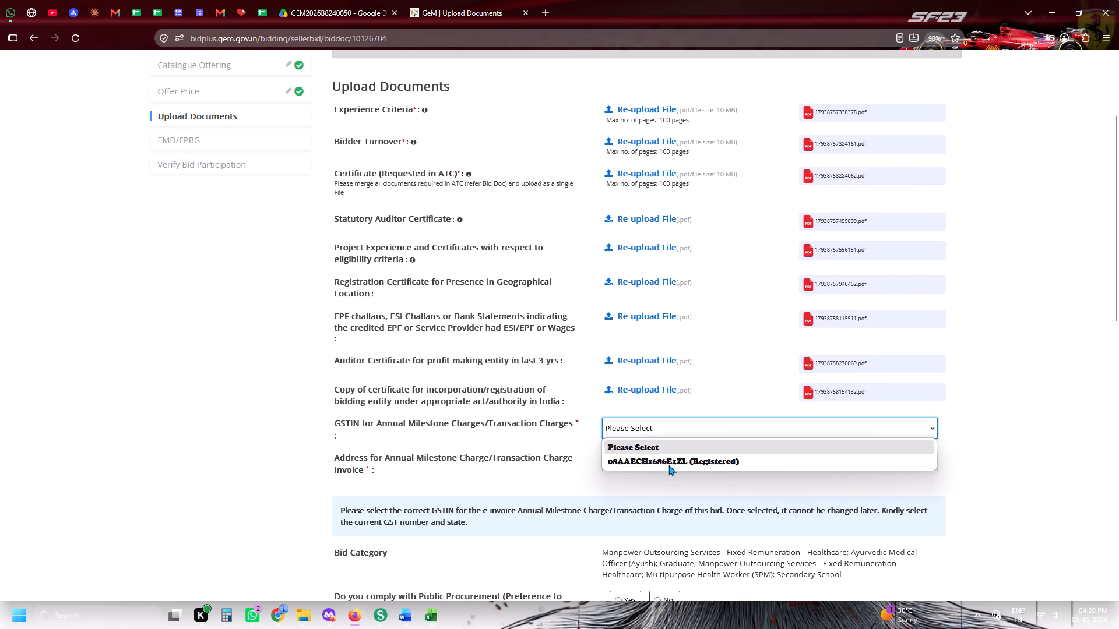
{"action": "left_click", "coordinate": [692, 132]}
Select the company's Jaipur address for the Annual Milestone Charge/Transaction Charge Invoice.
{"action": "left_click", "coordinate": [633, 478]}
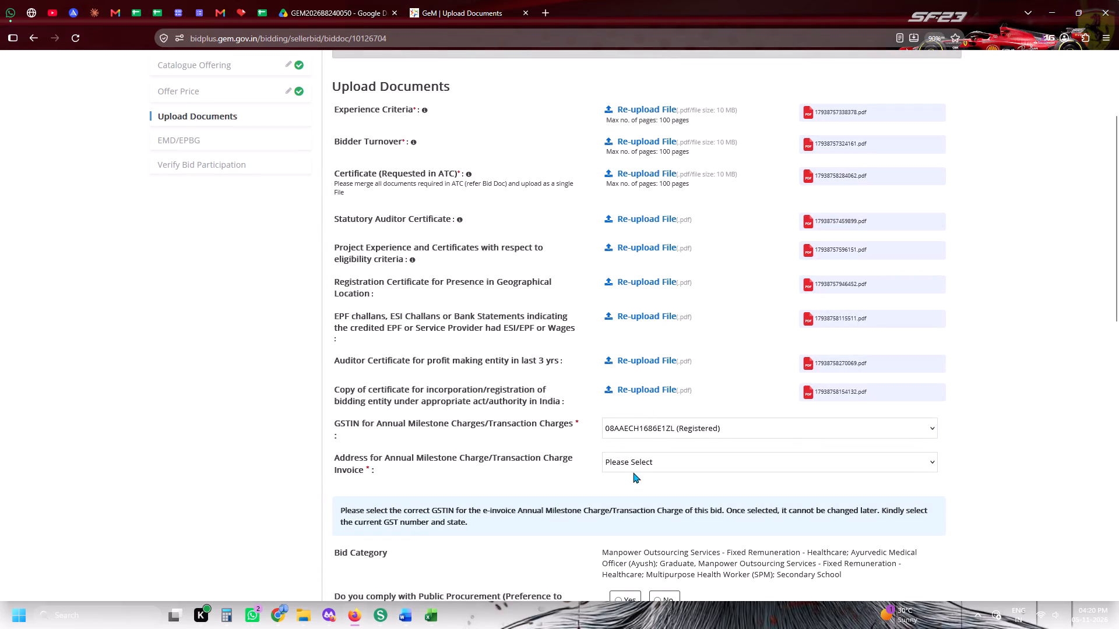
{"action": "left_click", "coordinate": [633, 471]}
{"action": "left_click", "coordinate": [642, 489]}
{"action": "left_click", "coordinate": [691, 132]}
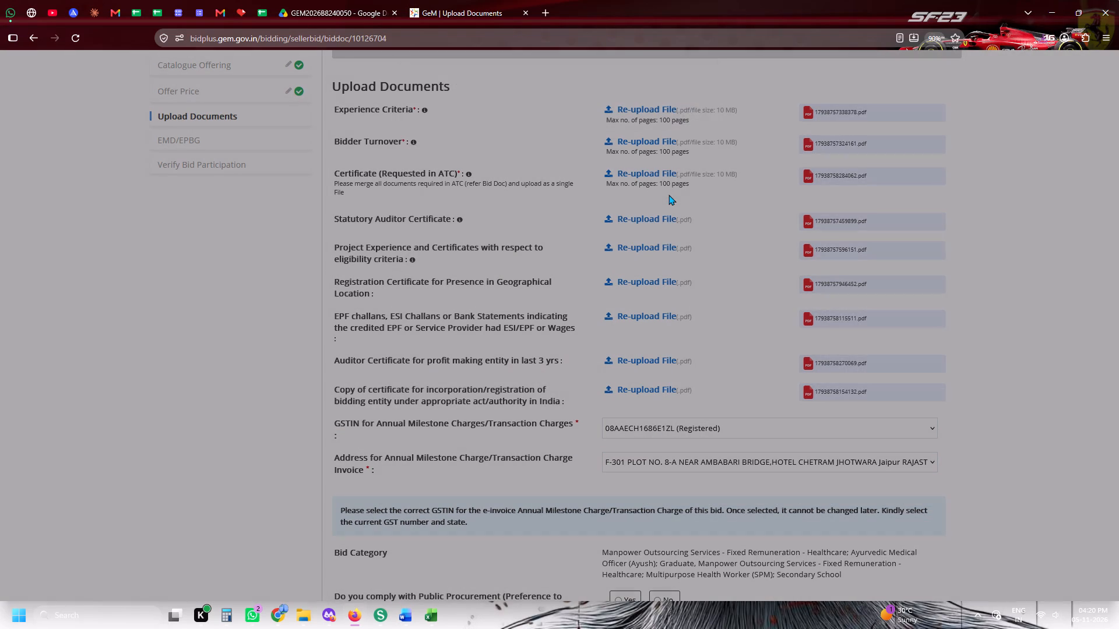
Answer Yes to compliance with the Public Procurement (Preference to MII) Order 2017 and Yes to MSE Purchase Preference eligibility.
{"action": "scroll", "coordinate": [688, 249], "scroll_direction": "down", "scroll_amount": 5}
{"action": "left_click", "coordinate": [614, 227]}
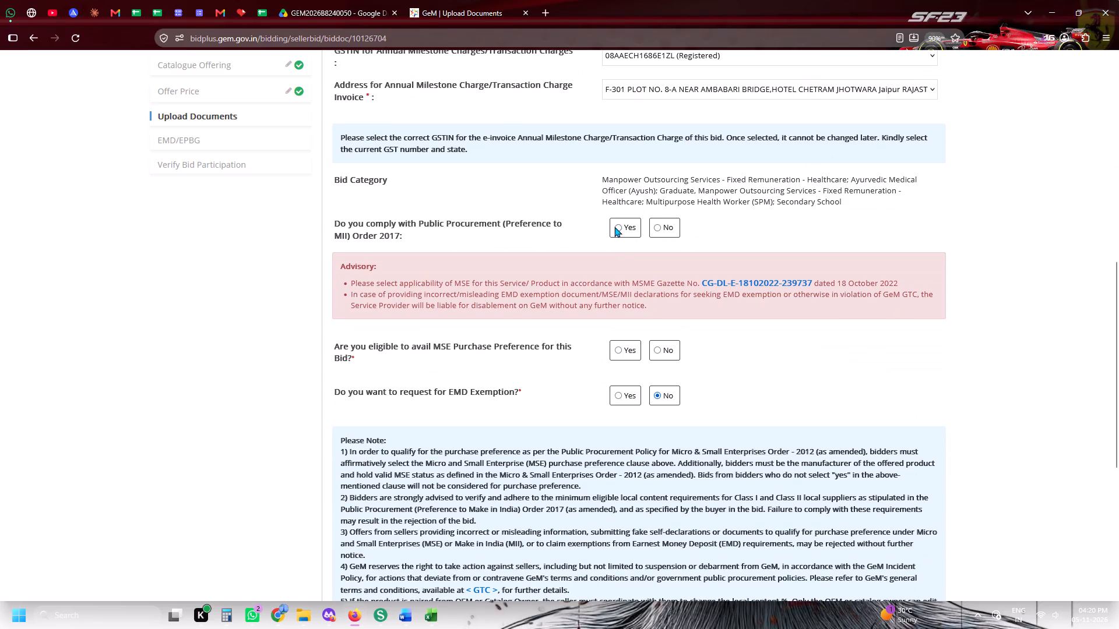
{"action": "left_click", "coordinate": [628, 348]}
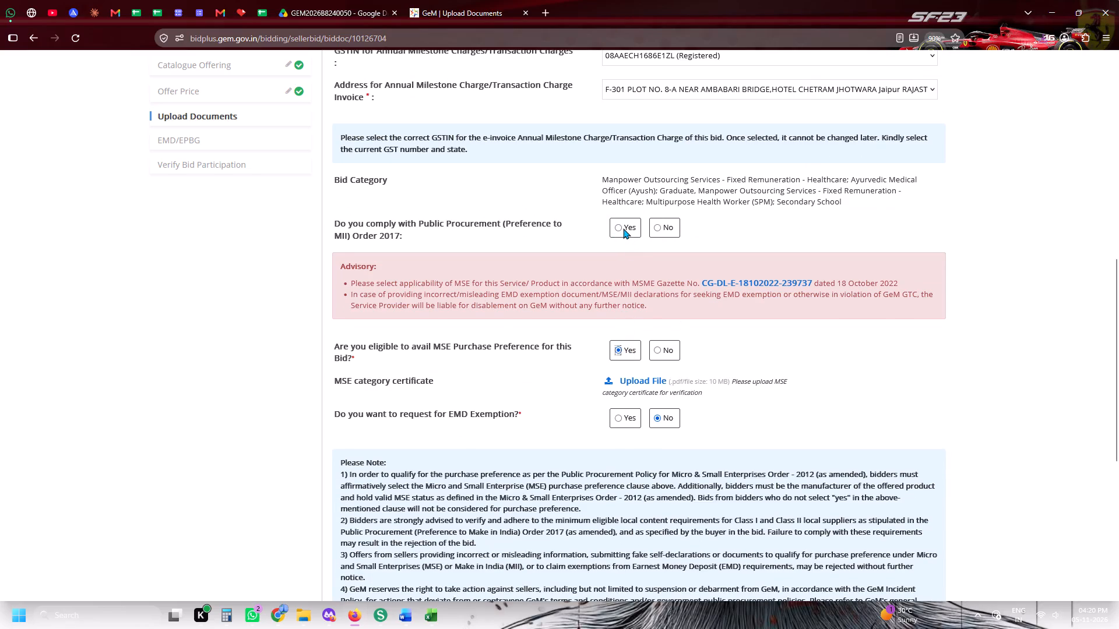
{"action": "left_click", "coordinate": [623, 228]}
{"action": "left_click", "coordinate": [623, 228]}
{"action": "left_click", "coordinate": [617, 226]}
Upload msme-certificate-hhspl from the Gem Bid Documents - HHSPL folder as the MSE category certificate.
{"action": "left_click", "coordinate": [645, 372]}
{"action": "left_click", "coordinate": [648, 384]}
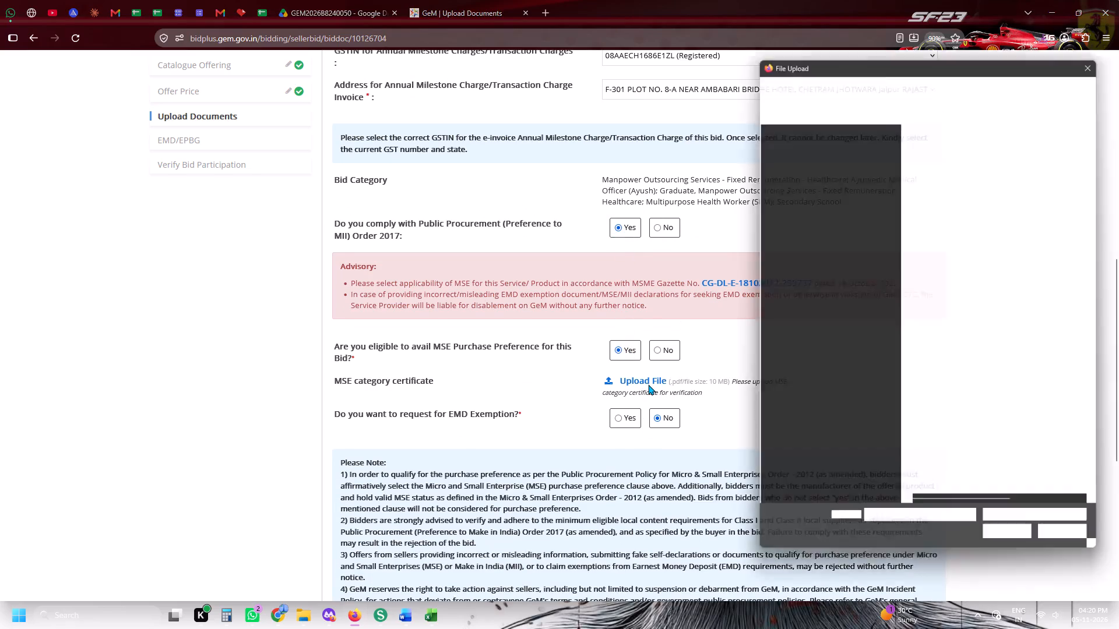
{"action": "left_click", "coordinate": [843, 149]}
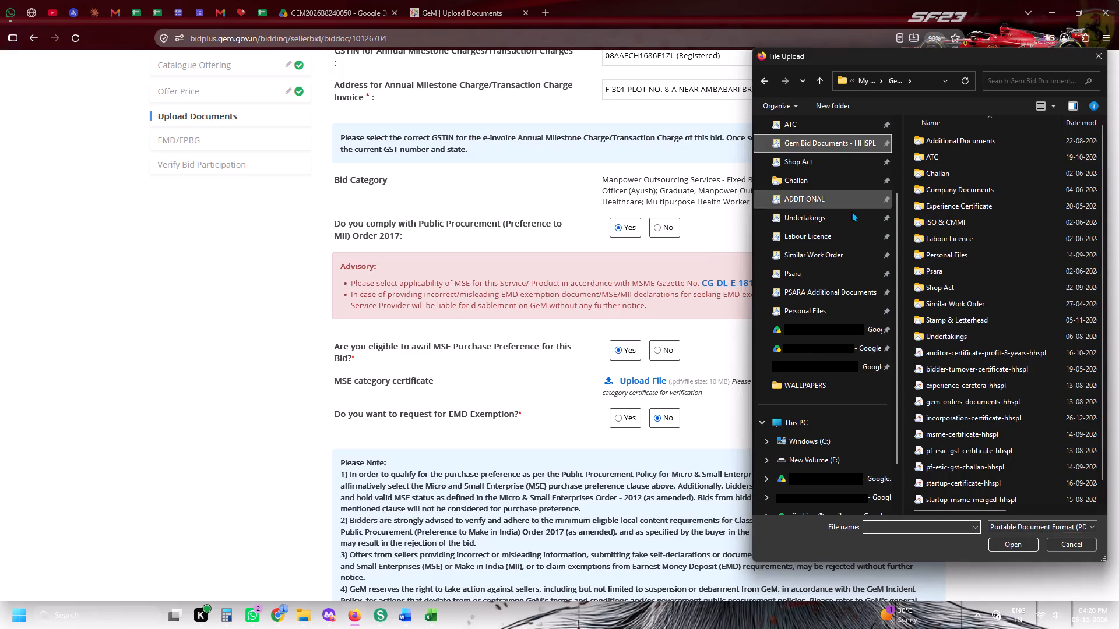
{"action": "double_click", "coordinate": [989, 432]}
Request EMD Exemption with Yes and choose Start-up as the EMD Exemption Category.
{"action": "scroll", "coordinate": [776, 308], "scroll_direction": "down", "scroll_amount": 3}
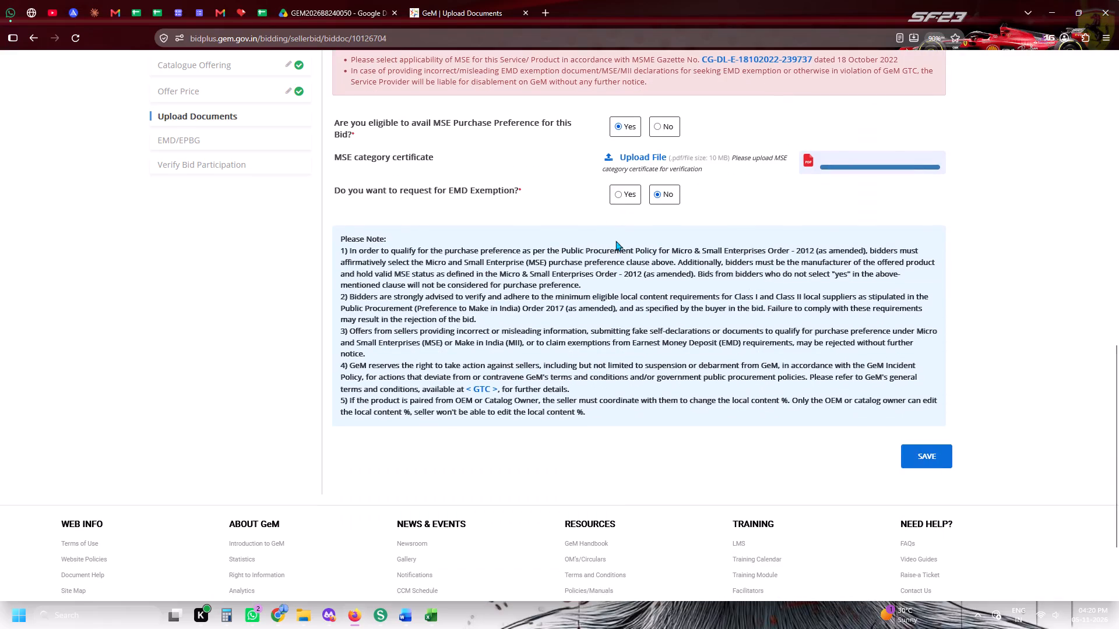
{"action": "left_click", "coordinate": [617, 197]}
{"action": "left_click", "coordinate": [618, 213]}
{"action": "left_click", "coordinate": [620, 228]}
{"action": "left_click", "coordinate": [618, 259]}
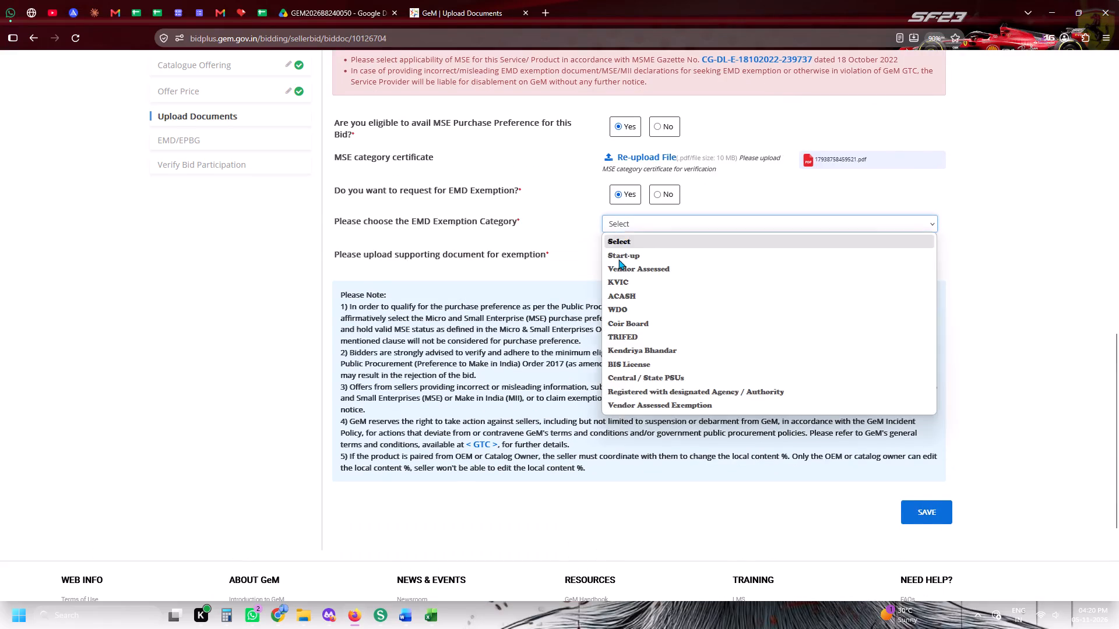
Upload startup-msme-merged-hhspl as the supporting document for the EMD exemption.
{"action": "left_click", "coordinate": [622, 266]}
{"action": "scroll", "coordinate": [1083, 362], "scroll_direction": "down", "scroll_amount": 6}
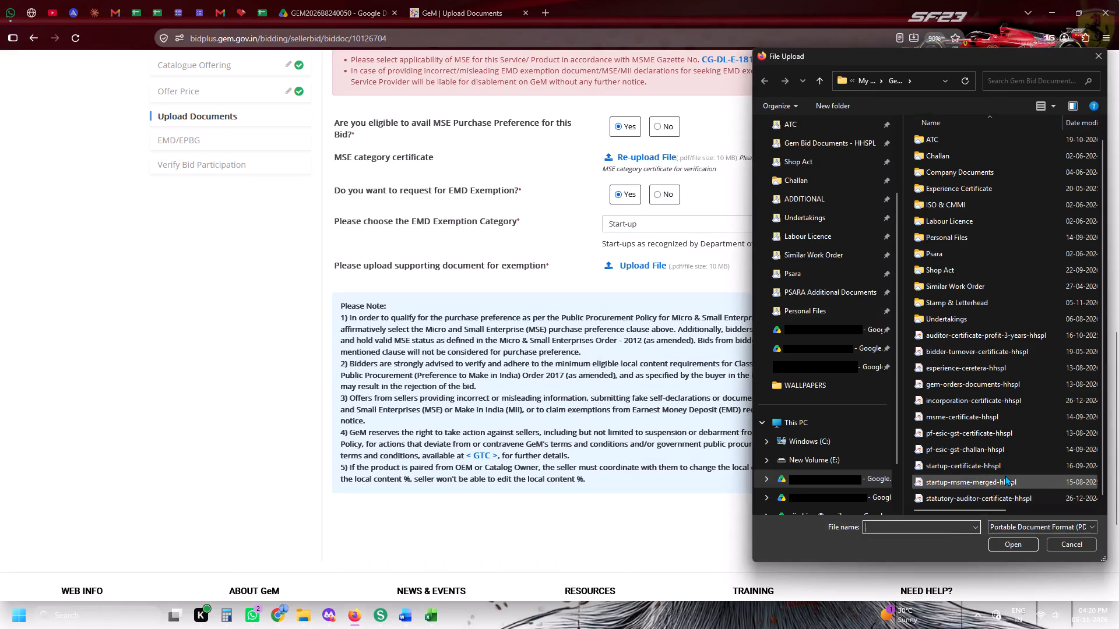
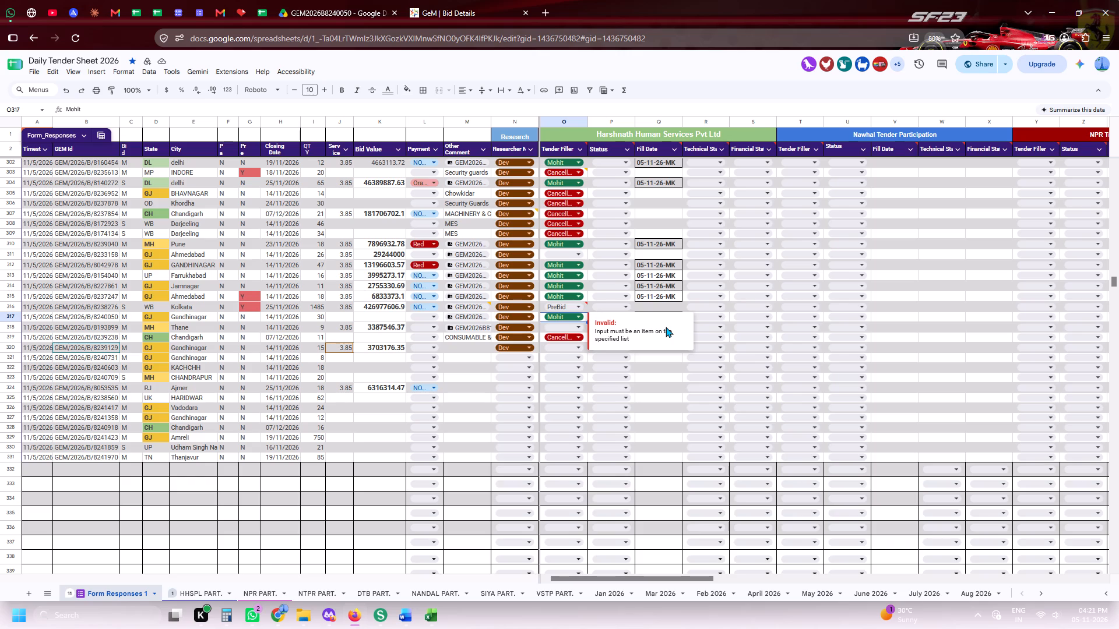
Open REQUIRED DOCUMENTS.pdf from the Drive folder linked in the Other Comment cell of tender GEM/2026/B/8193899.
{"action": "left_click", "coordinate": [480, 327]}
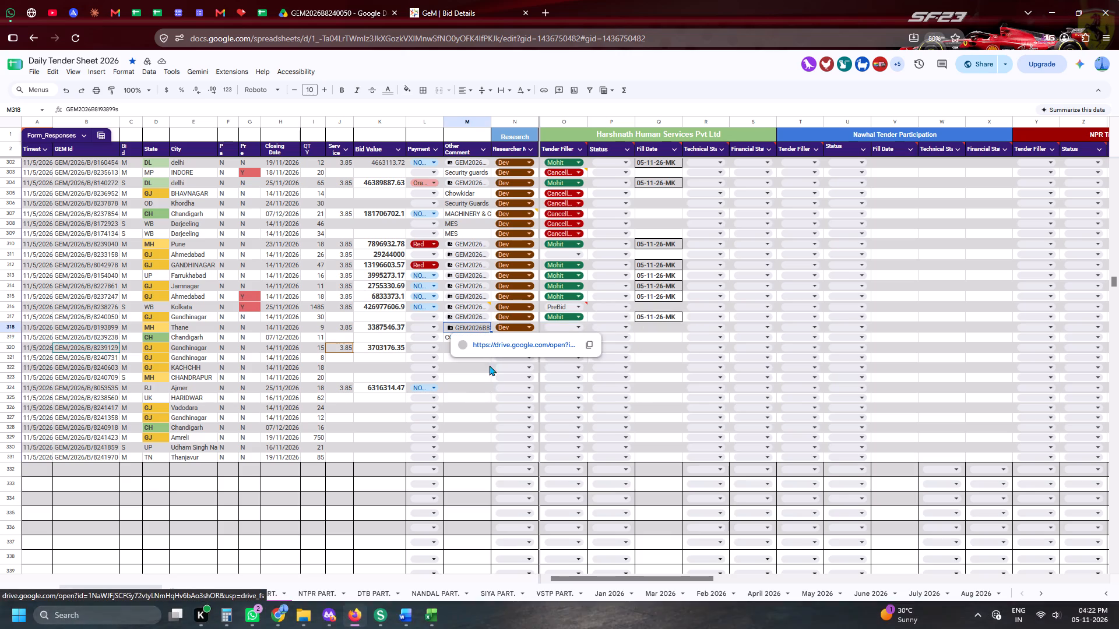
{"action": "left_click", "coordinate": [490, 393]}
{"action": "left_click", "coordinate": [601, 0]}
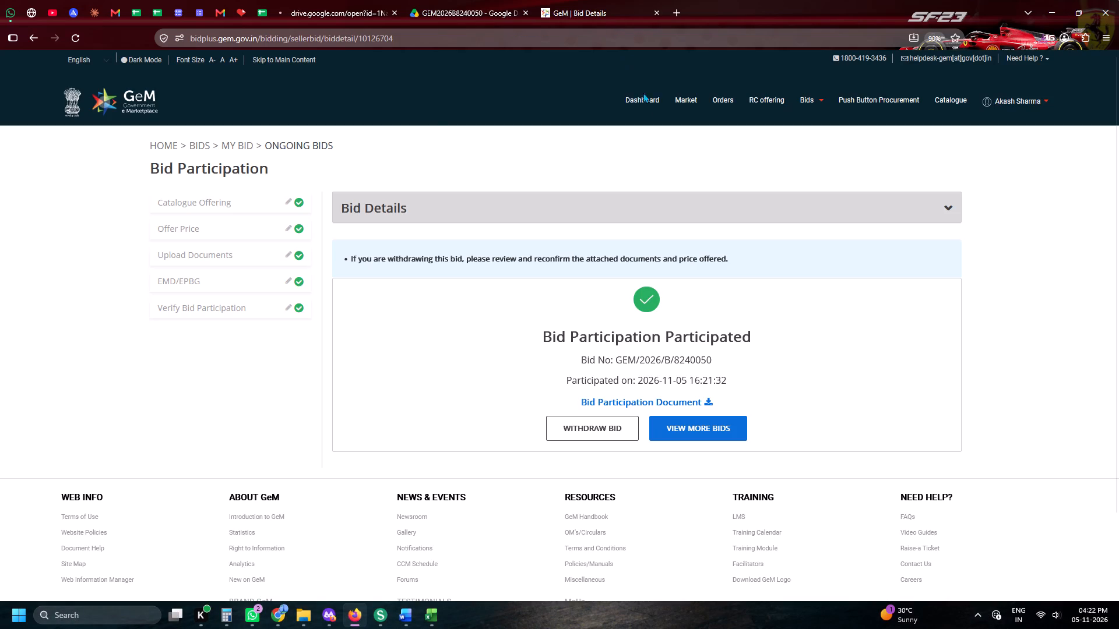
{"action": "left_click", "coordinate": [340, 0]}
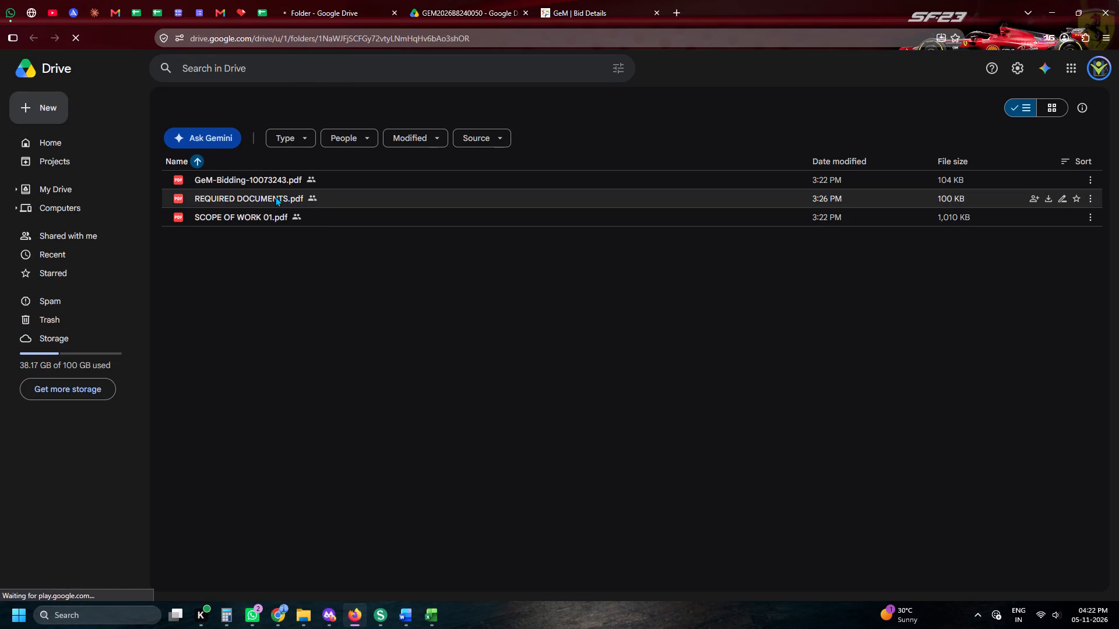
{"action": "left_click", "coordinate": [340, 204]}
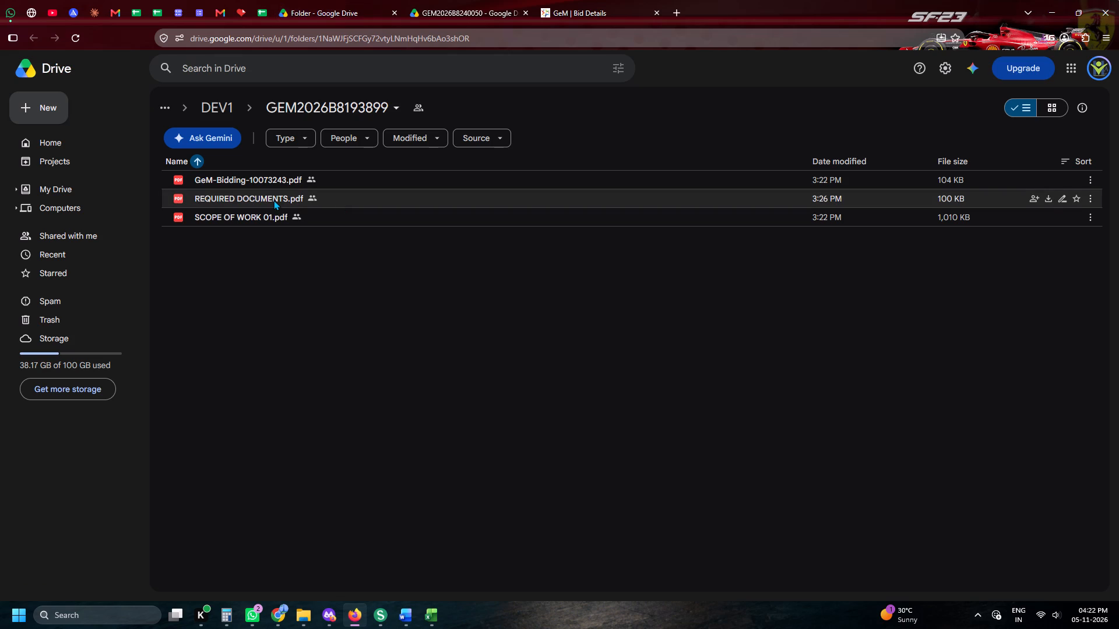
{"action": "left_click", "coordinate": [273, 200]}
{"action": "double_click", "coordinate": [273, 200]}
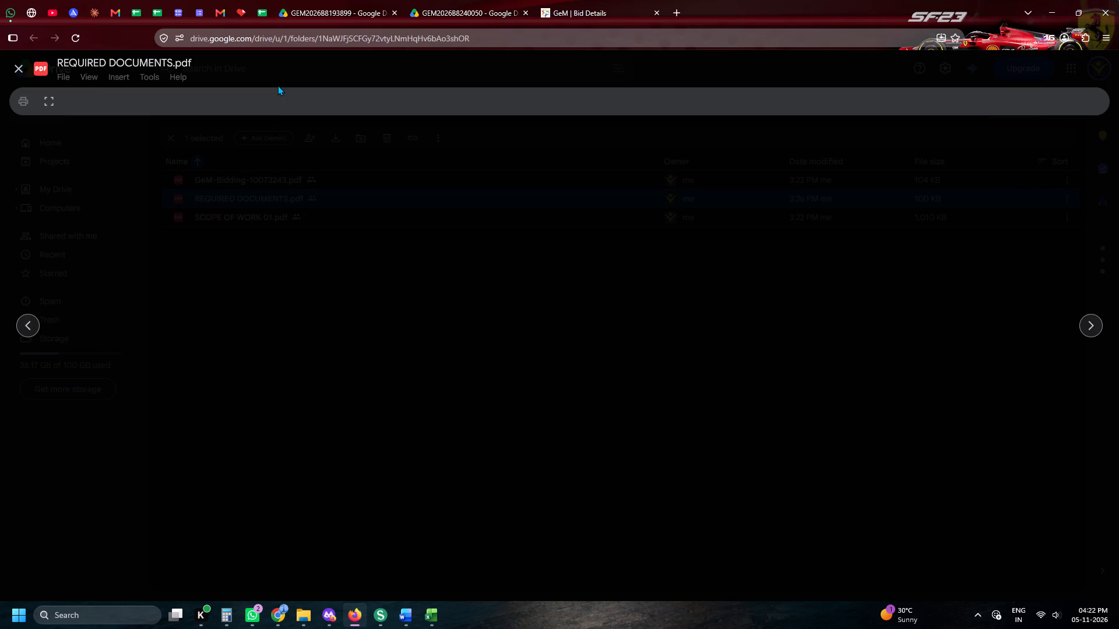
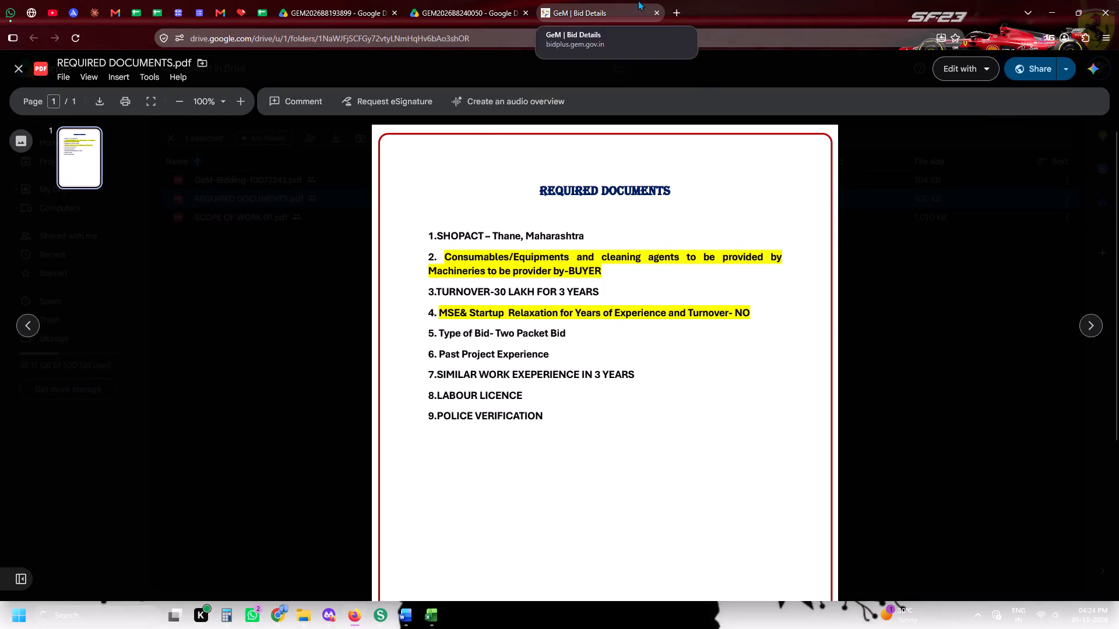
In the Daily Tender Sheet, enter MK as Harshnath Human Services' Tender Filler for tender GEM/2026/B/8193899.
{"action": "left_click", "coordinate": [261, 8]}
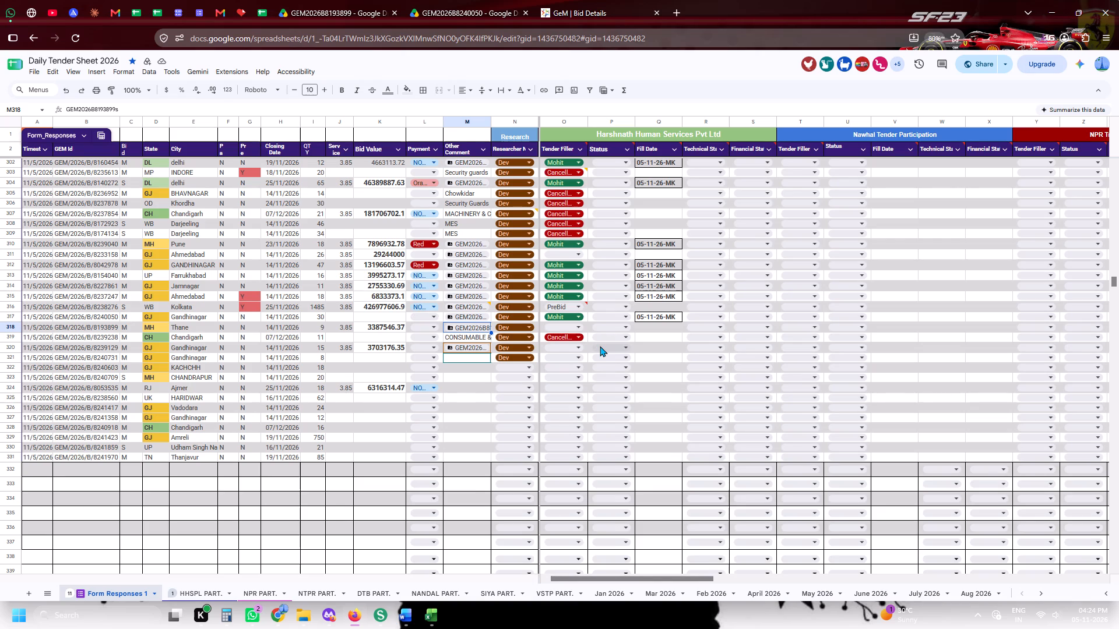
{"action": "key", "text": "Tab"}
{"action": "key", "text": "Tab"}
{"action": "key", "text": "Tab"}
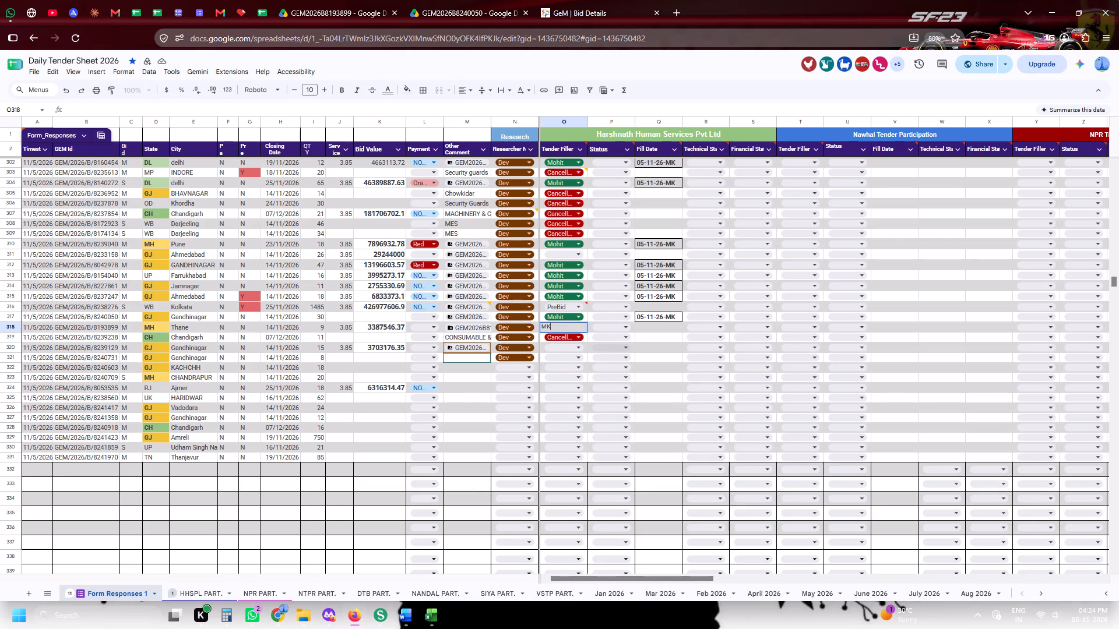
Fill the Harshnath Fill Date for tender GEM/2026/B/8193899 with 05-11-26-MK, copied from the row above.
{"action": "key", "text": "Tab"}
{"action": "key", "text": "ctrl+s"}
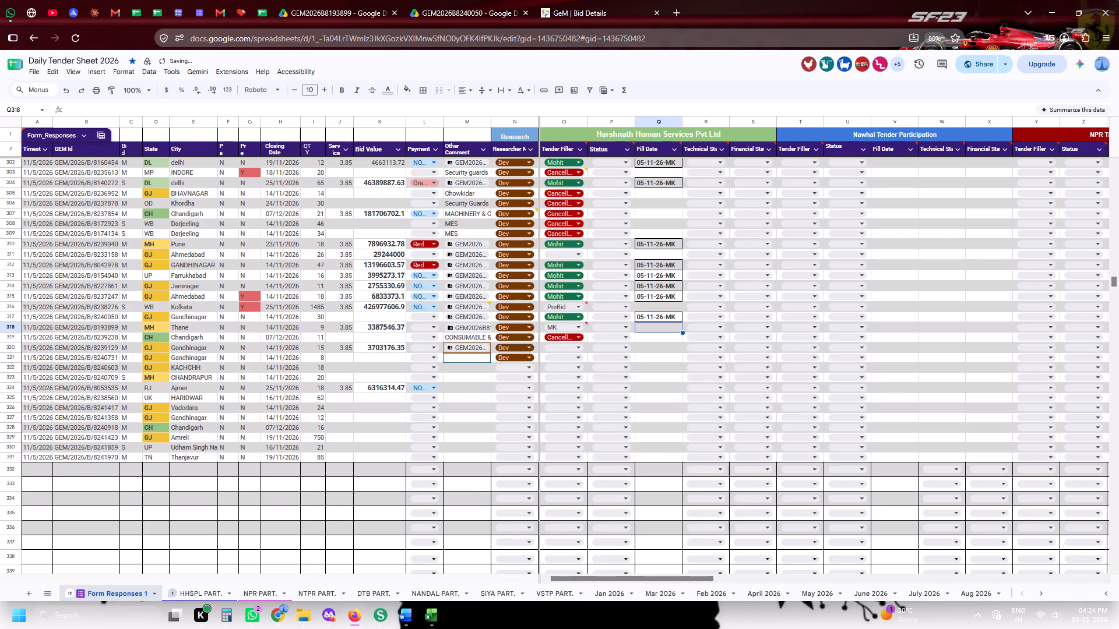
{"action": "key", "text": "ctrl+d"}
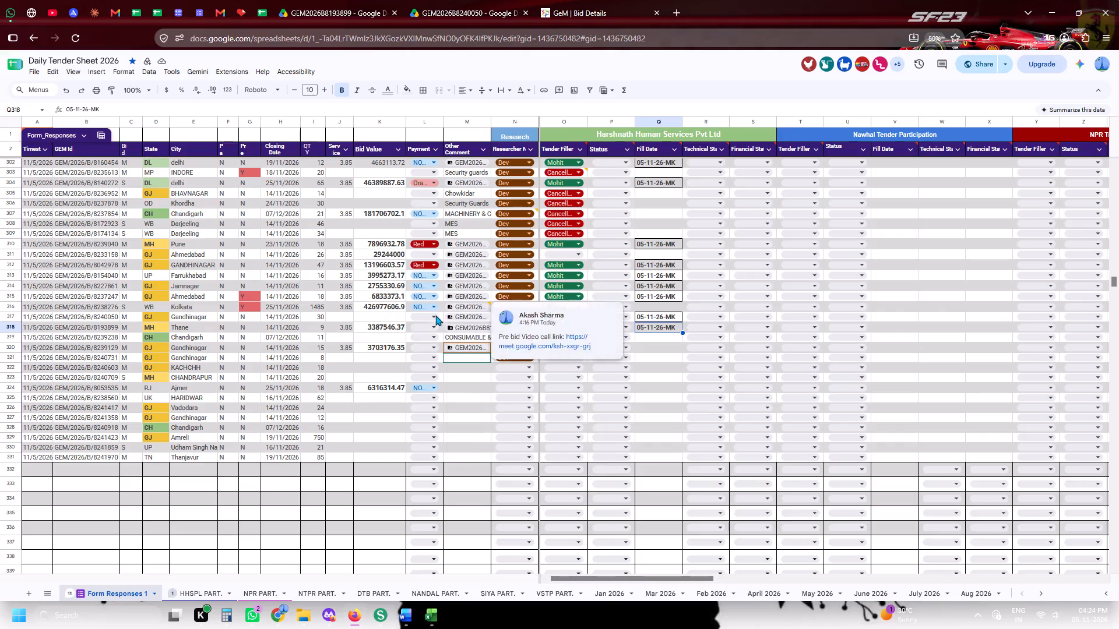
{"action": "left_click", "coordinate": [357, 441]}
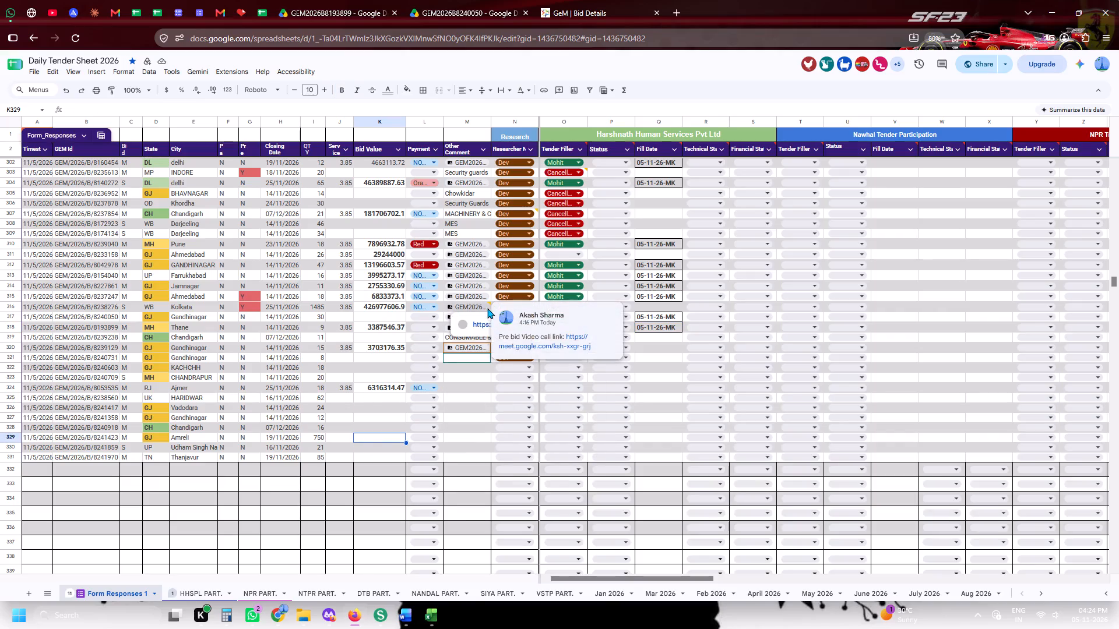
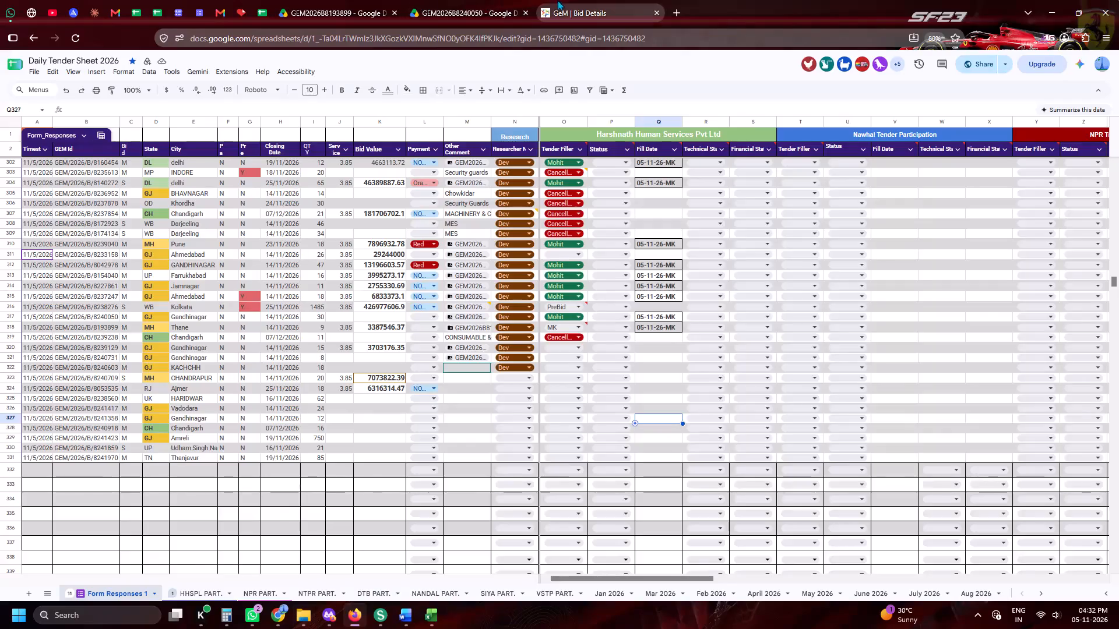
Switch to the GeM portal and open the list of bids.
{"action": "left_click", "coordinate": [562, 0]}
{"action": "left_click", "coordinate": [822, 113]}
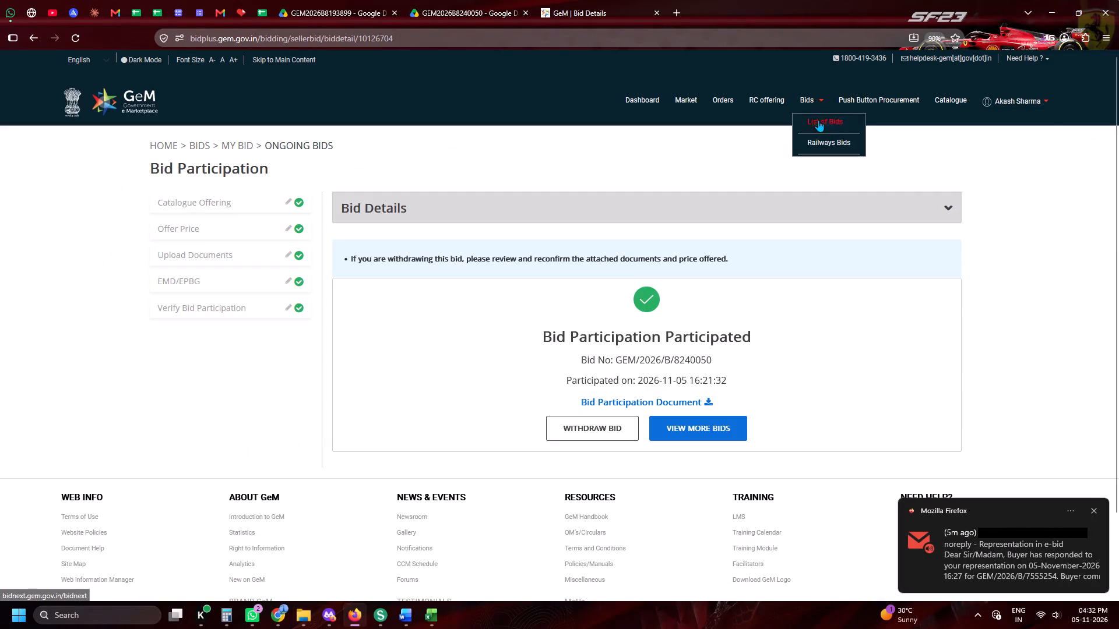
{"action": "left_click", "coordinate": [818, 118]}
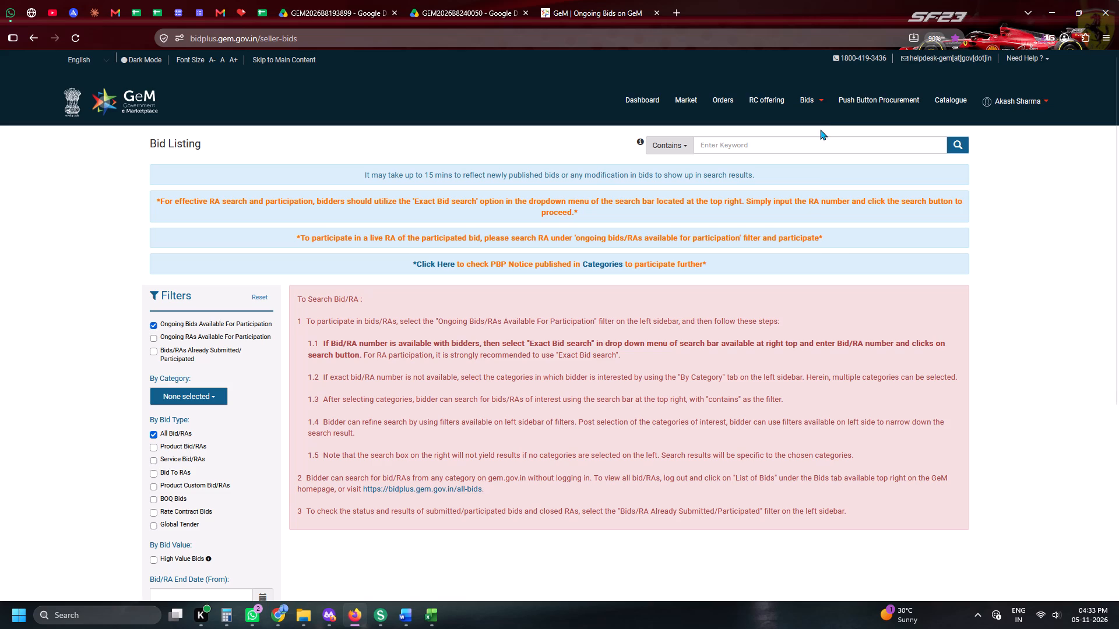
Copy bid number GEM/2026/B/8193899 from the Daily Tender Sheet and run an Exact Bid Search for it in the GeM bid listing.
{"action": "left_click", "coordinate": [254, 20]}
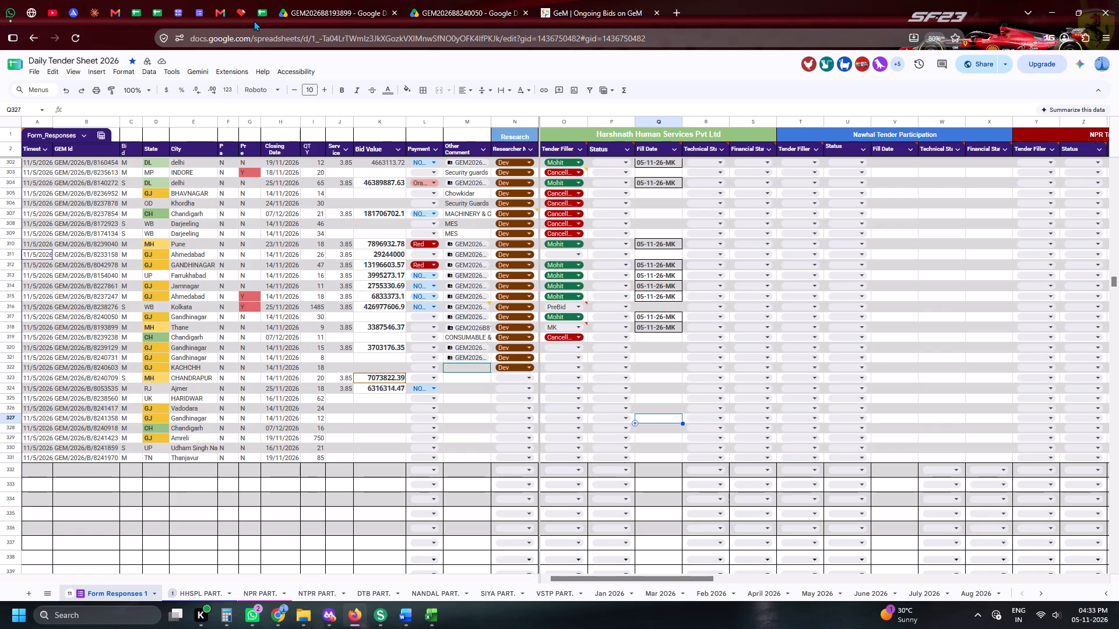
{"action": "left_click", "coordinate": [0, 343]}
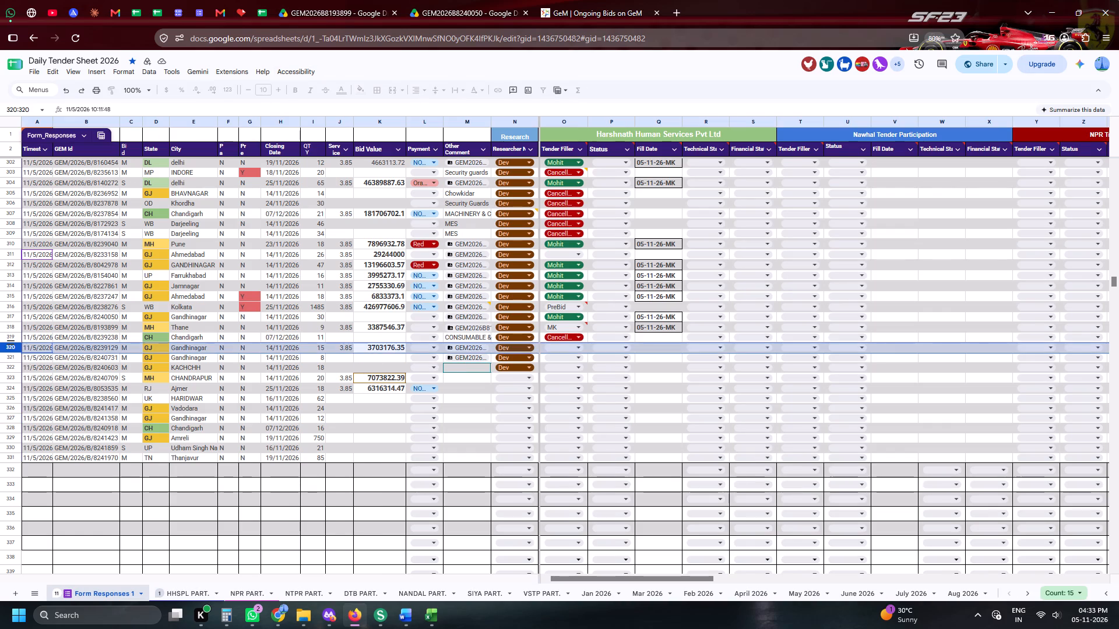
{"action": "left_click", "coordinate": [0, 336]}
{"action": "left_click", "coordinate": [0, 326]}
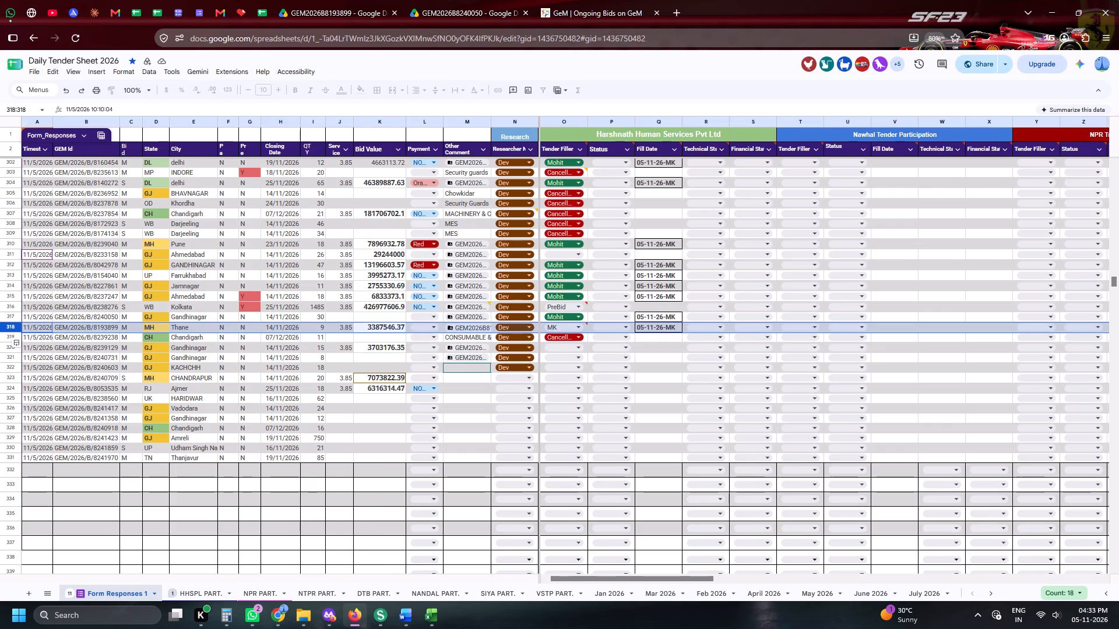
{"action": "left_click", "coordinate": [79, 325]}
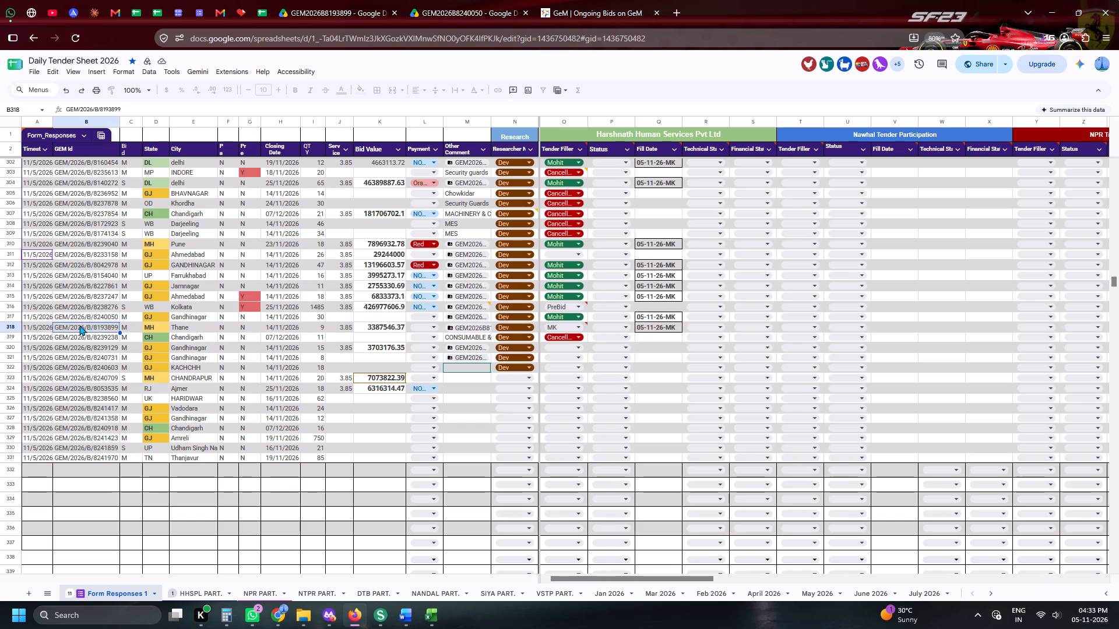
{"action": "key", "text": "ctrl+c"}
{"action": "key", "text": "ctrl+c"}
{"action": "key", "text": "ctrl+c"}
{"action": "key", "text": "ctrl+c"}
{"action": "key", "text": "ctrl+c"}
{"action": "left_click", "coordinate": [580, 0]}
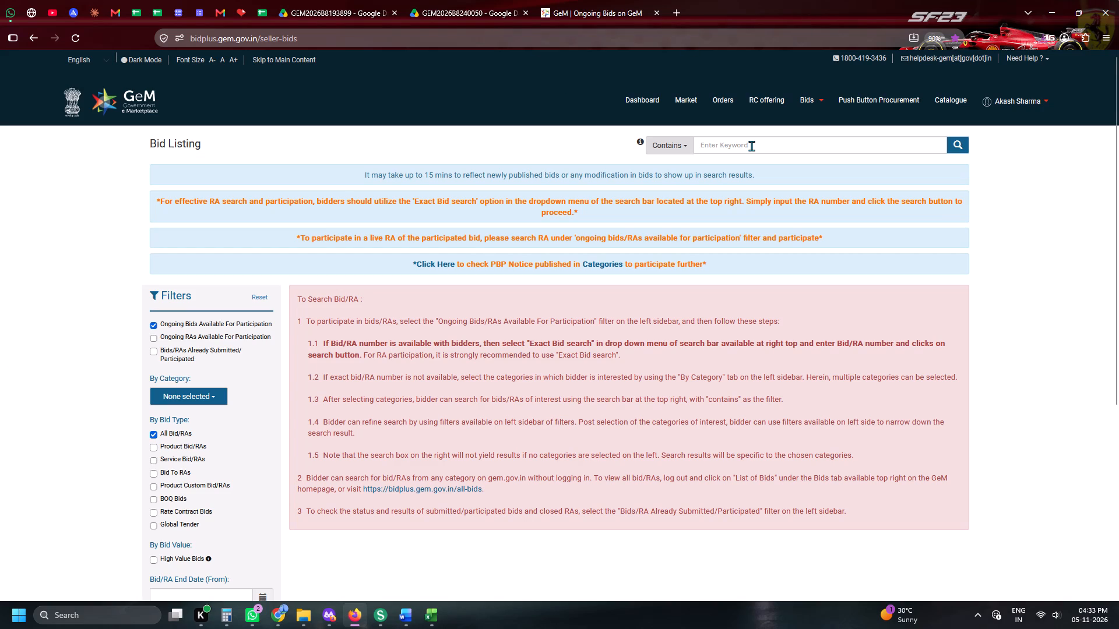
{"action": "left_click", "coordinate": [751, 146]}
{"action": "key", "text": "ctrl+v"}
{"action": "left_click", "coordinate": [677, 142]}
{"action": "left_click", "coordinate": [684, 202]}
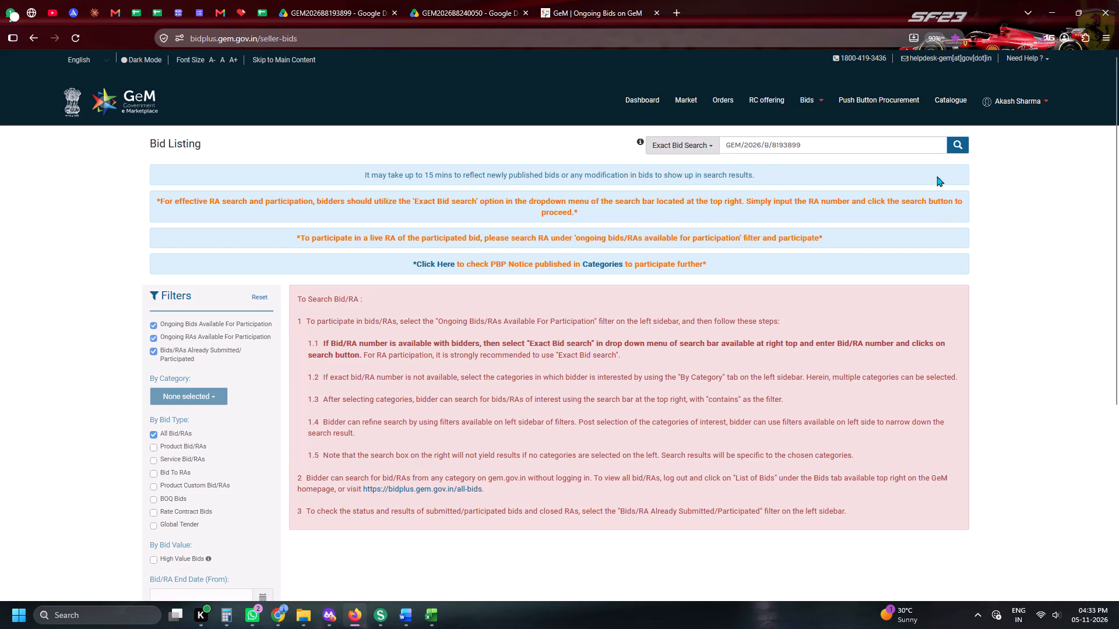
{"action": "left_click", "coordinate": [950, 154]}
{"action": "left_click", "coordinate": [952, 147]}
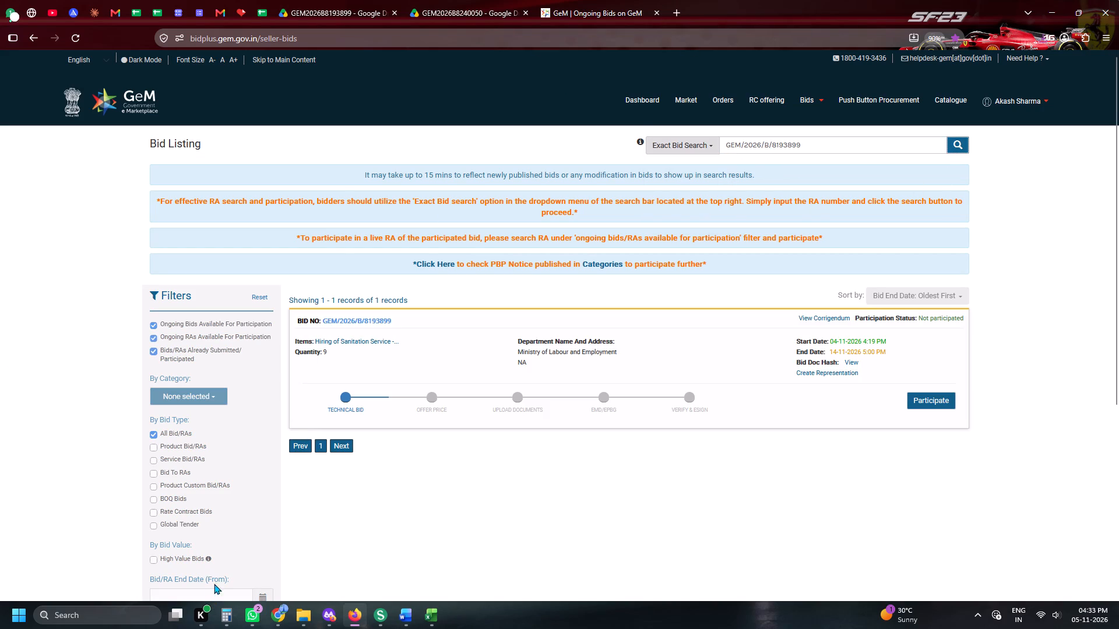